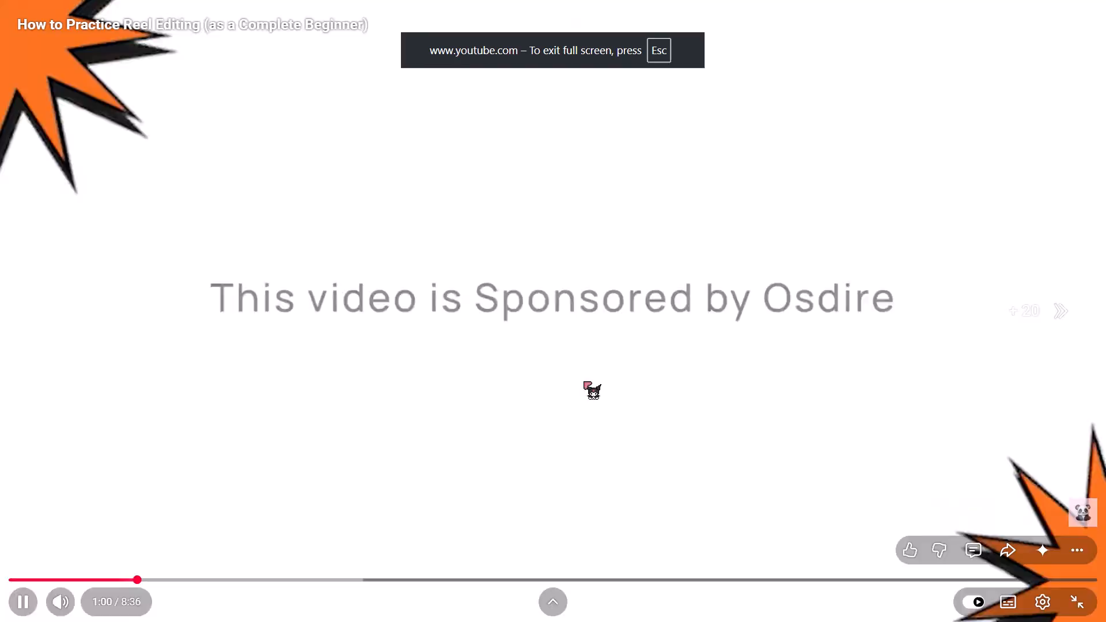
# Skip forward in the reel-editing practice video to about 1:27.
pyautogui.press('Right')
pyautogui.press('Right')
pyautogui.press('Right')
pyautogui.press('Right')
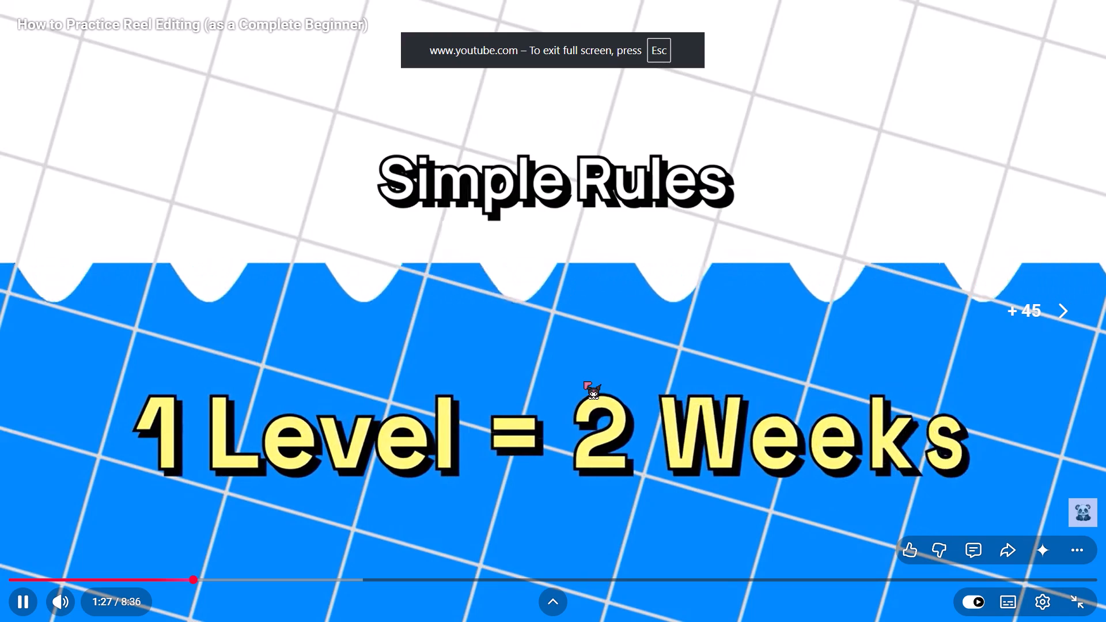
# Leave the full-screen video and look through more of the "motion design poscast reel edit" search results.
pyautogui.click(1072, 604)
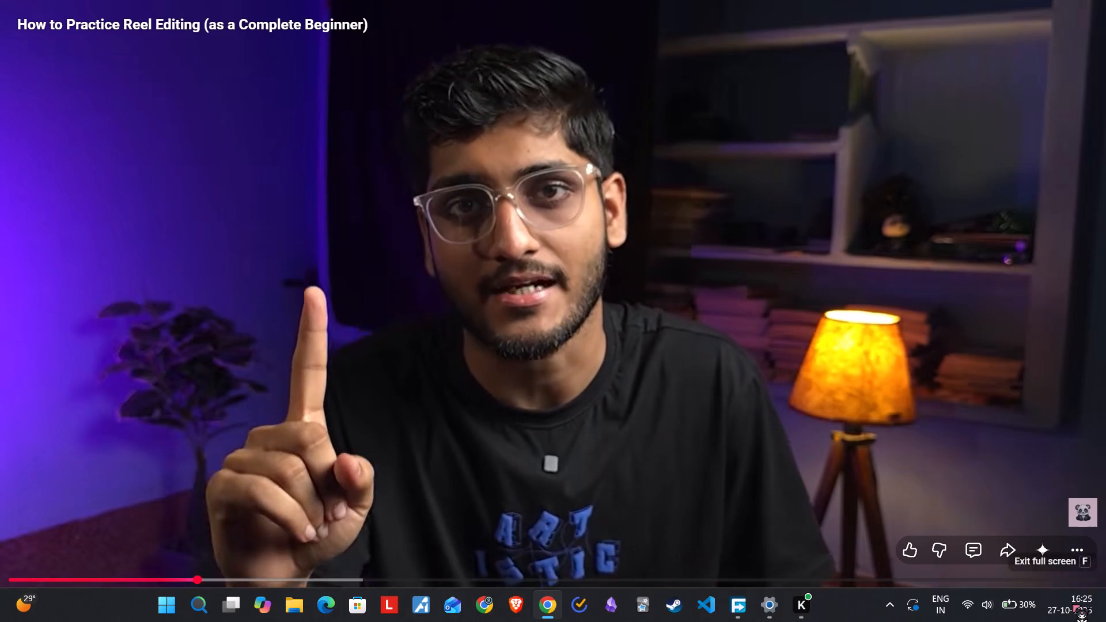
pyautogui.click(12, 55)
pyautogui.scroll(-3, 312, 228)
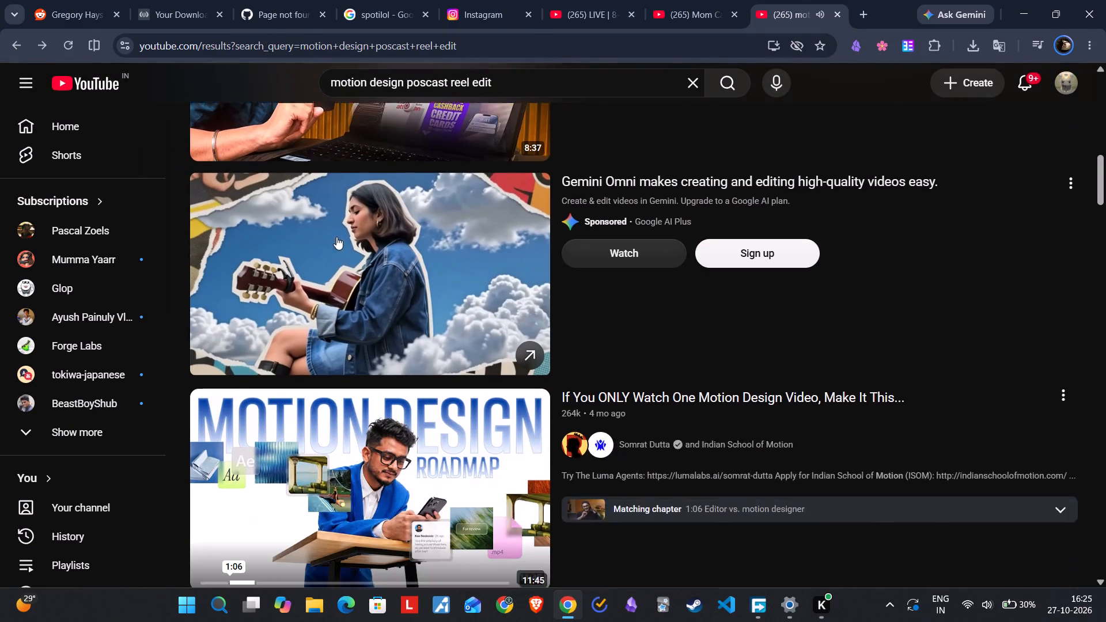
pyautogui.scroll(-3, 346, 356)
pyautogui.scroll(-4, 361, 305)
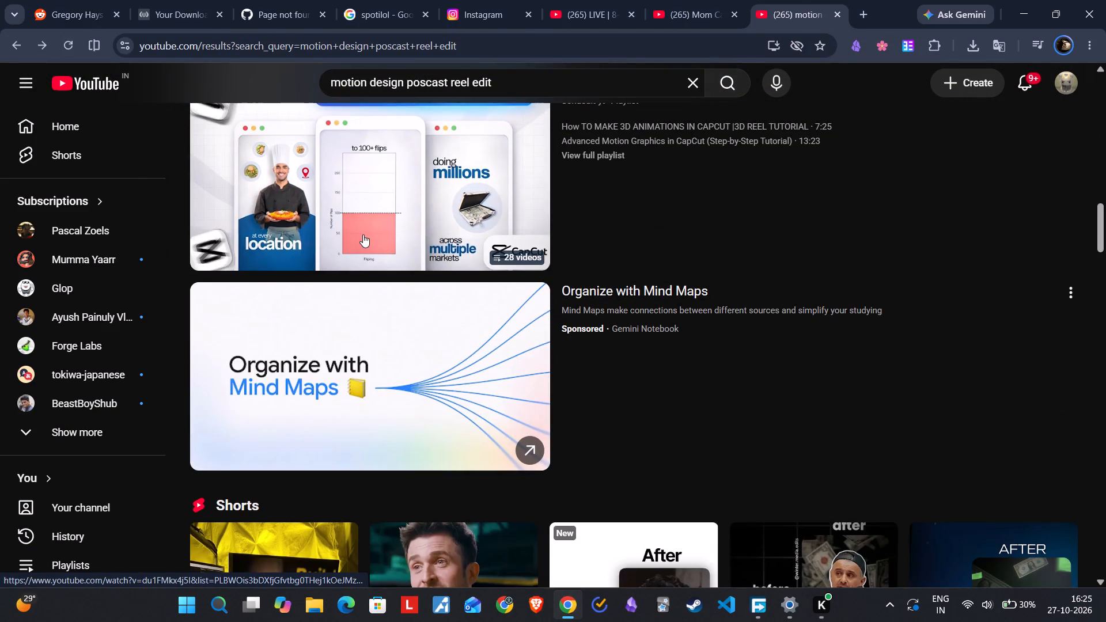
# Open the 3D reel animation tutorial from the 28-video CapCut playlist, glance over its page, and return to the search results.
pyautogui.click(363, 234)
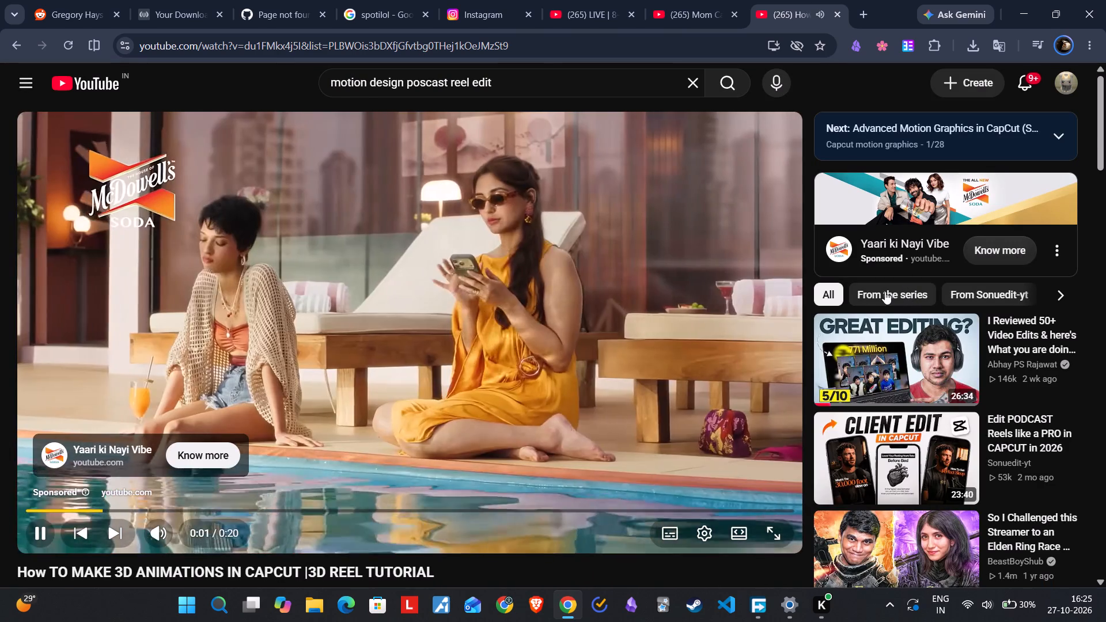
pyautogui.scroll(-4, 550, 261)
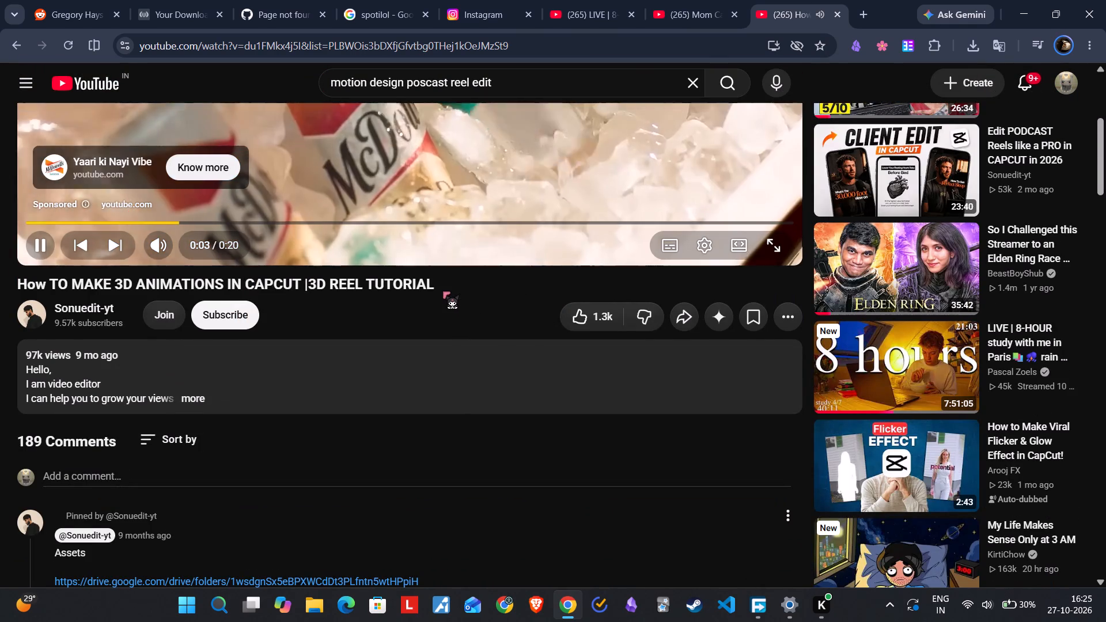
pyautogui.scroll(2, 450, 292)
pyautogui.click(10, 48)
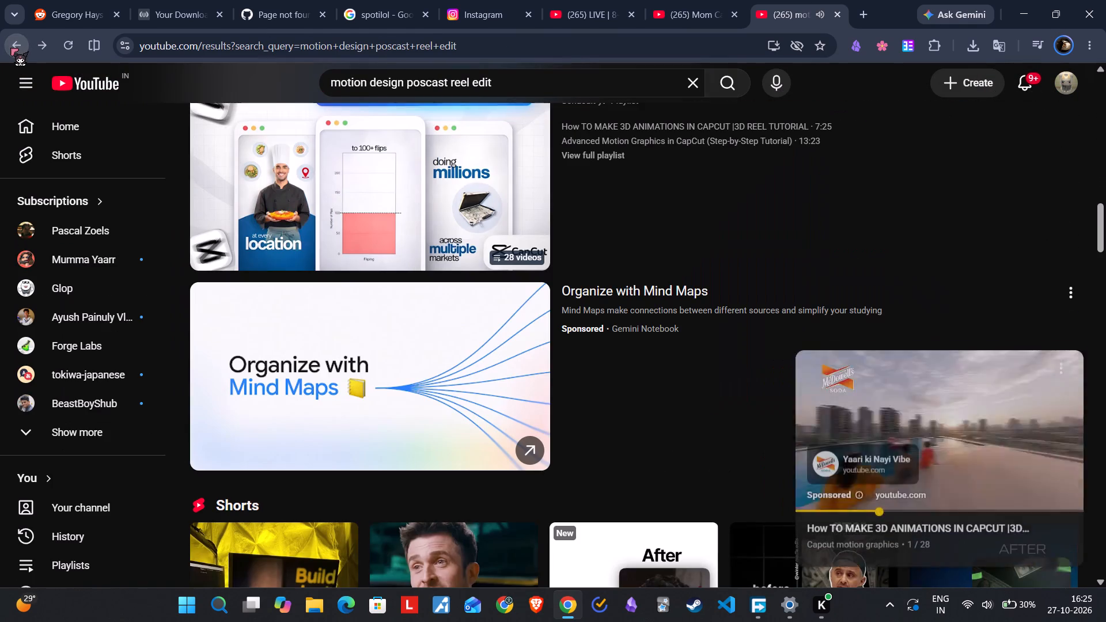
# Look through the Shorts and further results on podcast reel editing for a suitable tutorial.
pyautogui.scroll(-4, 446, 252)
pyautogui.scroll(-5, 504, 244)
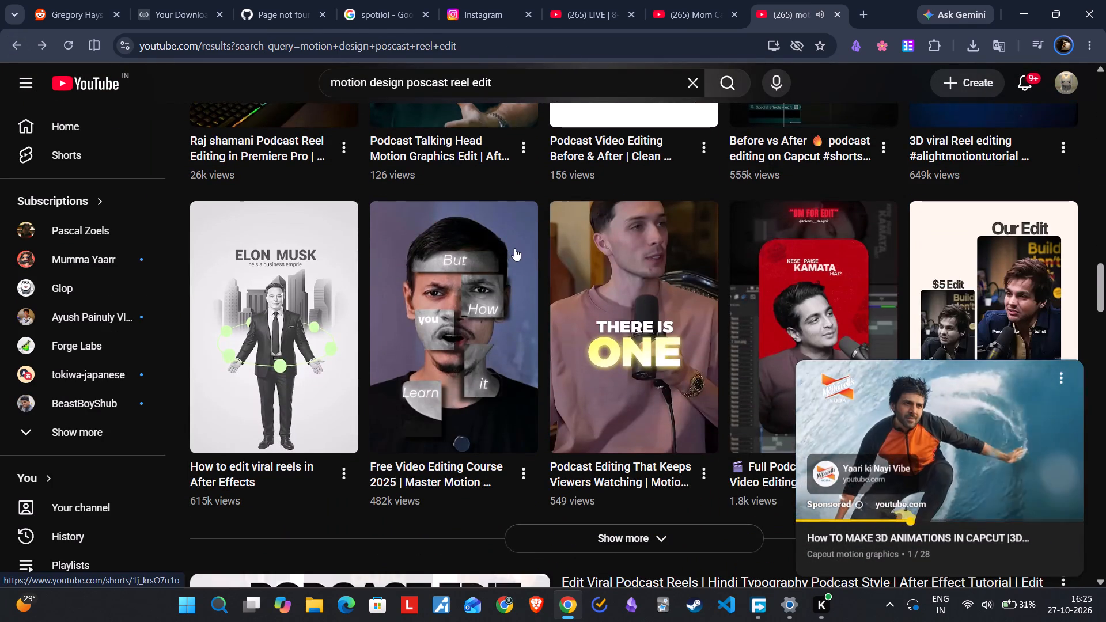
# Close the mini player and open the tutorial "How to Edit Viral Instagram Reels from Scratch – Full Guide (After Effects – 2025 New Style)".
pyautogui.scroll(-6, 514, 248)
pyautogui.click(1072, 371)
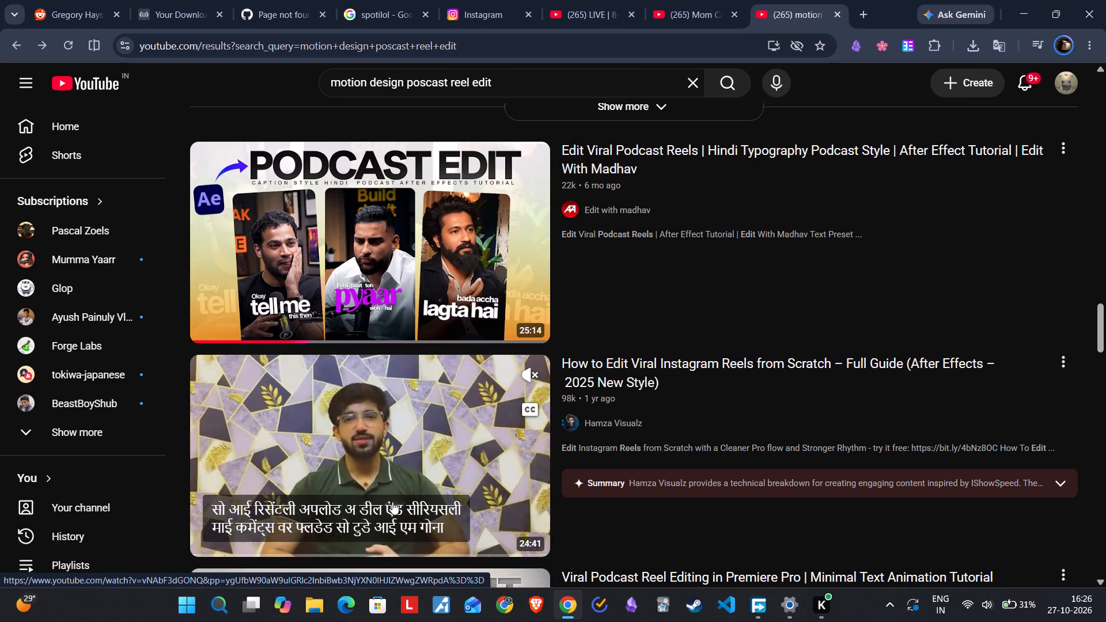
pyautogui.click(392, 502)
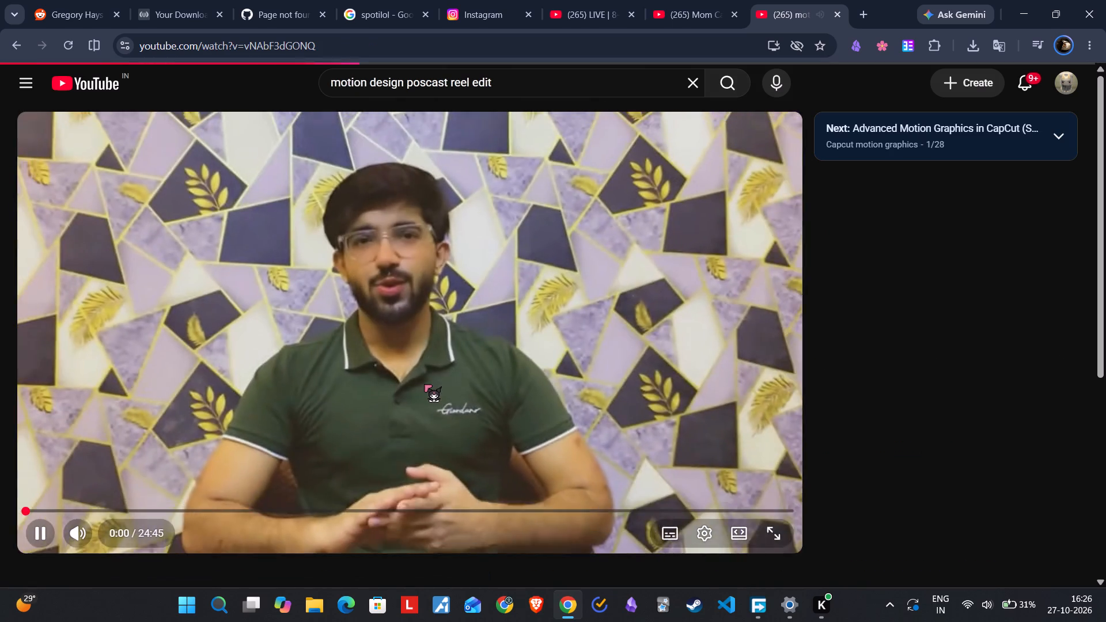
# Skip forward through the tutorial's intro to where the gradient background is built in After Effects.
pyautogui.press('Right')
pyautogui.press('Right')
pyautogui.press('Right')
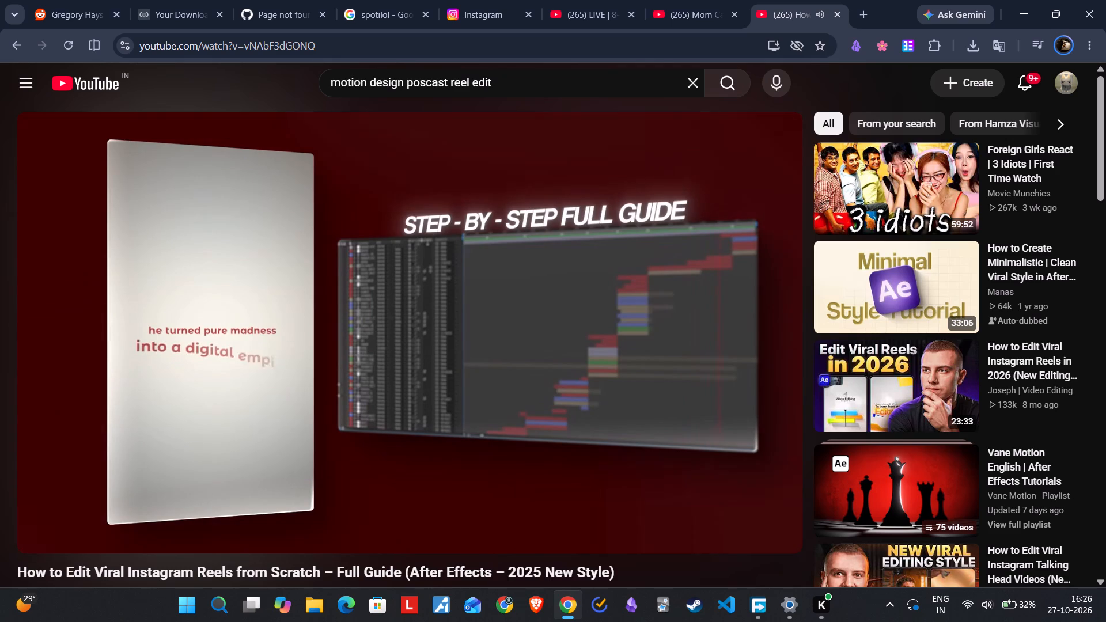
pyautogui.press('Right')
pyautogui.press('Right')
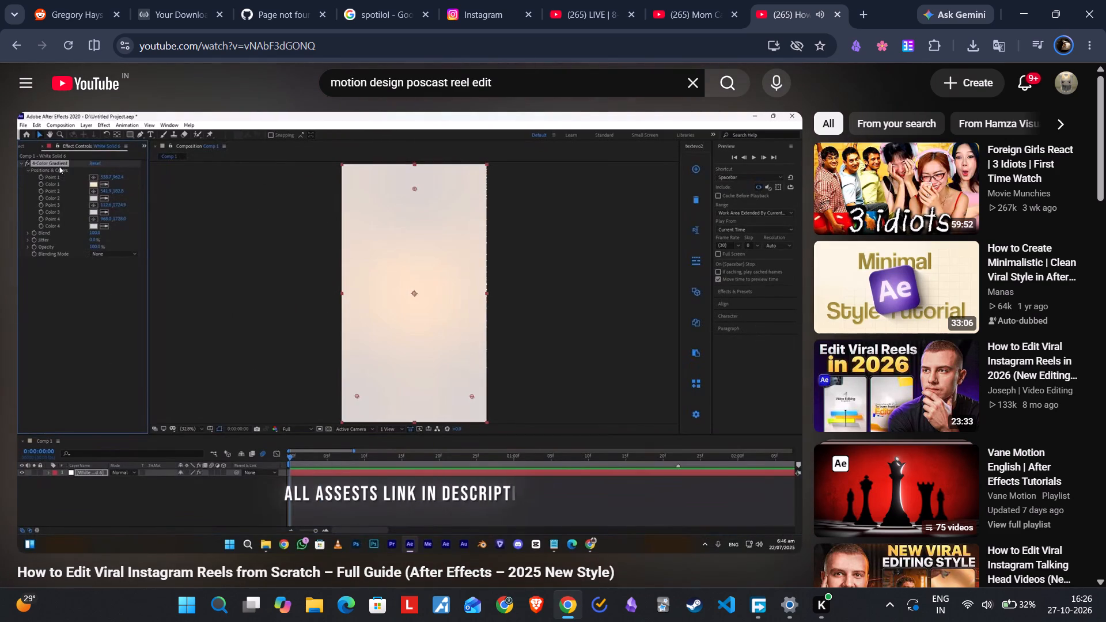
# Find Adobe After Effects 2026 with a Windows search for "ad" and launch it.
pyautogui.click(215, 609)
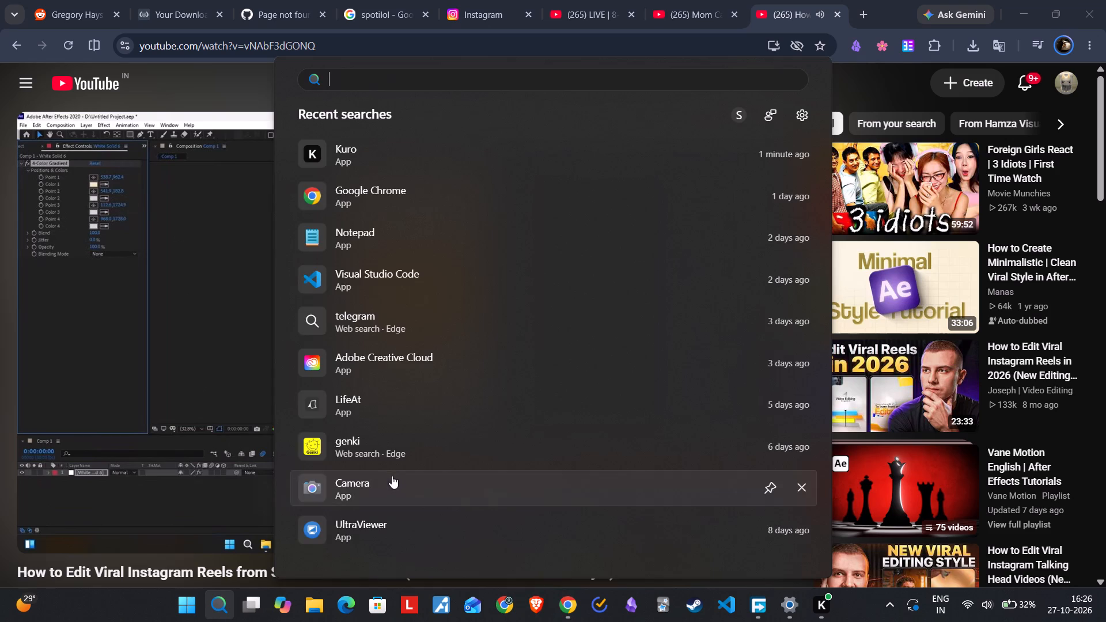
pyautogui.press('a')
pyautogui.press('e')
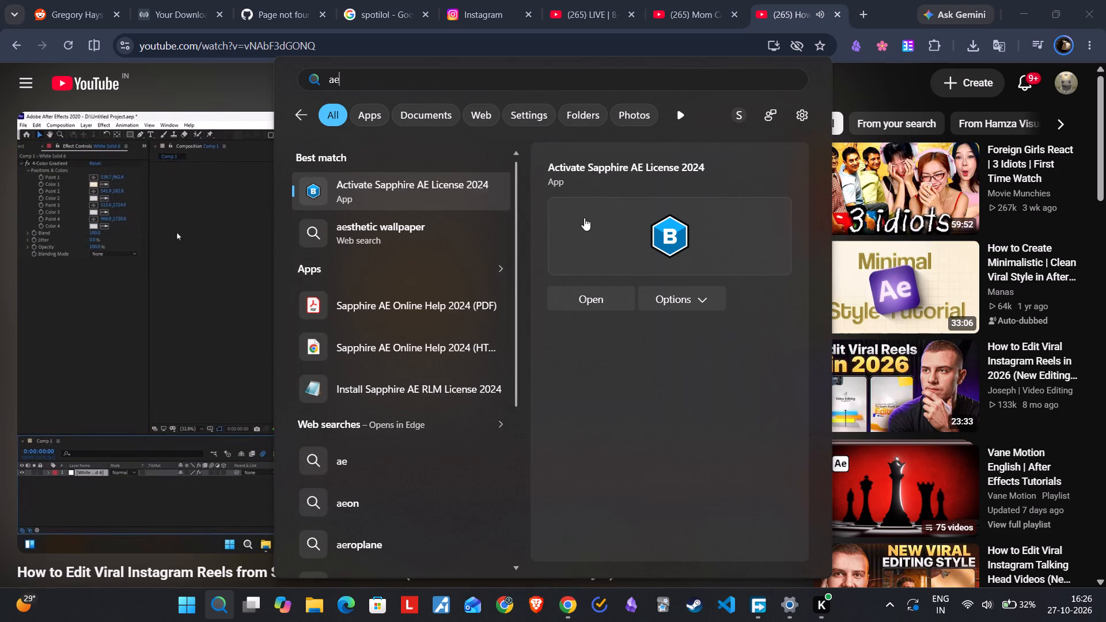
pyautogui.press('BackSpace')
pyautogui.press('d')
pyautogui.click(599, 303)
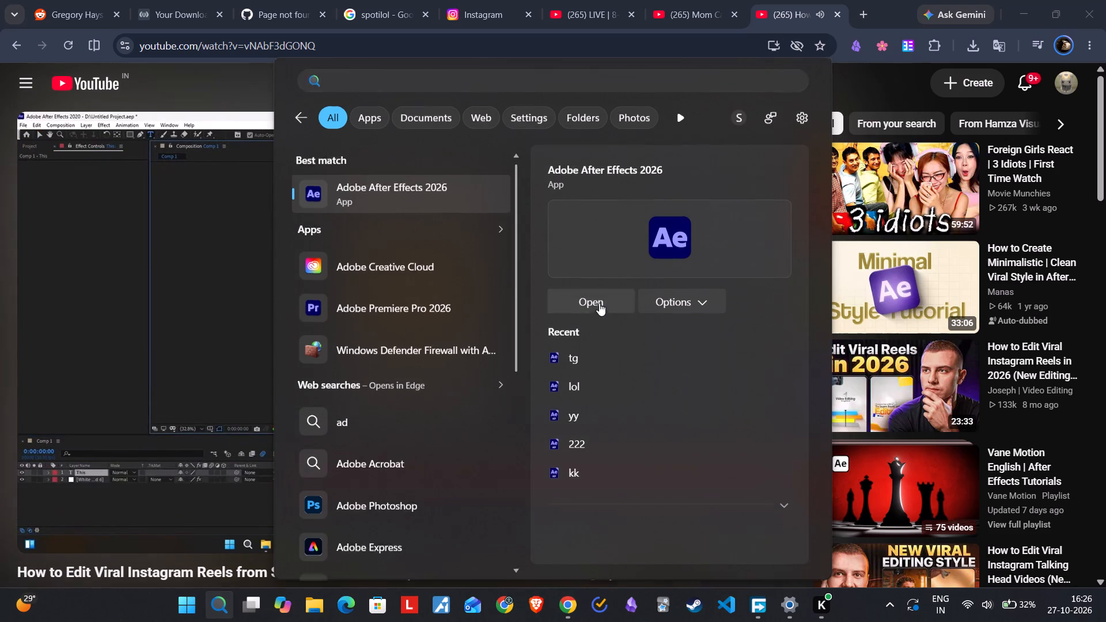
# Watch the reel tutorial in full screen and skip ahead past 1:20, through the title text and cut-out photo section.
pyautogui.click(541, 288)
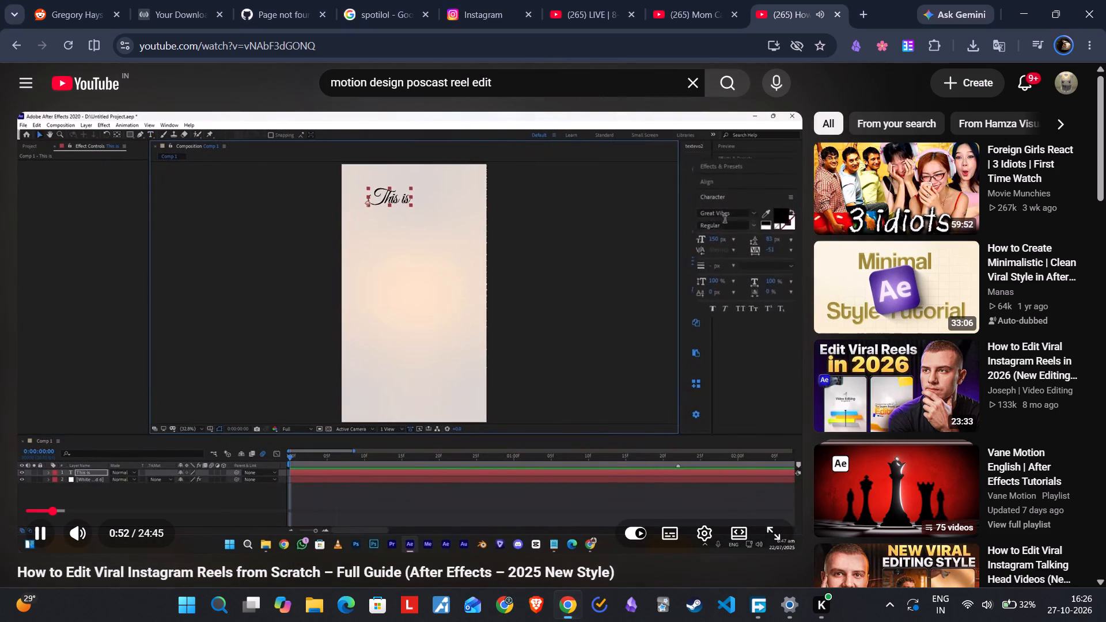
pyautogui.click(541, 288)
pyautogui.press('Right')
pyautogui.press('Right')
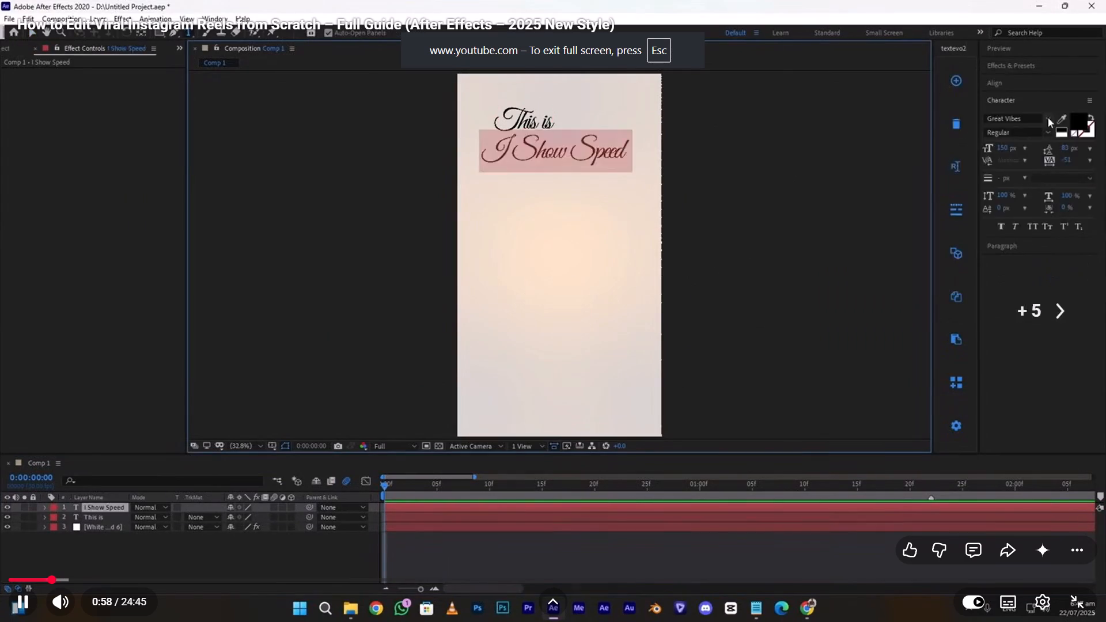
pyautogui.press('Right')
pyautogui.press('Right')
pyautogui.press('Right')
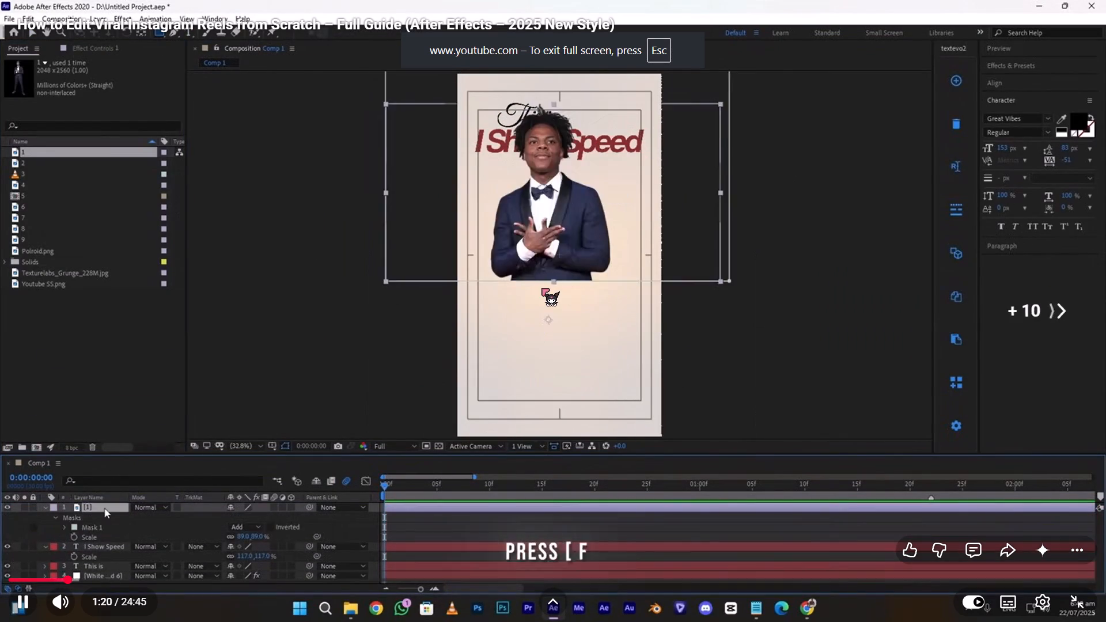
pyautogui.press('Right')
# Rewind the tutorial to about 0:51, where the "This is" text is added, and leave full screen.
pyautogui.press('Left')
pyautogui.press('Left')
pyautogui.press('Left')
pyautogui.press('Left')
pyautogui.press('Left')
pyautogui.press('Left')
pyautogui.press('Left')
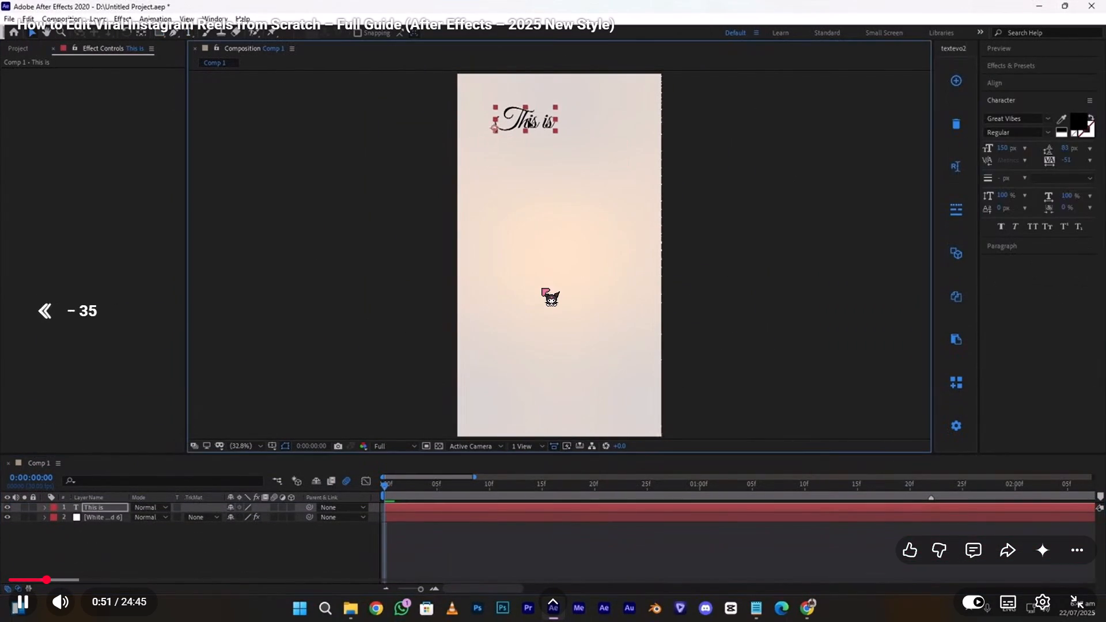
pyautogui.click(1072, 595)
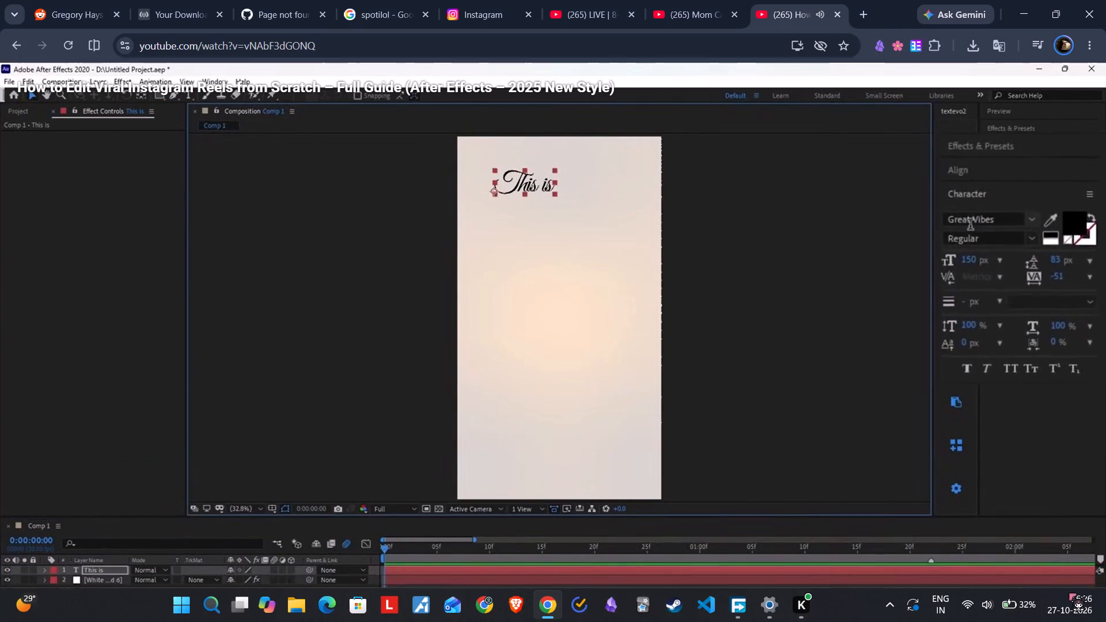
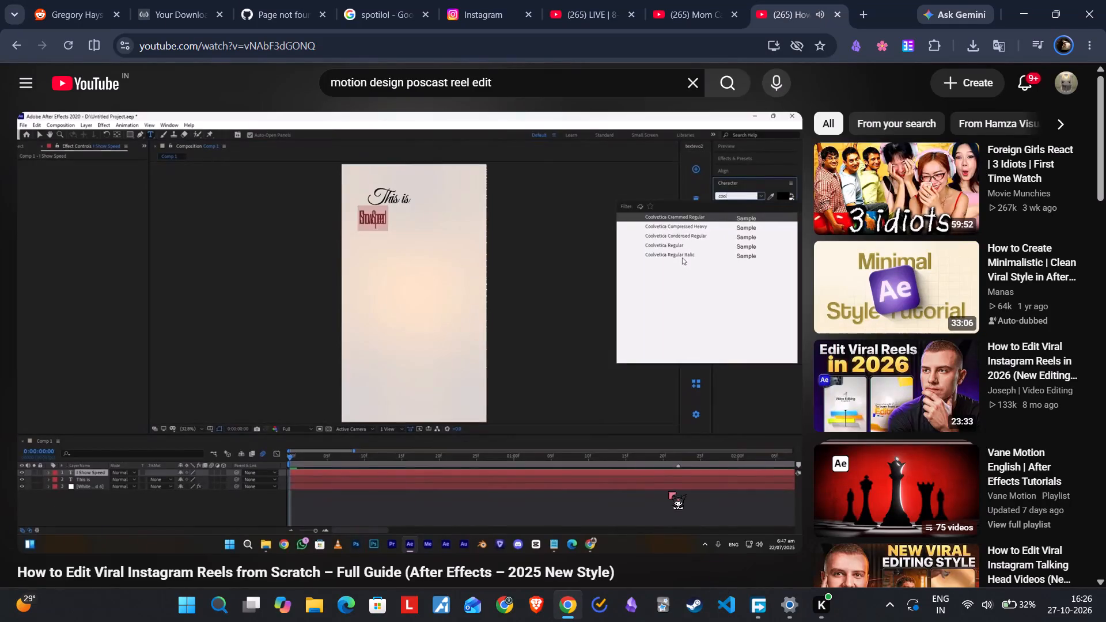
# View the viral Instagram reels tutorial in full screen, rewind to the gradient background part, and return to the normal view.
pyautogui.click(560, 396)
pyautogui.click(559, 396)
pyautogui.press('Left')
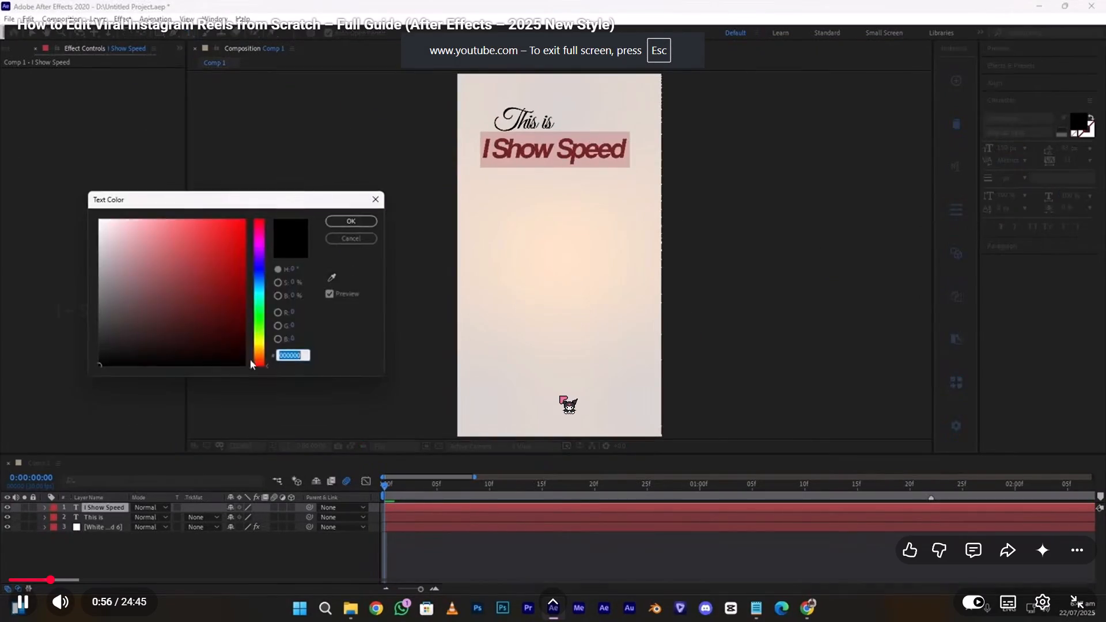
pyautogui.press('Left')
pyautogui.press('Left')
pyautogui.click(1082, 602)
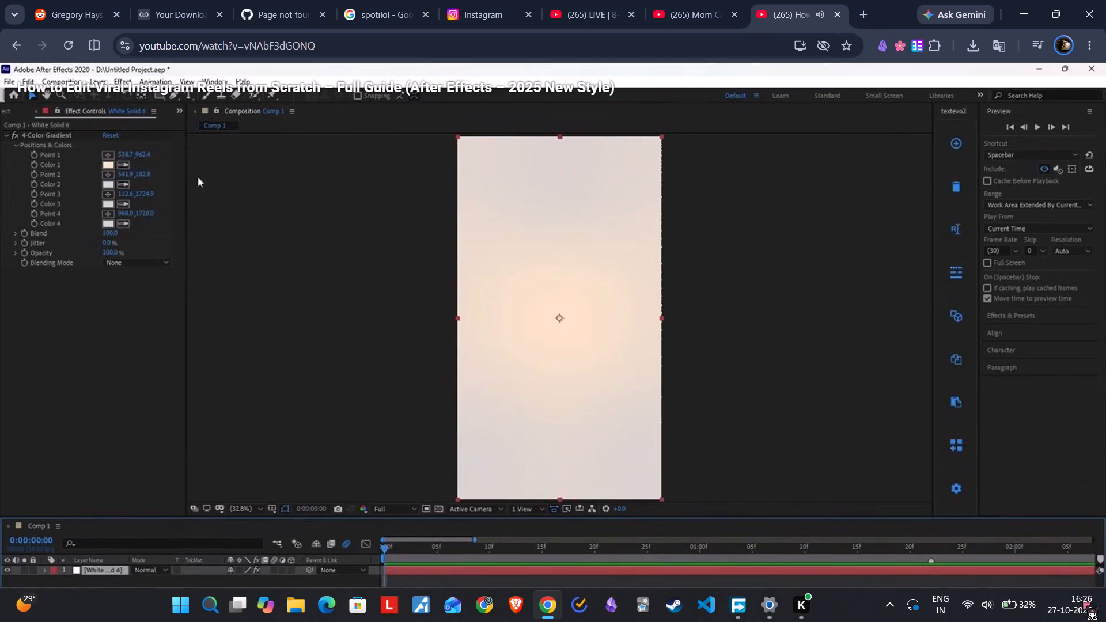
# Open the Windows search.
pyautogui.click(210, 605)
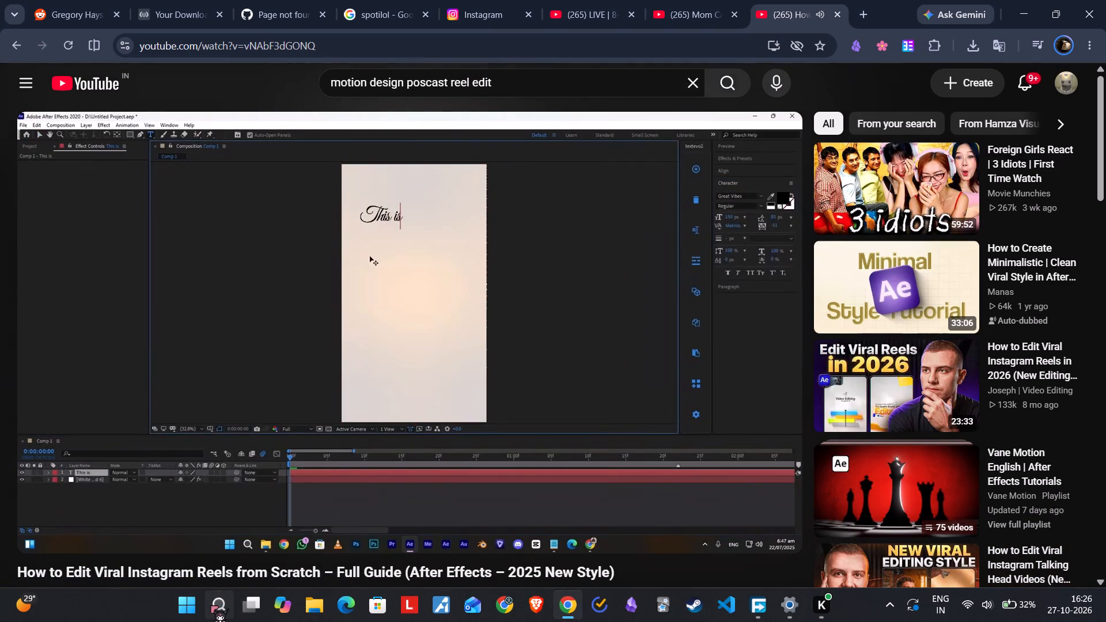
# Launch Adobe After Effects.
pyautogui.click(389, 156)
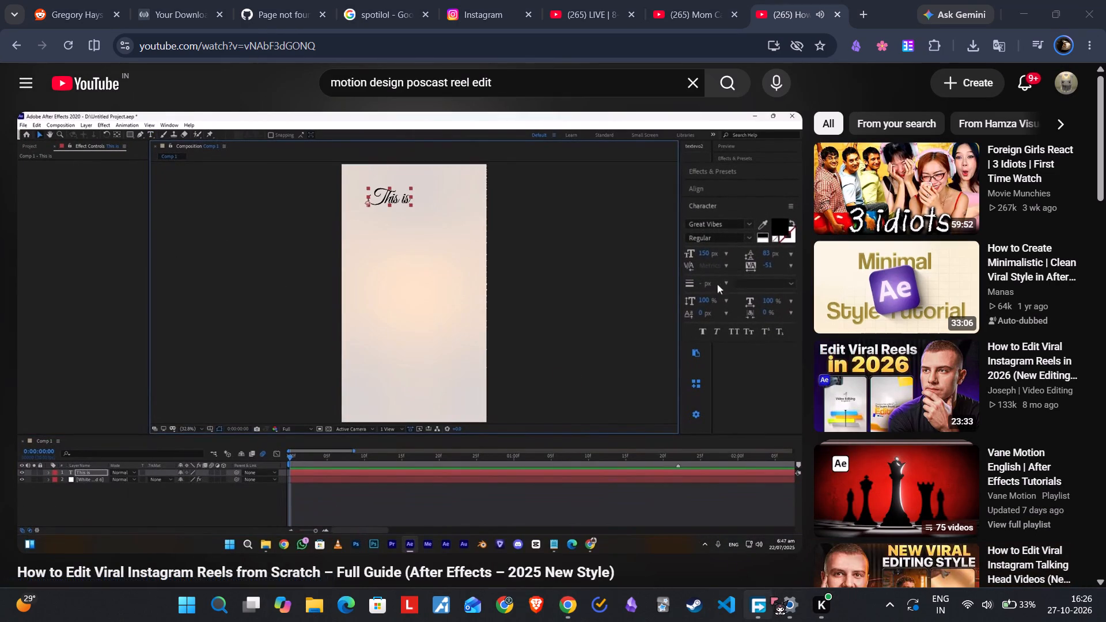
# Rewind the viral Instagram reels tutorial to about 0:35.
pyautogui.click(44, 511)
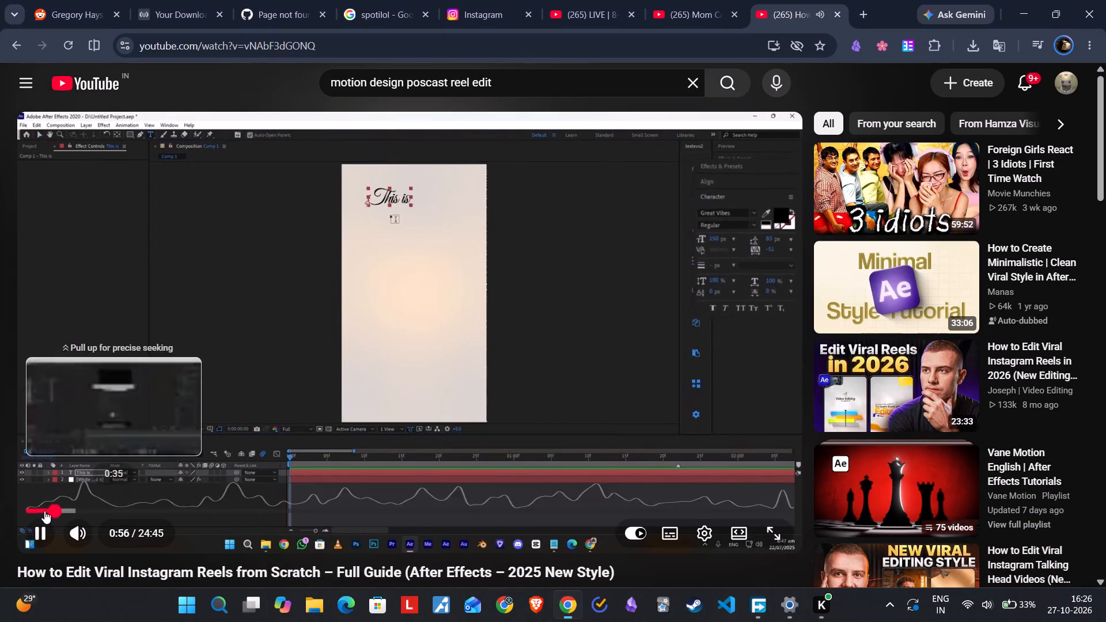
pyautogui.scroll(-6, 437, 317)
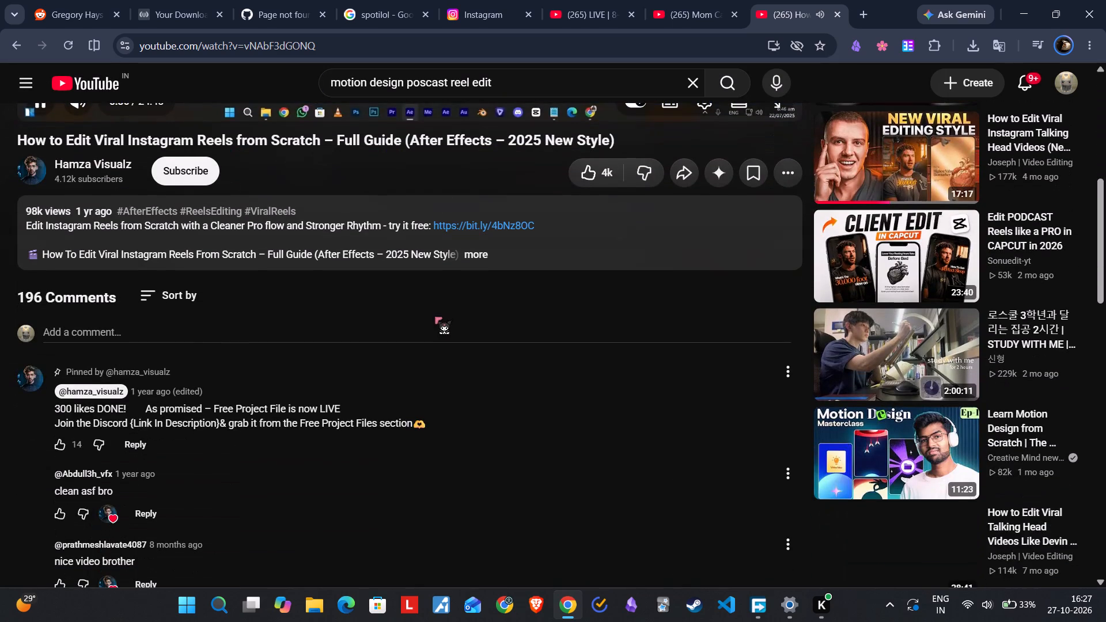
pyautogui.click(415, 266)
pyautogui.scroll(-1, 302, 364)
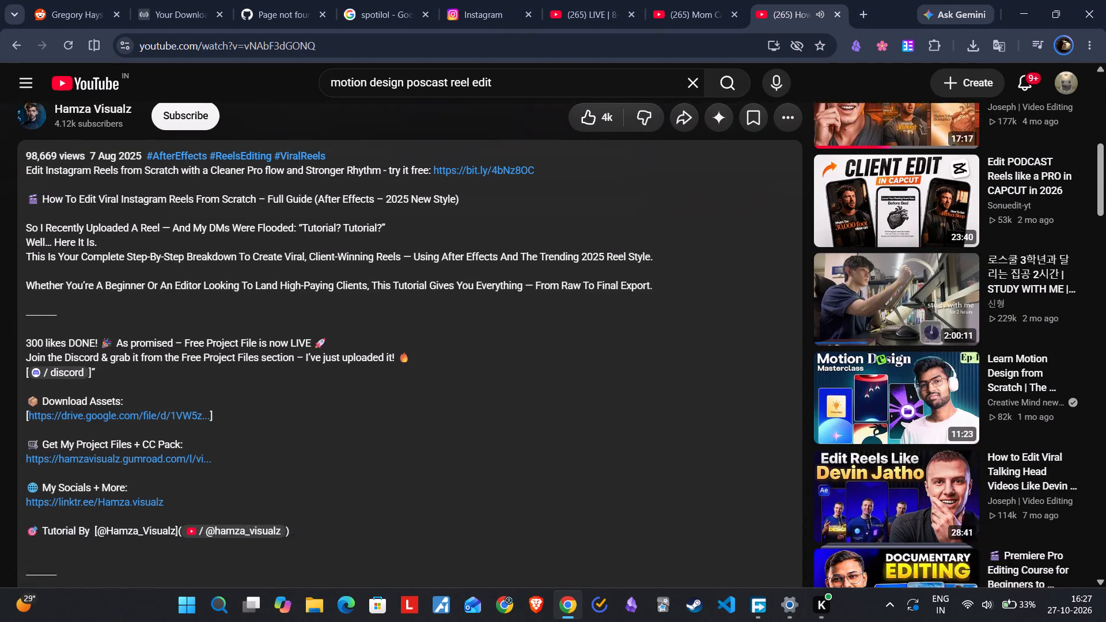
pyautogui.click(159, 394)
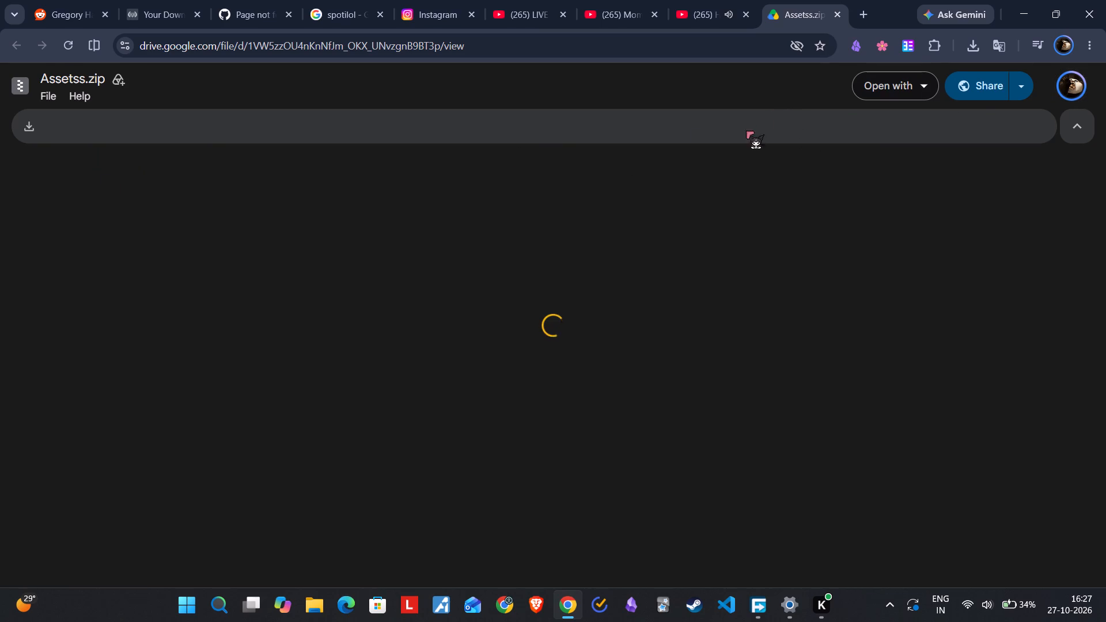
pyautogui.click(37, 129)
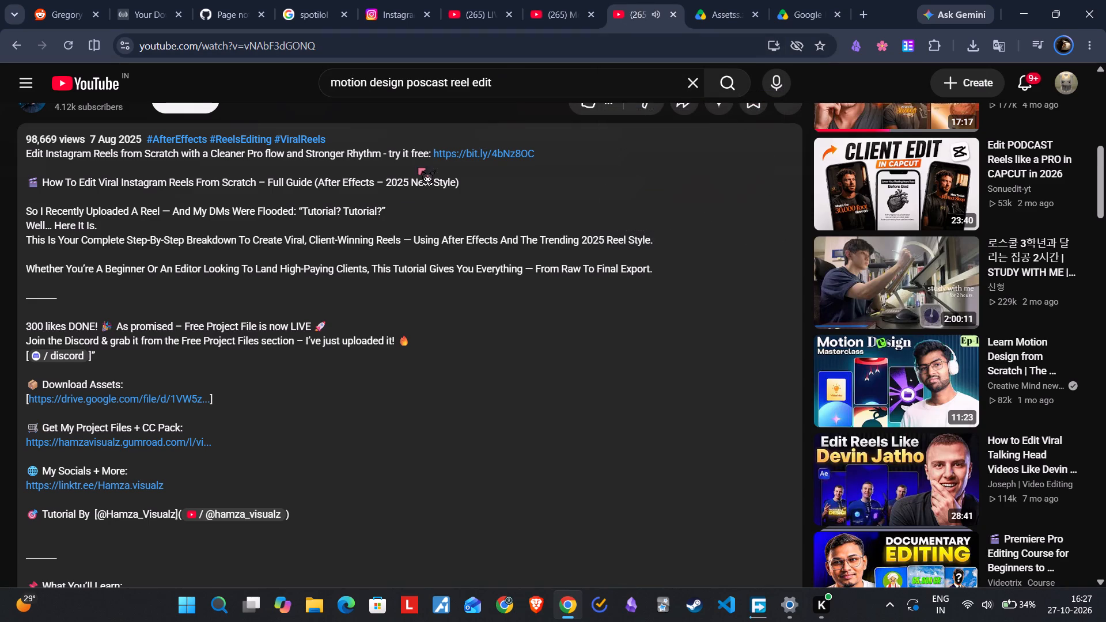
pyautogui.scroll(9, 398, 213)
pyautogui.scroll(-6, 403, 217)
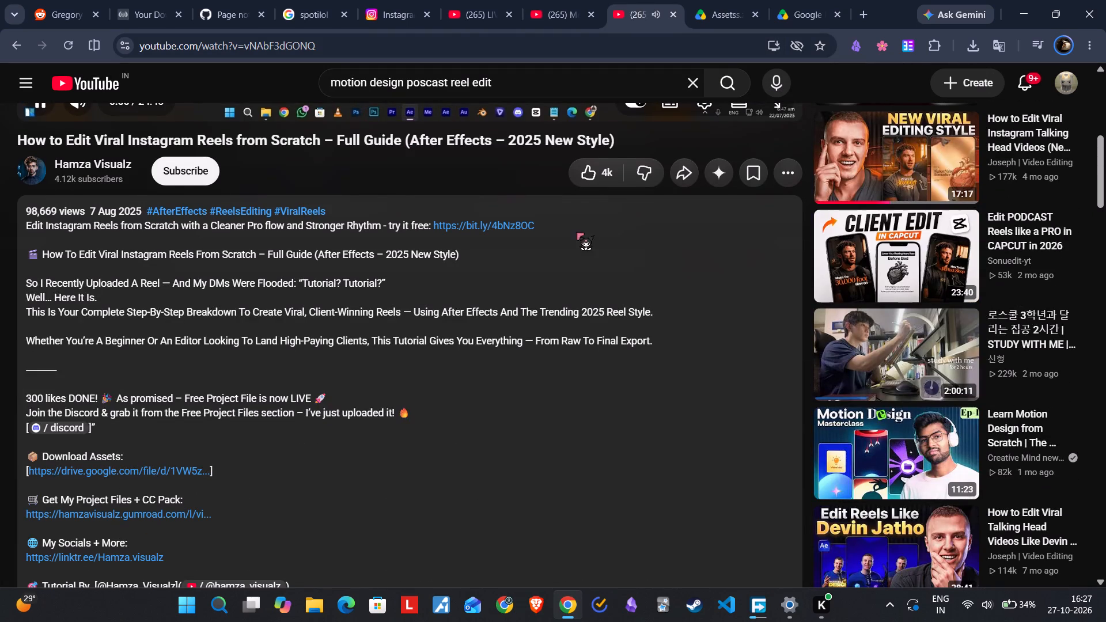
pyautogui.scroll(5, 710, 348)
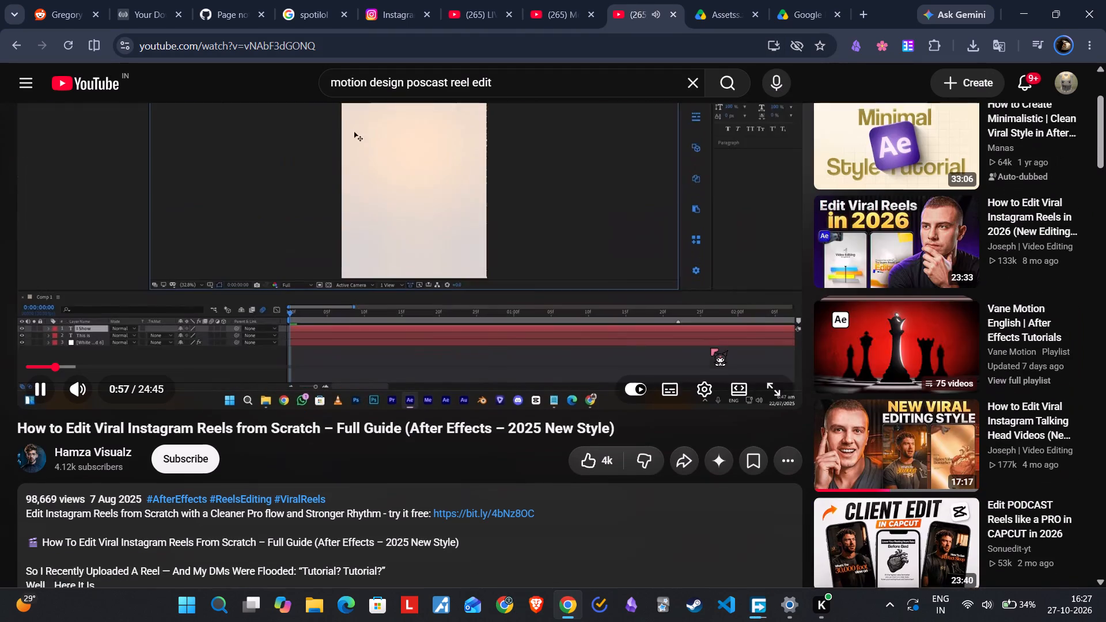
pyautogui.scroll(2, 710, 348)
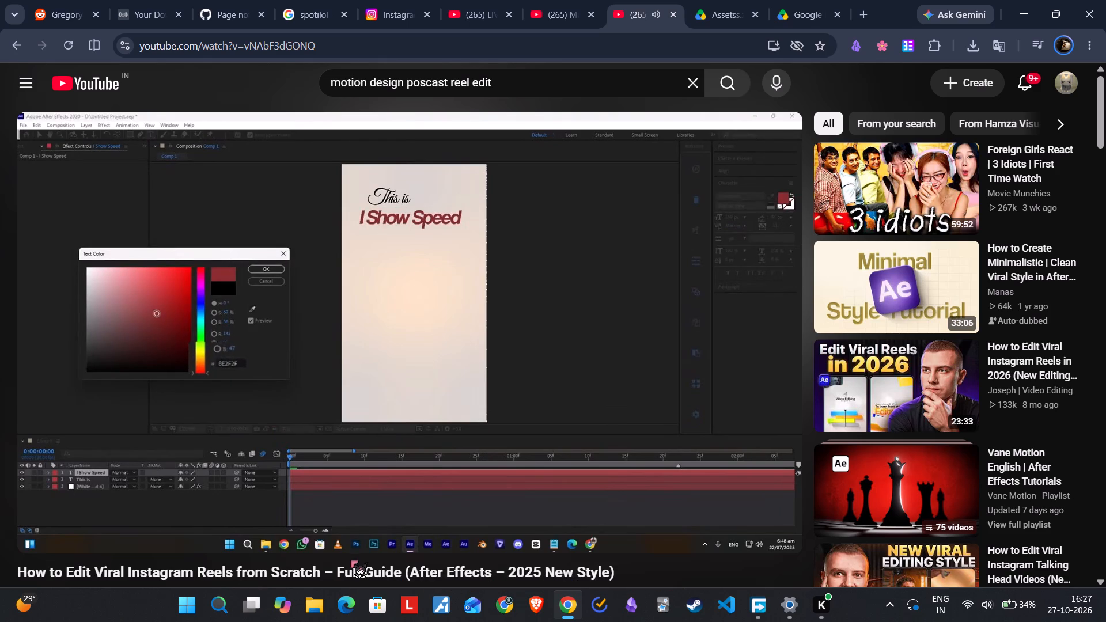
pyautogui.moveTo(59, 511); pyautogui.dragTo(36, 509)
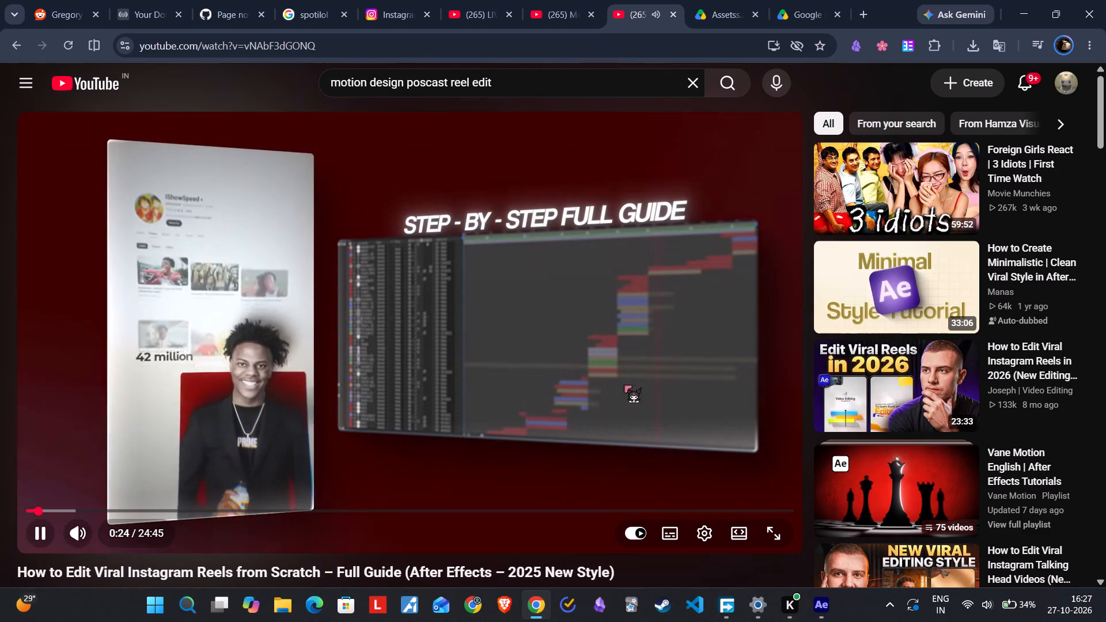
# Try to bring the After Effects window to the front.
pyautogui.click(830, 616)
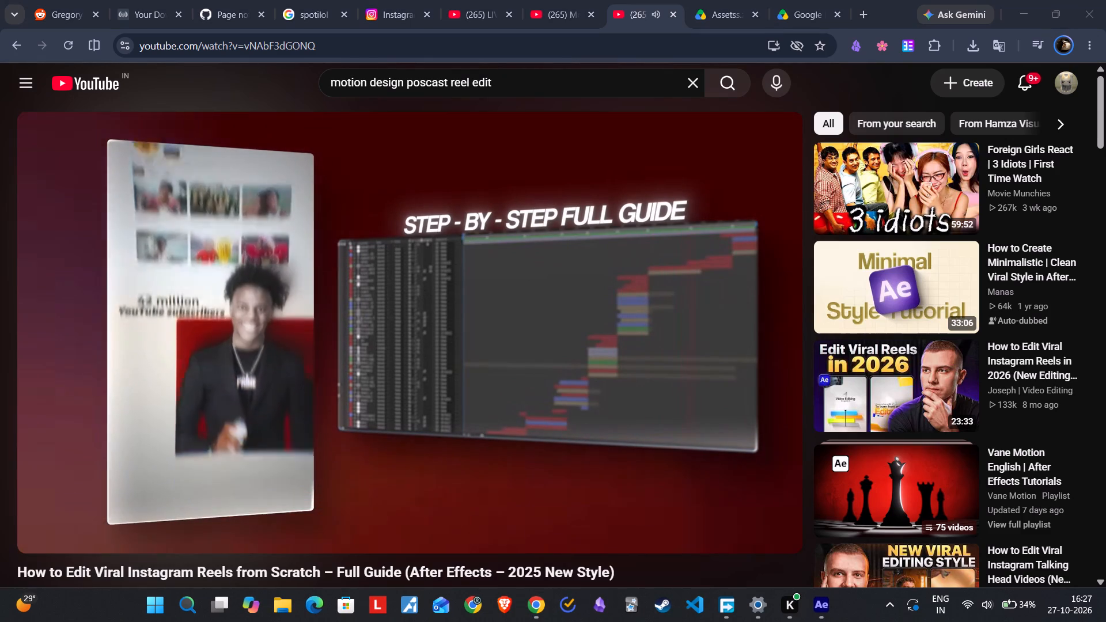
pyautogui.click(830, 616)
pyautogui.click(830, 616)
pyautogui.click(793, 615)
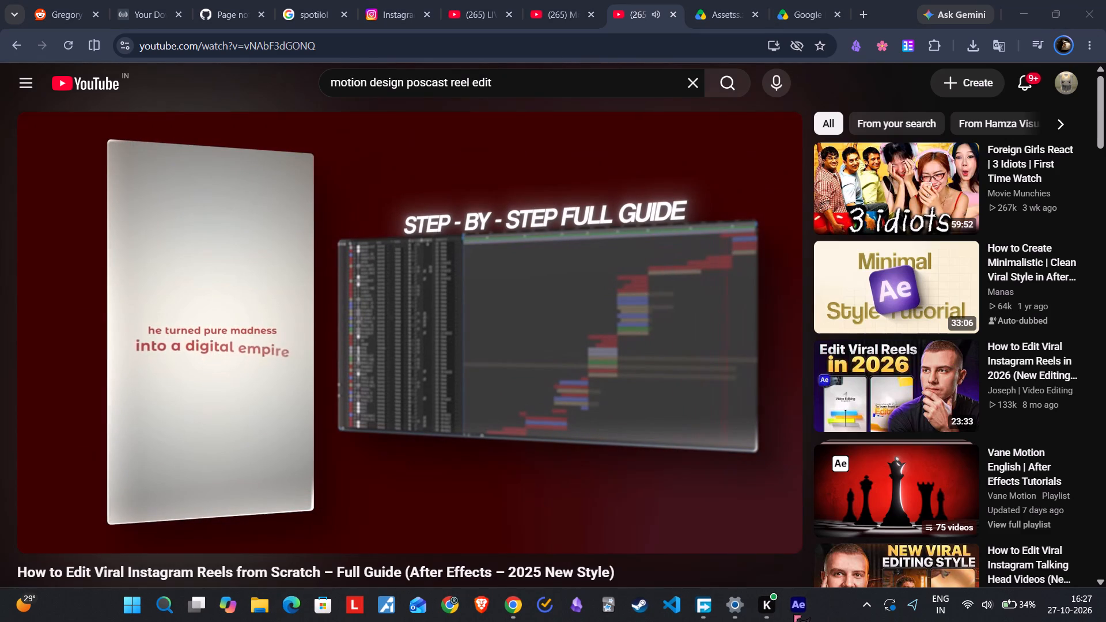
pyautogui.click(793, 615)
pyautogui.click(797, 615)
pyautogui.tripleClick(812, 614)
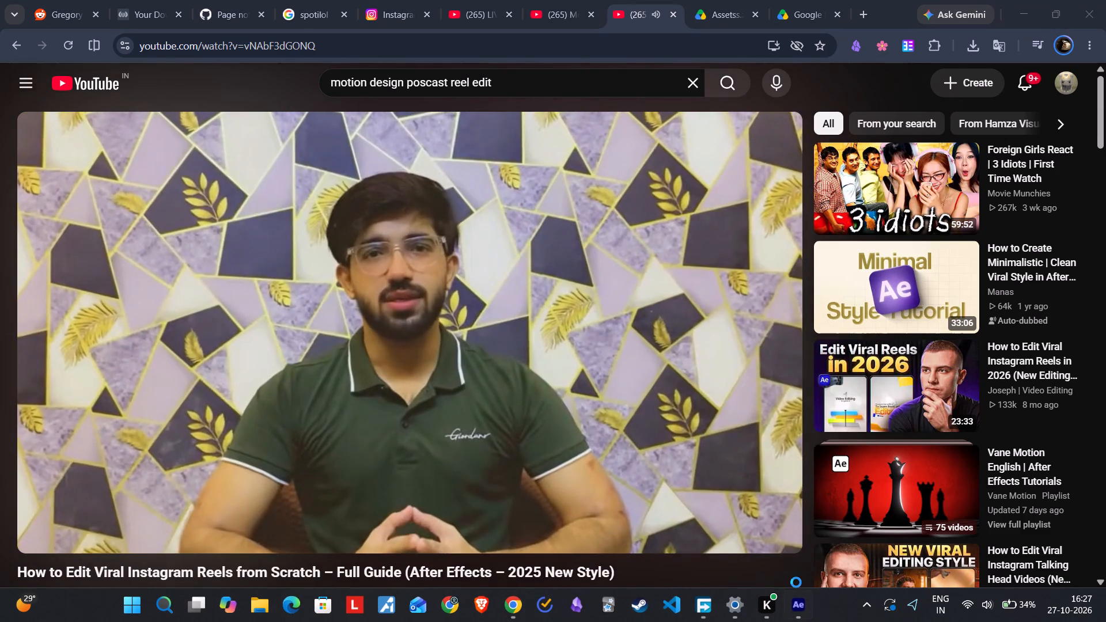
# In a new tab, search Google for "color combination for video editing" and look through the image results.
pyautogui.click(870, 2)
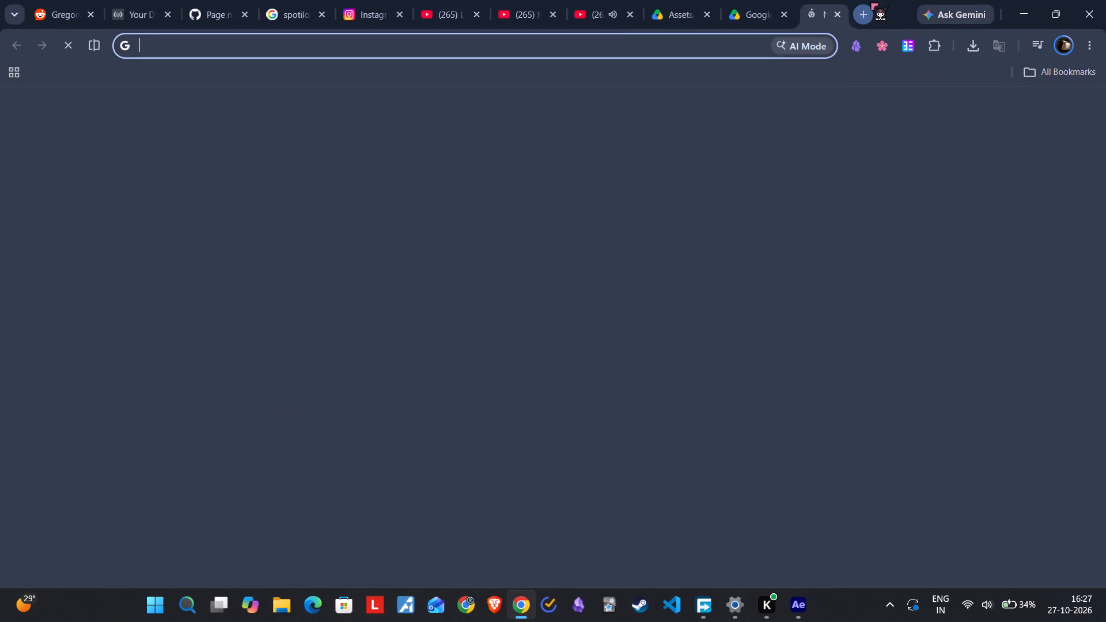
pyautogui.click(495, 309)
pyautogui.write('color combination for')
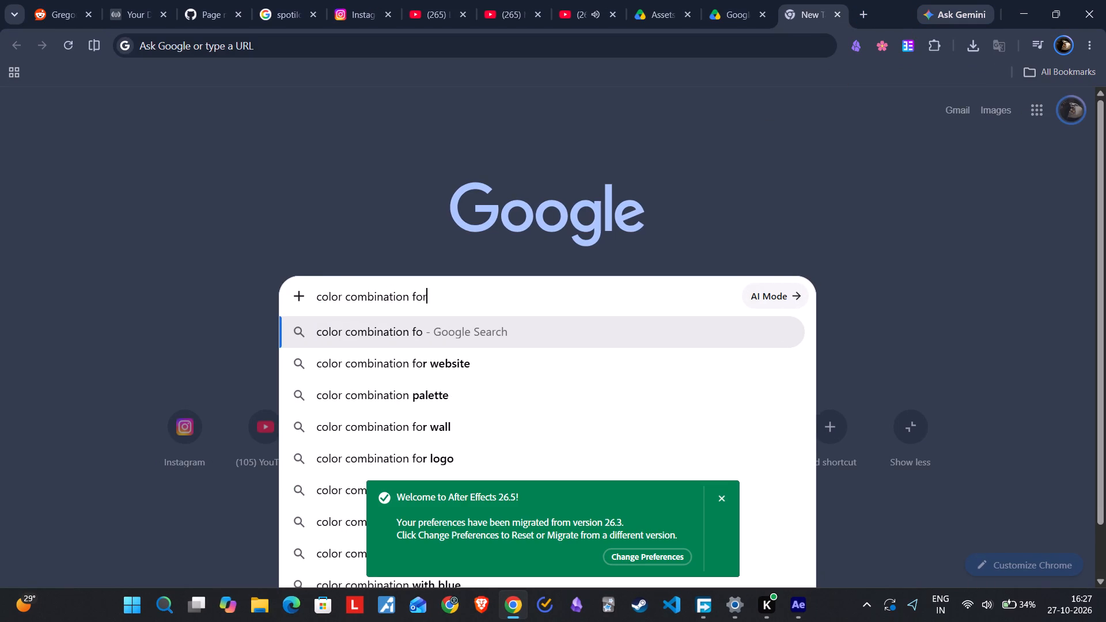
pyautogui.press('space')
pyautogui.write('video editing')
pyautogui.press('Return')
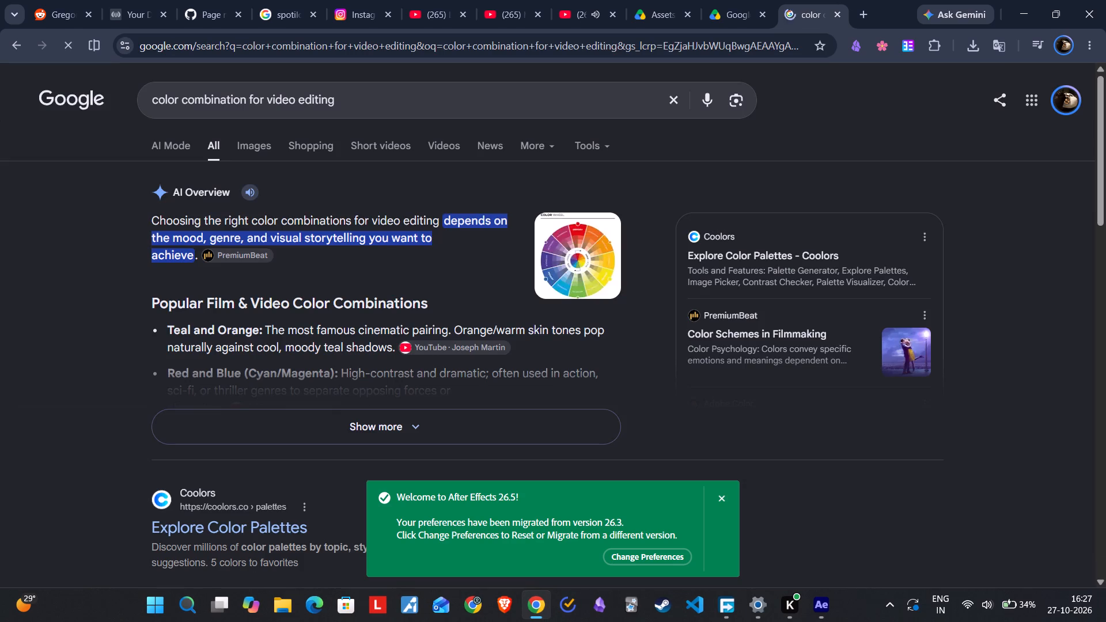
pyautogui.click(264, 143)
pyautogui.click(254, 150)
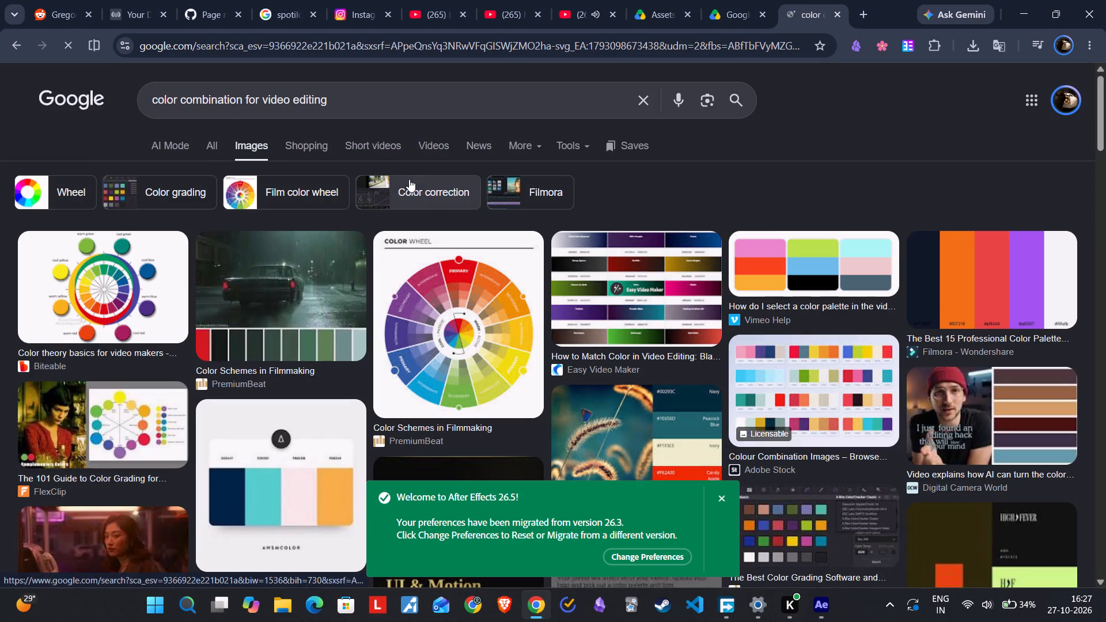
pyautogui.scroll(-10, 389, 232)
# Search Google for "pintrest" in another new tab.
pyautogui.click(870, 1)
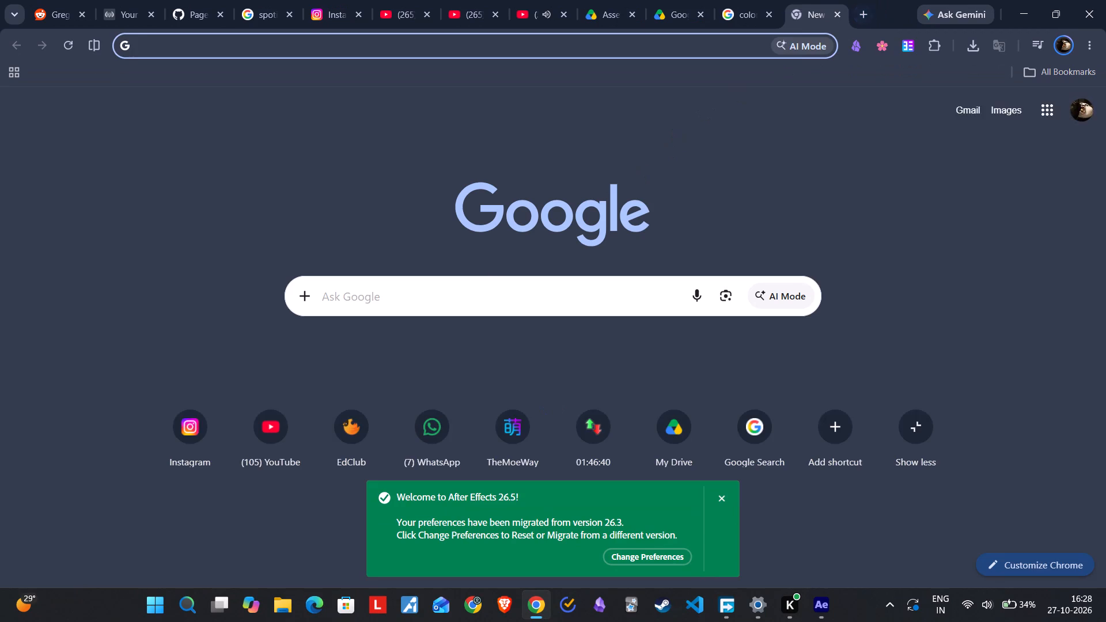
pyautogui.click(463, 285)
pyautogui.write('pintrest')
pyautogui.press('Return')
# Go back to the reels tutorial and pause its playback.
pyautogui.click(540, 0)
pyautogui.click(481, 2)
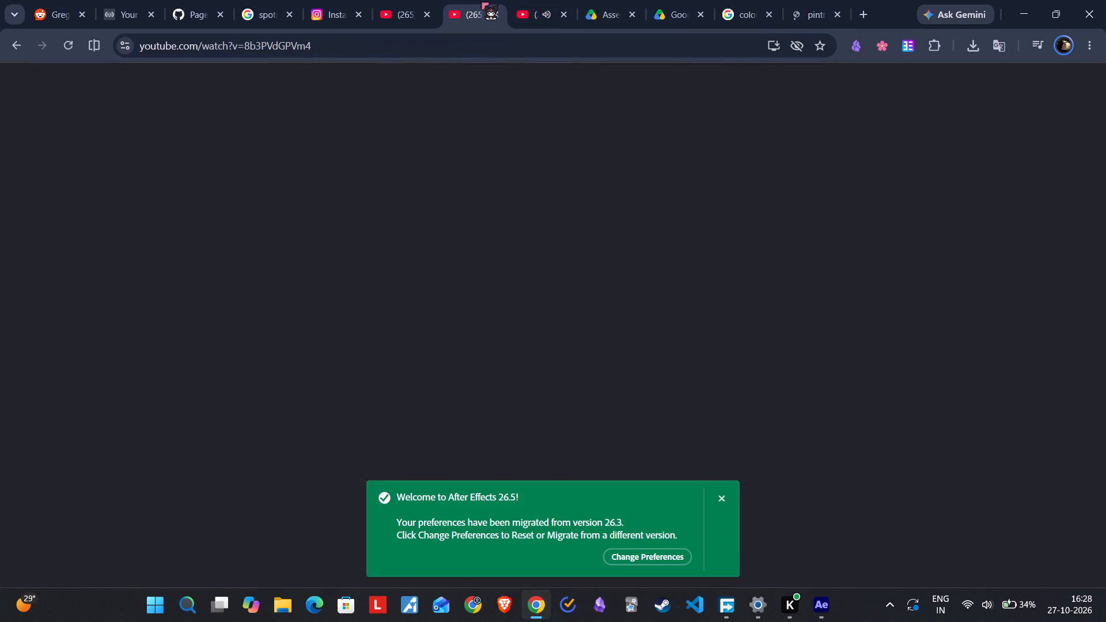
pyautogui.click(548, 0)
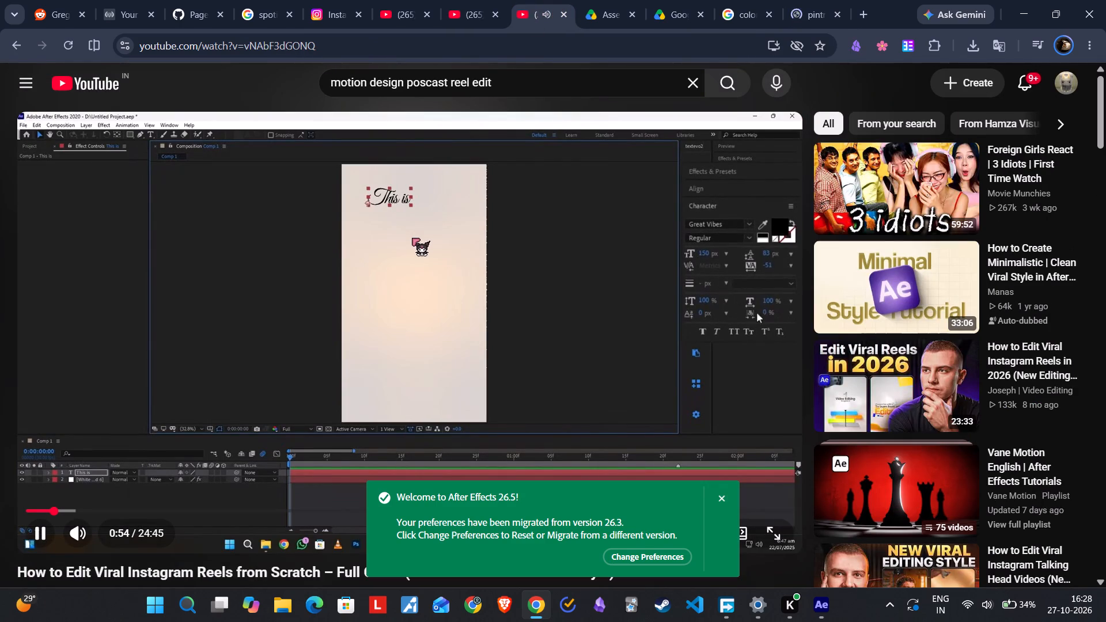
pyautogui.click(412, 238)
# Open the Pinterest site from the Google results and dismiss the After Effects welcome notification.
pyautogui.click(829, 0)
pyautogui.click(182, 288)
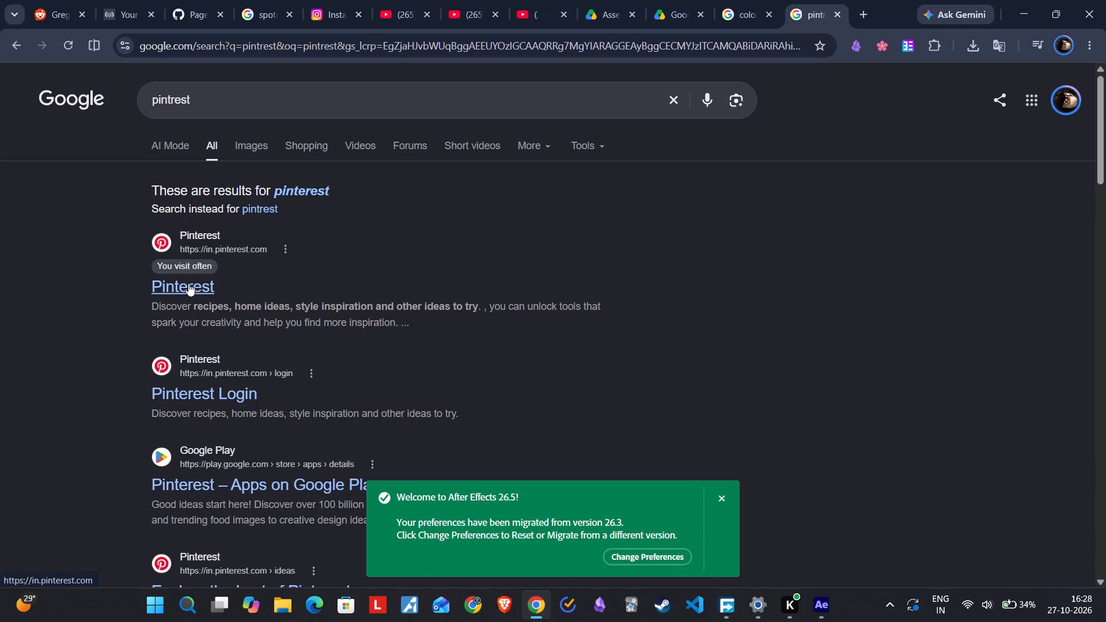
pyautogui.click(723, 500)
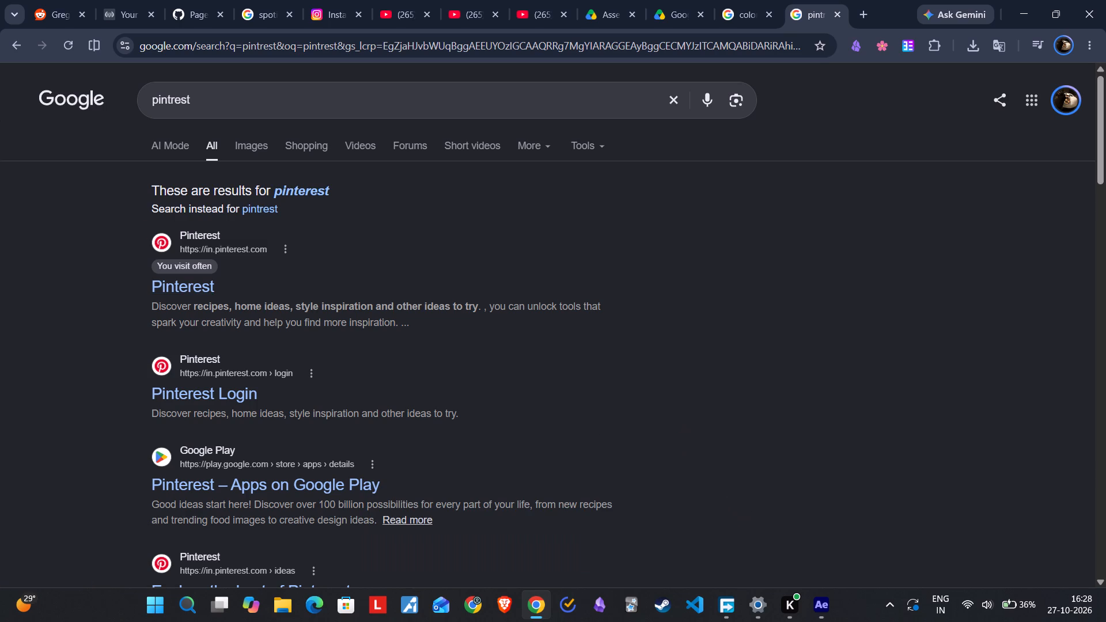
pyautogui.click(188, 281)
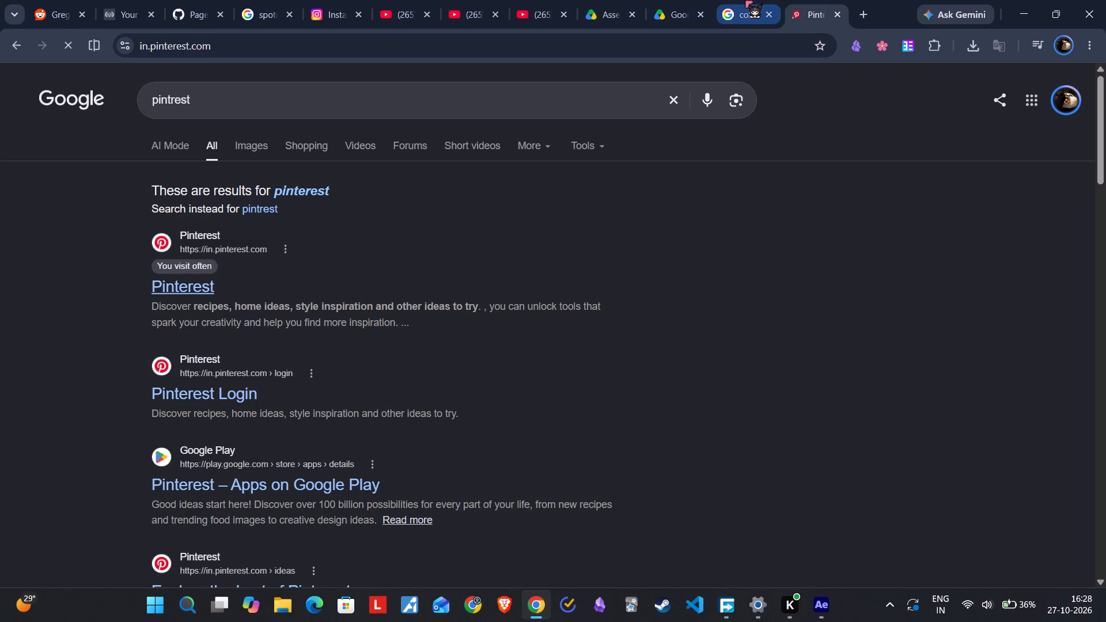
pyautogui.click(745, 0)
pyautogui.click(791, 0)
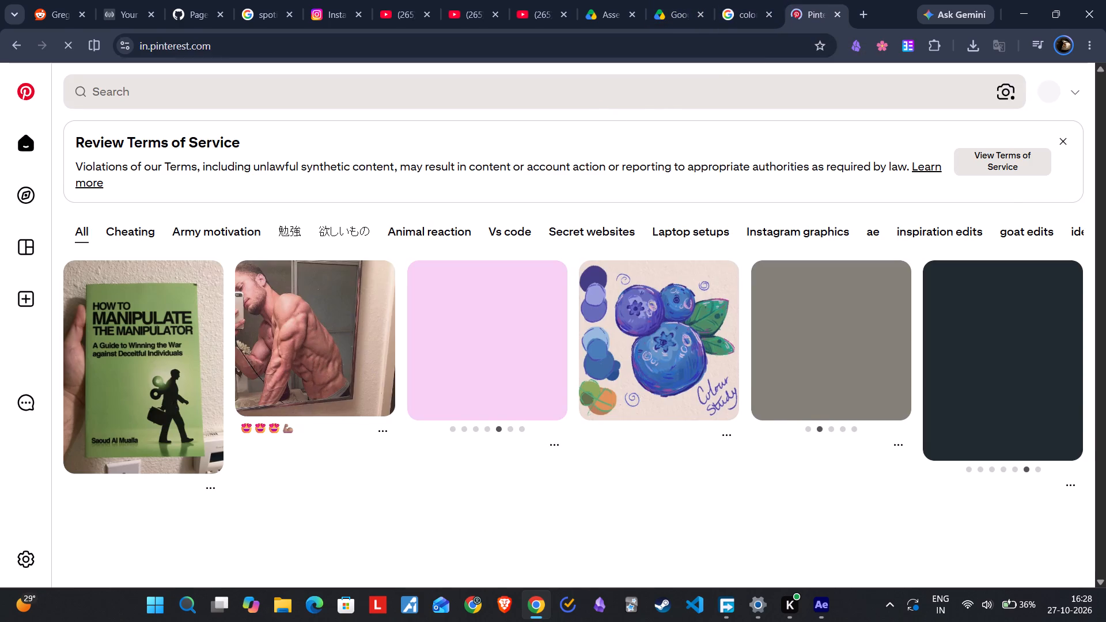
# Search Pinterest for "motion backgrounds" using the suggestion for "motion".
pyautogui.click(582, 95)
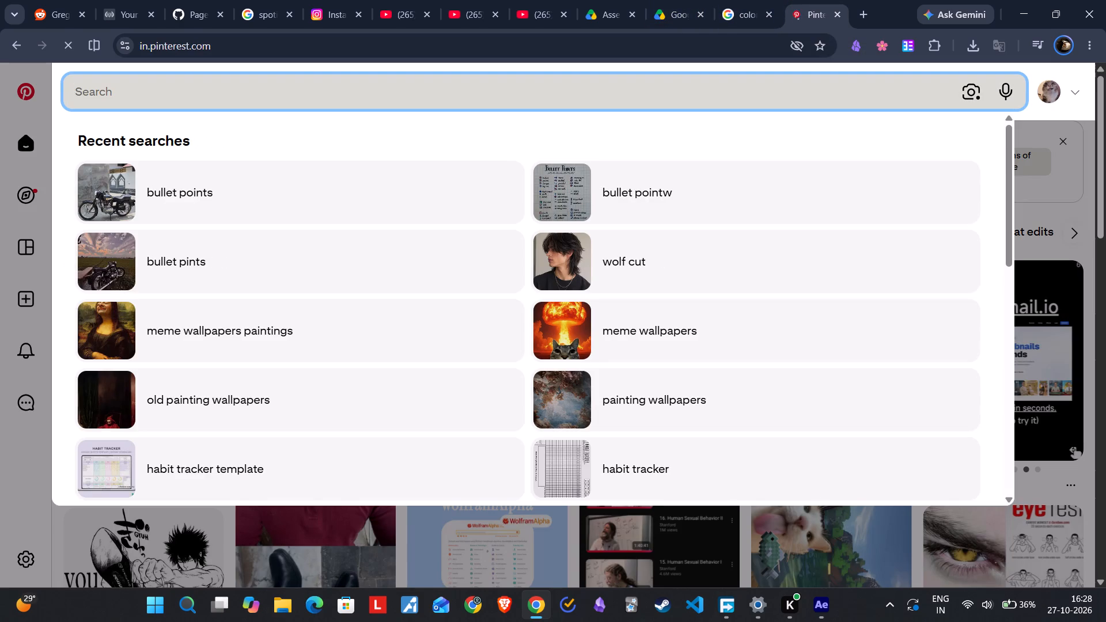
pyautogui.press('3')
pyautogui.press('BackSpace')
pyautogui.write('motion gr')
pyautogui.press('BackSpace')
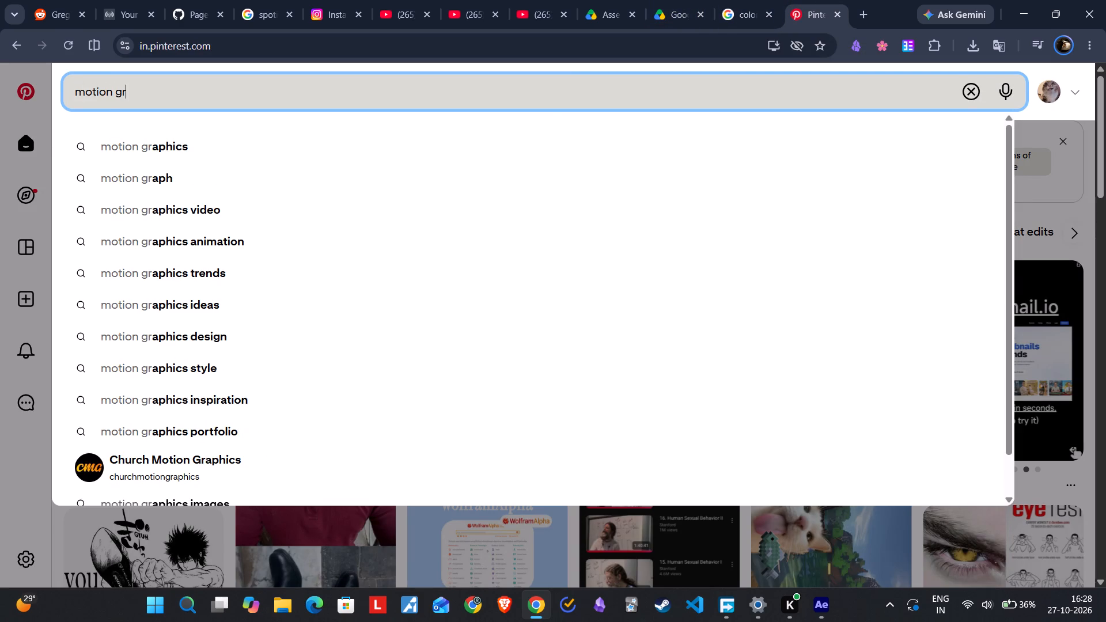
pyautogui.press('BackSpace')
pyautogui.write('desi')
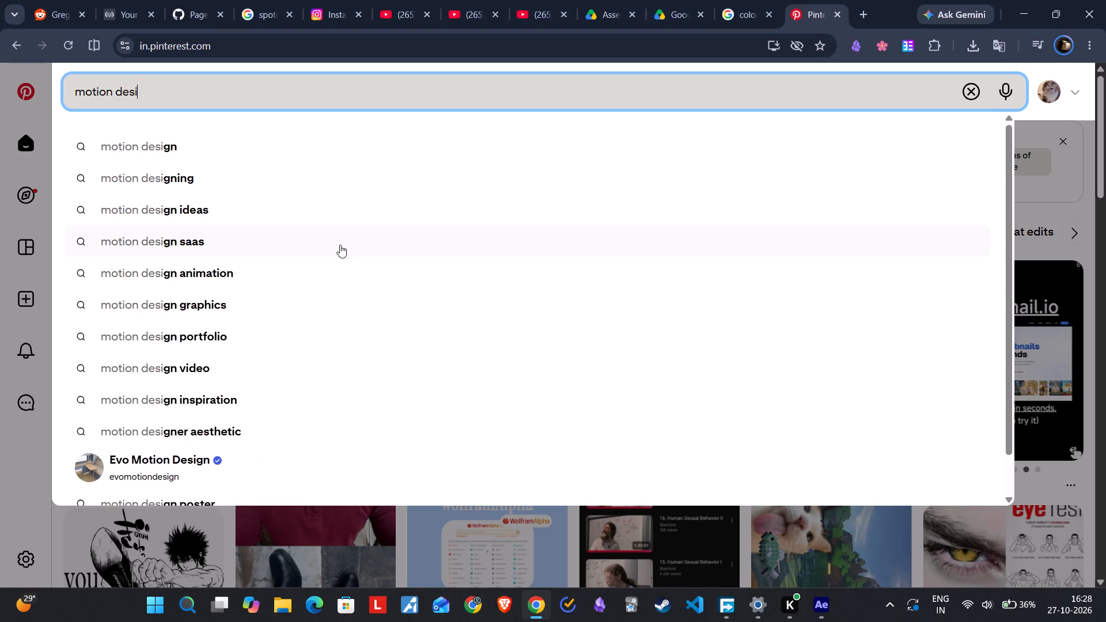
pyautogui.press('BackSpace')
pyautogui.press('BackSpace')
pyautogui.press('BackSpace')
pyautogui.press('BackSpace')
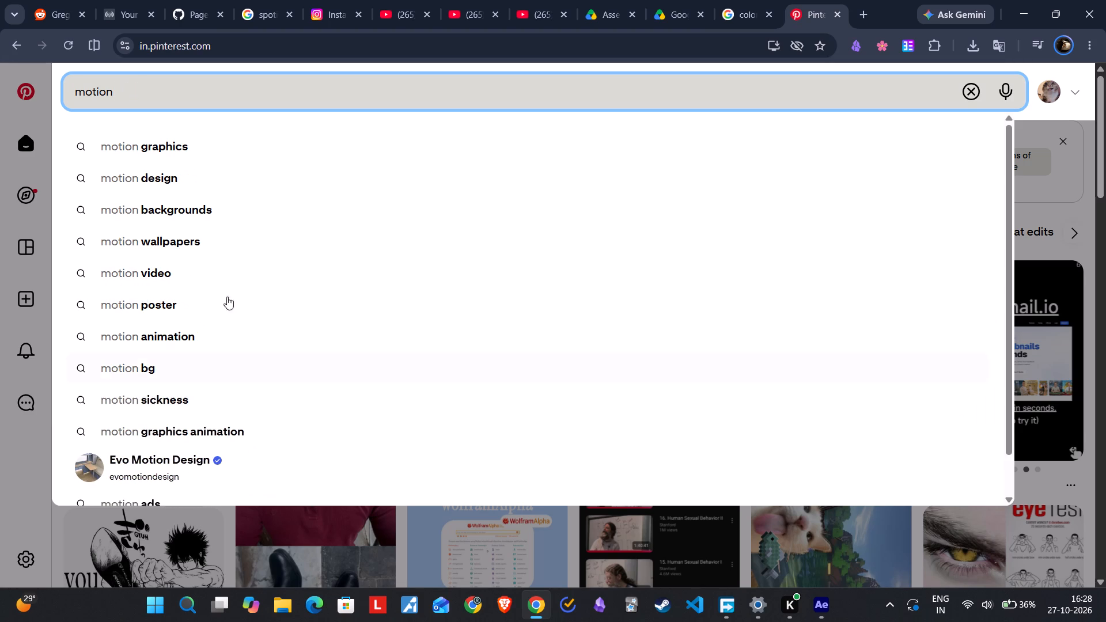
pyautogui.click(243, 212)
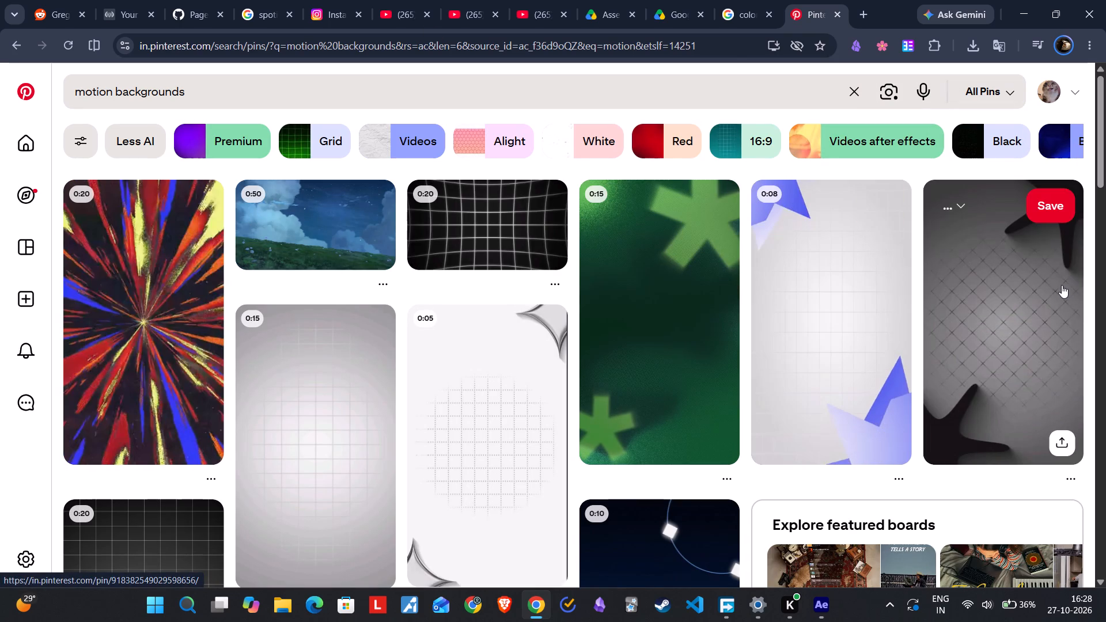
# Look through the motion background pins for usable reel backdrops.
pyautogui.scroll(-11, 914, 275)
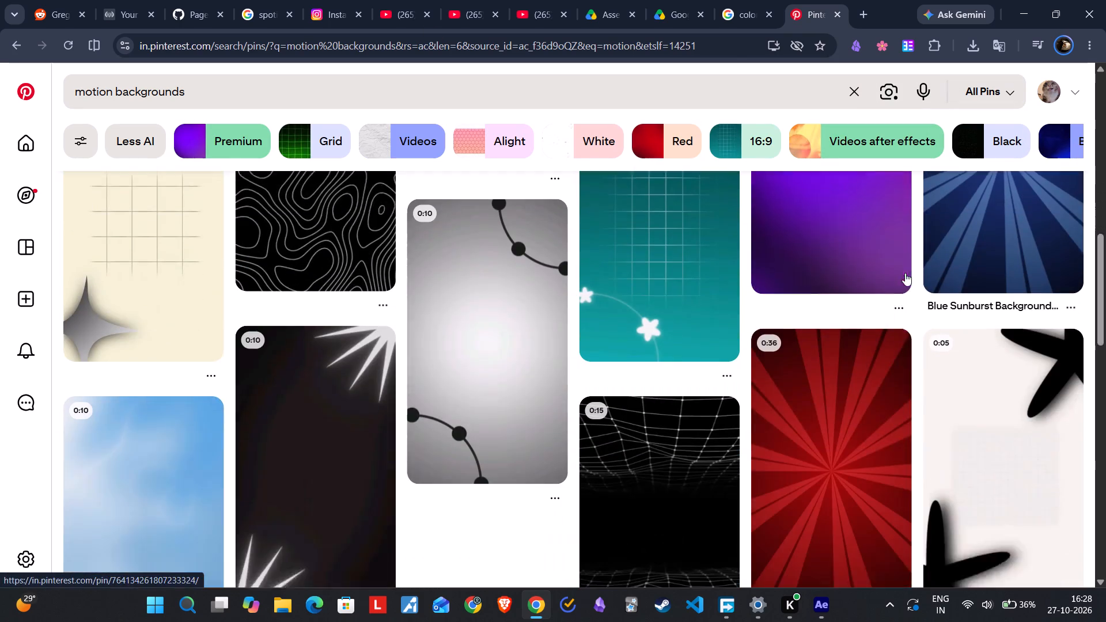
pyautogui.scroll(-10, 915, 272)
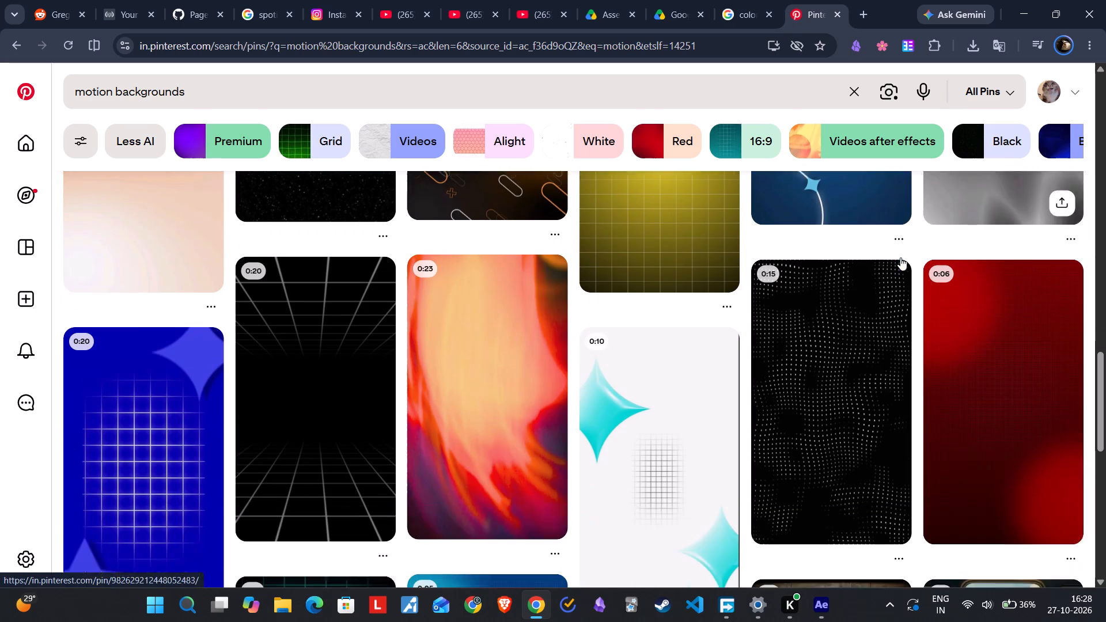
pyautogui.scroll(-5, 857, 262)
# Refine the Pinterest search to "motion backgrounds aesthetic" using the matching suggestion.
pyautogui.click(343, 87)
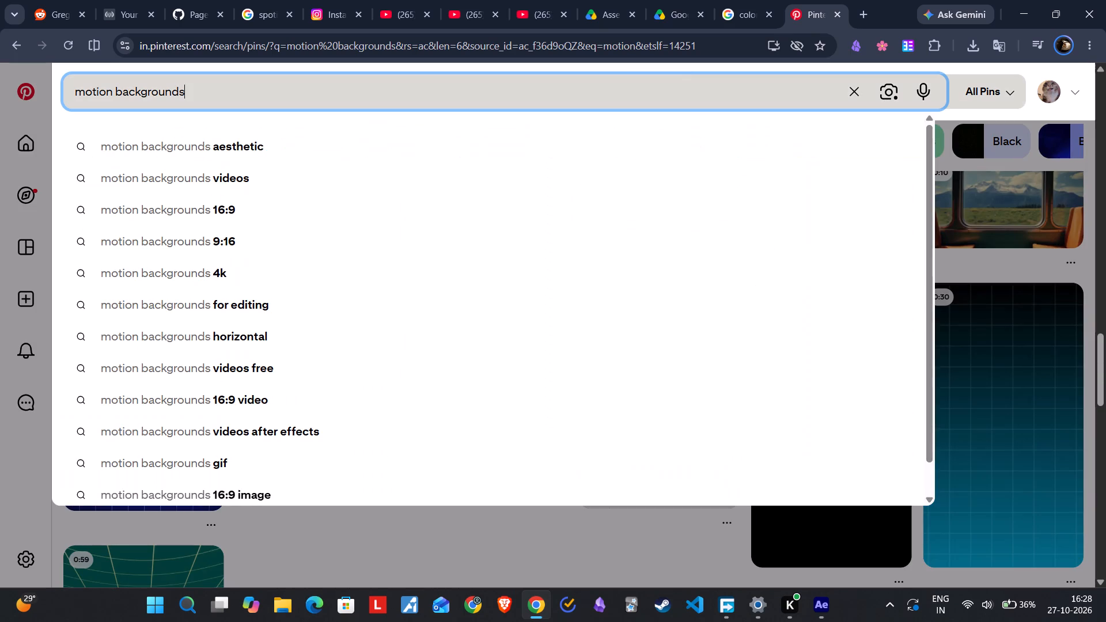
pyautogui.press('space')
pyautogui.click(182, 150)
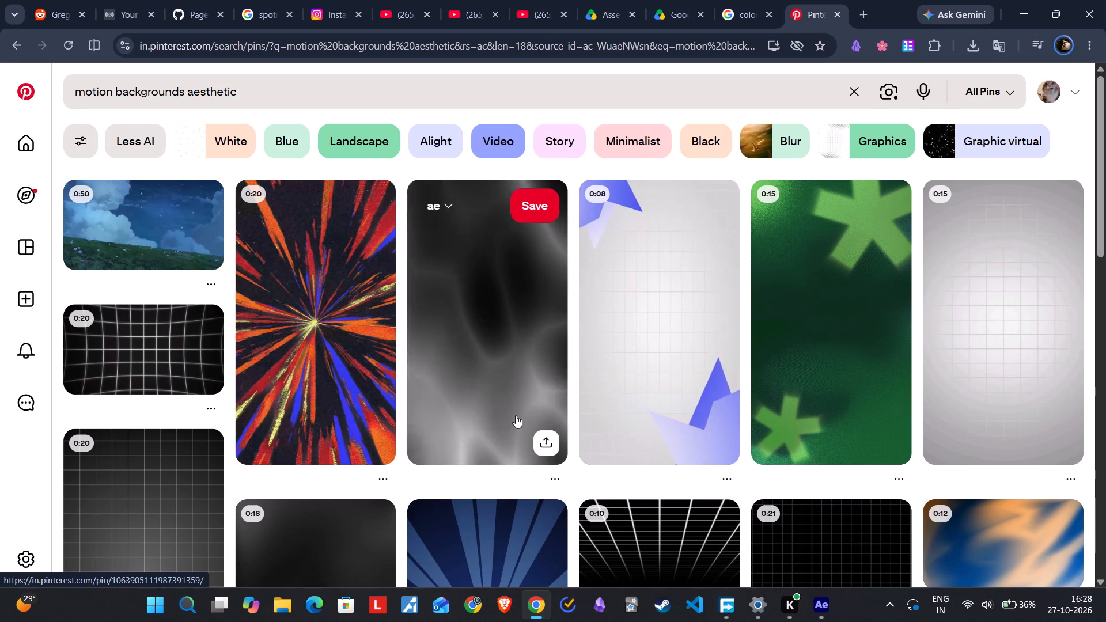
# Look through the aesthetic motion background pins for a backdrop that suits the reel.
pyautogui.scroll(-4, 323, 340)
pyautogui.scroll(-4, 390, 242)
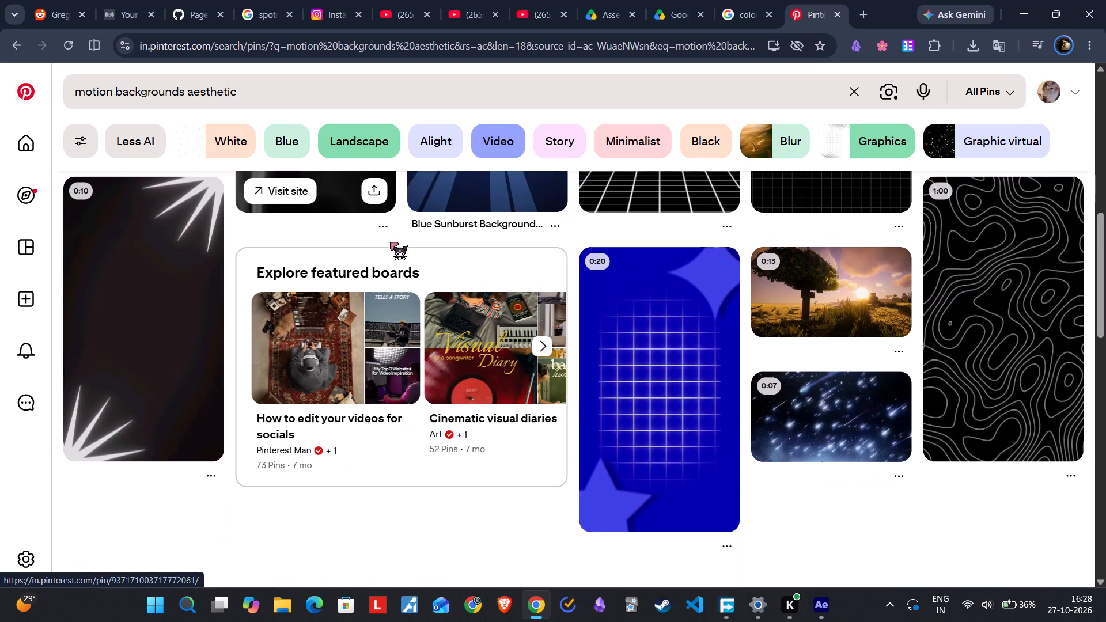
pyautogui.scroll(-8, 547, 354)
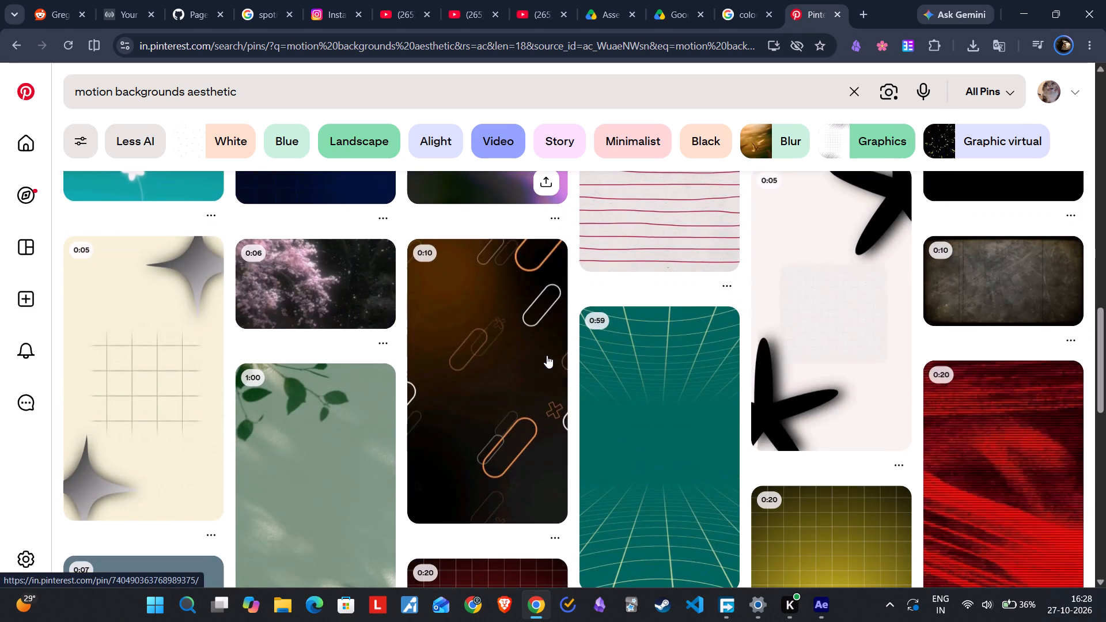
pyautogui.scroll(2, 547, 355)
pyautogui.scroll(-5, 516, 334)
pyautogui.scroll(3, 407, 313)
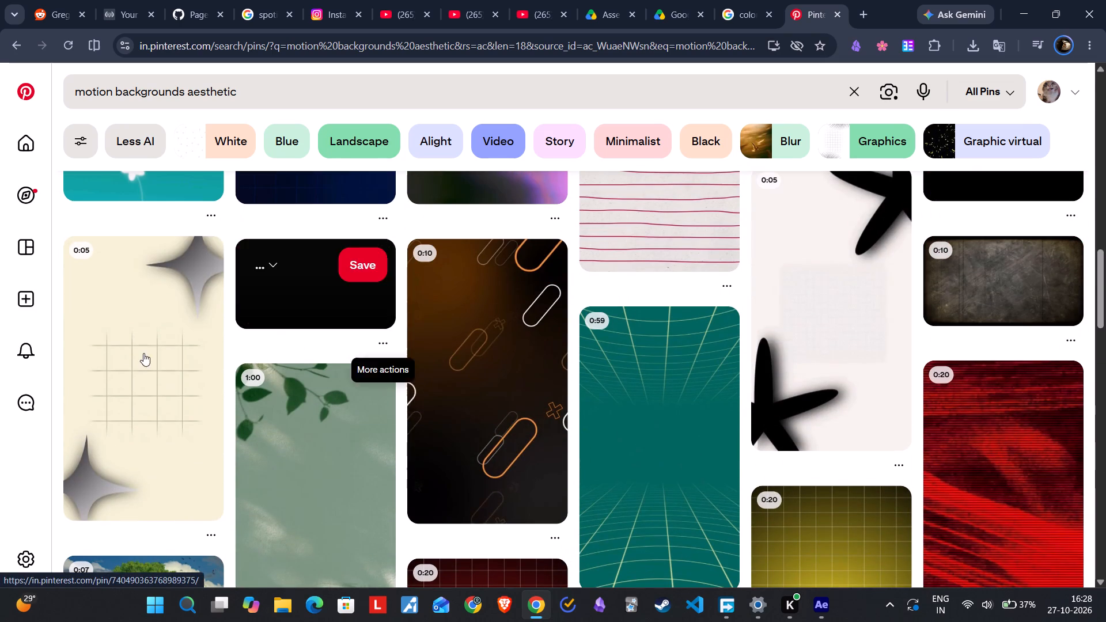
pyautogui.scroll(-10, 141, 354)
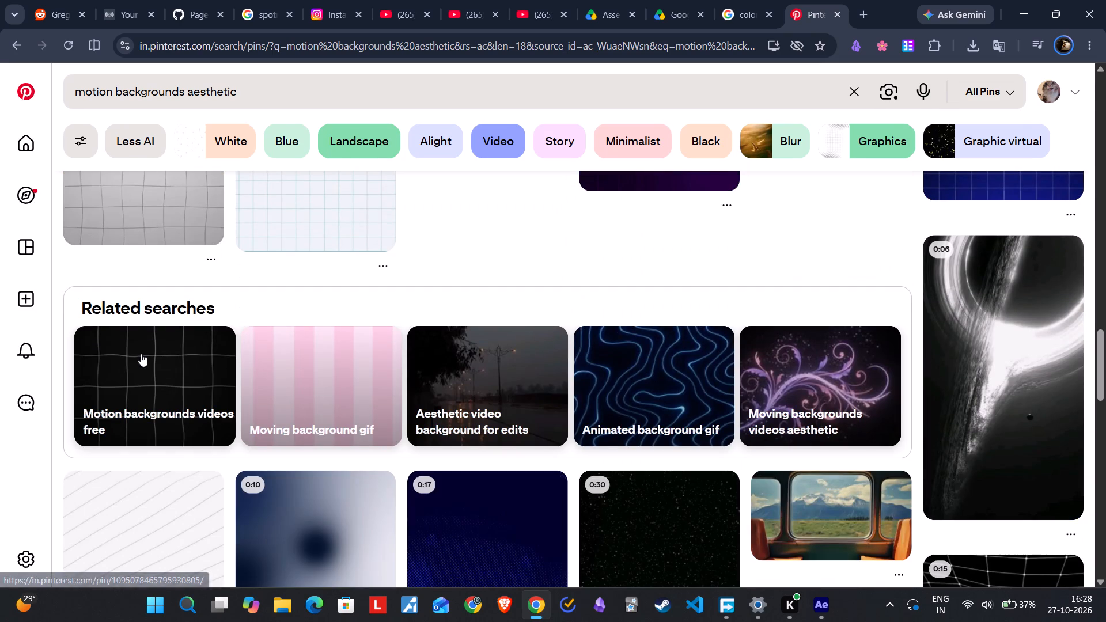
# Narrow the motion background results with the Minimalist filter.
pyautogui.click(637, 150)
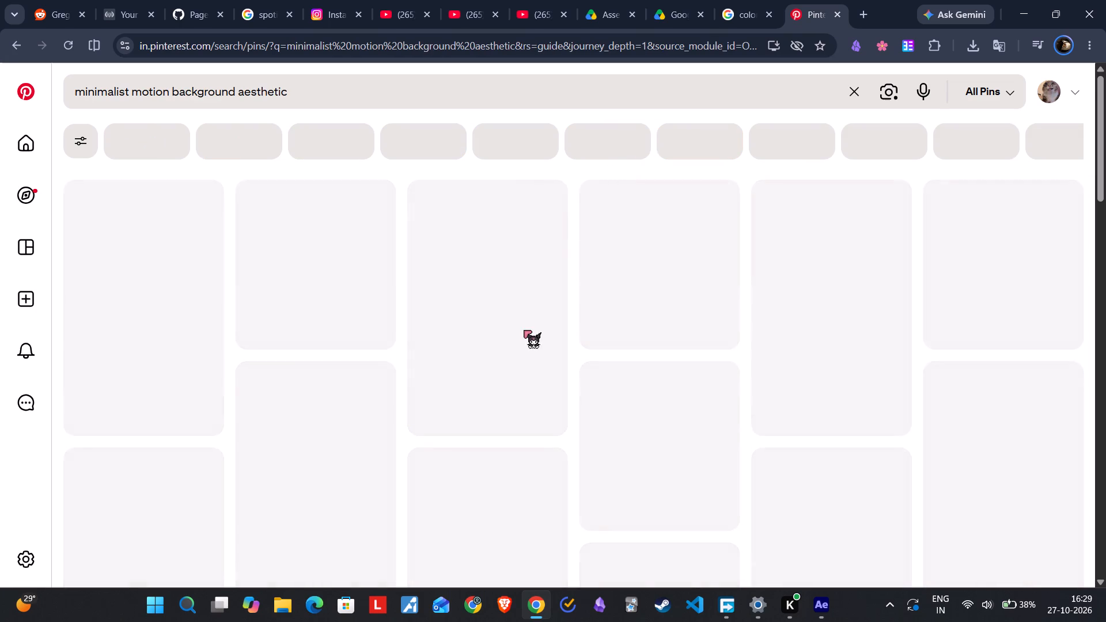
# Examine the minimalist motion background pins, including grid, gradient and shape designs, for a suitable reel backdrop.
pyautogui.scroll(-6, 589, 300)
pyautogui.scroll(6, 582, 291)
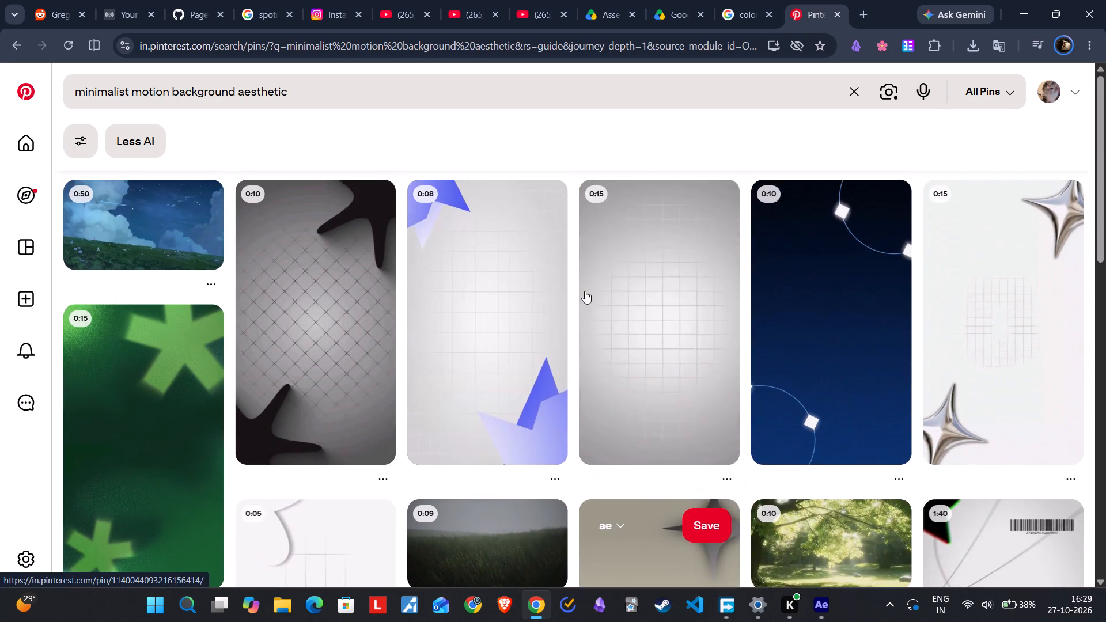
pyautogui.scroll(-6, 722, 312)
pyautogui.scroll(1, 660, 294)
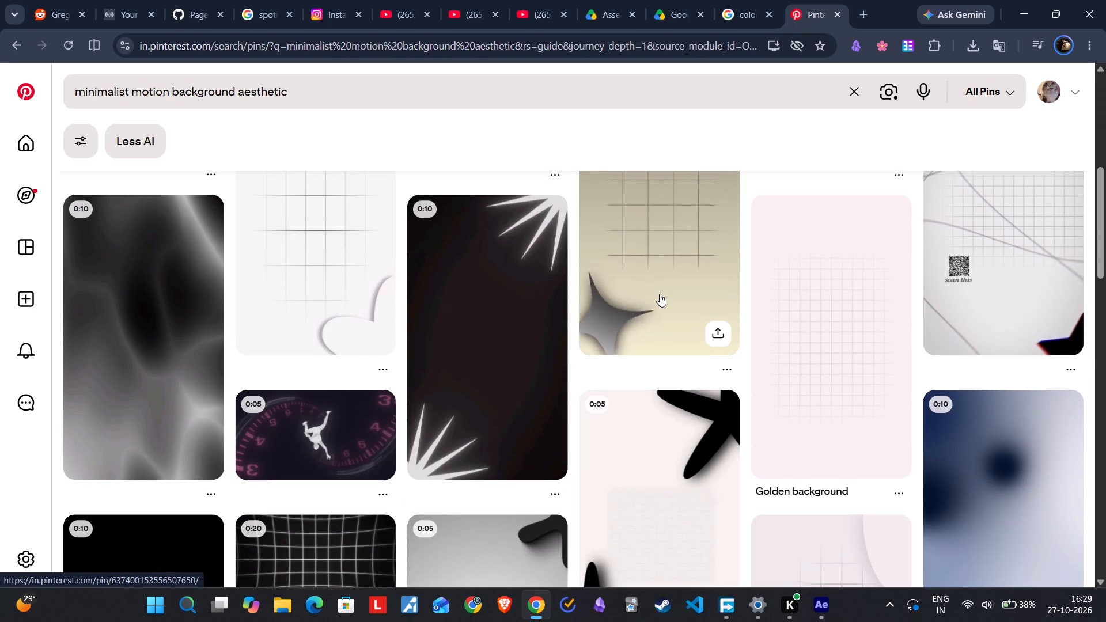
pyautogui.scroll(1, 660, 294)
pyautogui.scroll(-4, 660, 294)
pyautogui.scroll(4, 650, 294)
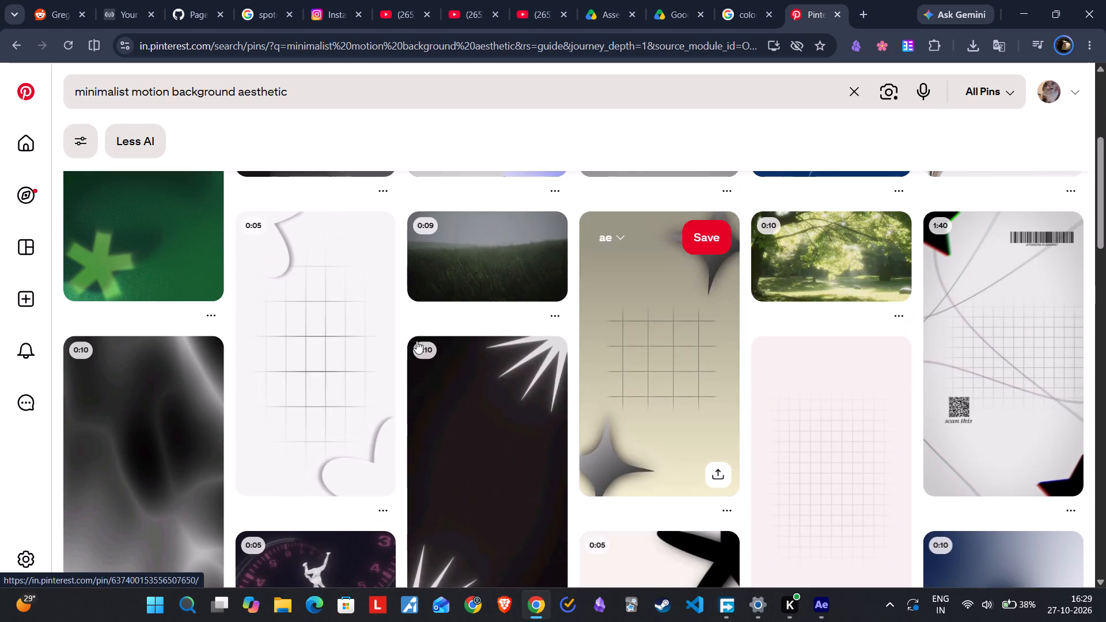
pyautogui.scroll(-3, 690, 324)
pyautogui.scroll(-4, 632, 327)
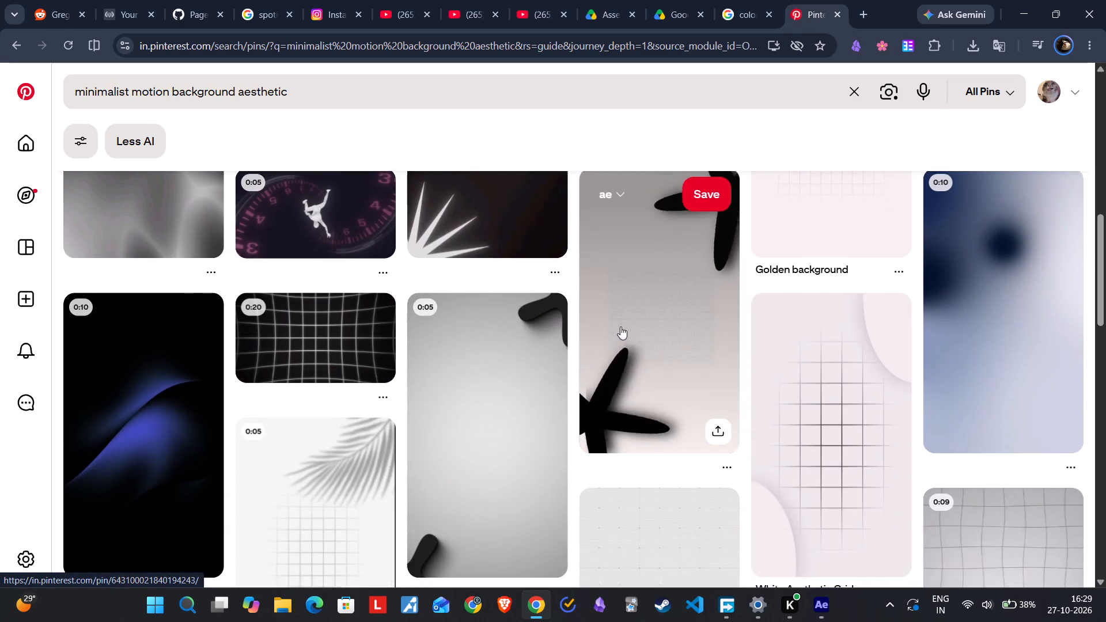
pyautogui.scroll(-12, 620, 327)
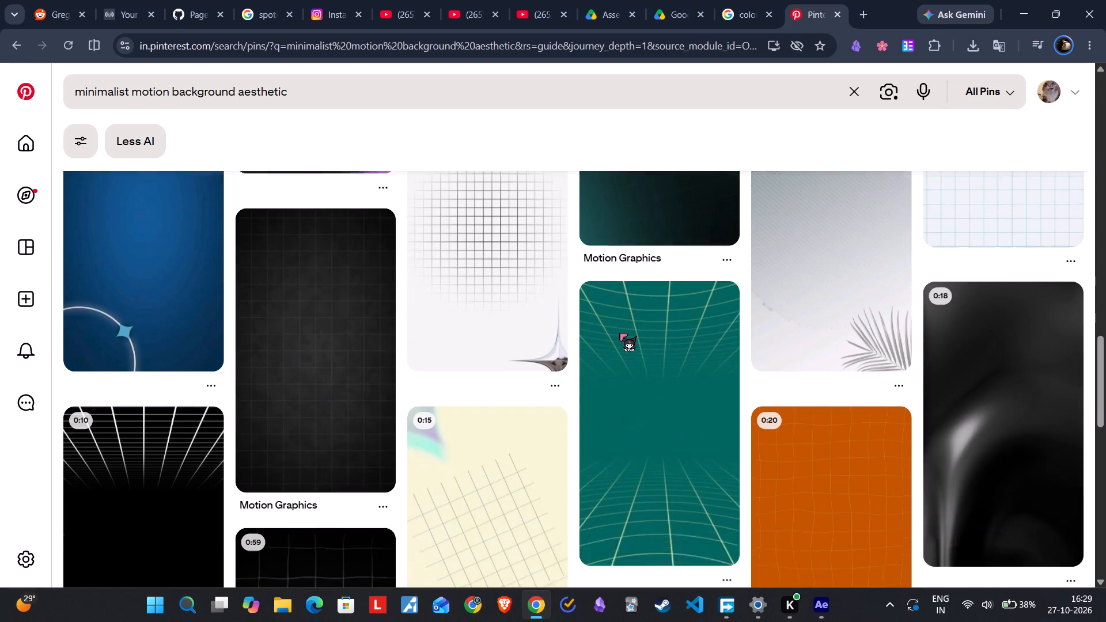
pyautogui.scroll(-10, 619, 333)
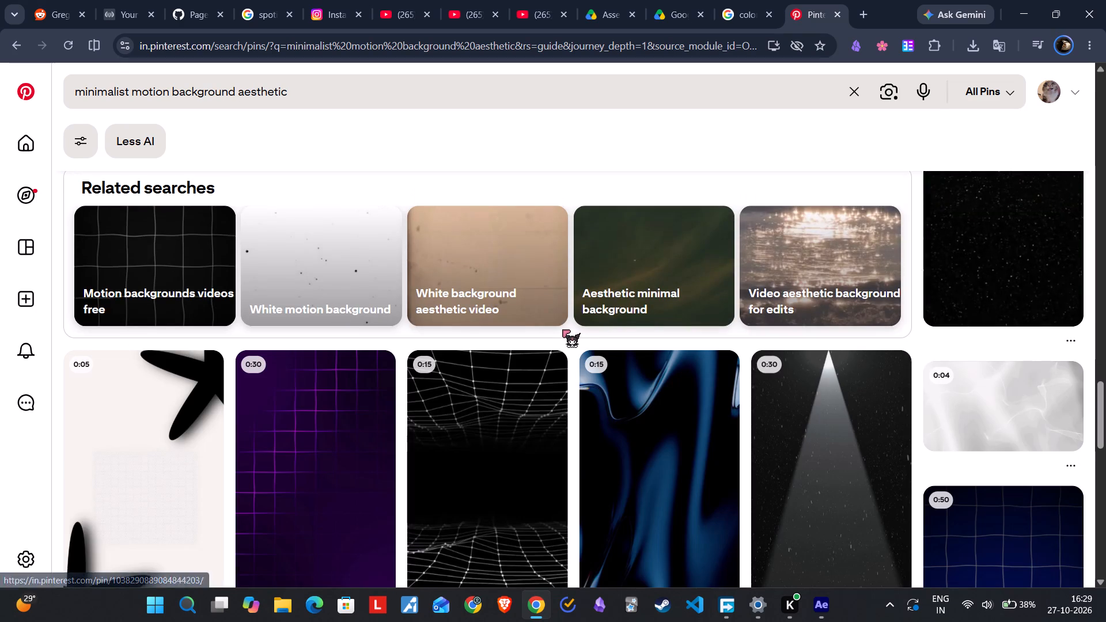
pyautogui.scroll(-16, 483, 308)
pyautogui.scroll(3, 489, 313)
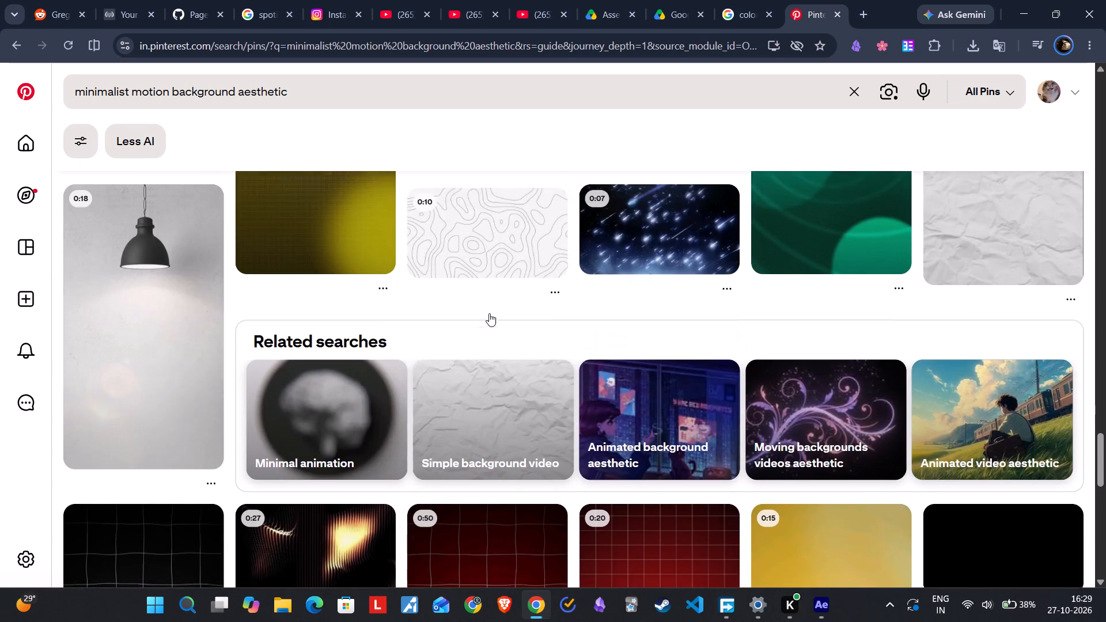
pyautogui.scroll(2, 489, 313)
pyautogui.scroll(-10, 592, 297)
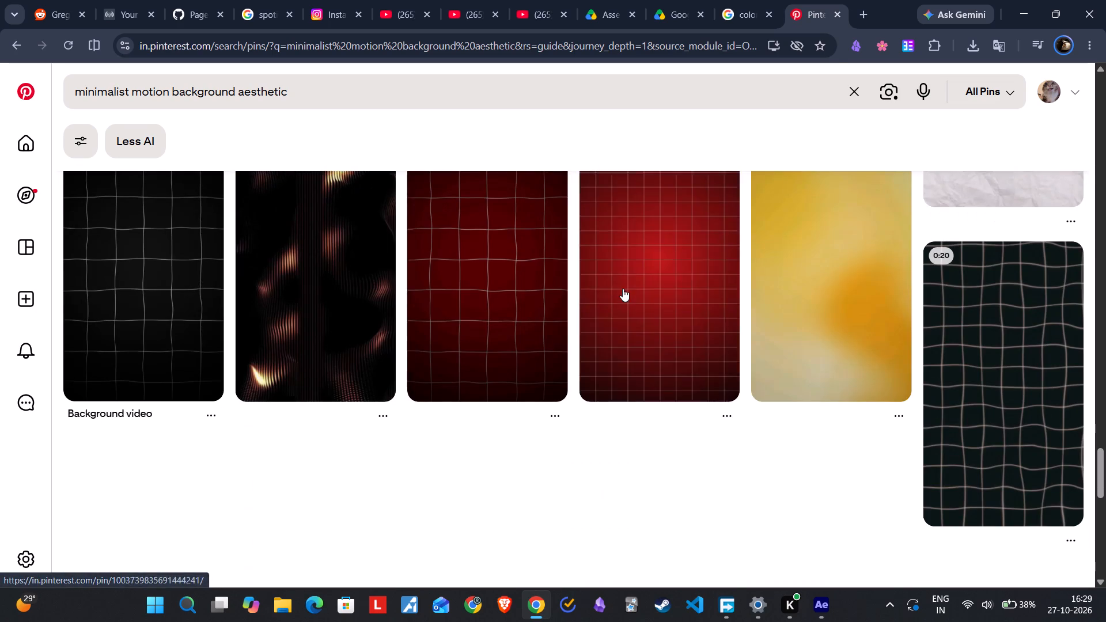
pyautogui.scroll(-5, 607, 289)
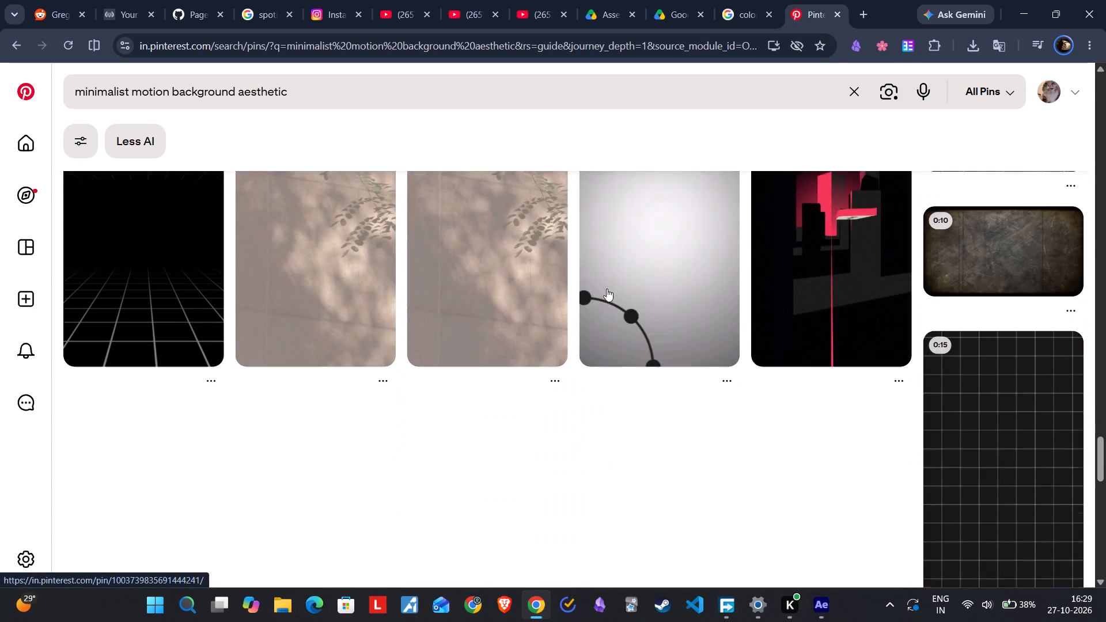
# Look further through the minimalist motion background pins, including paper, grid, line and gradient designs, for a suitable reel backdrop.
pyautogui.scroll(3, 607, 289)
pyautogui.scroll(-4, 607, 289)
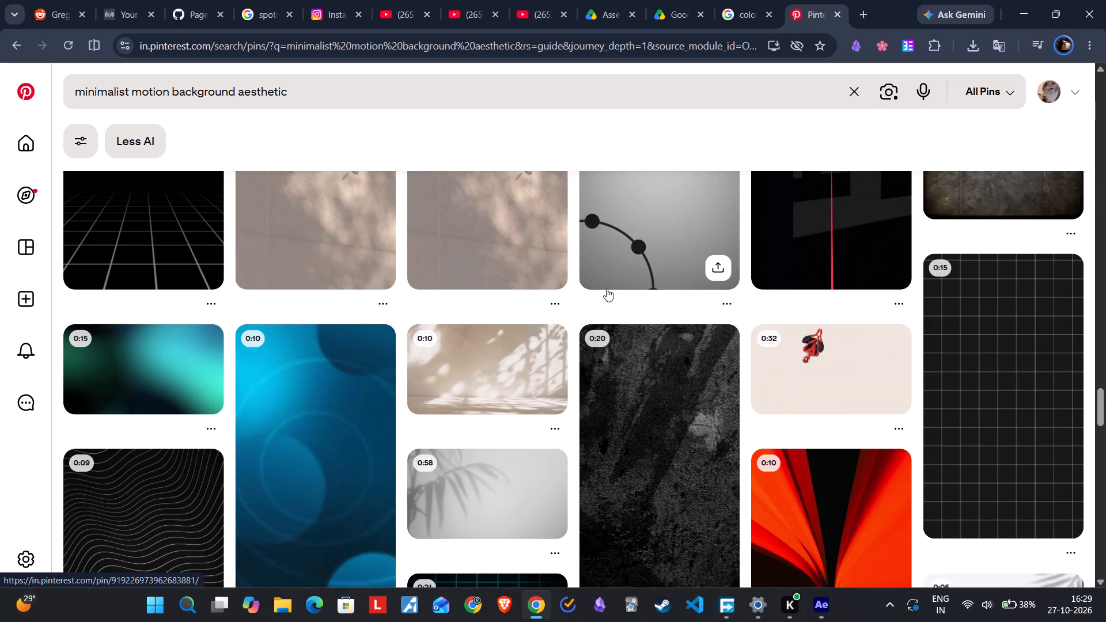
pyautogui.scroll(-13, 607, 289)
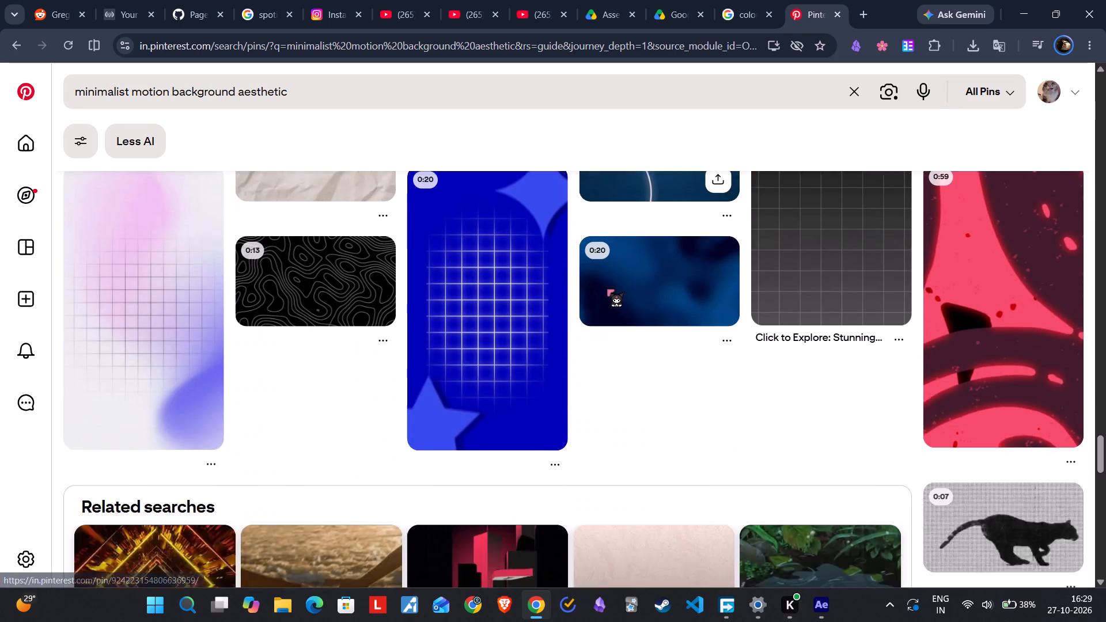
pyautogui.scroll(-12, 607, 289)
pyautogui.scroll(3, 566, 303)
pyautogui.scroll(-4, 577, 316)
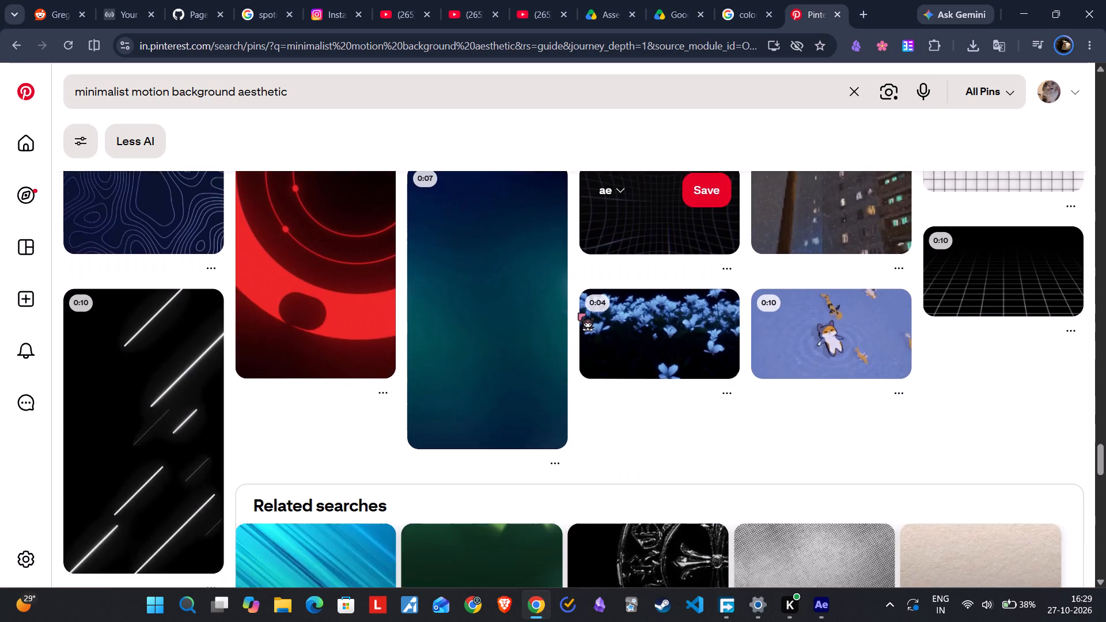
pyautogui.scroll(-10, 578, 313)
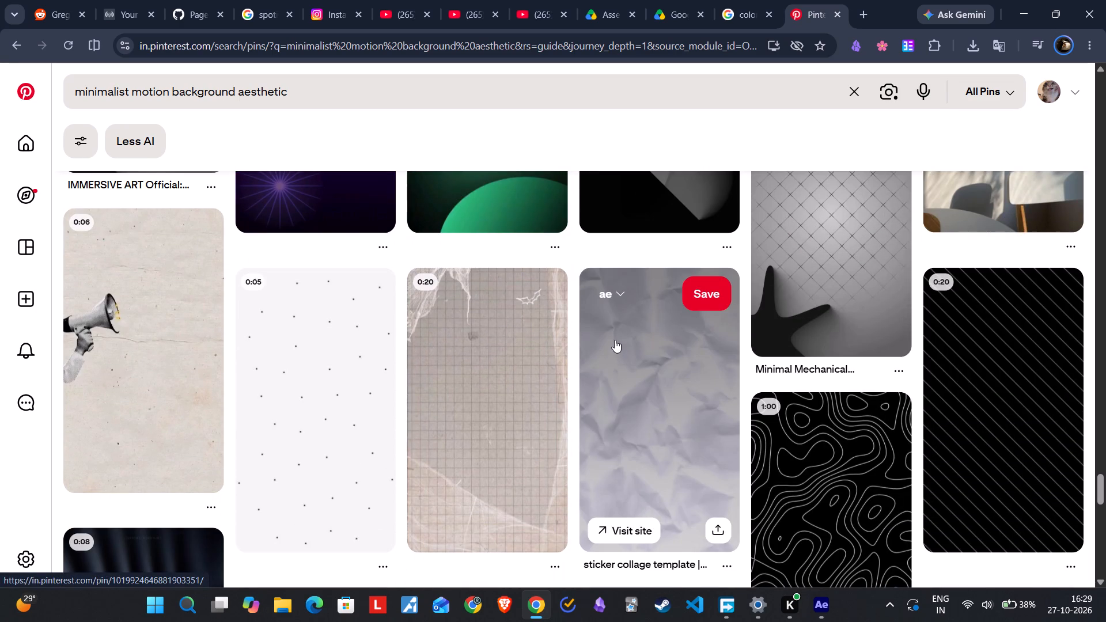
pyautogui.scroll(-3, 618, 336)
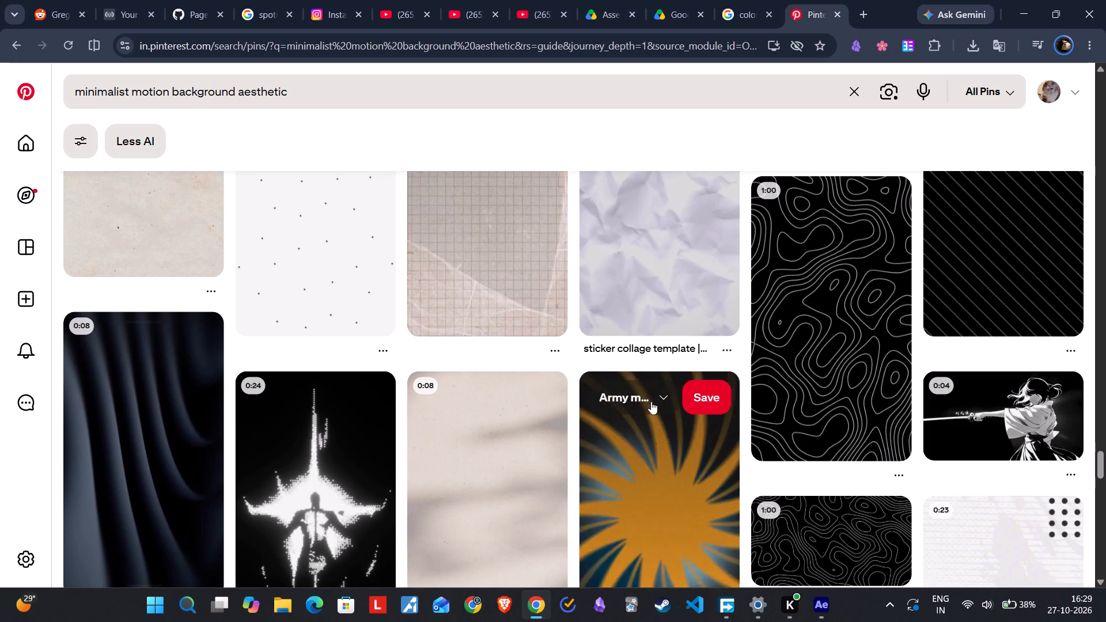
pyautogui.scroll(-3, 659, 363)
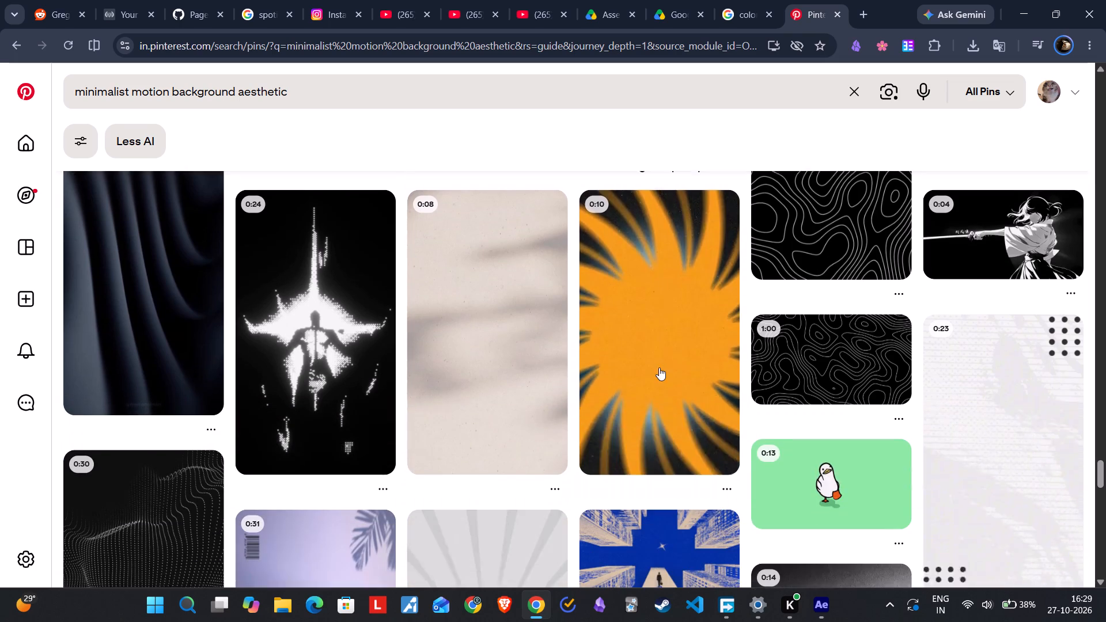
pyautogui.scroll(-7, 661, 373)
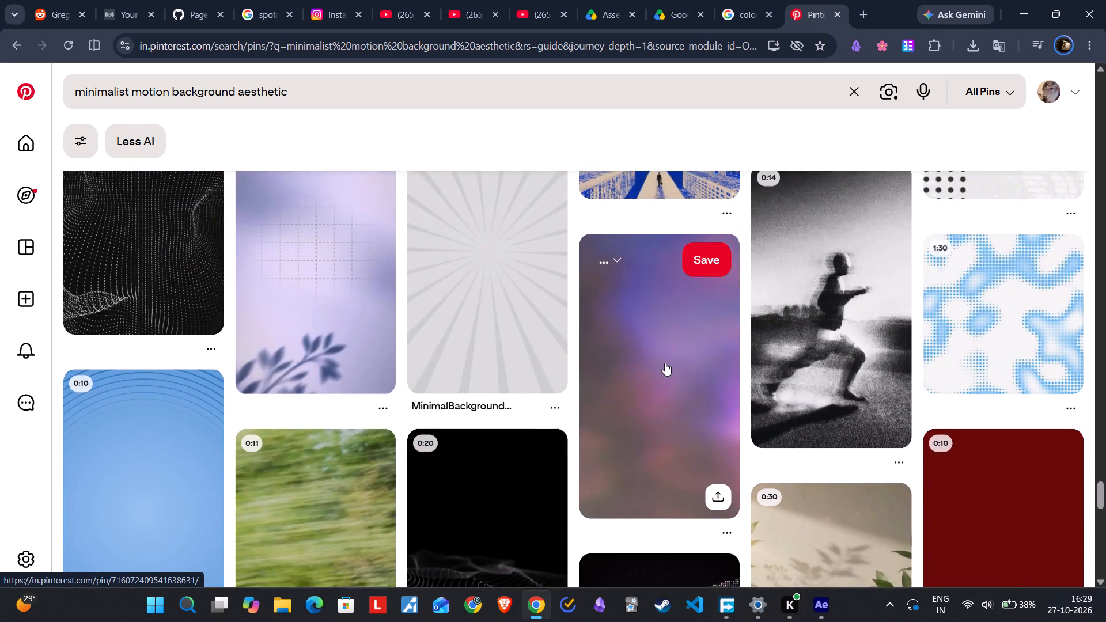
pyautogui.scroll(-11, 665, 363)
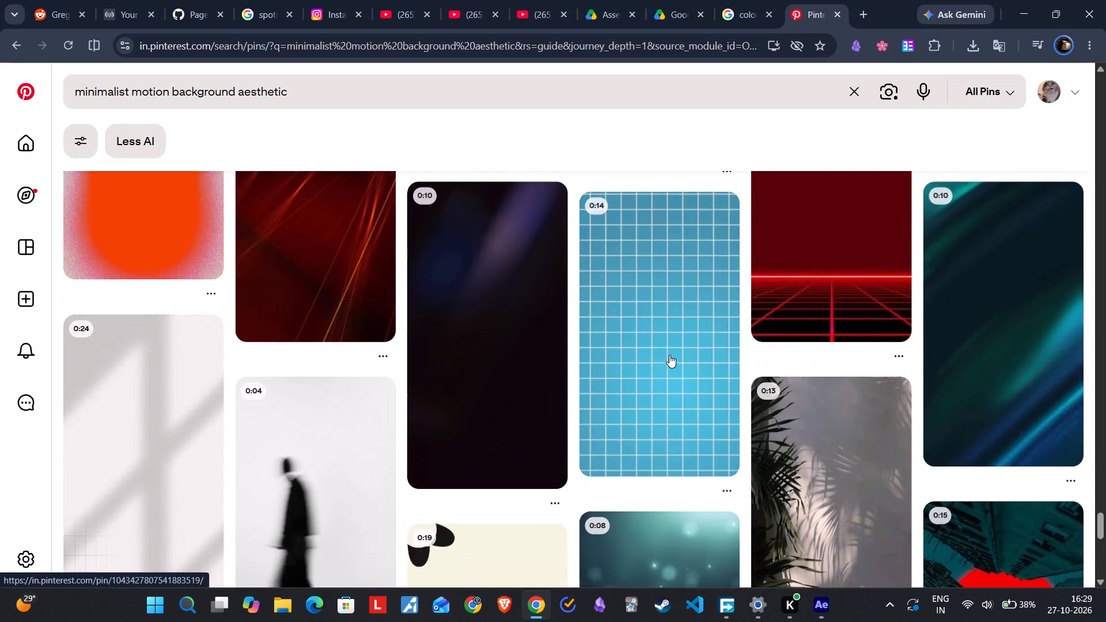
pyautogui.scroll(3, 669, 355)
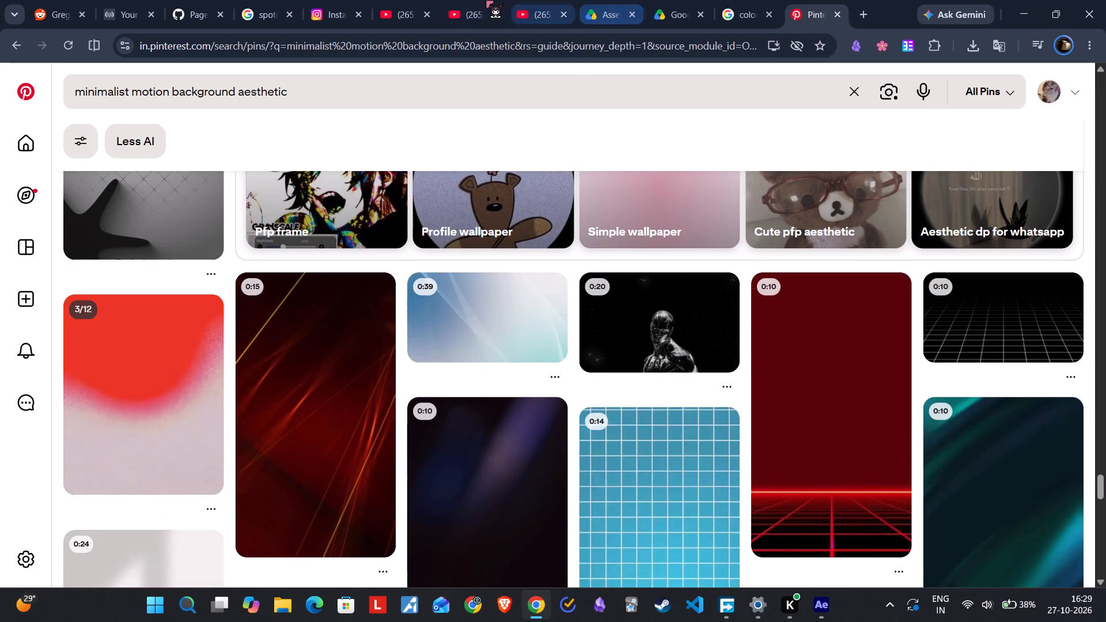
# Return to the YouTube tutorial "How to Edit Viral Instagram Reels from Scratch – Full Guide" for After Effects.
pyautogui.click(486, 0)
pyautogui.click(514, 0)
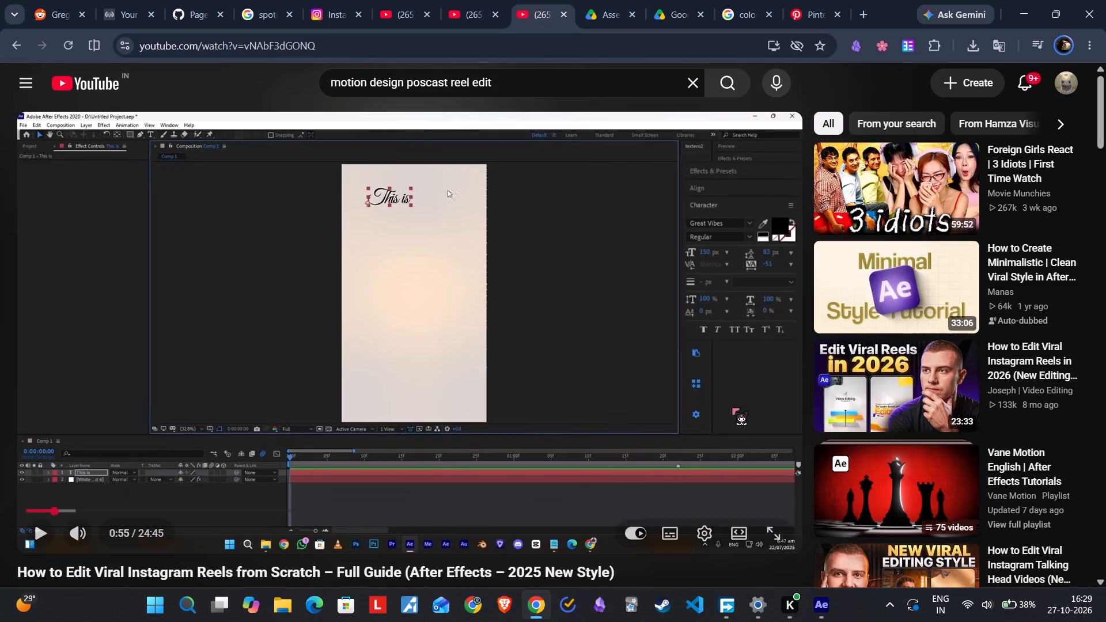
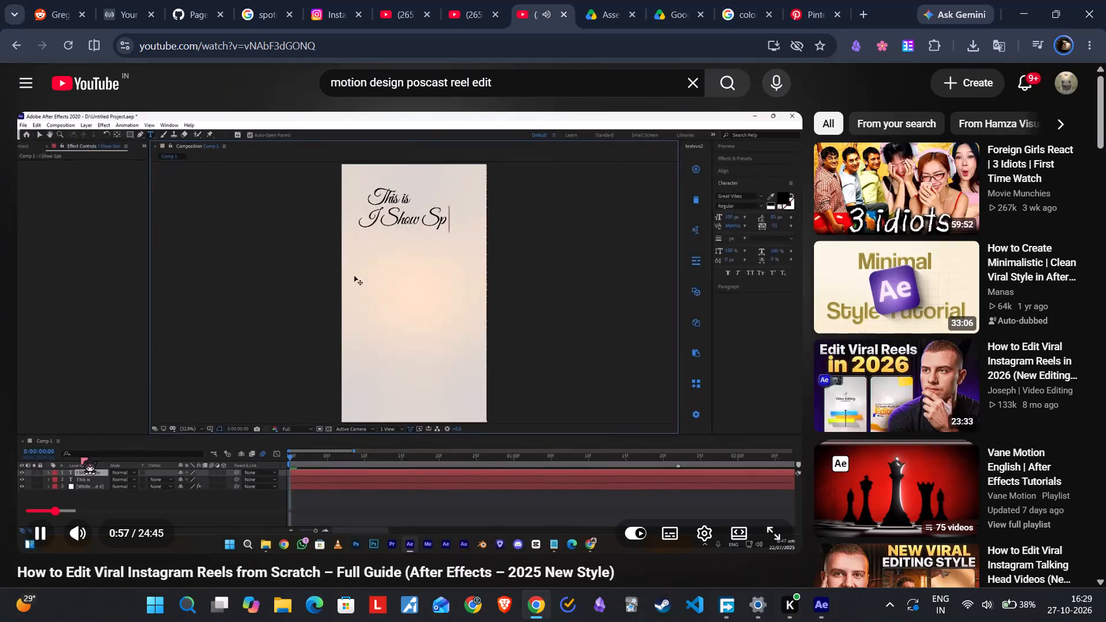
# Rewind the YouTube reel-editing tutorial about 20 seconds to rewatch the white solid background setup near 0:40.
pyautogui.press('Left')
pyautogui.press('Left')
pyautogui.press('Left')
pyautogui.press('Left')
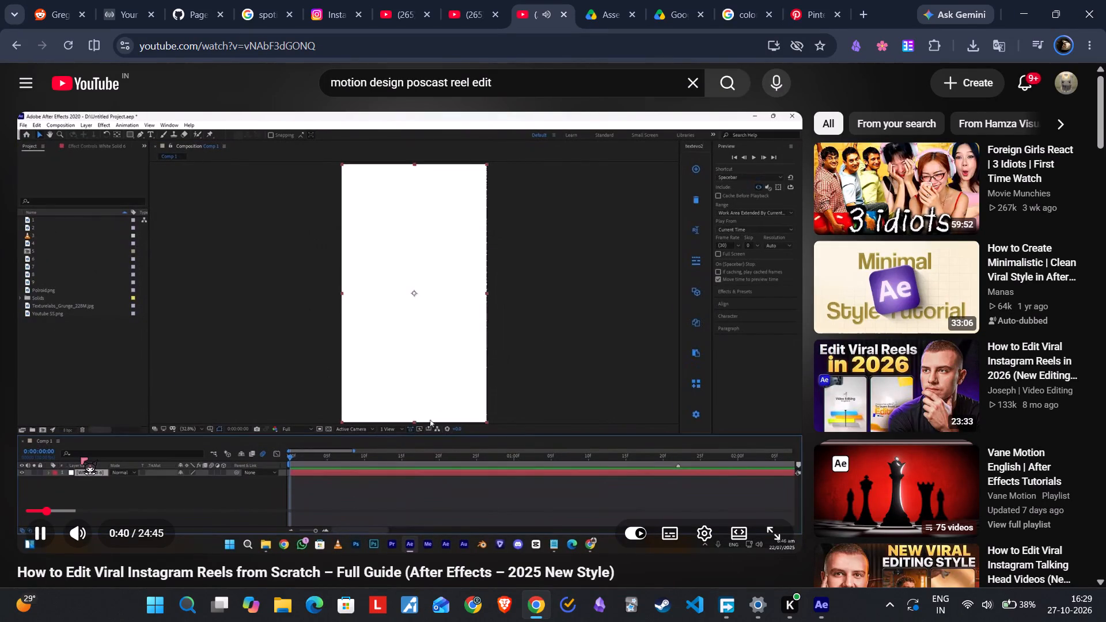
# Switch to Adobe After Effects 2026 with the untitled project to follow along with the tutorial.
pyautogui.click(823, 608)
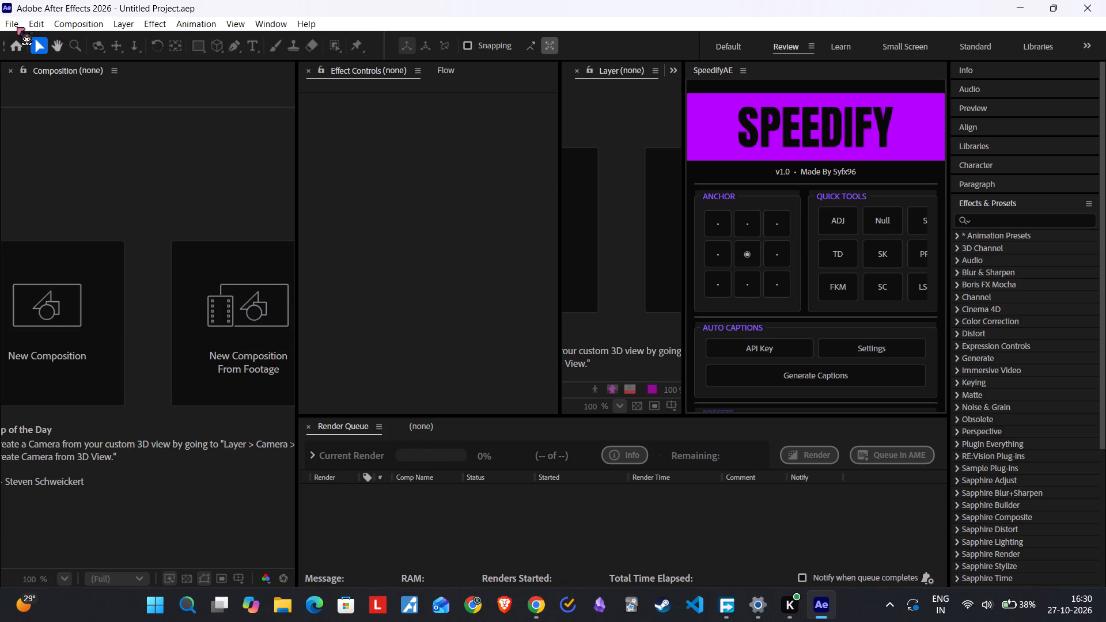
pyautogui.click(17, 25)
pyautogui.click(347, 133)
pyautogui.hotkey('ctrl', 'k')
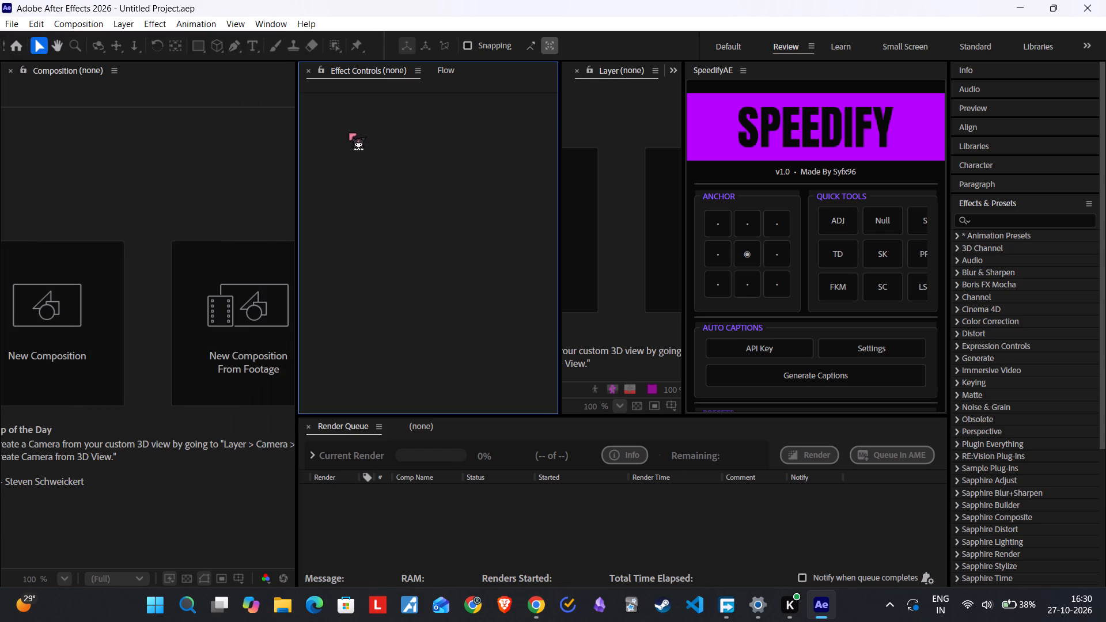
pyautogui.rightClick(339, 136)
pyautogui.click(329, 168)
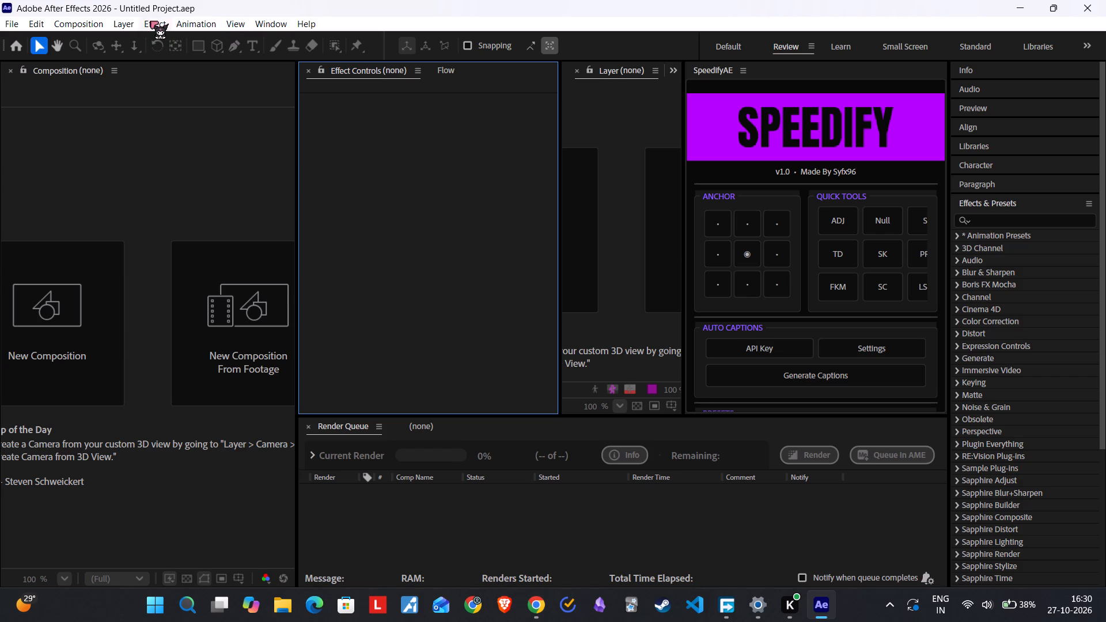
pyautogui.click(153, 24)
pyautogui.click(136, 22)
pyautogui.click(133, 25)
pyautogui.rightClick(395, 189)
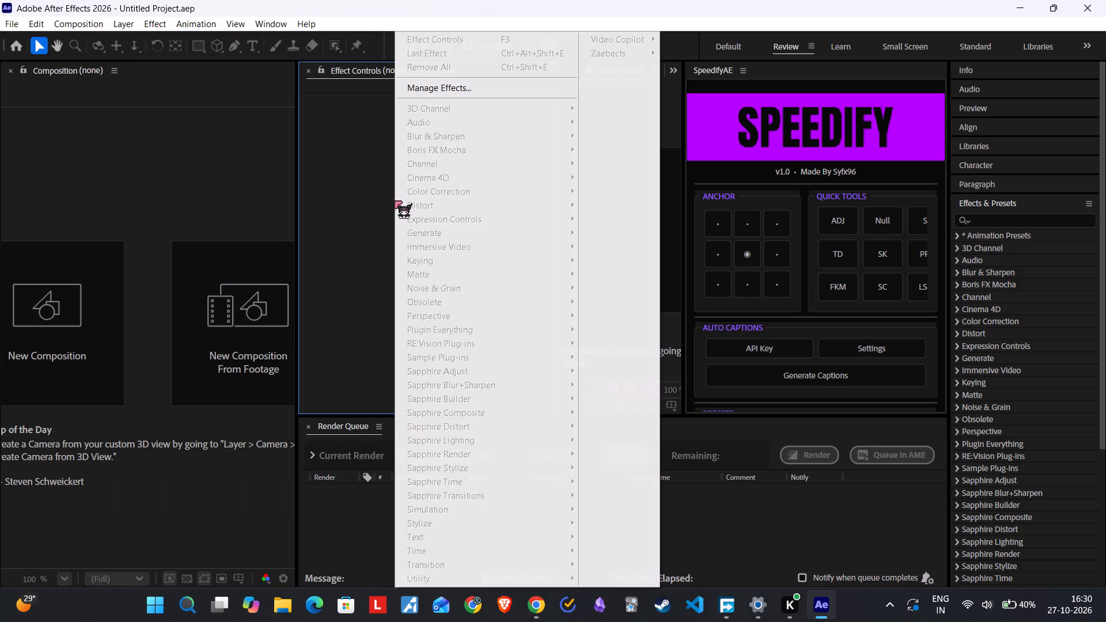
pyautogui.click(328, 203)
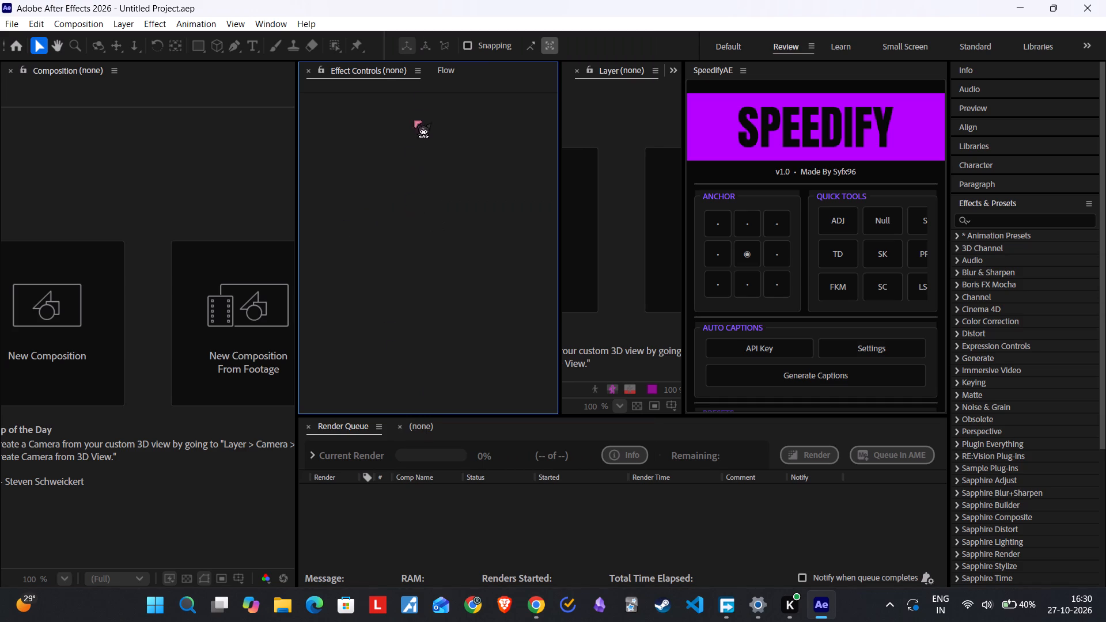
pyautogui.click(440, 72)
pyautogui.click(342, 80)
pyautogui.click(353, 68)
# Narrow the Effect Controls panel to give the neighbouring Layer panel more width.
pyautogui.moveTo(558, 98); pyautogui.dragTo(484, 113)
# Create a new 1080 x 1920 px composition with a frame rate of 30 fps.
pyautogui.click(40, 350)
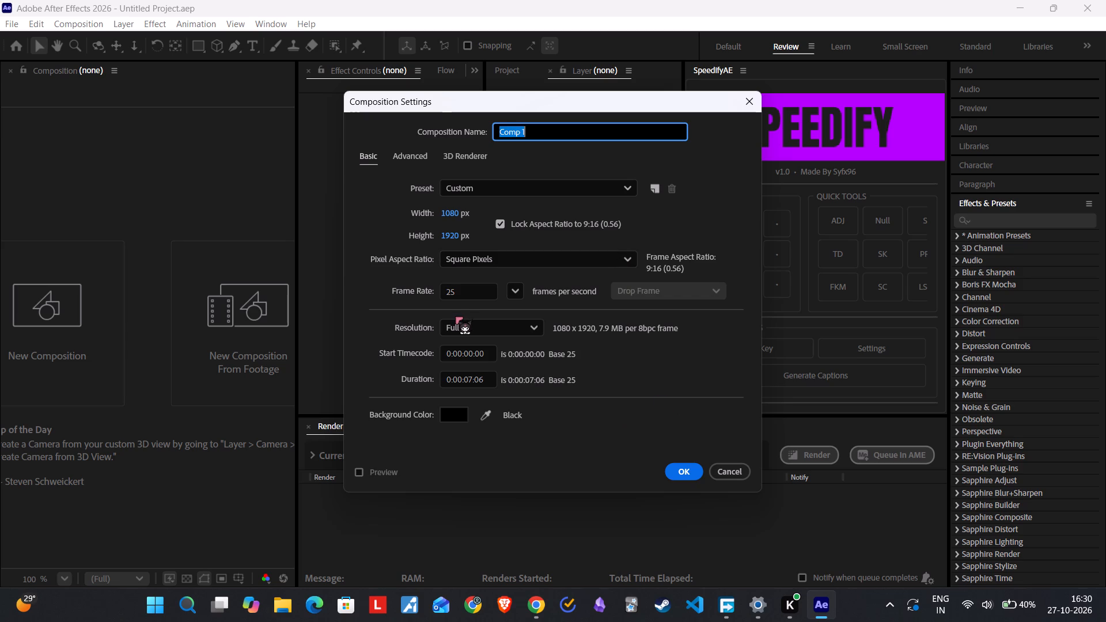
pyautogui.moveTo(454, 293); pyautogui.dragTo(436, 297)
pyautogui.press('BackSpace')
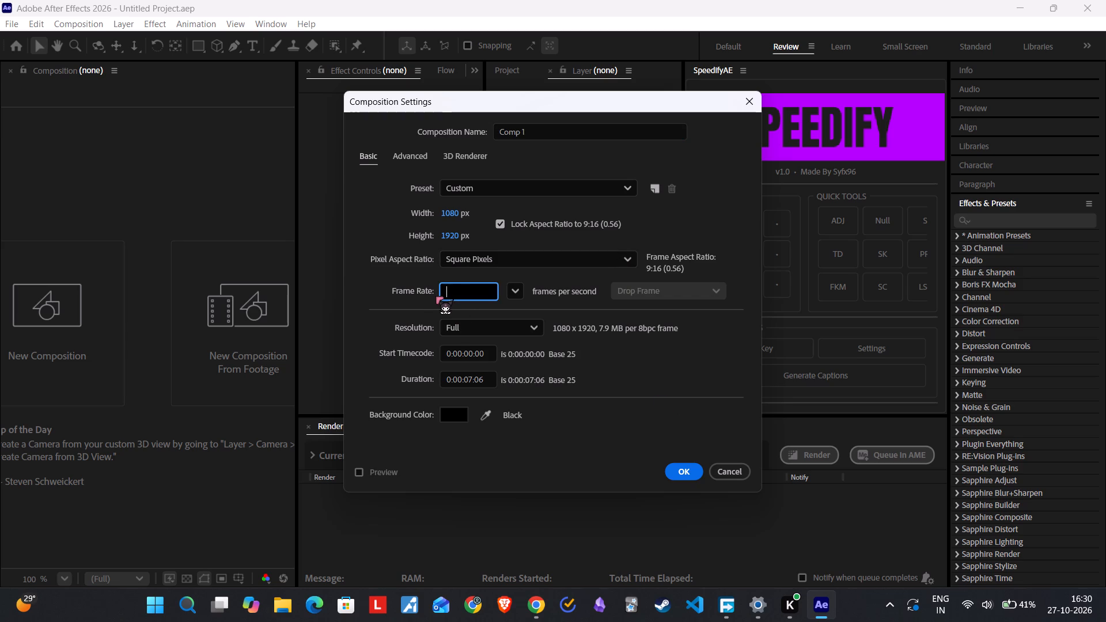
pyautogui.write('30')
pyautogui.click(692, 470)
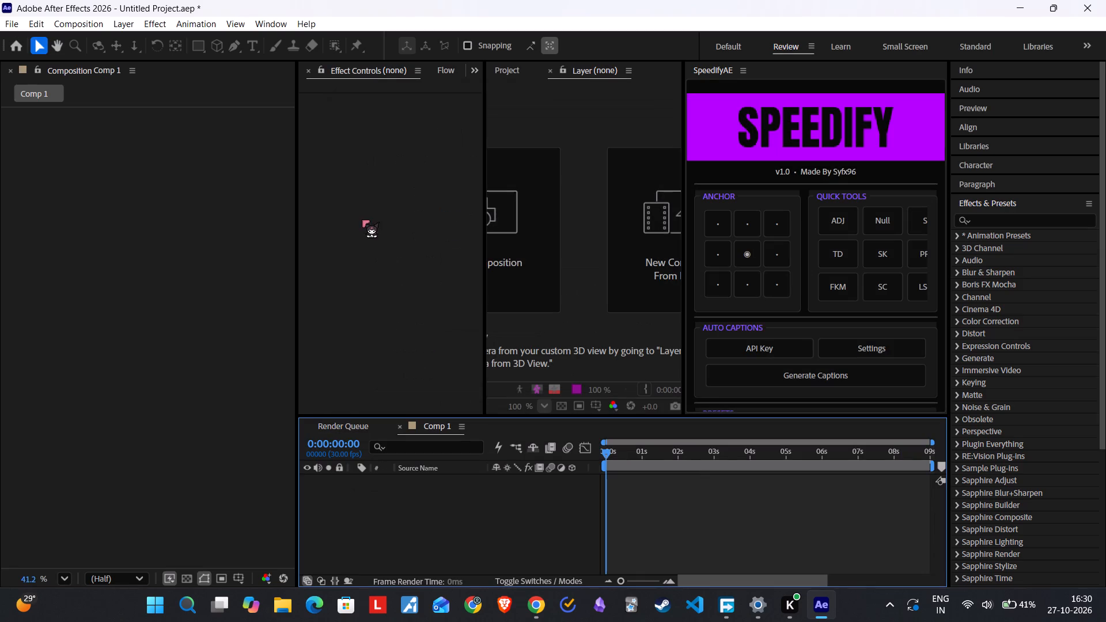
# Add a full-frame white solid layer to the composition with Speedify's solid quick tool.
pyautogui.rightClick(719, 507)
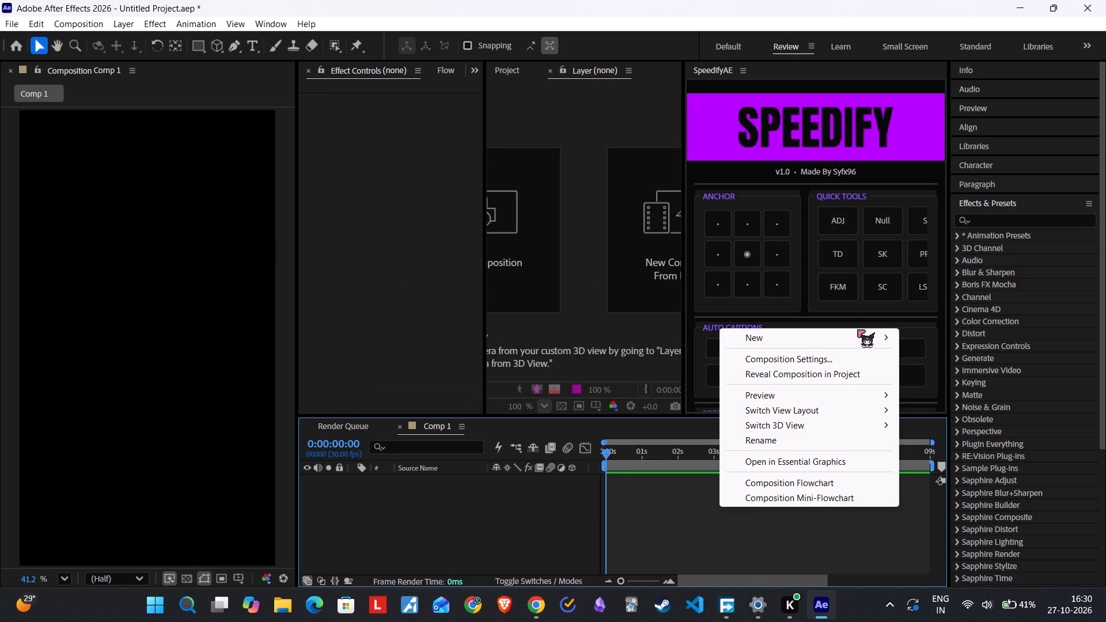
pyautogui.click(924, 215)
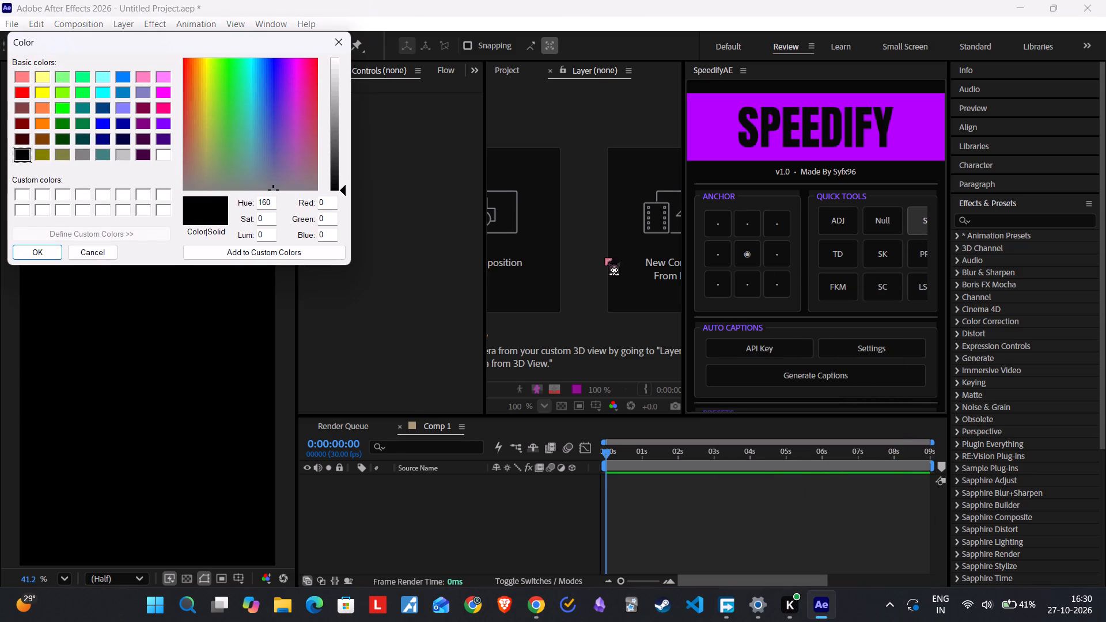
pyautogui.moveTo(327, 81); pyautogui.dragTo(329, 52)
pyautogui.moveTo(332, 59); pyautogui.dragTo(339, 59)
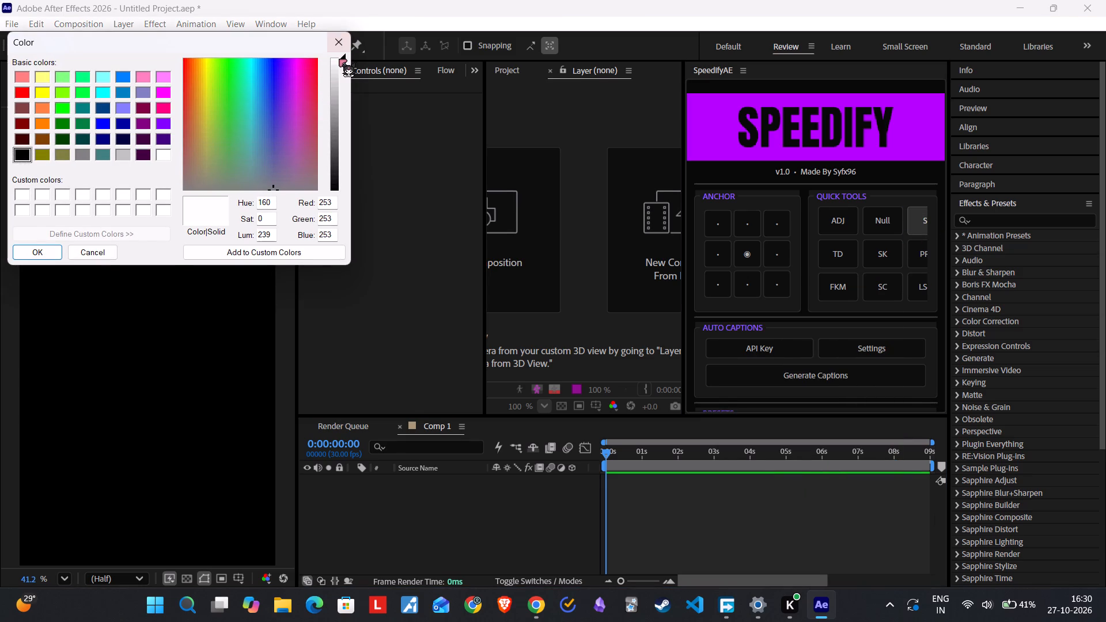
pyautogui.moveTo(339, 59); pyautogui.dragTo(339, 58)
pyautogui.click(37, 249)
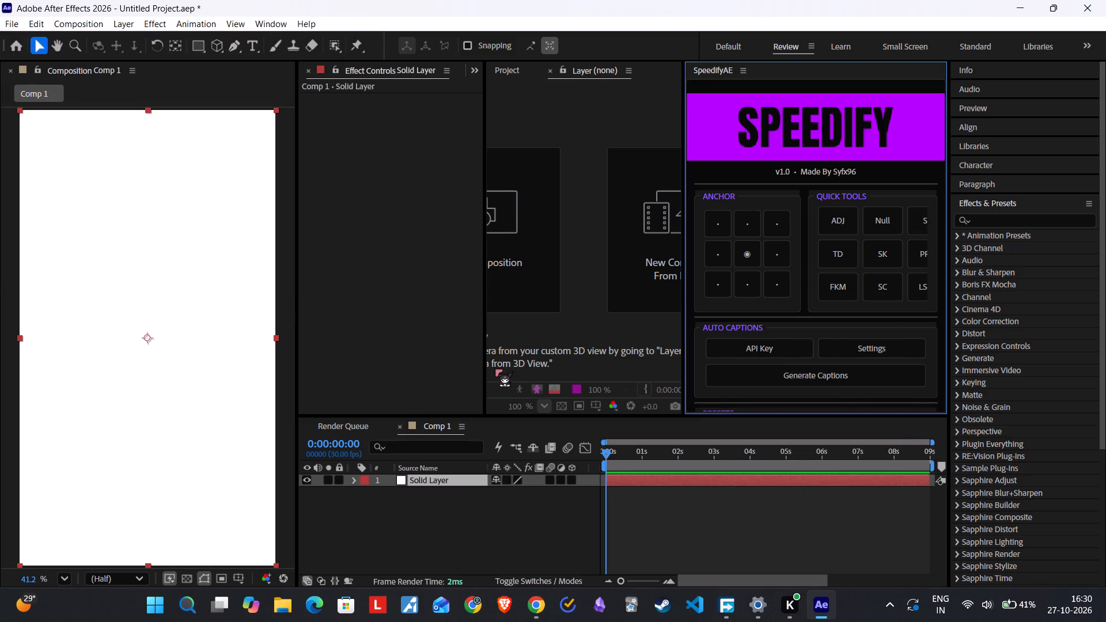
# Switch to the YouTube tutorial in Chrome and rewind to about 0:44 to examine the 4-Color Gradient background setup.
pyautogui.click(529, 597)
pyautogui.click(425, 354)
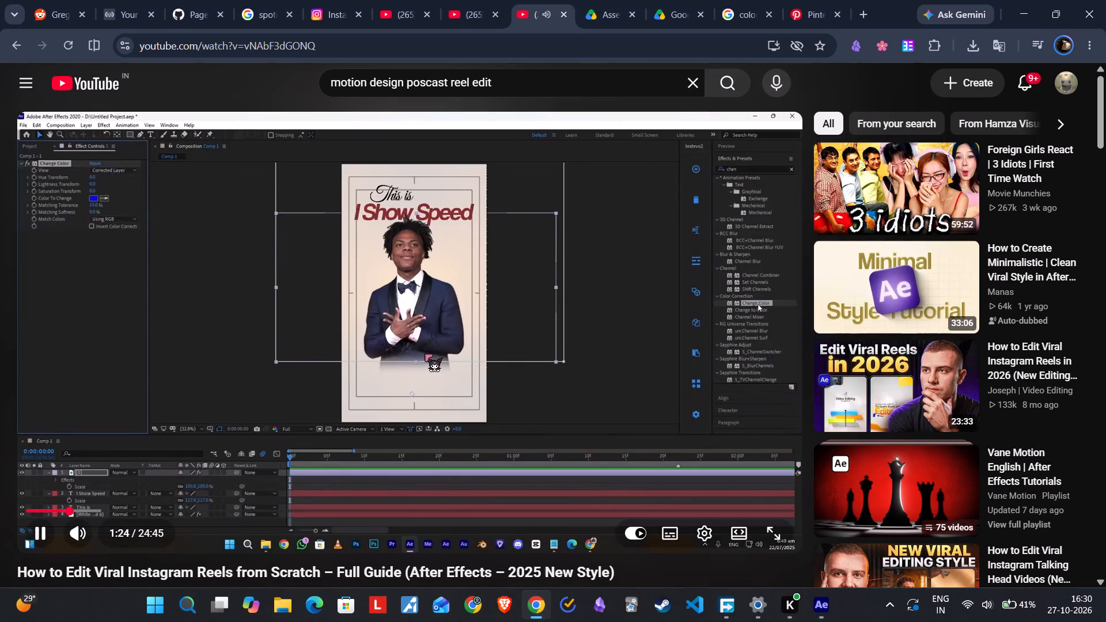
pyautogui.press('Left')
pyautogui.press('Left')
pyautogui.press('Left')
pyautogui.press('Left')
pyautogui.press('Left')
pyautogui.press('Left')
pyautogui.press('Left')
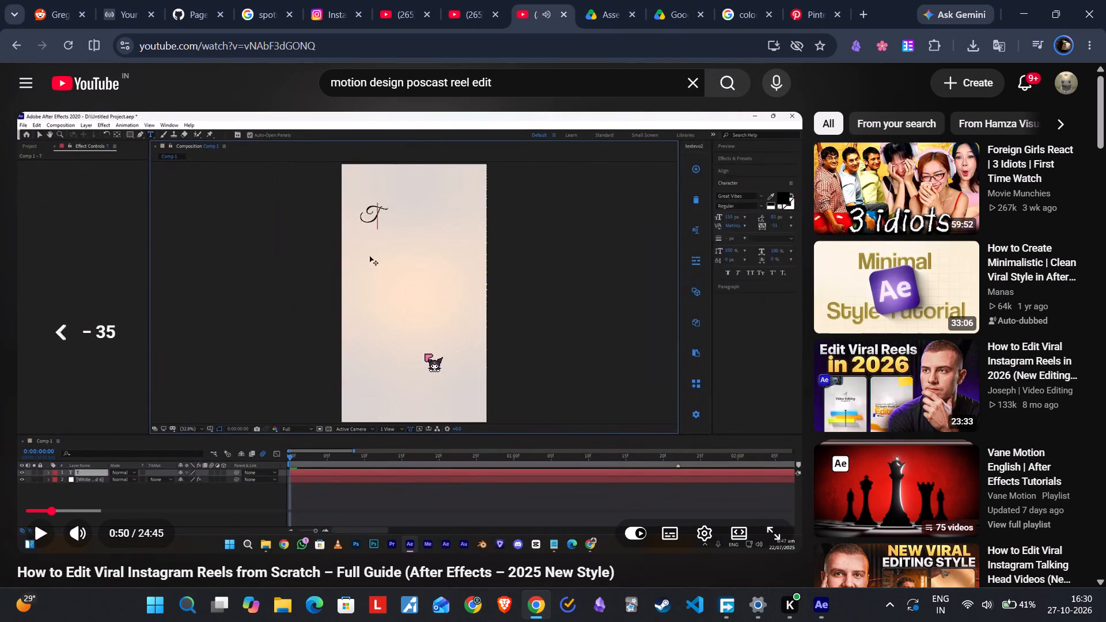
pyautogui.press('Left')
pyautogui.press('Left')
pyautogui.press('space')
pyautogui.press('Right')
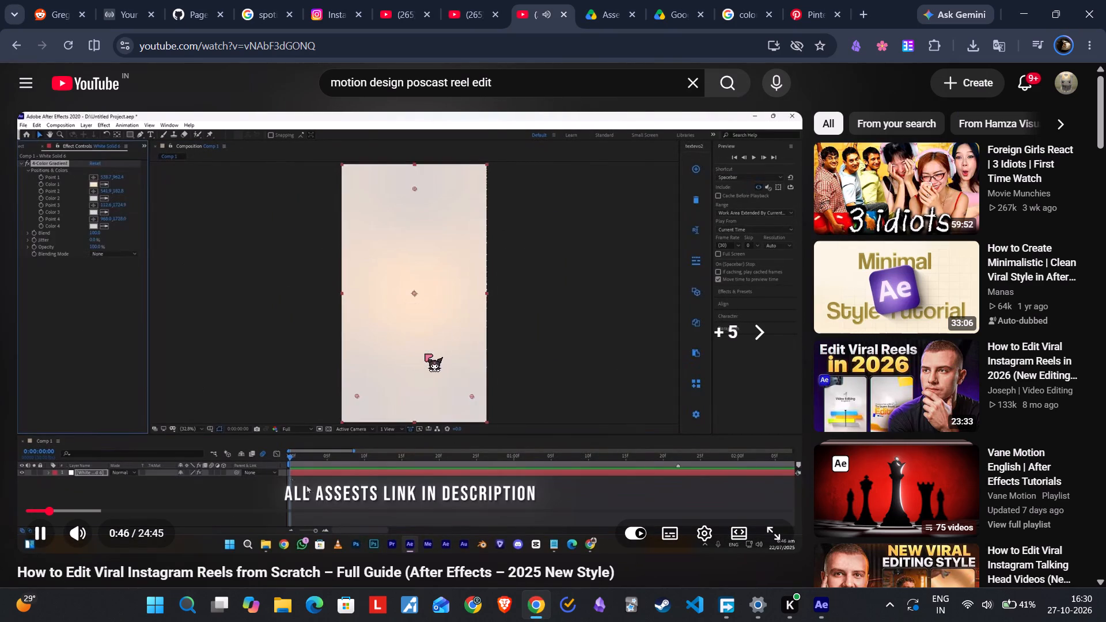
pyautogui.press('Left')
pyautogui.press('Down')
pyautogui.press('space')
pyautogui.press('space')
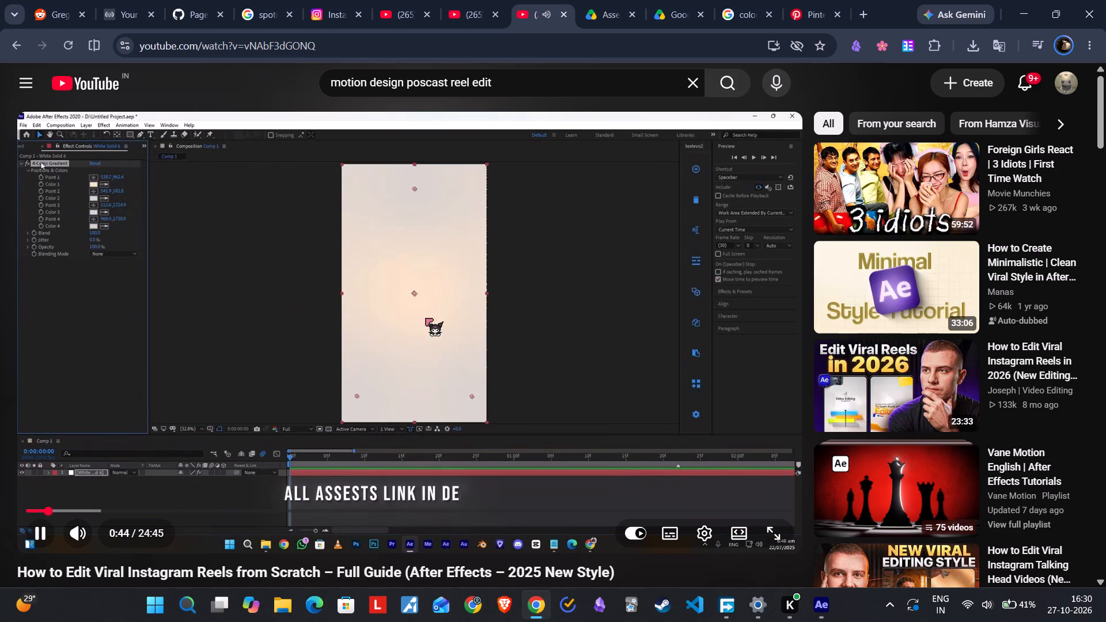
pyautogui.click(423, 290)
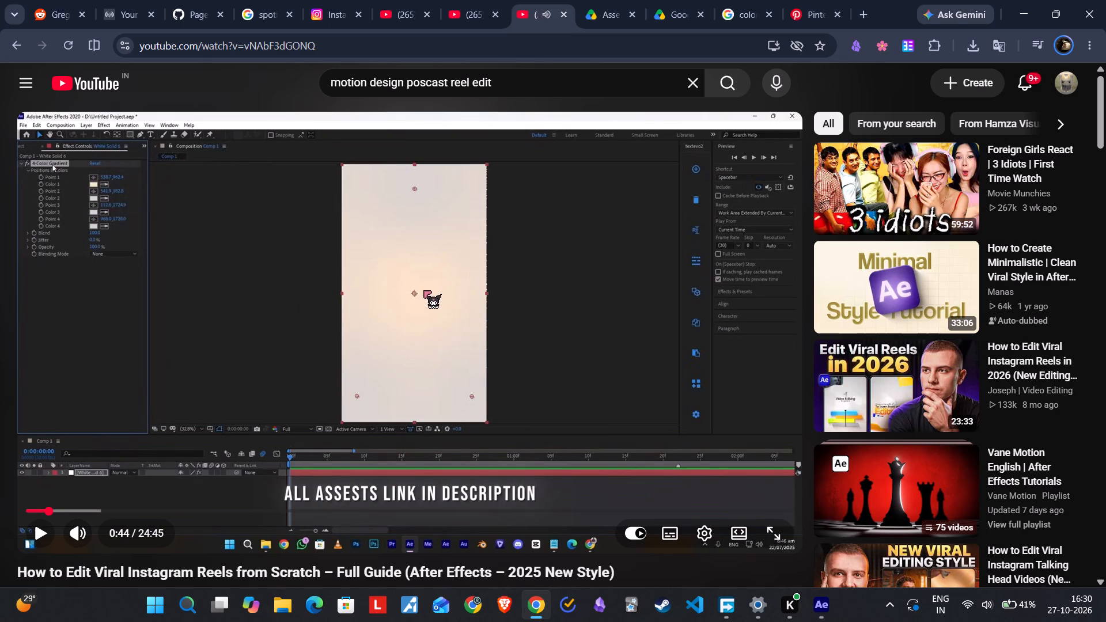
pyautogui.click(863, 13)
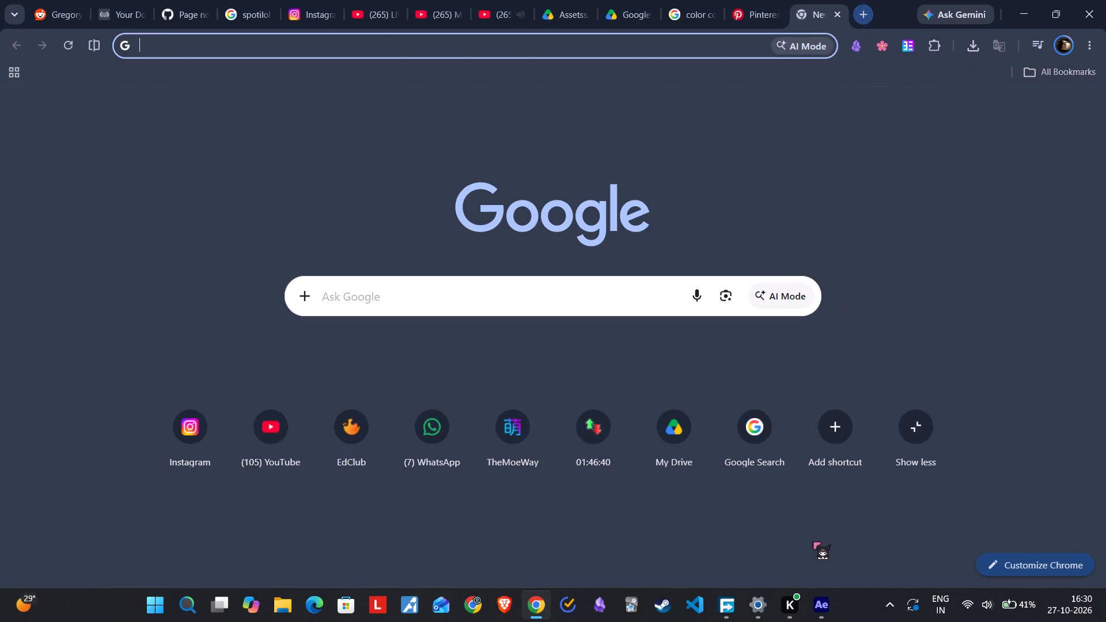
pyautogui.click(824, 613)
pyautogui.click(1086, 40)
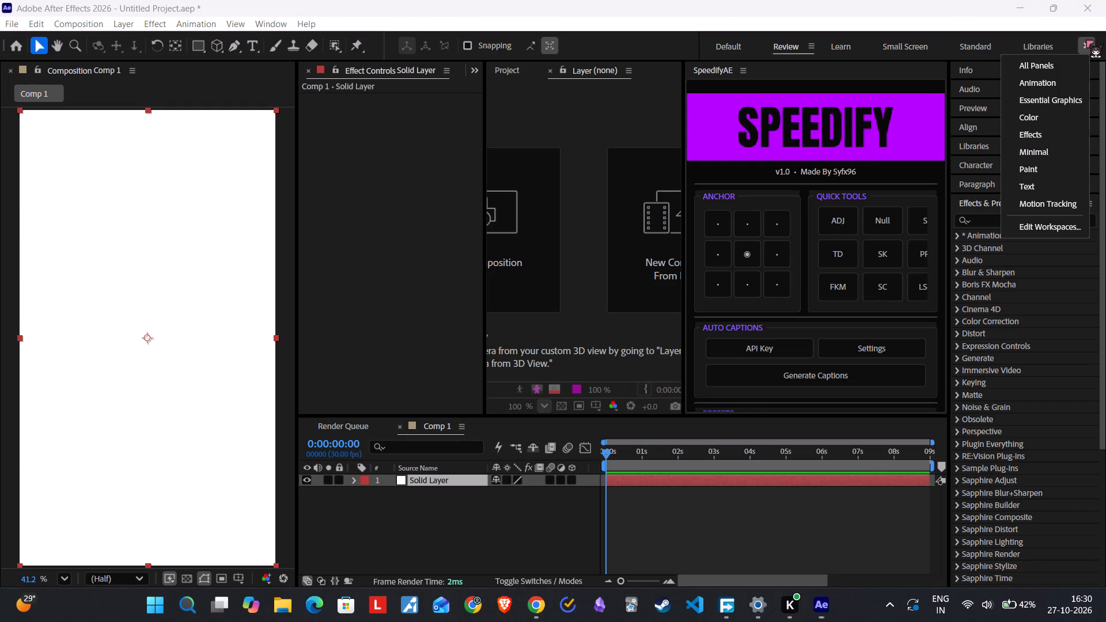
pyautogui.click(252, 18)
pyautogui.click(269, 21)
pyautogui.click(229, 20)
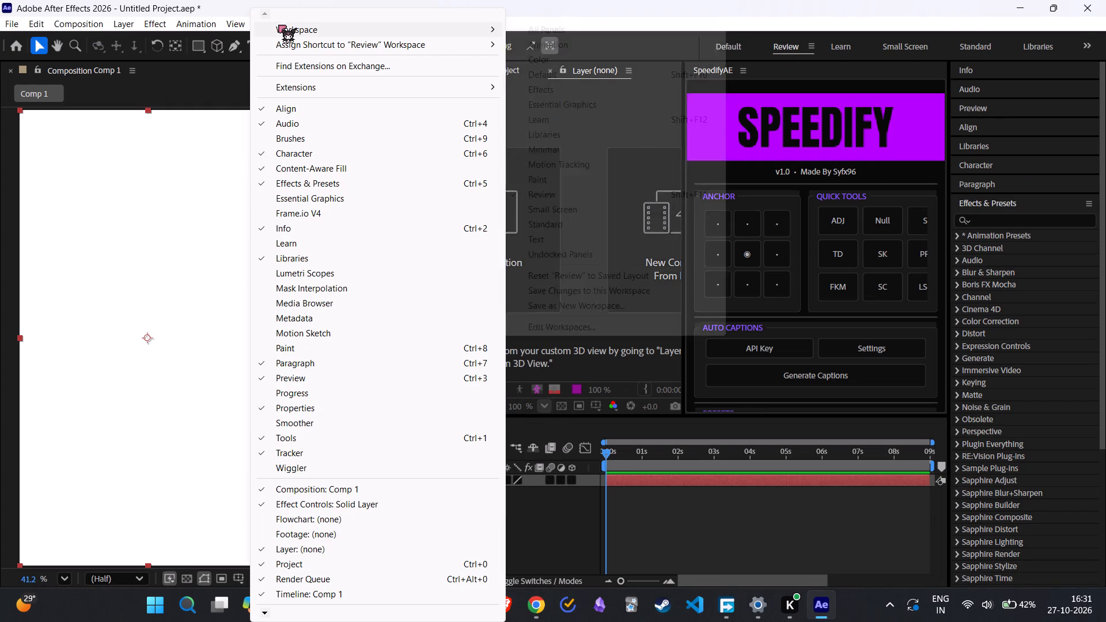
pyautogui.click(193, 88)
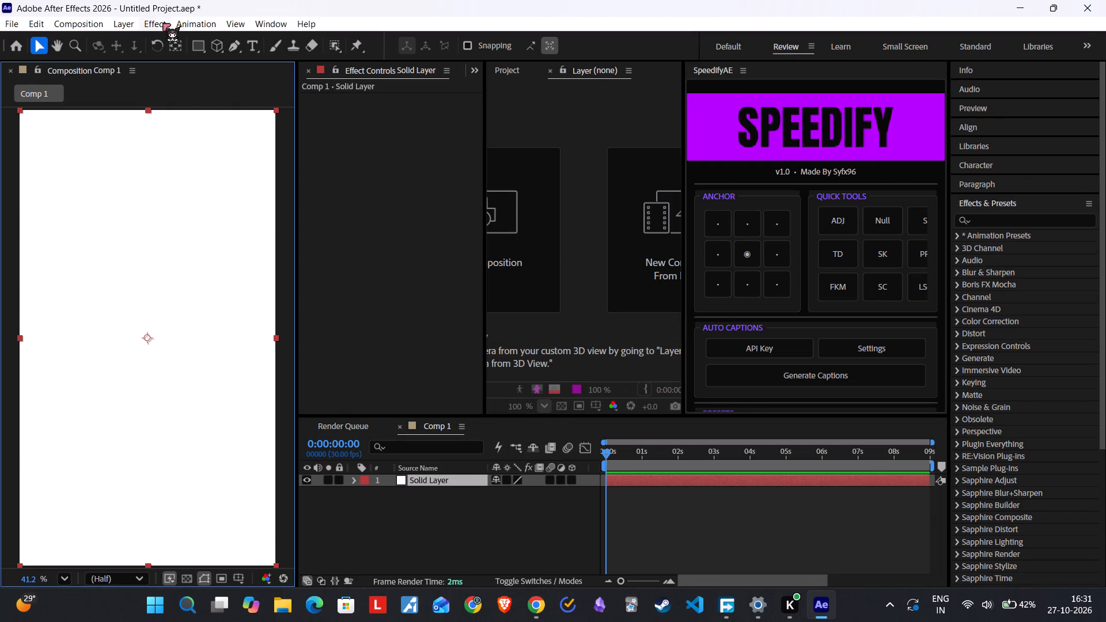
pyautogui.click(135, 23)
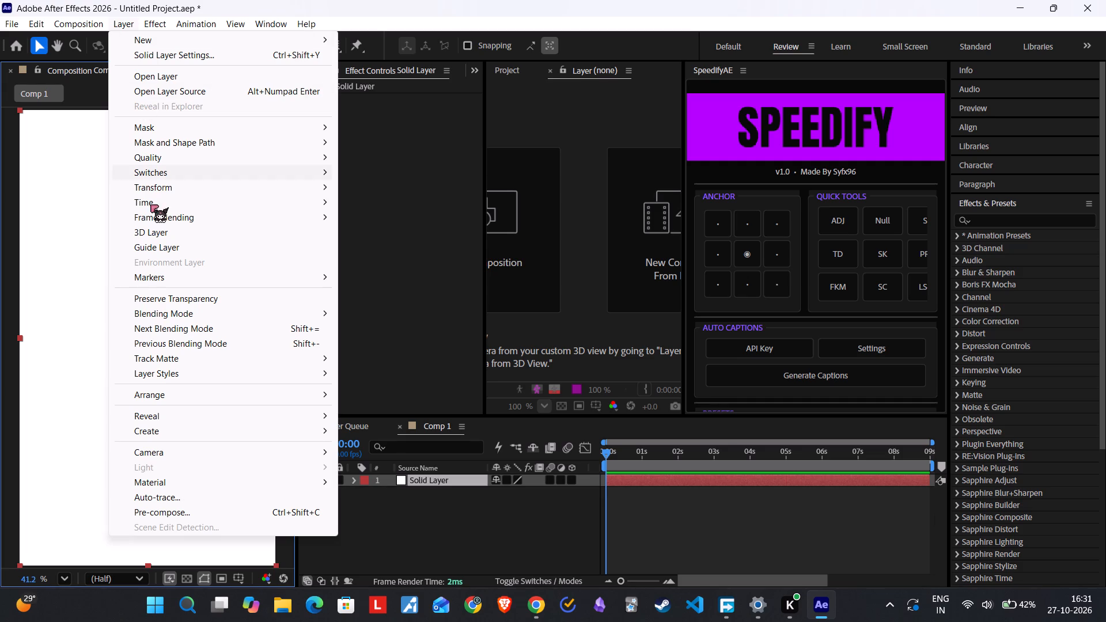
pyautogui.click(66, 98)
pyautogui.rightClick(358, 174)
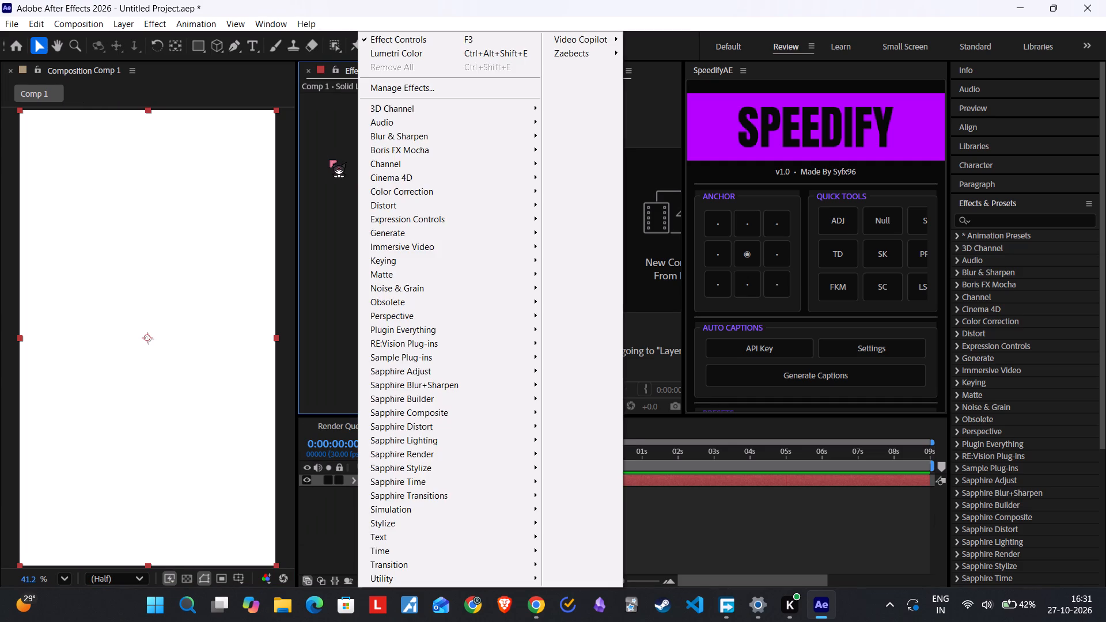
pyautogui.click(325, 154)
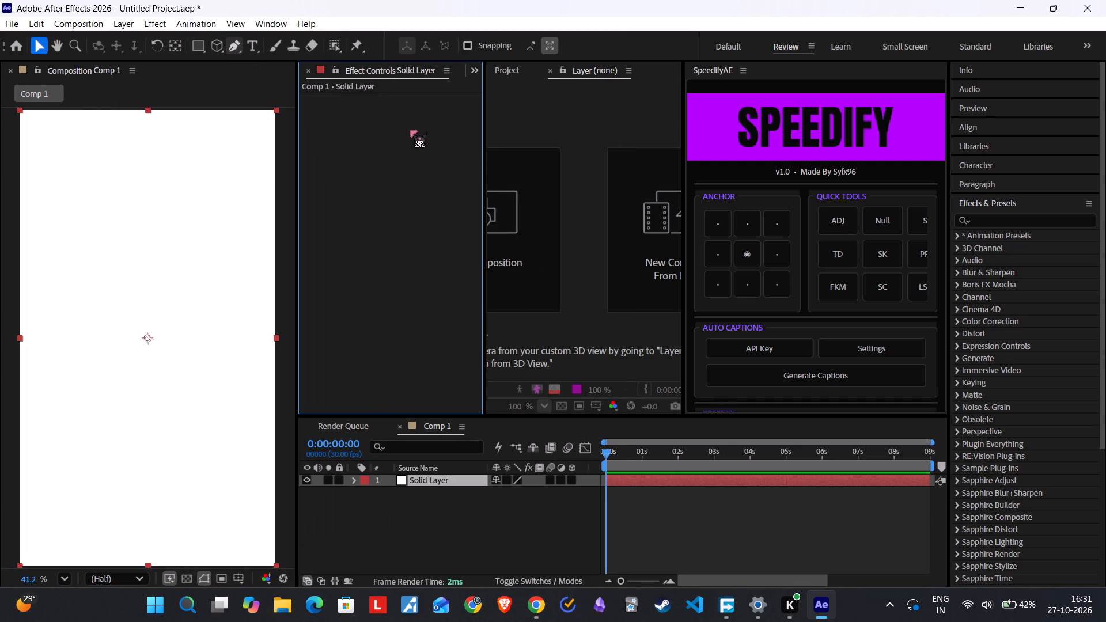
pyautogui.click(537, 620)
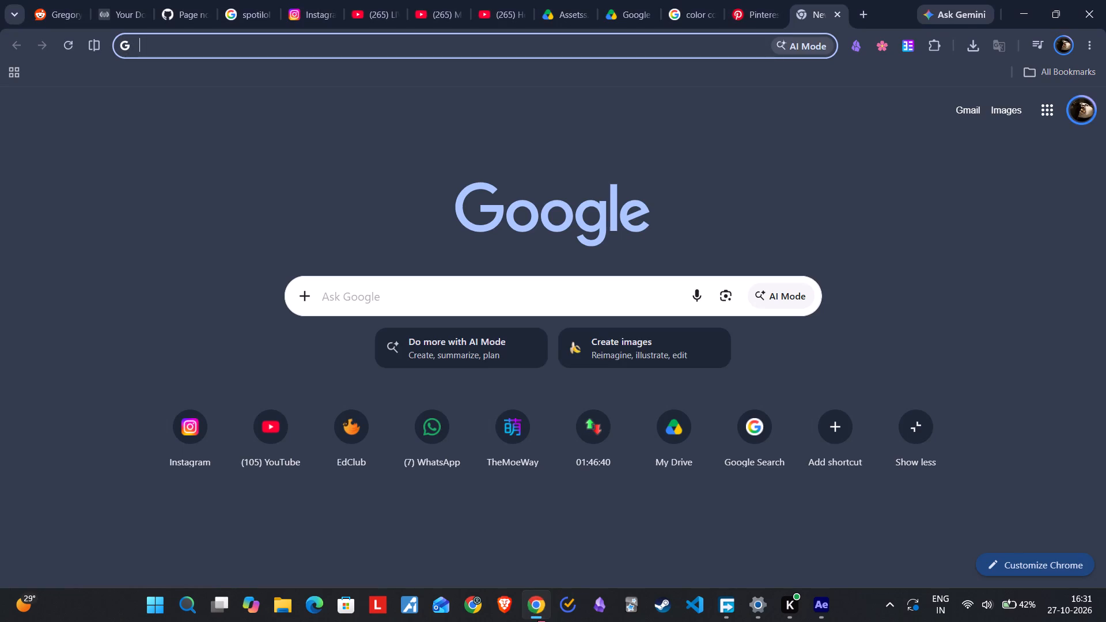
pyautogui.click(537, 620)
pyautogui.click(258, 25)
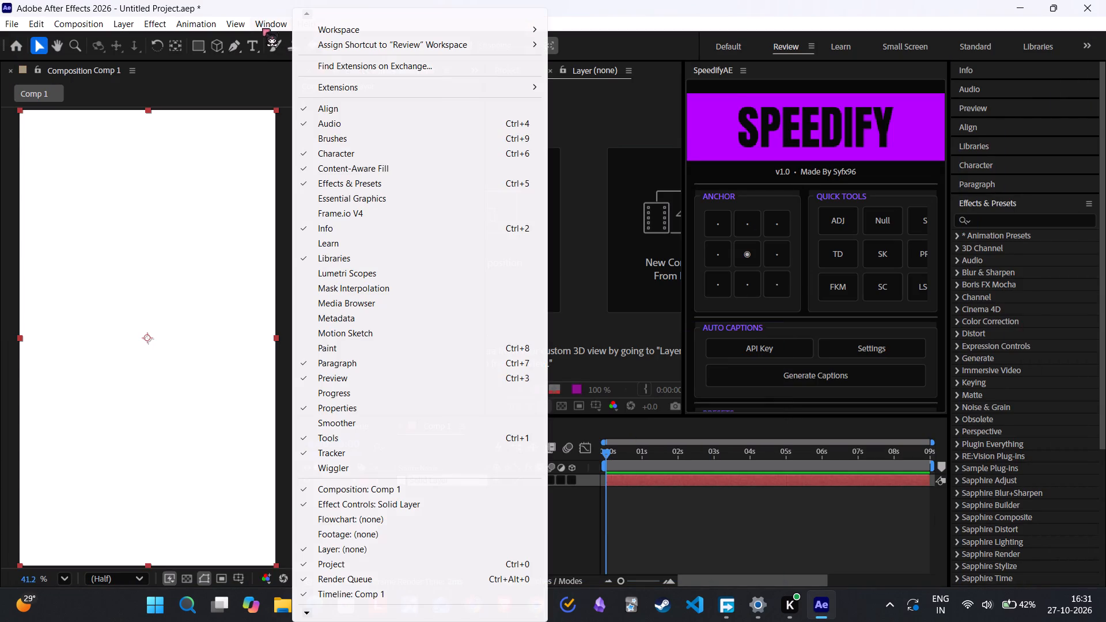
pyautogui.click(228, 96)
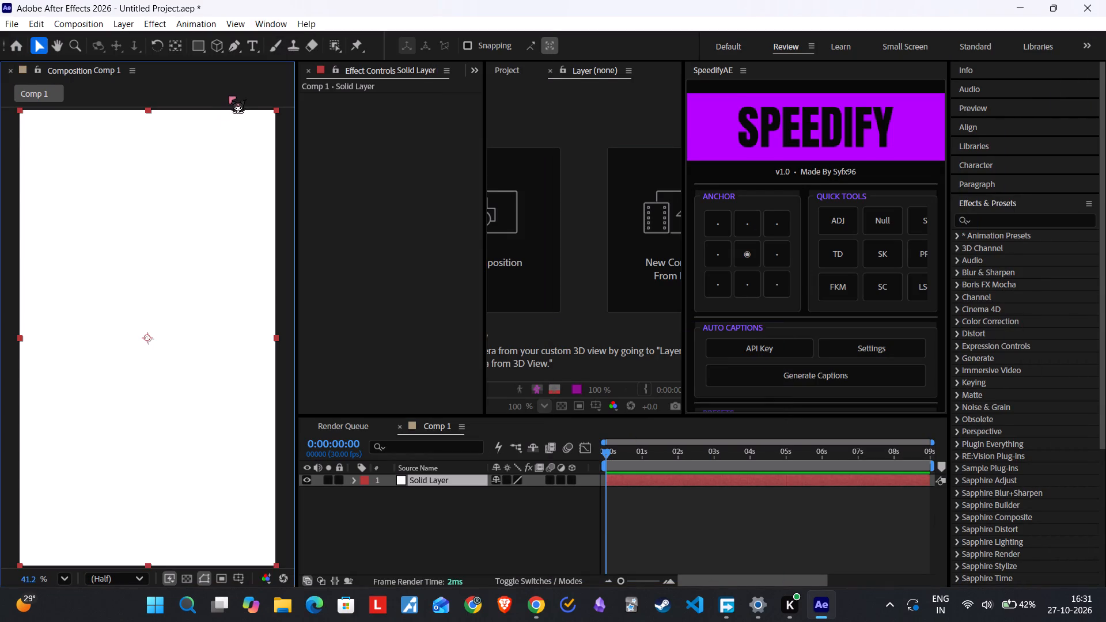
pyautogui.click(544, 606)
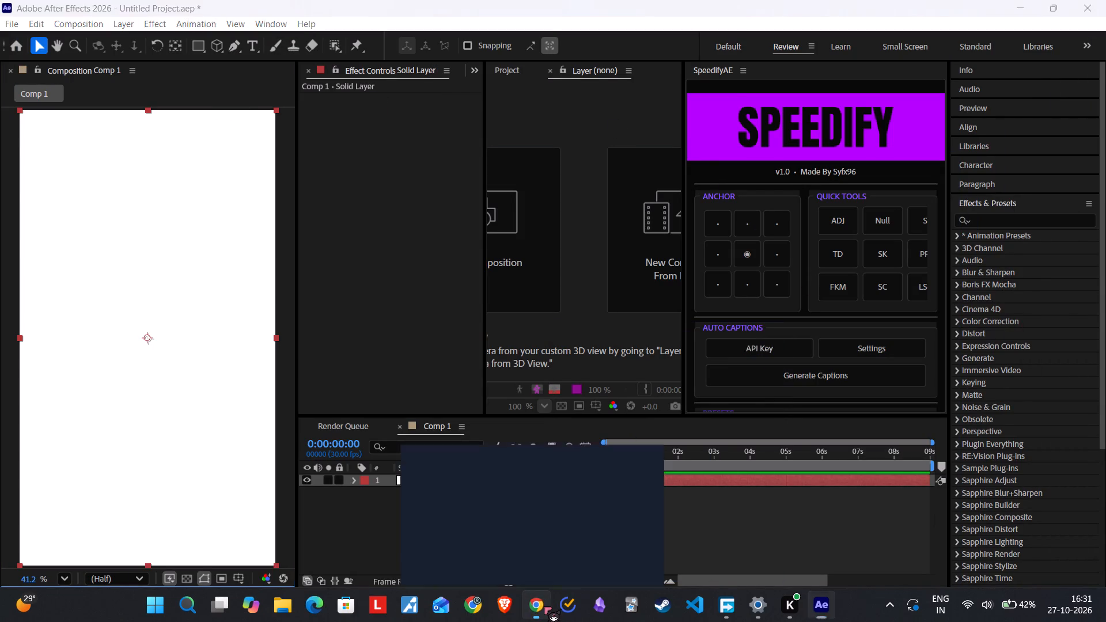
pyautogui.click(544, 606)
# Switch to File Explorer and check the Downloads folder for the tutorial's asset archive.
pyautogui.click(287, 610)
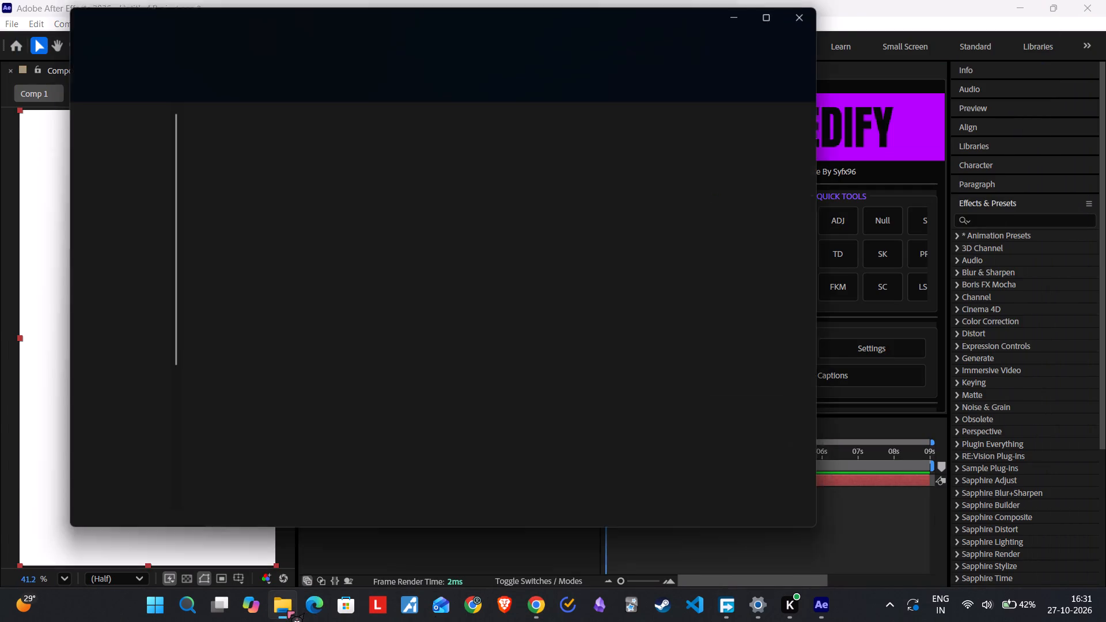
pyautogui.scroll(1, 85, 227)
pyautogui.click(142, 388)
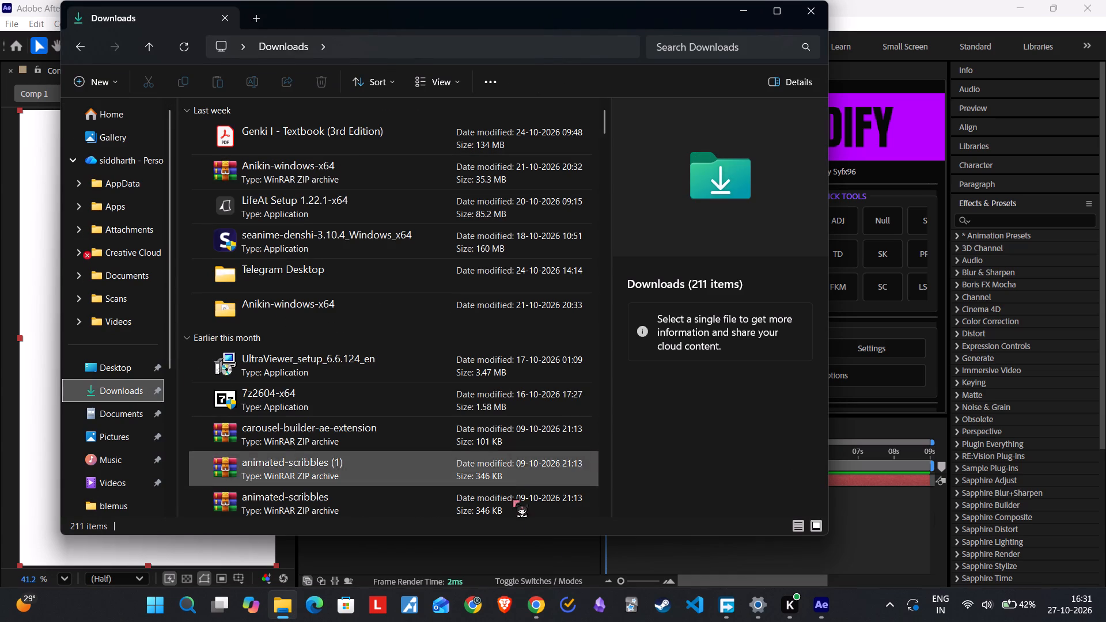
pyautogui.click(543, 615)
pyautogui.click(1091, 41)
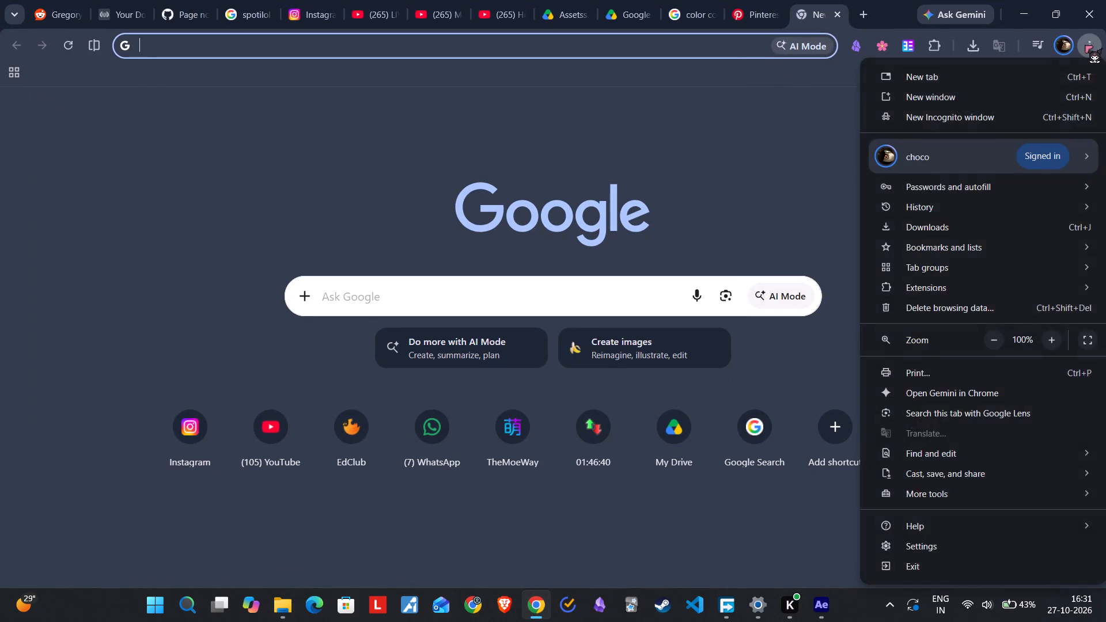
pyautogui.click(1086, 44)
# Switch to Free Download Manager and open the folder containing the downloaded Assetss.zip.
pyautogui.click(734, 619)
pyautogui.click(738, 613)
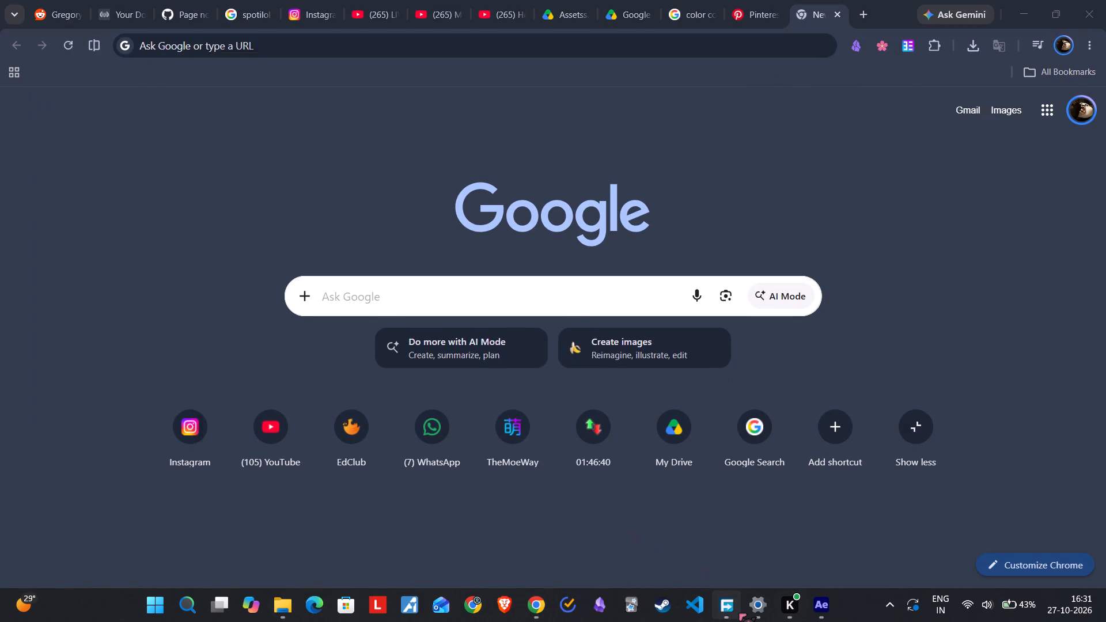
pyautogui.doubleClick(247, 325)
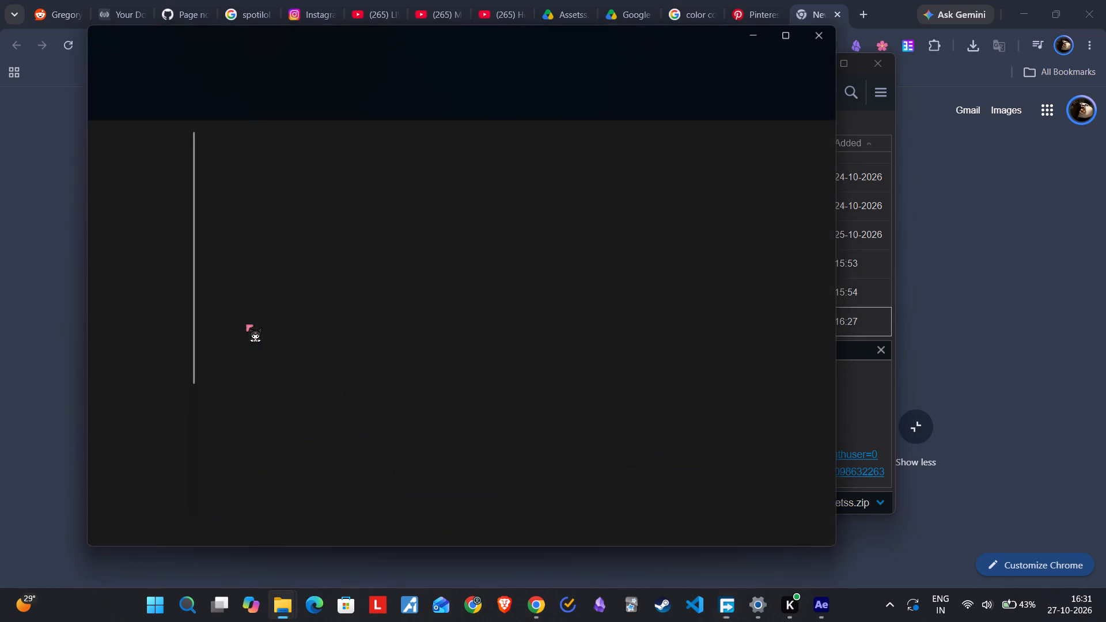
# Extract the Assetss archive directly into the making folder with WinRAR.
pyautogui.rightClick(271, 482)
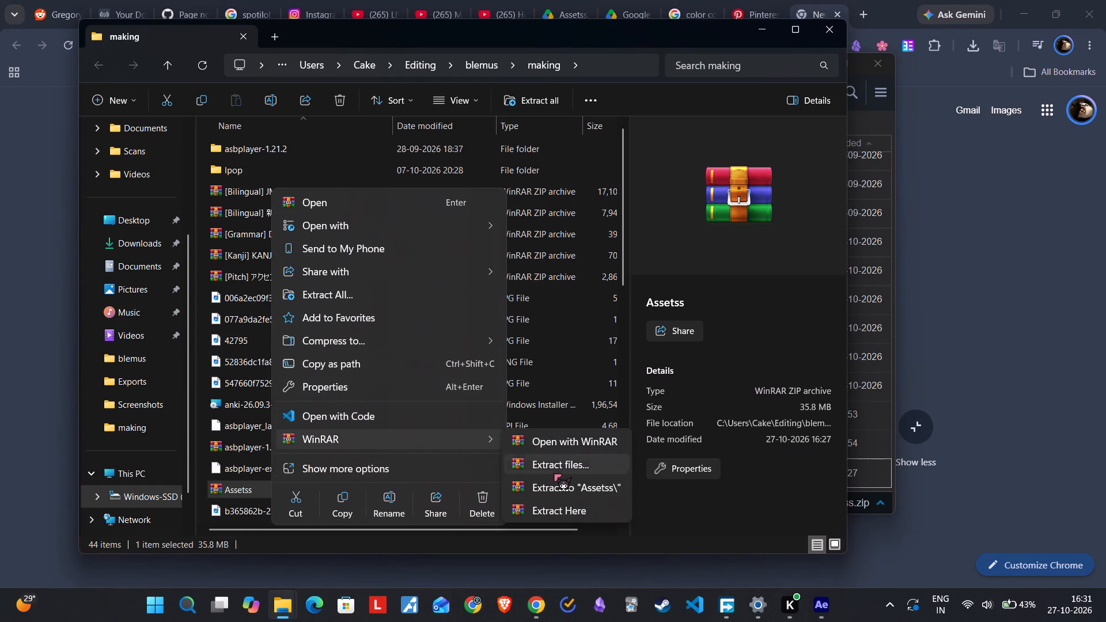
pyautogui.click(548, 502)
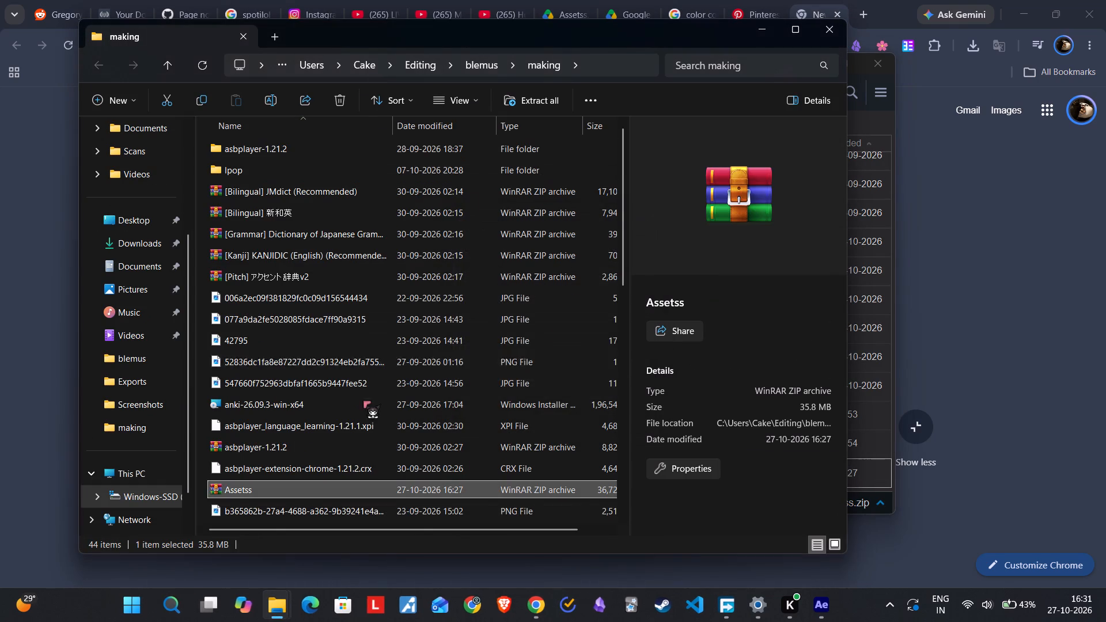
# Open the extracted Assets folder and copy the Solid Cream Cc preset file.
pyautogui.scroll(-4, 269, 366)
pyautogui.scroll(16, 278, 306)
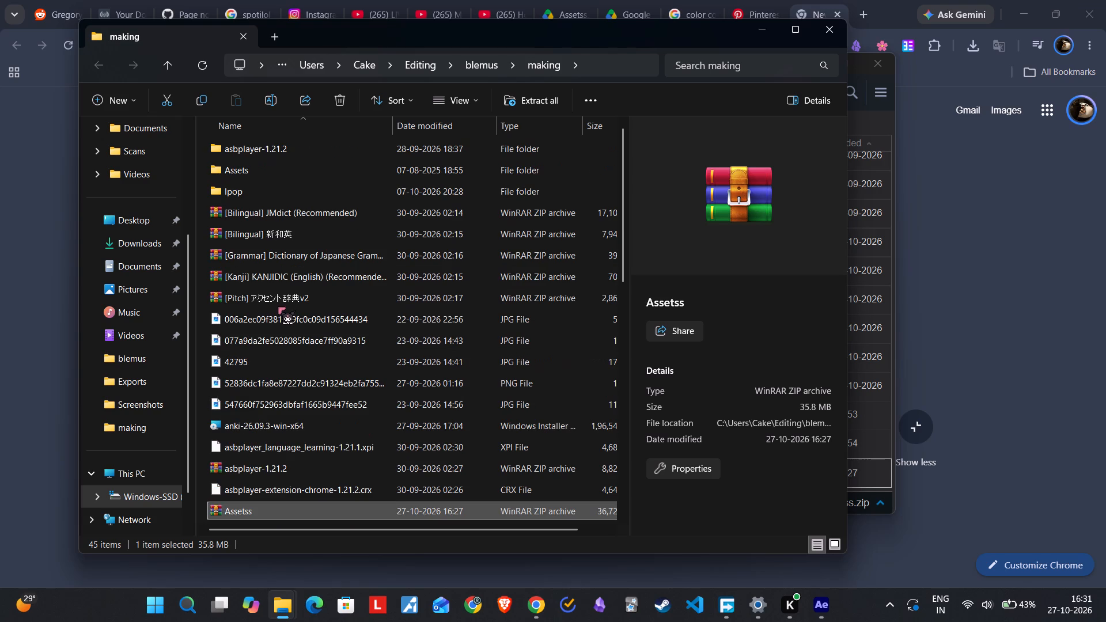
pyautogui.scroll(1, 278, 306)
pyautogui.doubleClick(264, 175)
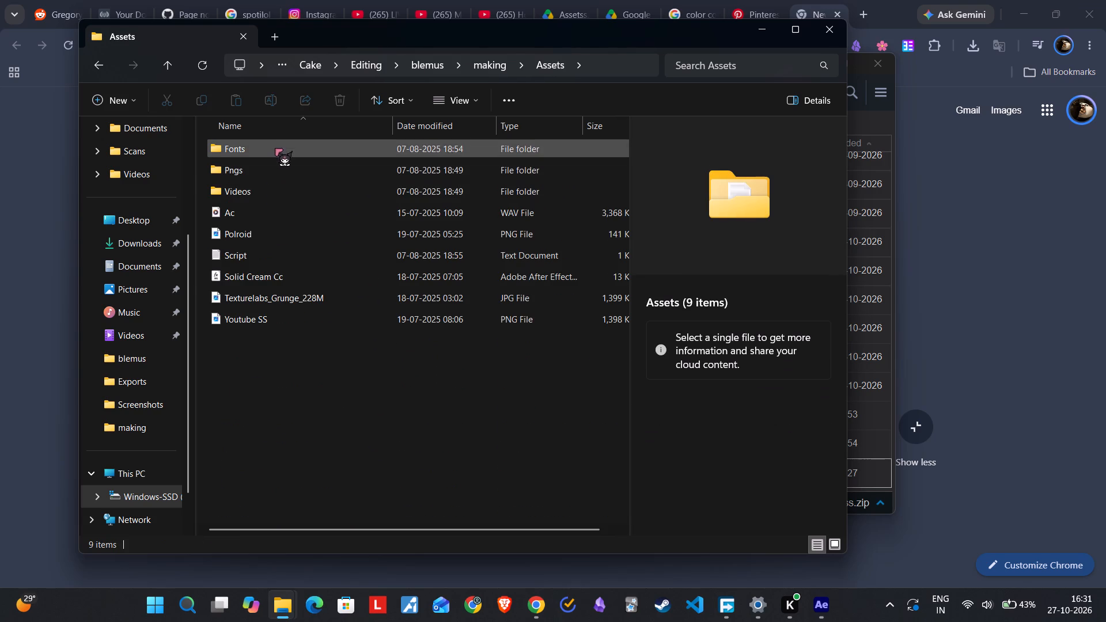
pyautogui.click(255, 281)
pyautogui.rightClick(255, 281)
pyautogui.click(312, 186)
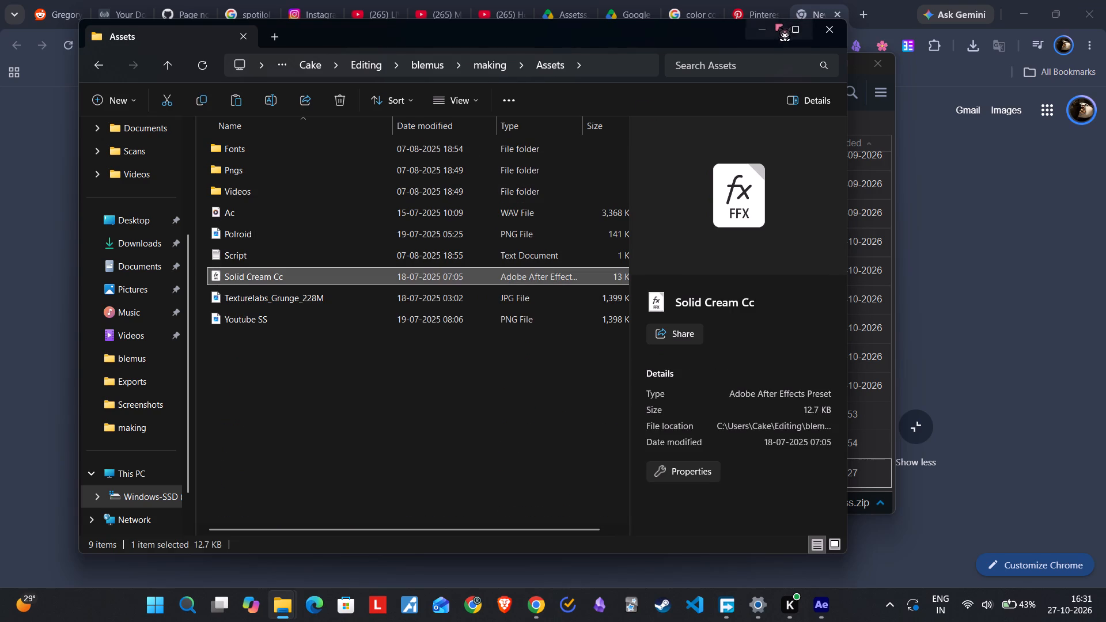
# In the File Explorer window showing Downloads, browse the C: drive to Program Files > Adobe > Adobe After Effects 2026.
pyautogui.click(774, 24)
pyautogui.click(819, 590)
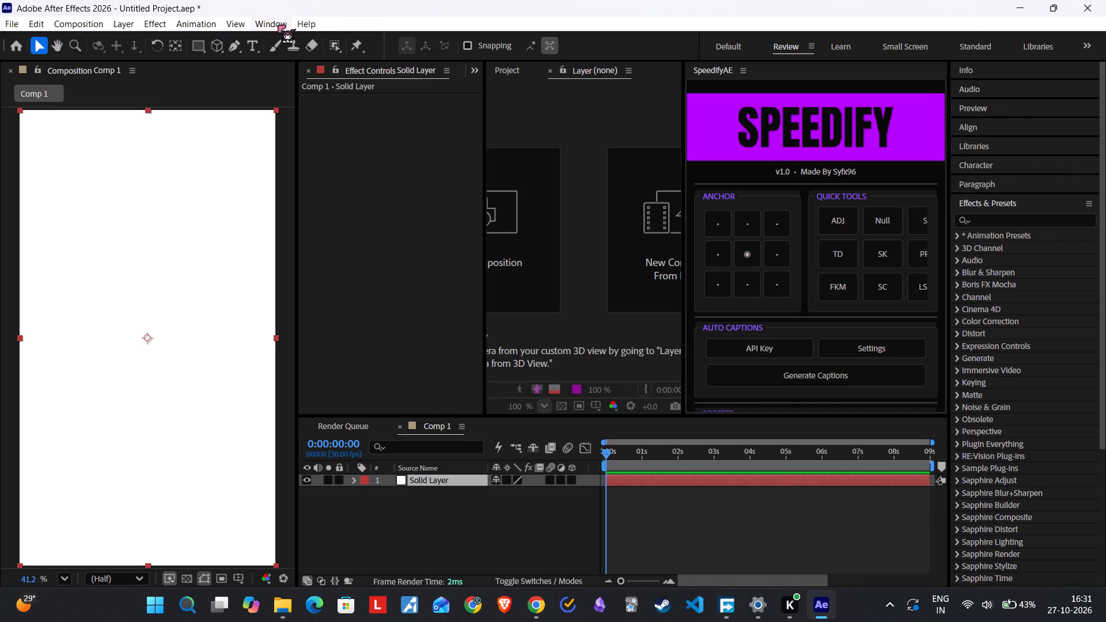
pyautogui.click(289, 609)
pyautogui.click(252, 548)
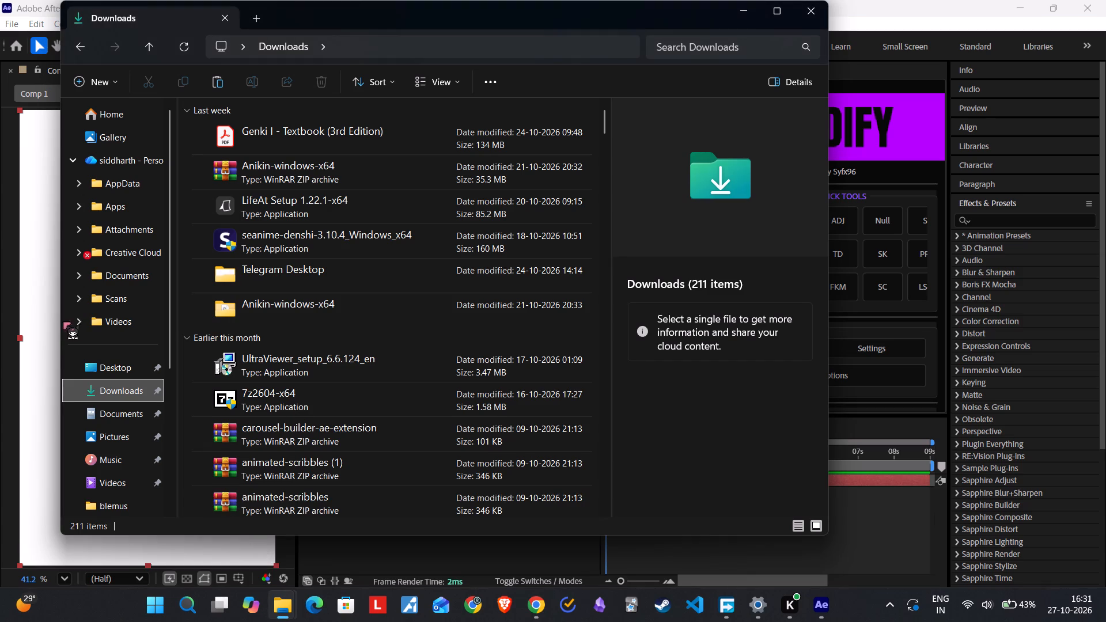
pyautogui.scroll(-2, 126, 327)
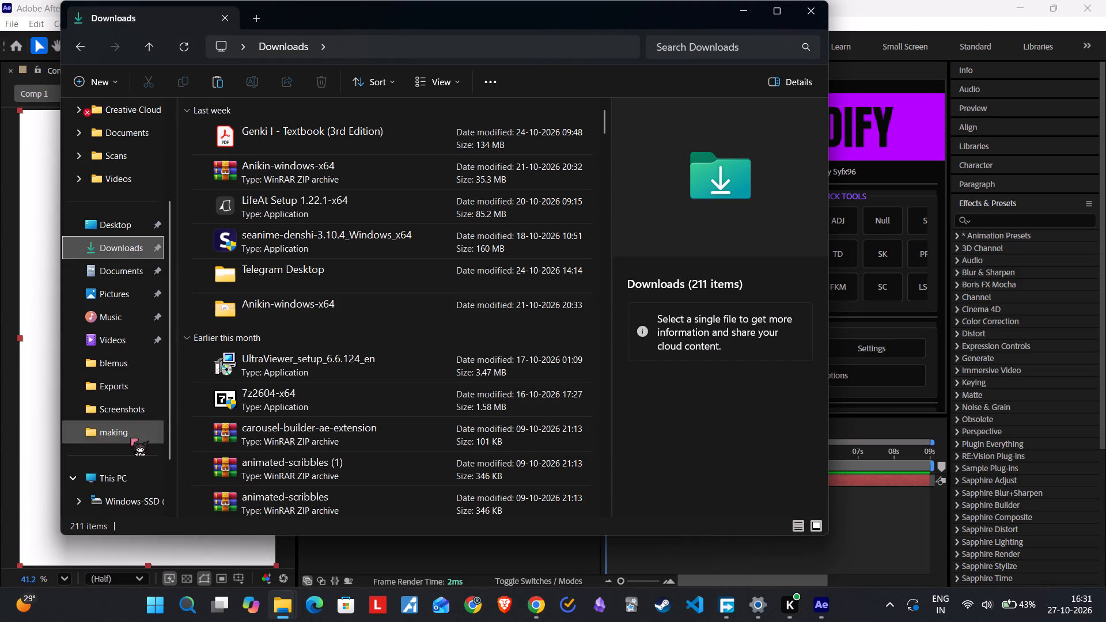
pyautogui.click(123, 477)
pyautogui.doubleClick(278, 157)
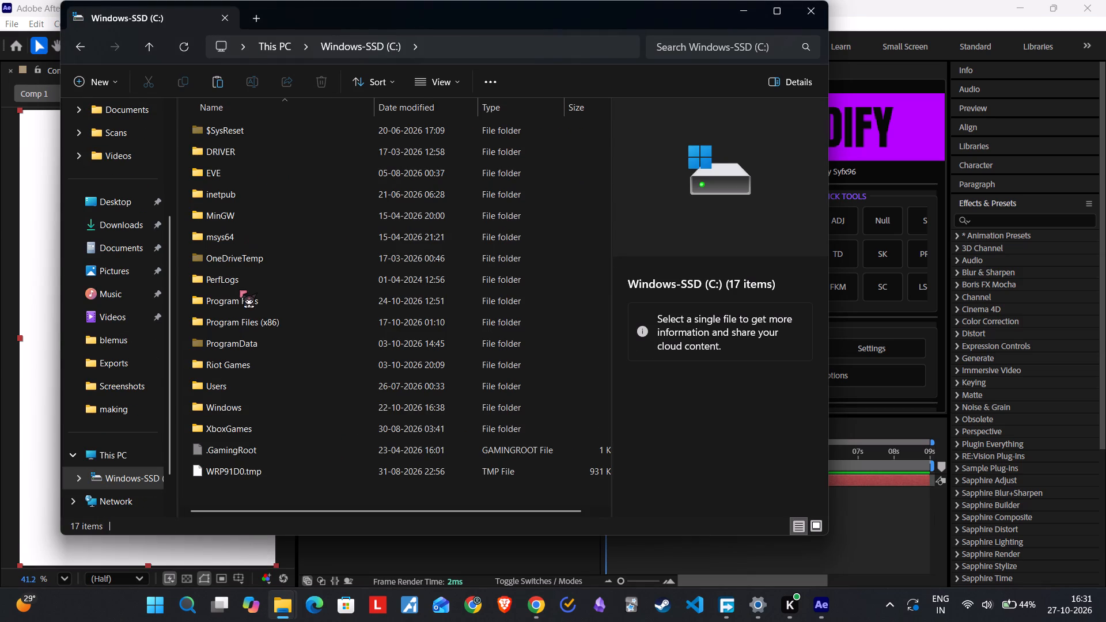
pyautogui.doubleClick(231, 303)
pyautogui.doubleClick(233, 149)
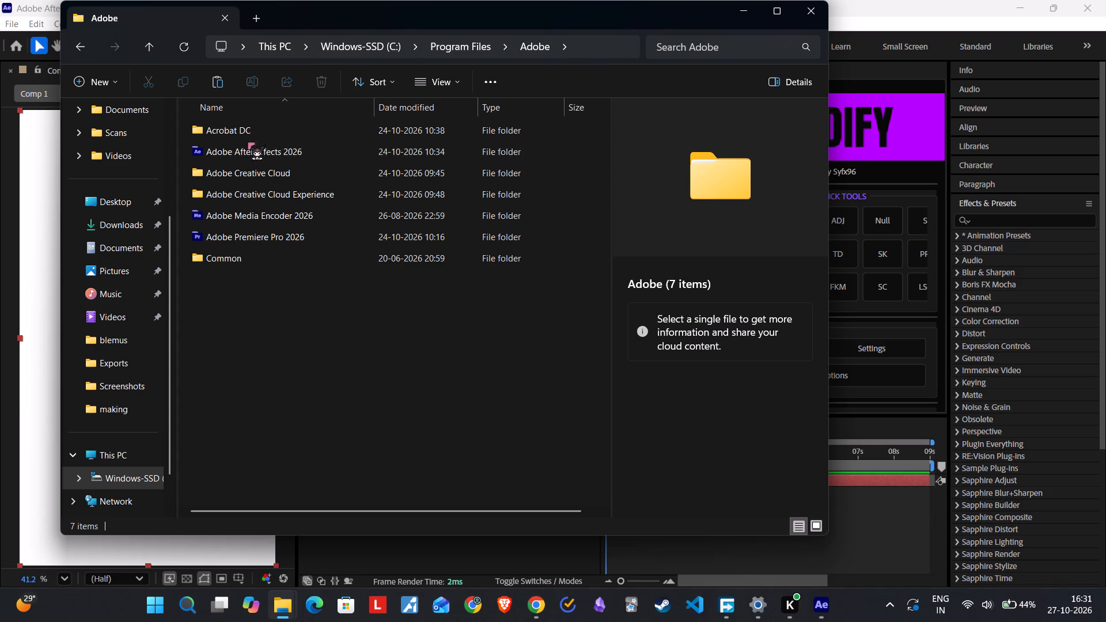
pyautogui.doubleClick(309, 151)
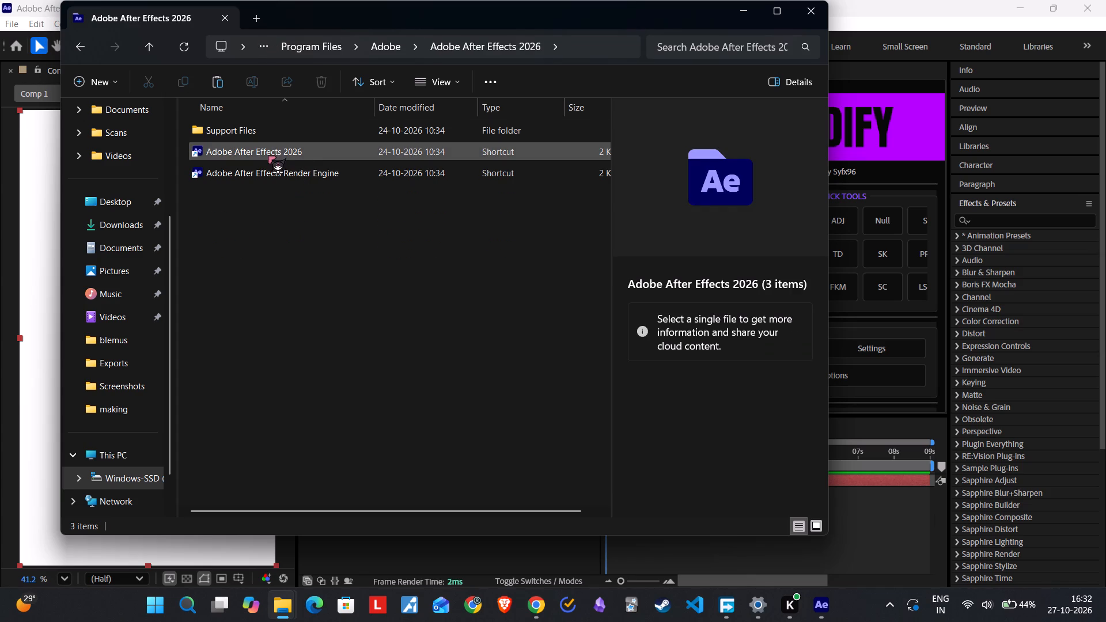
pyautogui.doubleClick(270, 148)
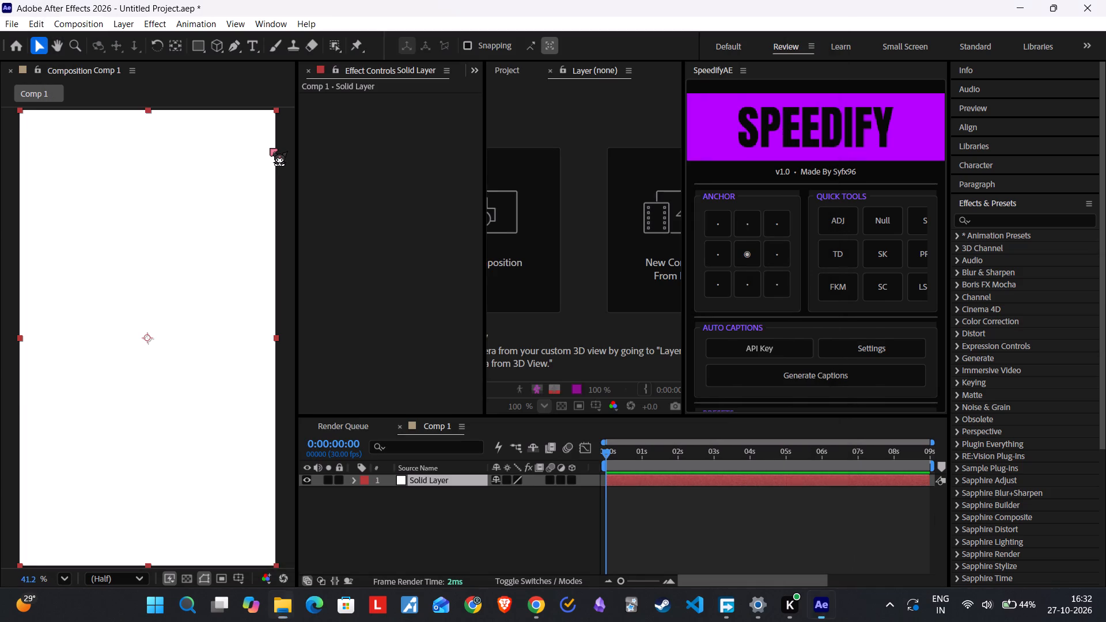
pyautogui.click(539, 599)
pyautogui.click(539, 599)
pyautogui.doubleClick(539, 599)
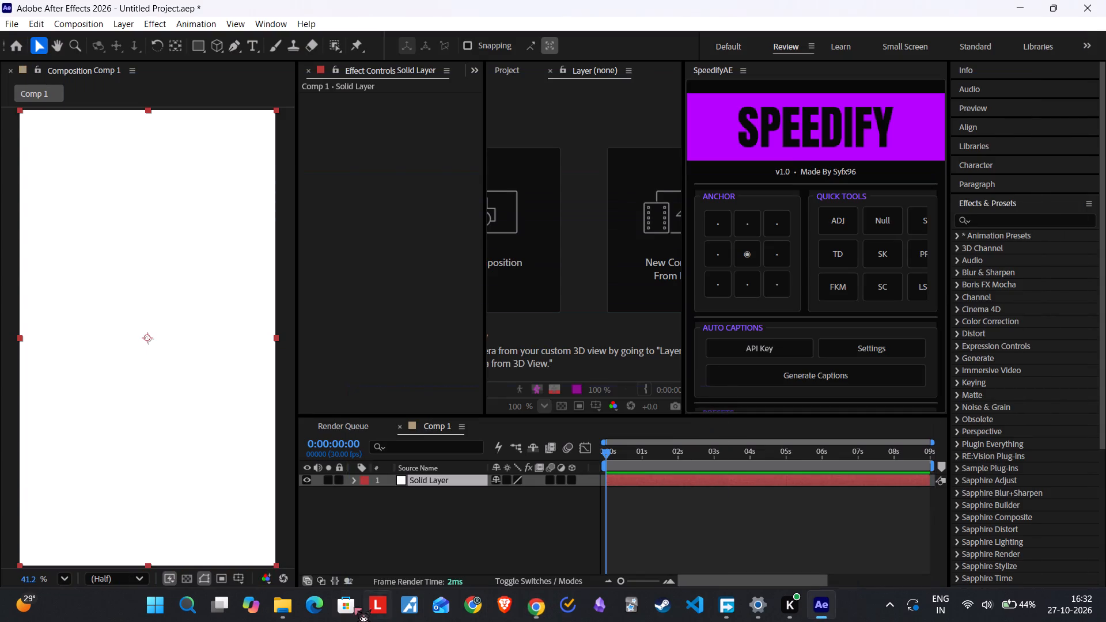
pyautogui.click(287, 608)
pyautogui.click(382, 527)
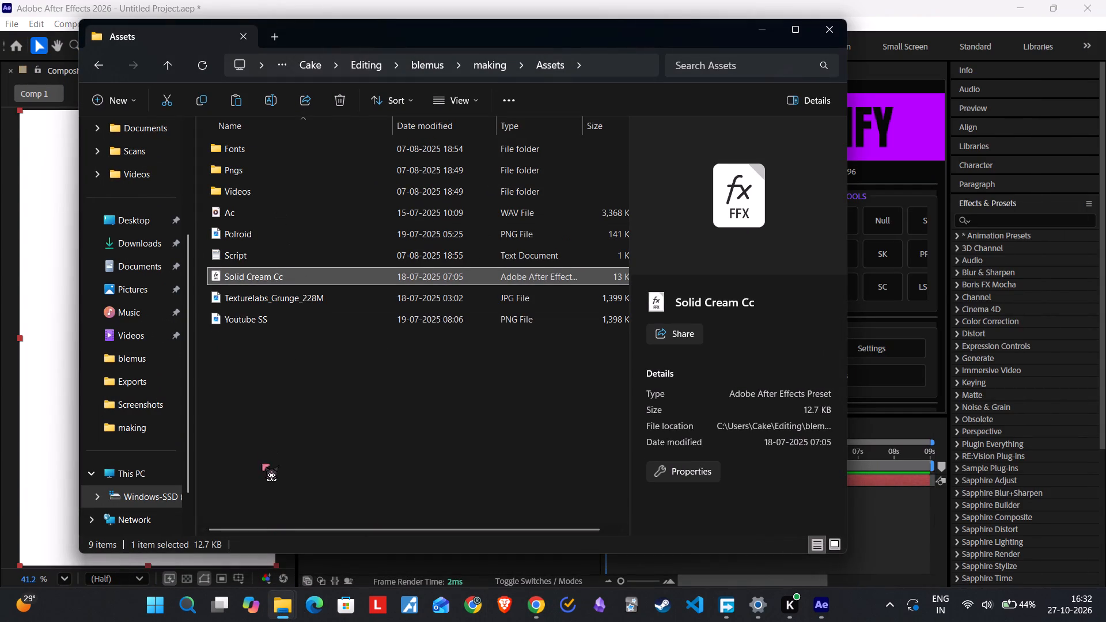
# Return to the Adobe After Effects 2026 program folder and open its Support Files > Presets subfolder.
pyautogui.click(285, 592)
pyautogui.click(257, 536)
pyautogui.doubleClick(275, 122)
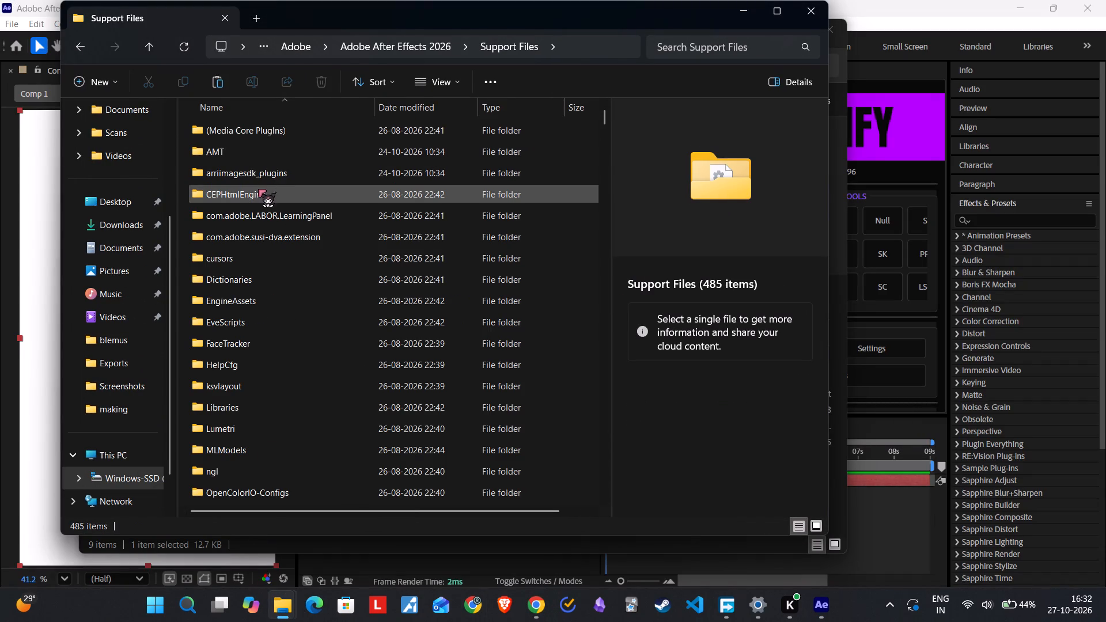
pyautogui.scroll(-9, 255, 218)
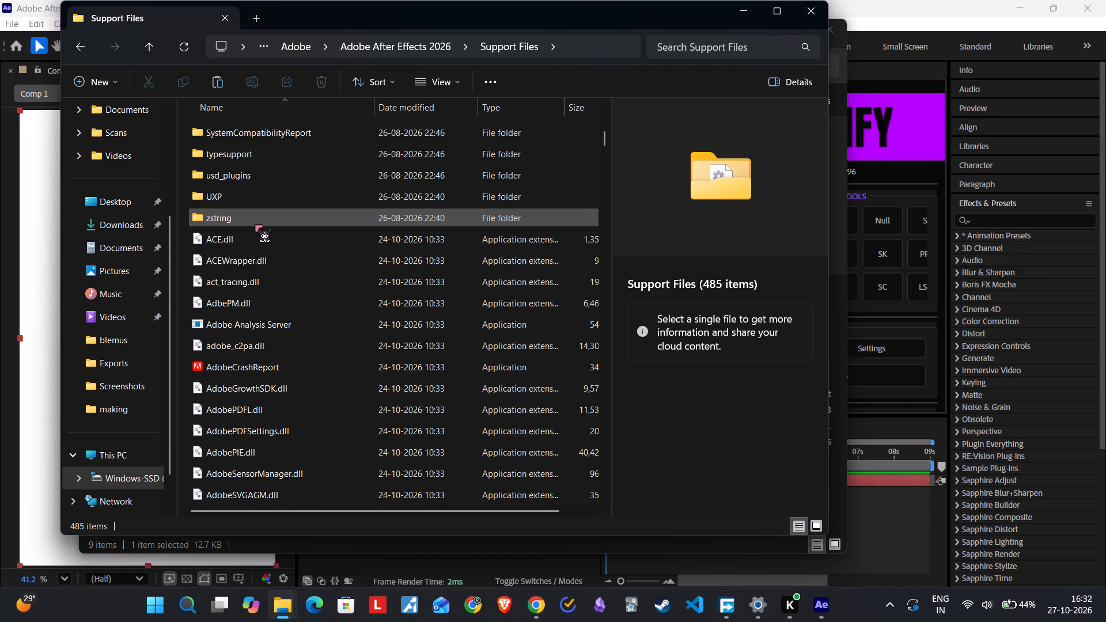
pyautogui.scroll(-17, 255, 224)
pyautogui.scroll(20, 255, 224)
pyautogui.scroll(5, 255, 224)
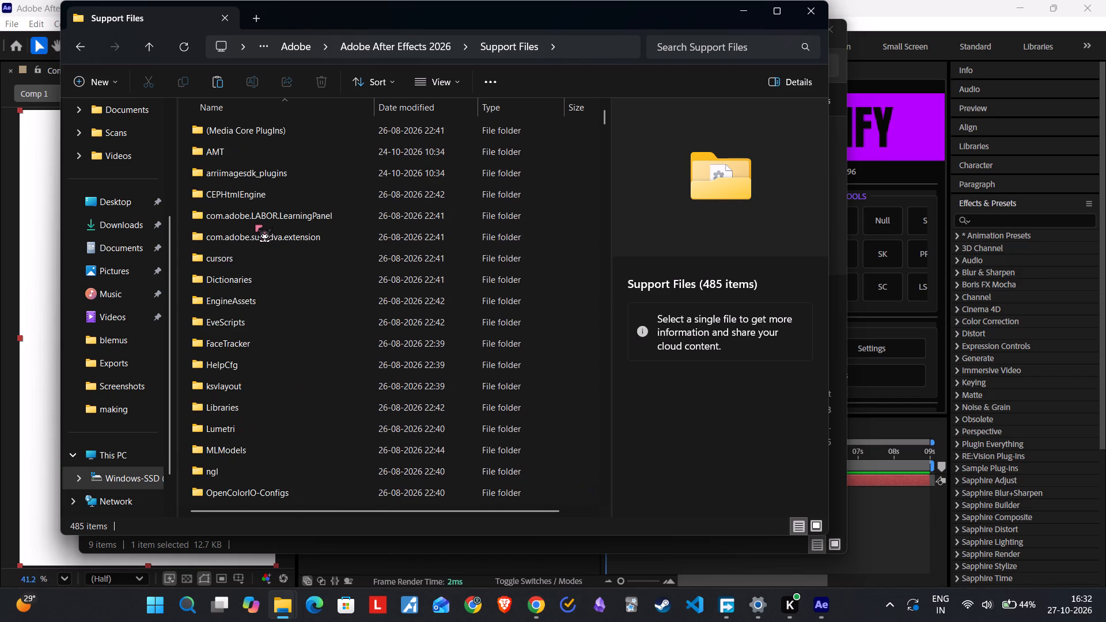
pyautogui.scroll(9, 255, 224)
pyautogui.scroll(-2, 255, 224)
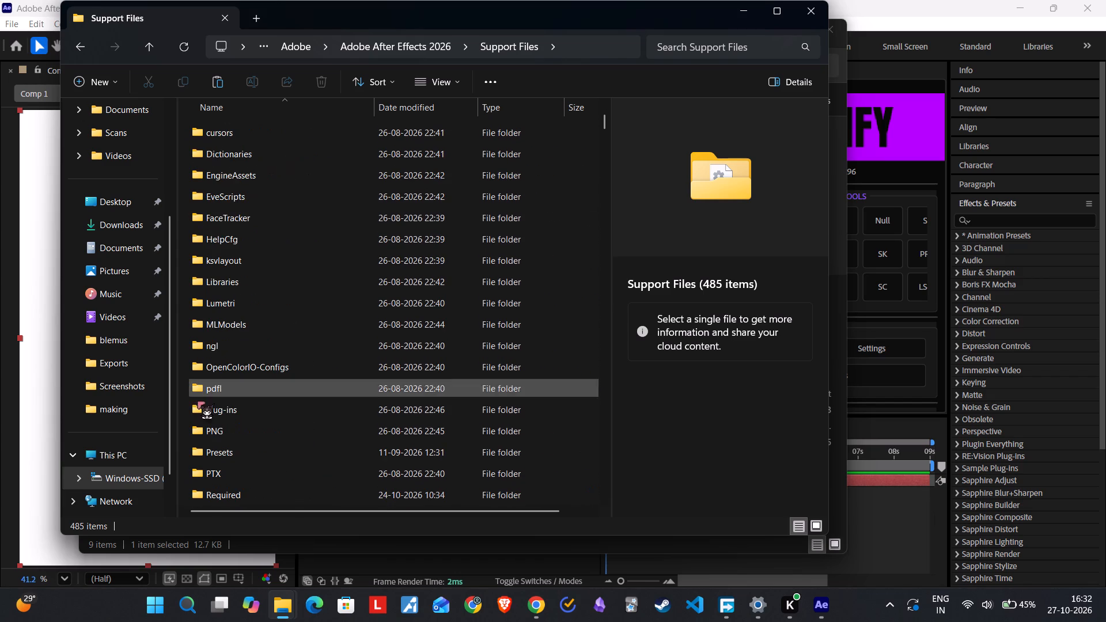
pyautogui.doubleClick(203, 449)
# Paste the Solid Cream Cc preset into the Presets folder and minimize the File Explorer windows.
pyautogui.scroll(-3, 327, 305)
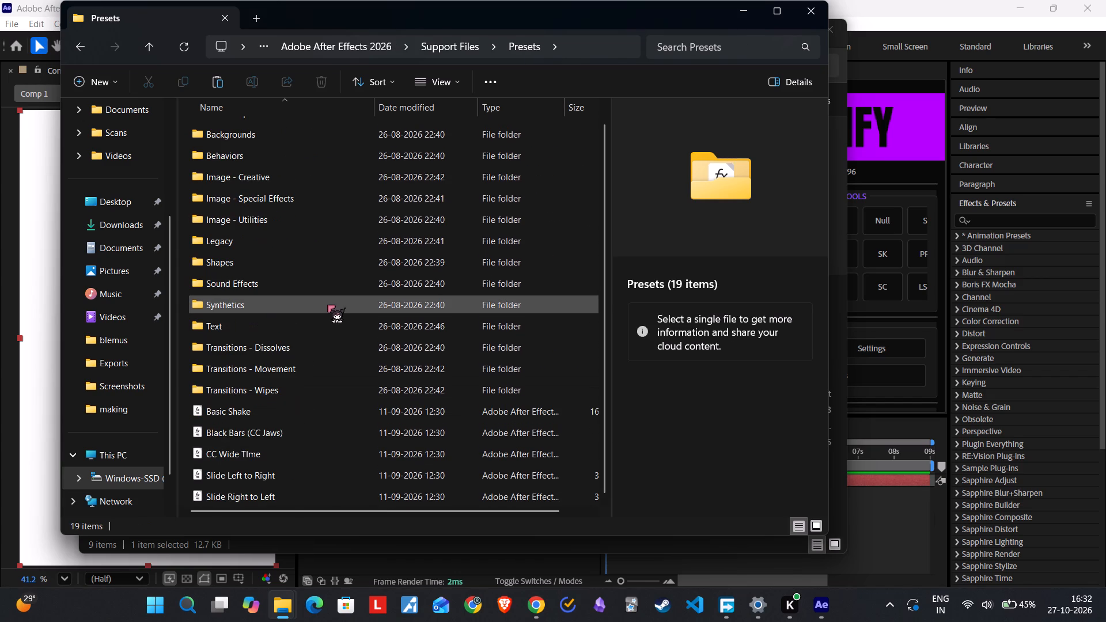
pyautogui.scroll(-6, 327, 305)
pyautogui.rightClick(587, 387)
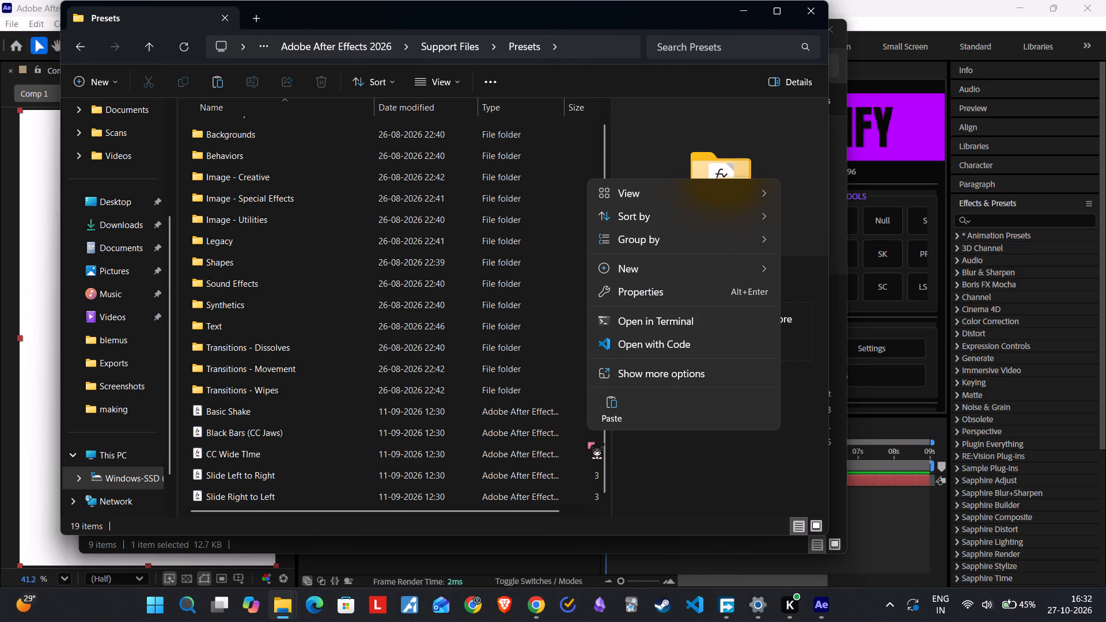
pyautogui.click(610, 415)
pyautogui.click(272, 233)
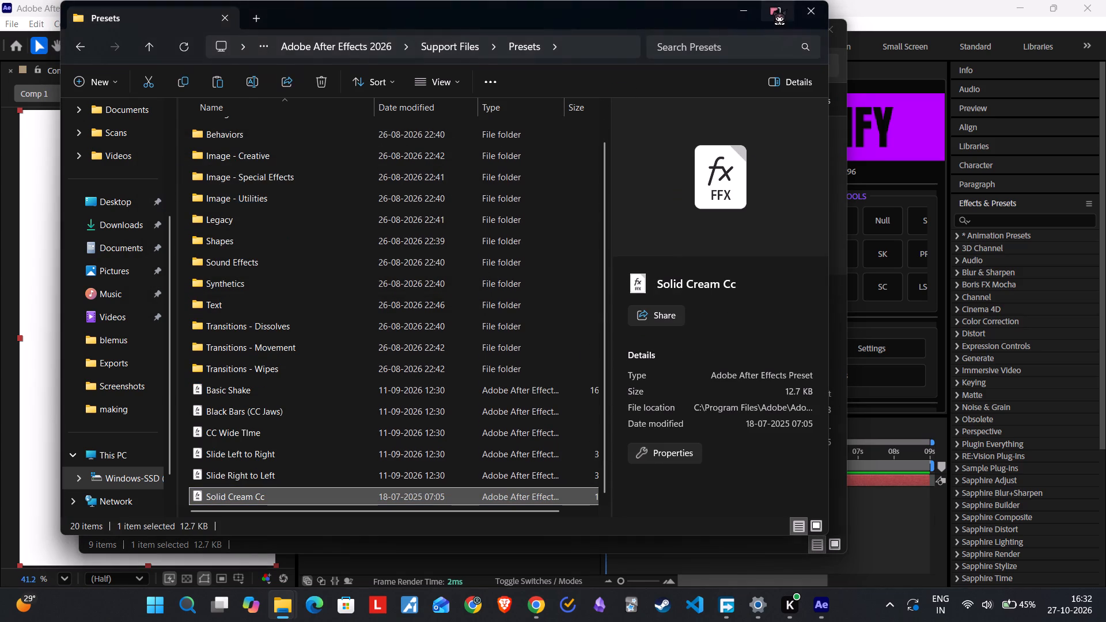
pyautogui.click(744, 17)
pyautogui.click(754, 27)
# Search Effects & Presets in After Effects for "solid".
pyautogui.click(998, 229)
pyautogui.click(996, 219)
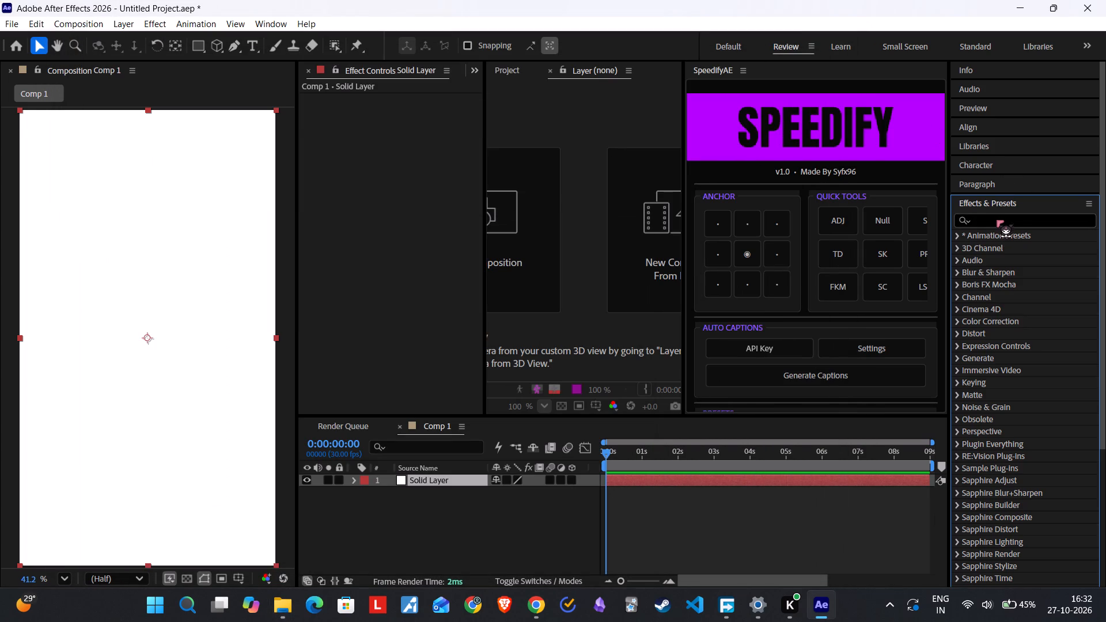
pyautogui.doubleClick(1007, 213)
pyautogui.click(1008, 223)
pyautogui.doubleClick(1008, 219)
pyautogui.click(1001, 222)
pyautogui.click(971, 221)
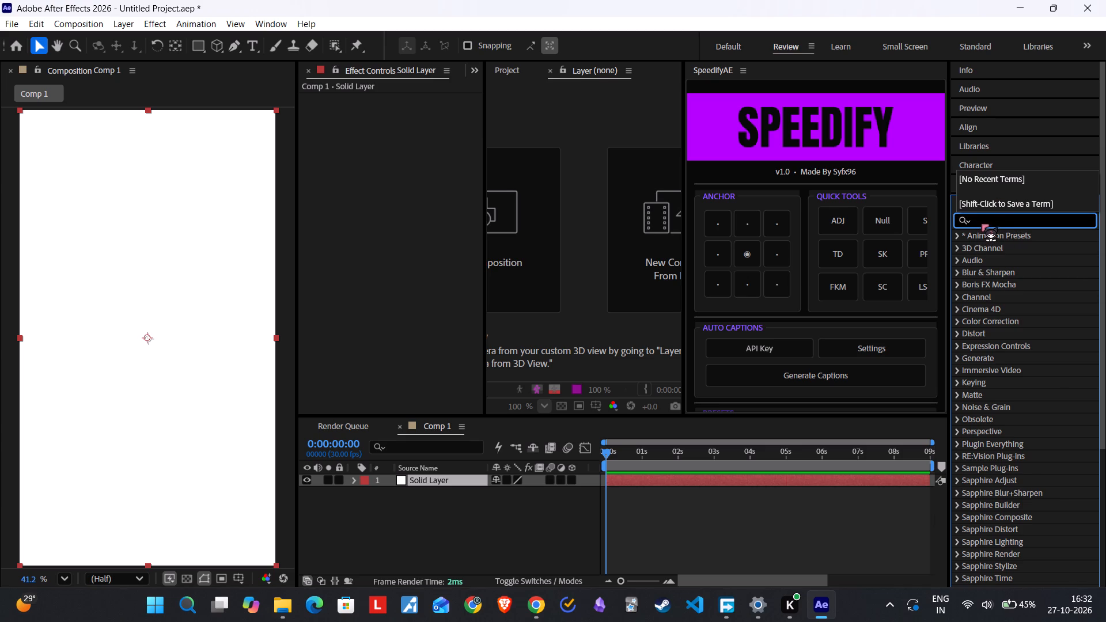
pyautogui.write('solid')
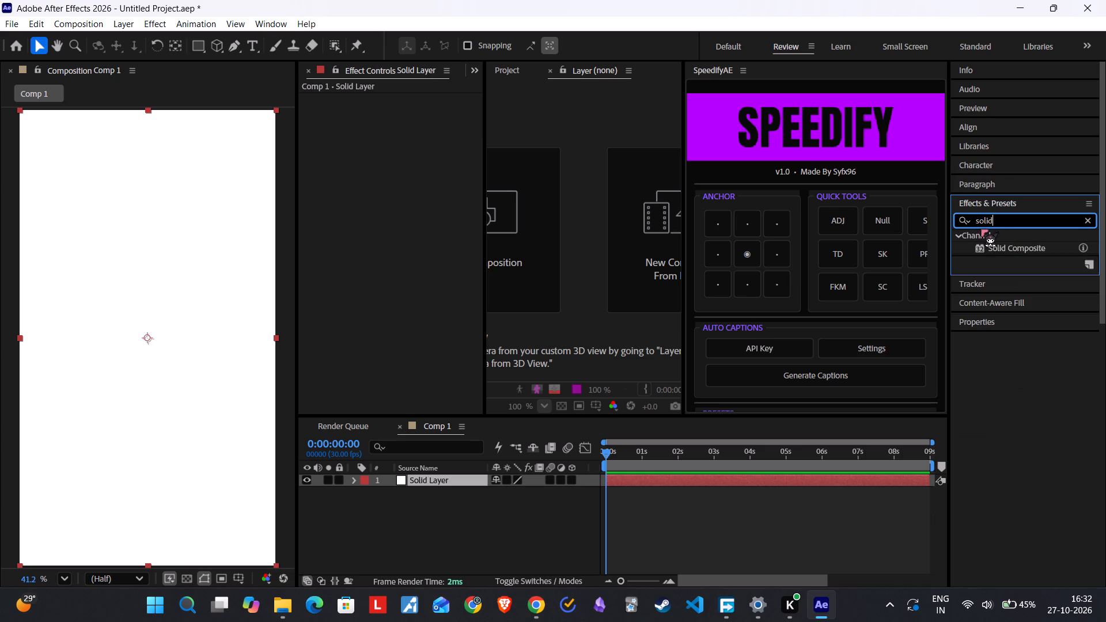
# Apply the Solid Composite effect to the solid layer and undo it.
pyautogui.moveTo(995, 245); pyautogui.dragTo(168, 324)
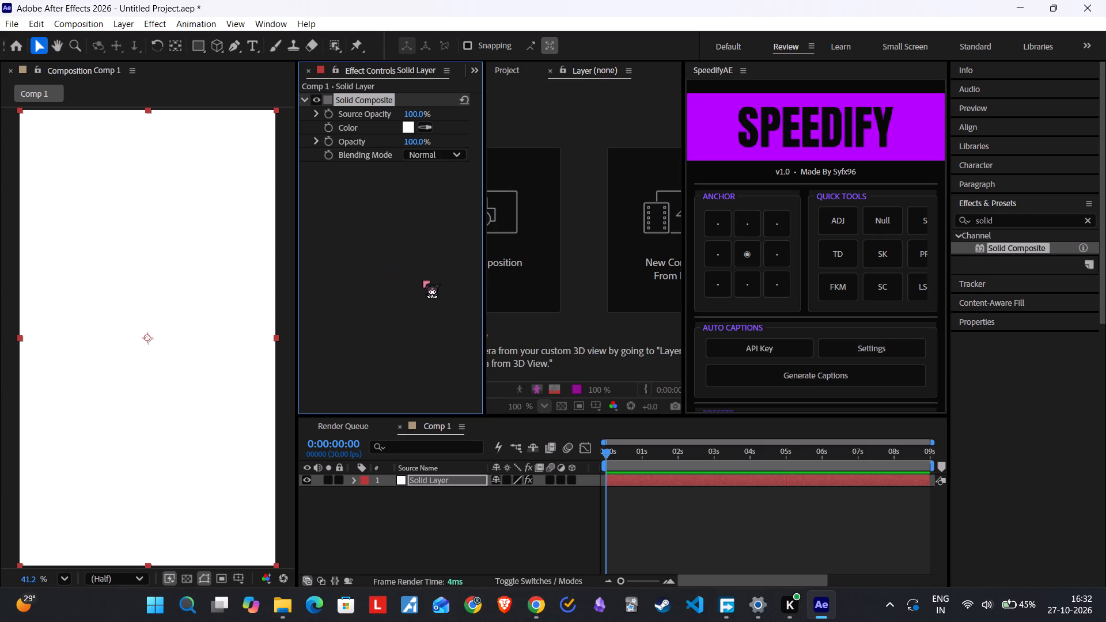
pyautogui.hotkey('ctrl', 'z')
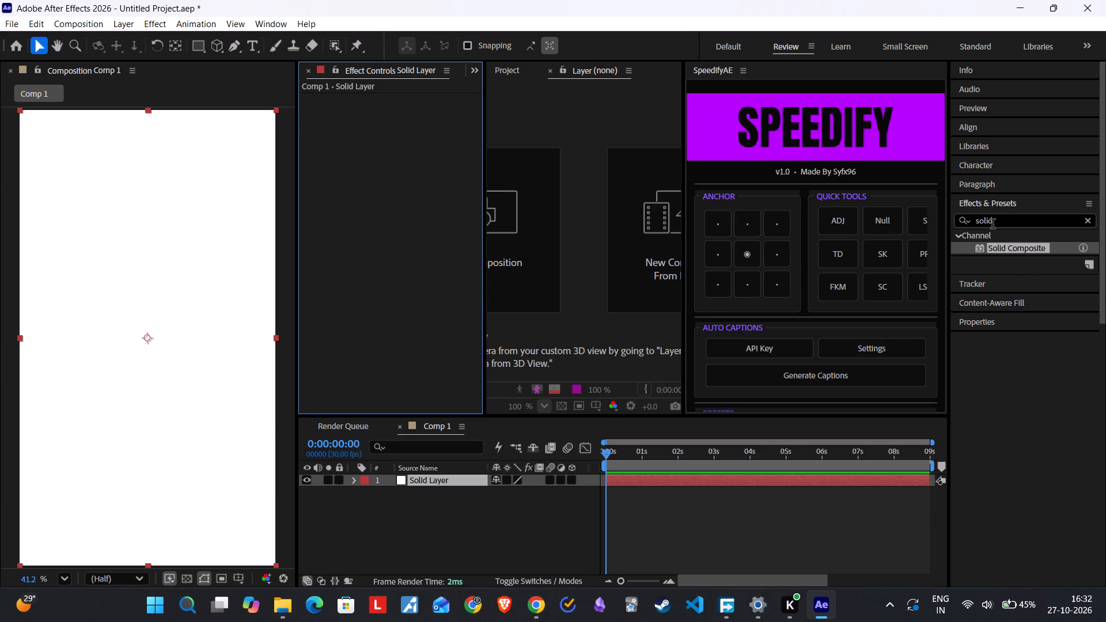
# Reopen the extracted Assets folder from Free Download Manager's Assetss.zip entry to check the preset file's name.
pyautogui.click(993, 225)
pyautogui.moveTo(993, 225); pyautogui.dragTo(960, 223)
pyautogui.click(543, 603)
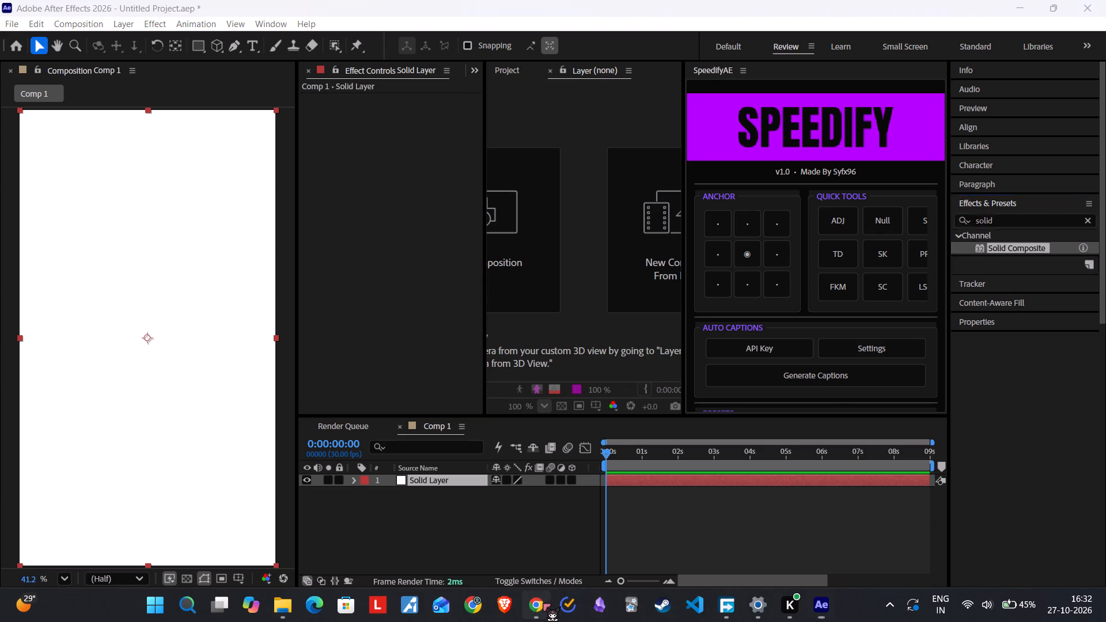
pyautogui.click(543, 603)
pyautogui.click(717, 600)
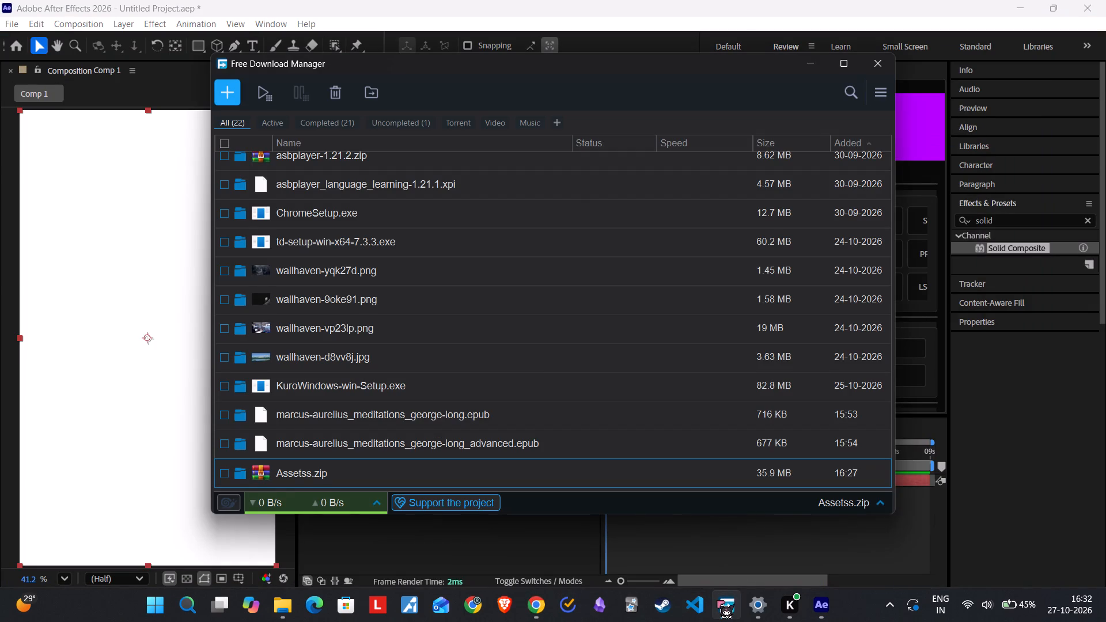
pyautogui.click(240, 474)
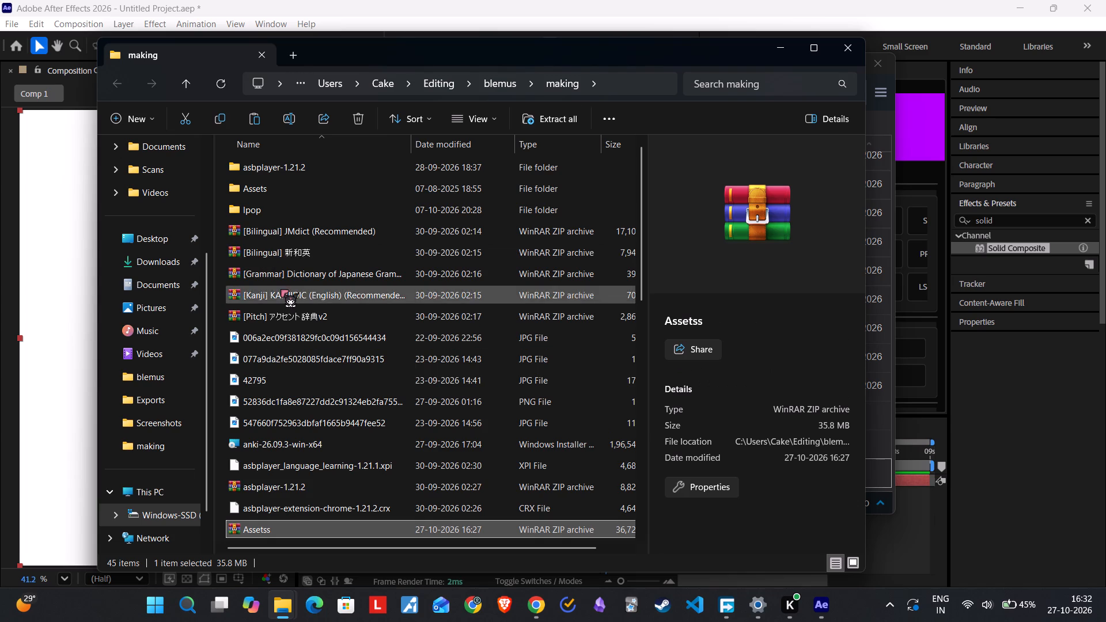
pyautogui.doubleClick(260, 187)
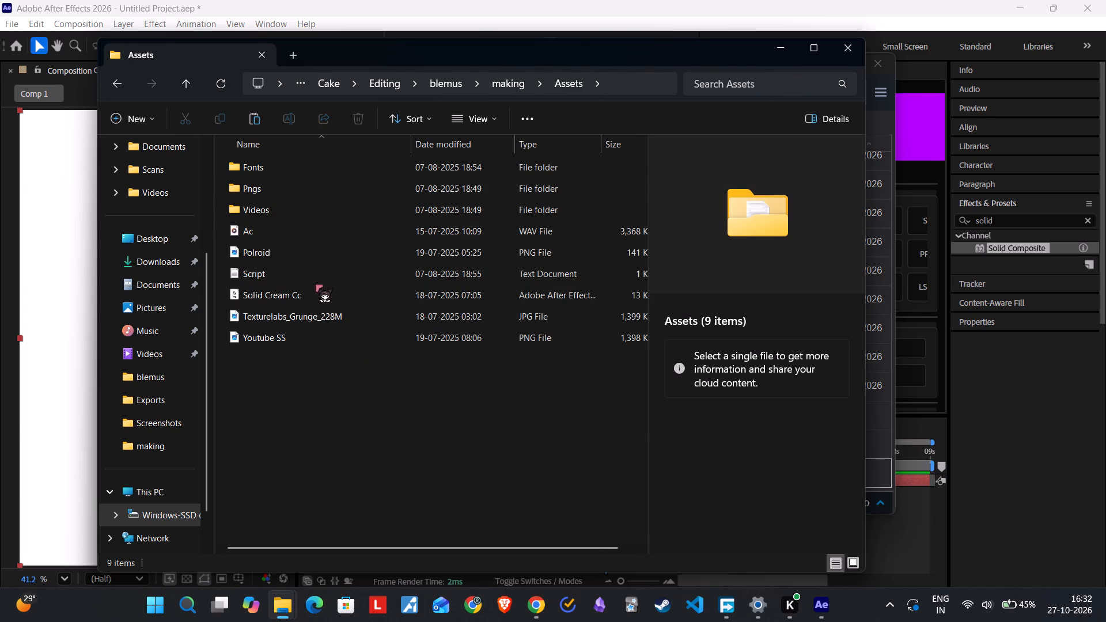
pyautogui.click(791, 48)
# Search Effects & Presets in After Effects for "cream".
pyautogui.moveTo(999, 221); pyautogui.dragTo(969, 221)
pyautogui.press('BackSpace')
pyautogui.write('crea')
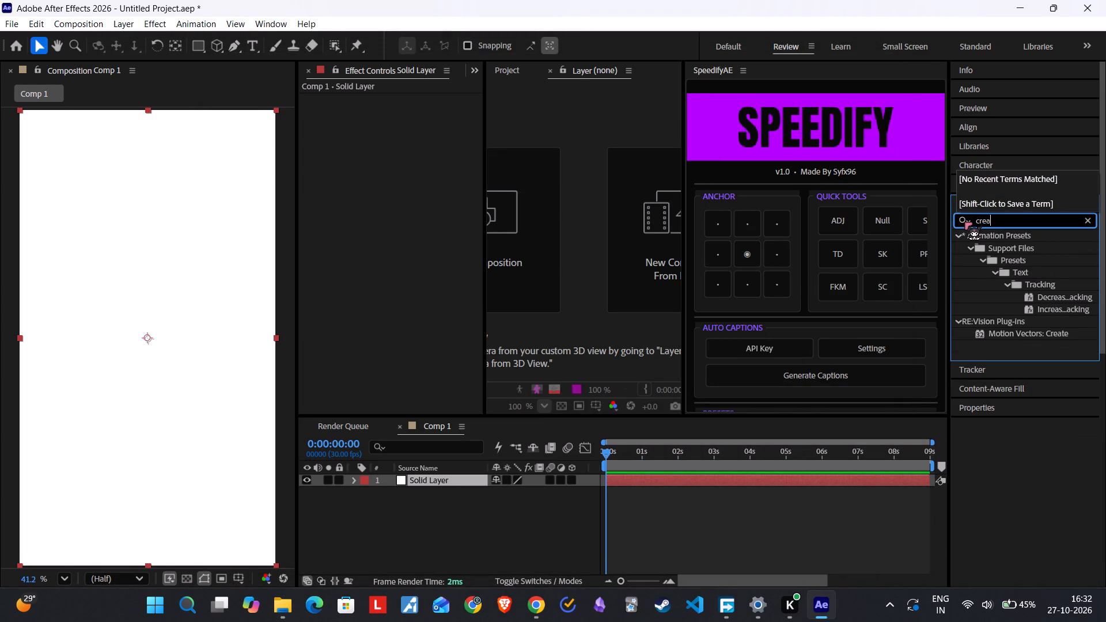
pyautogui.press('m')
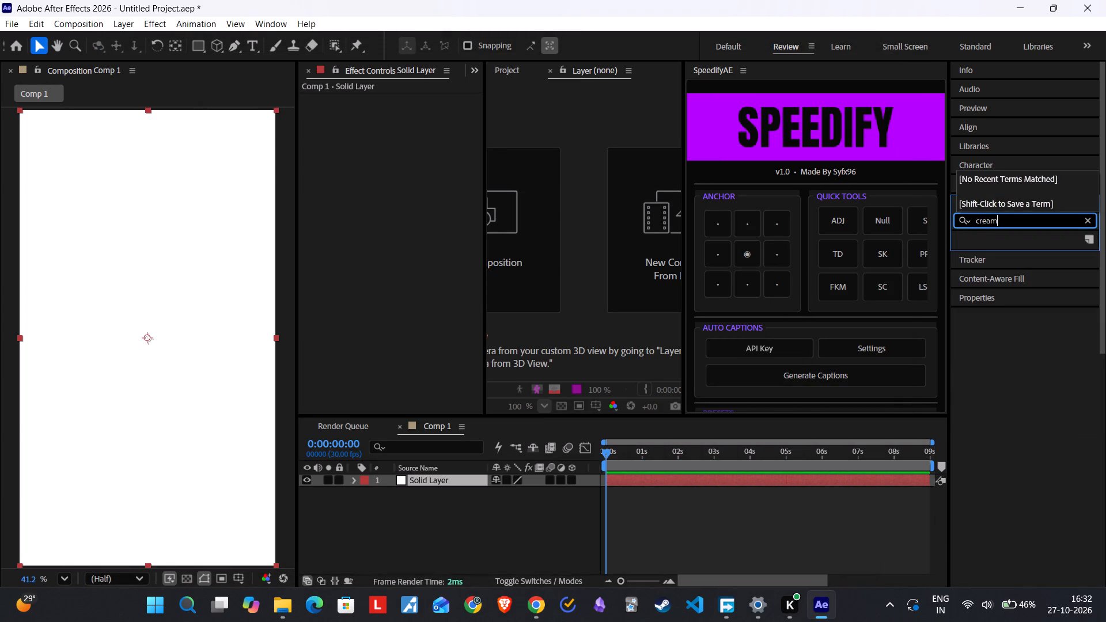
pyautogui.click(1049, 374)
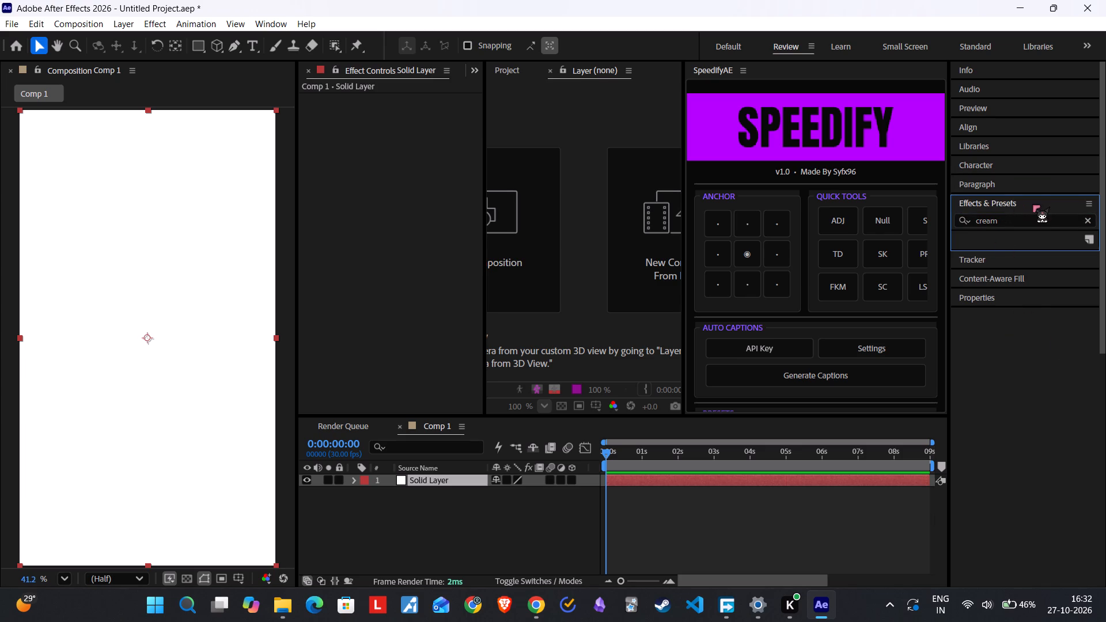
pyautogui.moveTo(1012, 222); pyautogui.dragTo(941, 224)
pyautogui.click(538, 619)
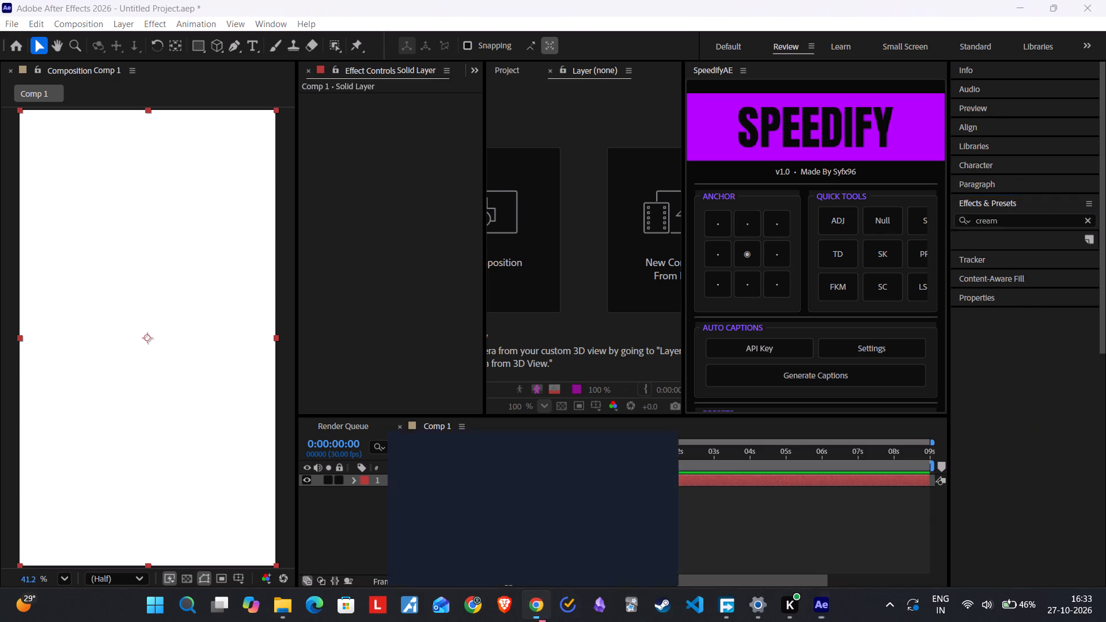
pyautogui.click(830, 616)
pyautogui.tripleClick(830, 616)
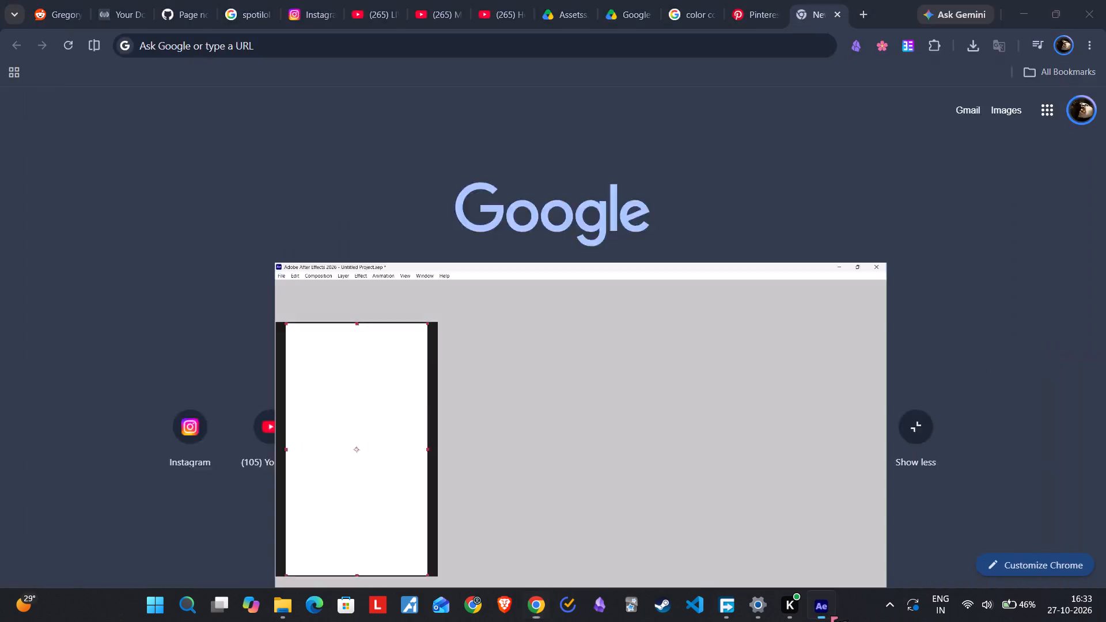
# Copy Solid Cream Cc from the Assets folder into the After Effects 2026 Presets folder, replacing the existing file with administrator permission.
pyautogui.click(830, 616)
pyautogui.click(287, 616)
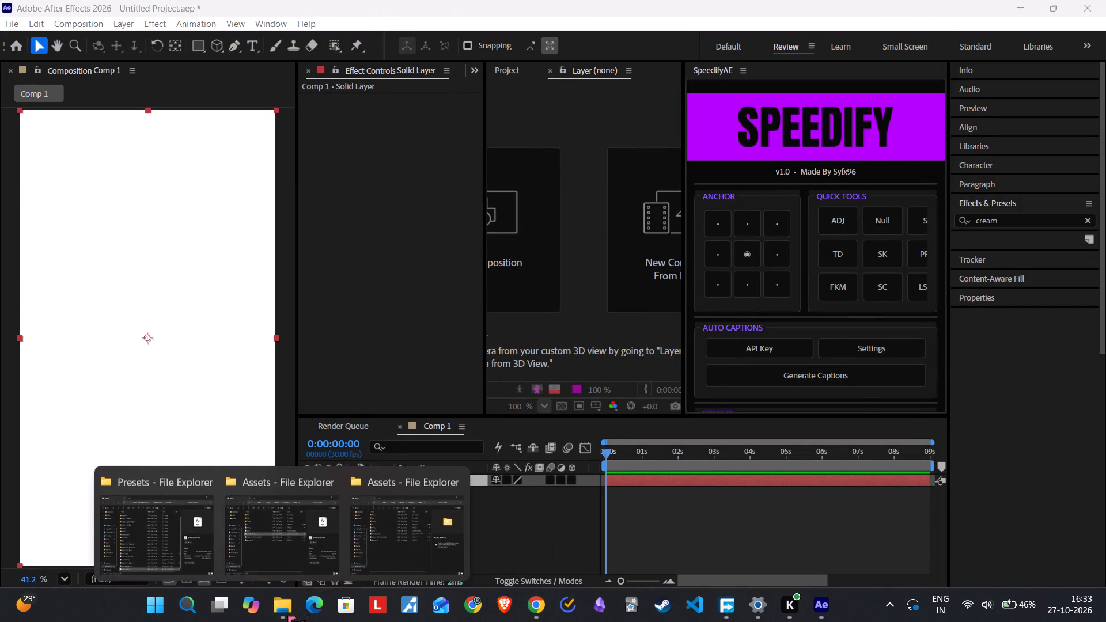
pyautogui.click(412, 539)
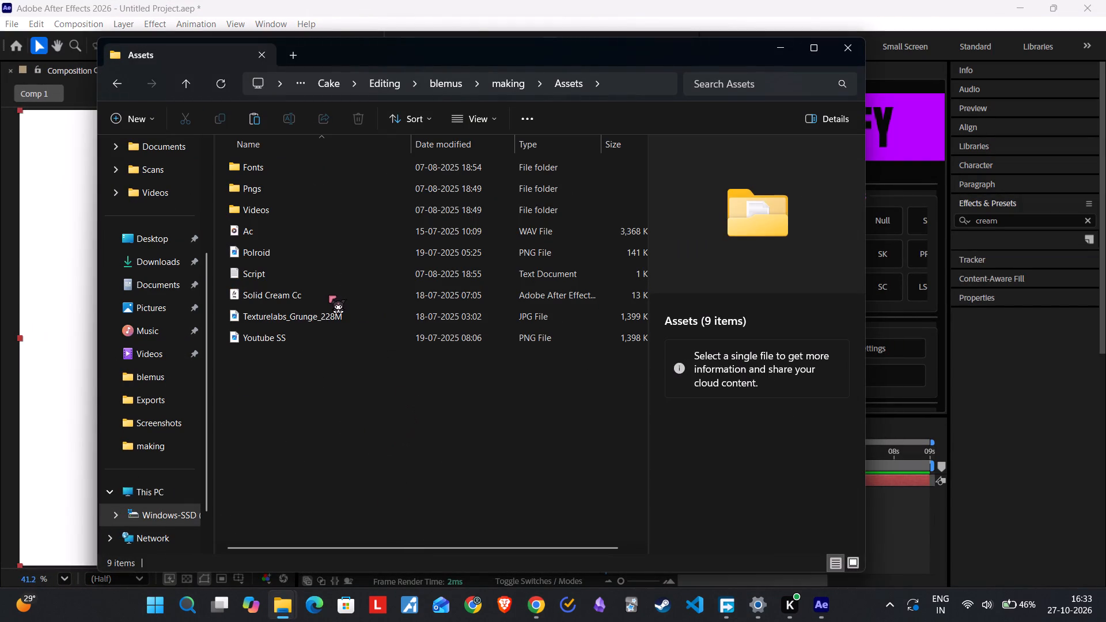
pyautogui.click(328, 295)
pyautogui.rightClick(328, 295)
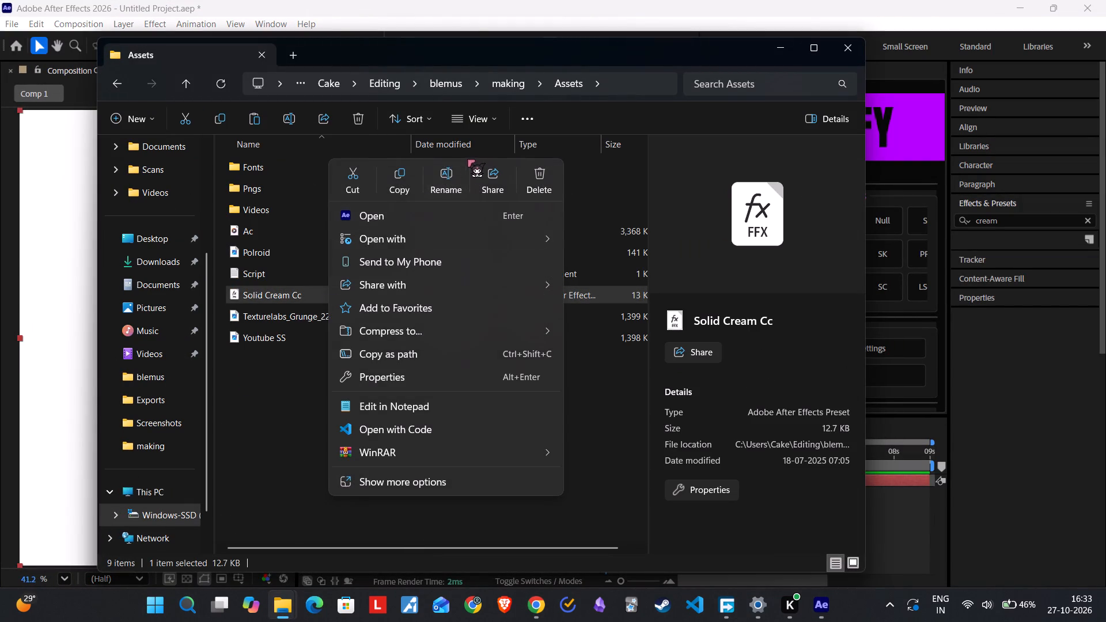
pyautogui.click(391, 173)
pyautogui.click(120, 80)
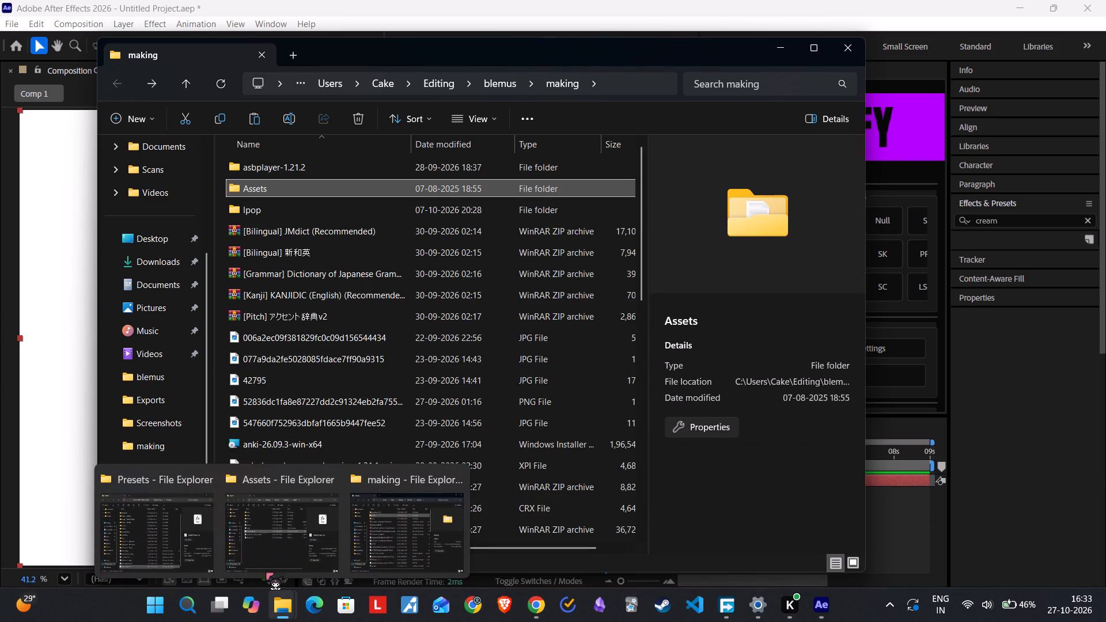
pyautogui.click(199, 536)
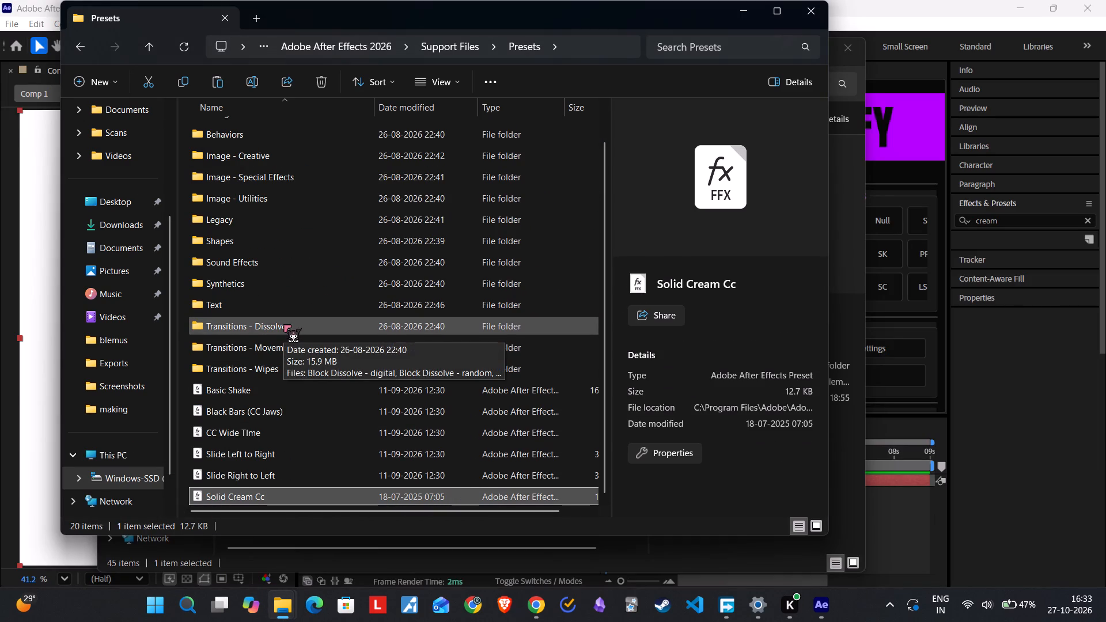
pyautogui.scroll(-2, 211, 257)
pyautogui.scroll(-2, 237, 318)
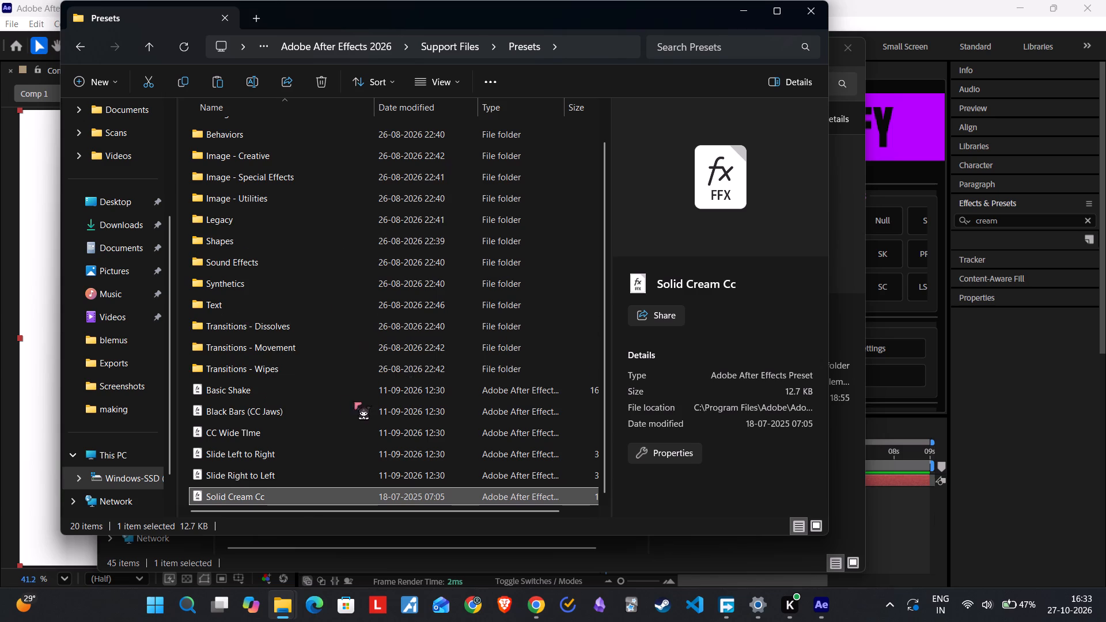
pyautogui.rightClick(322, 457)
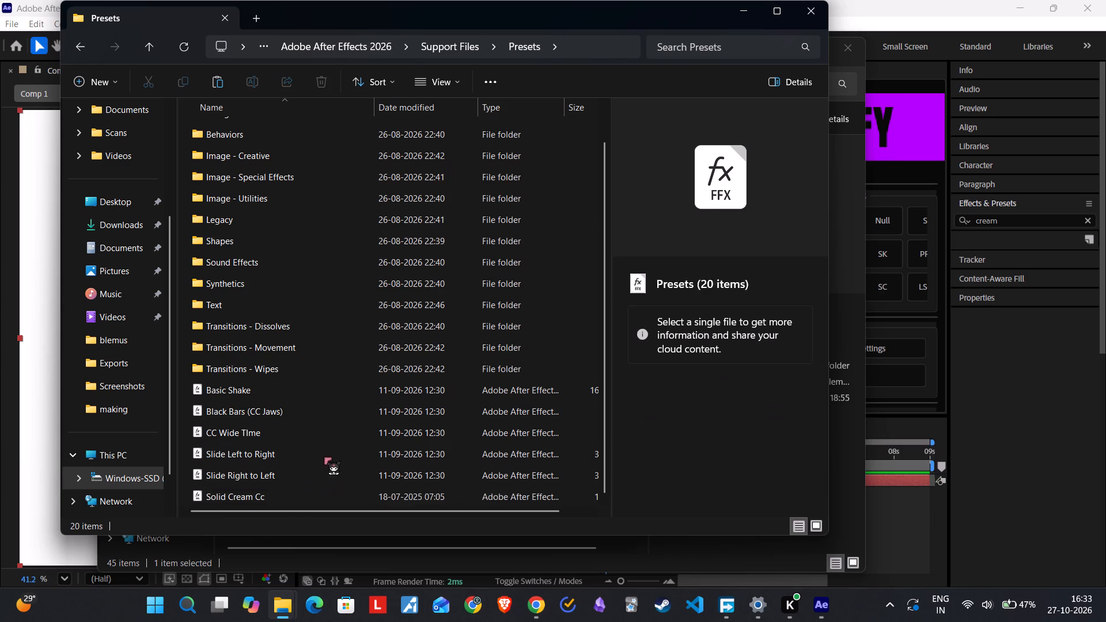
pyautogui.click(353, 472)
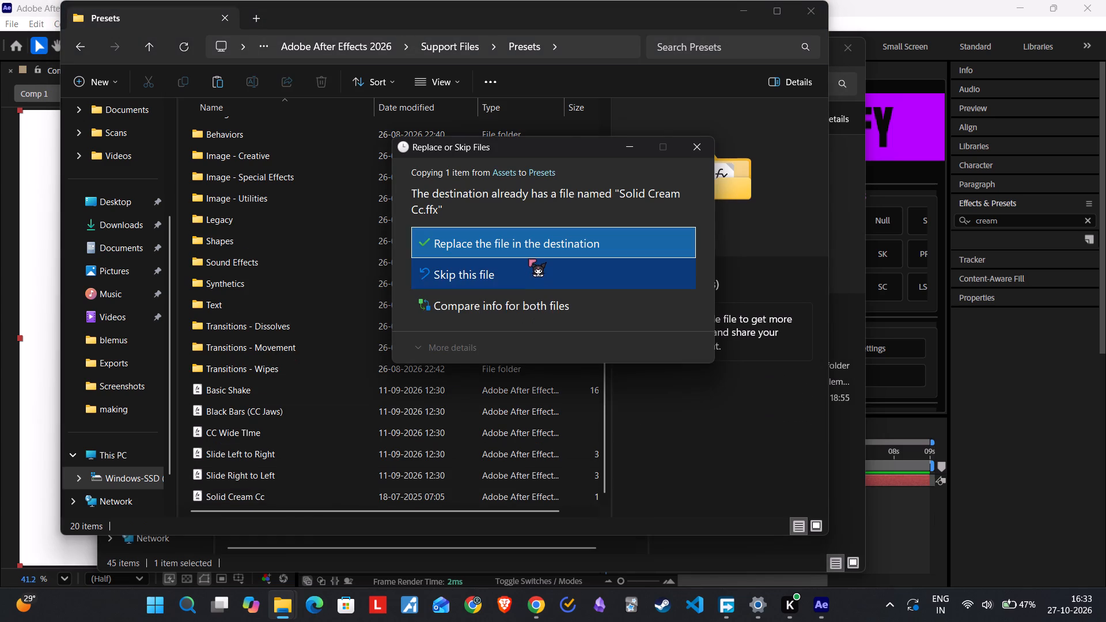
pyautogui.click(532, 231)
pyautogui.click(499, 248)
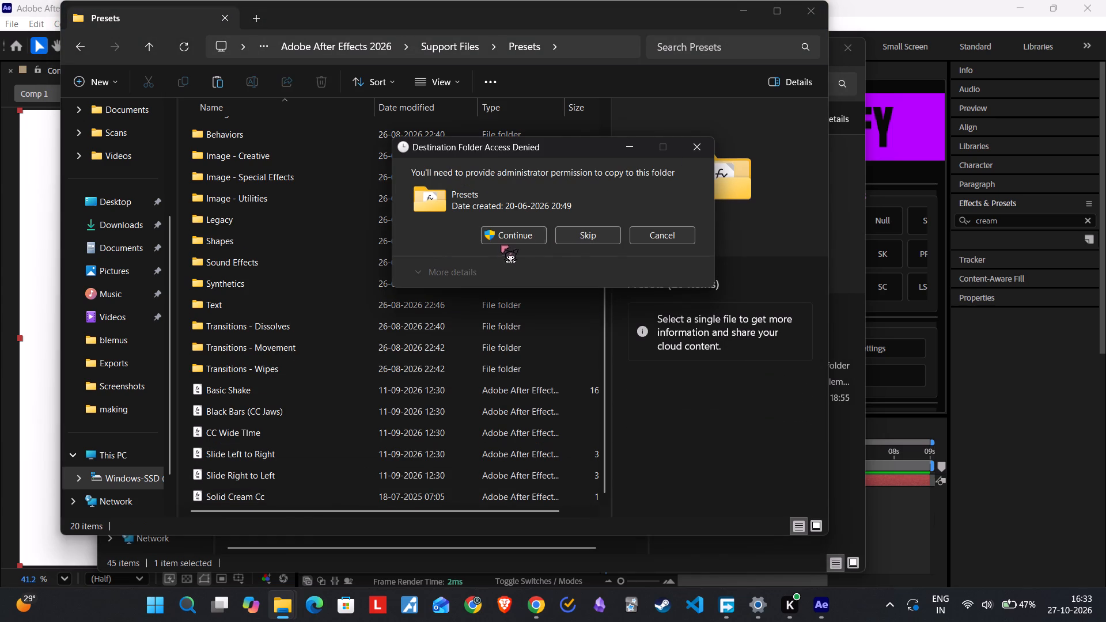
pyautogui.click(505, 237)
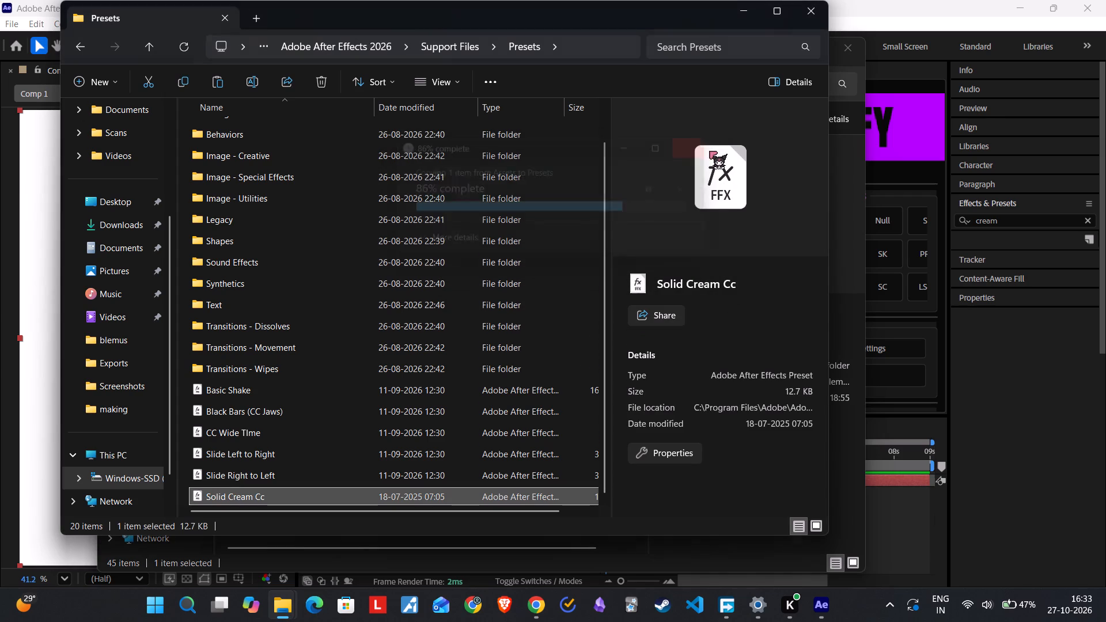
pyautogui.click(822, 14)
pyautogui.click(842, 48)
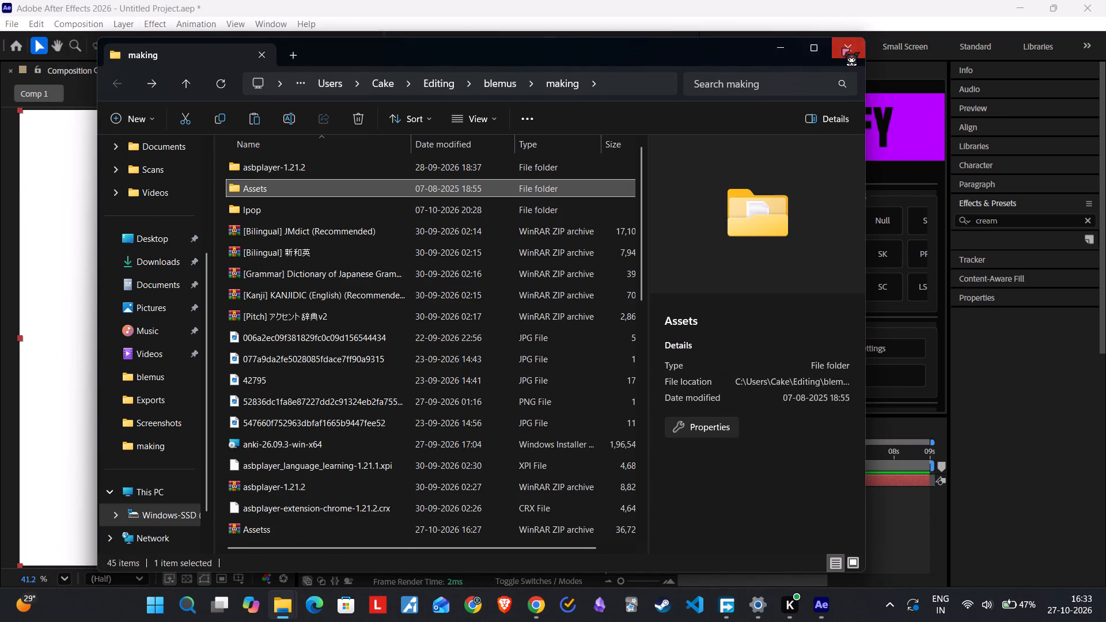
# Close After Effects, saving the untitled project as "1 reel" in the blemus folder.
pyautogui.click(1086, 0)
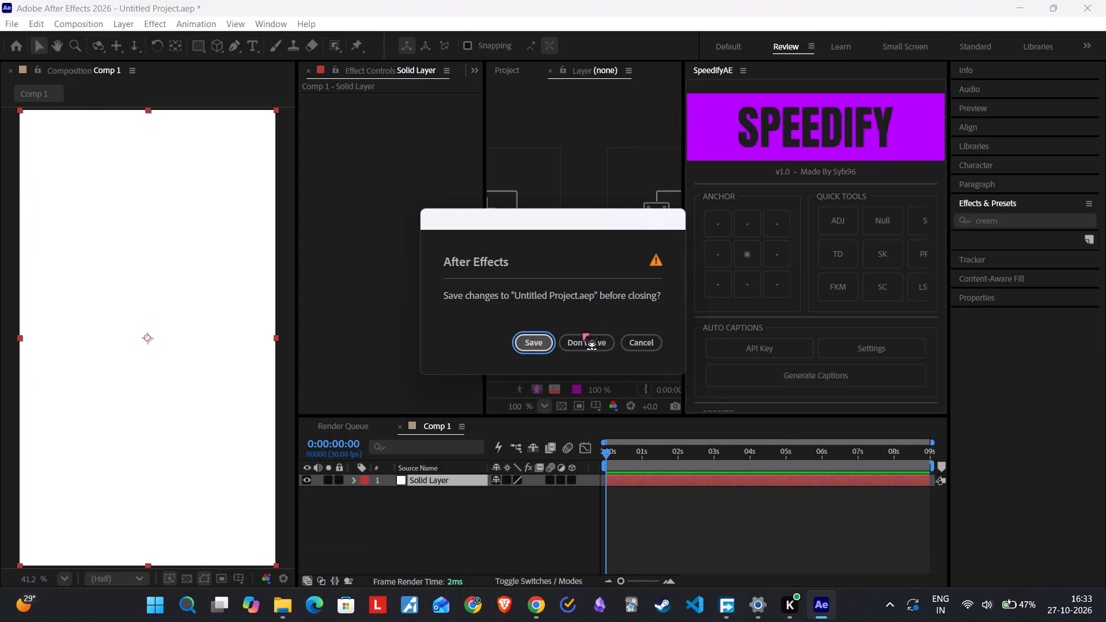
pyautogui.click(537, 337)
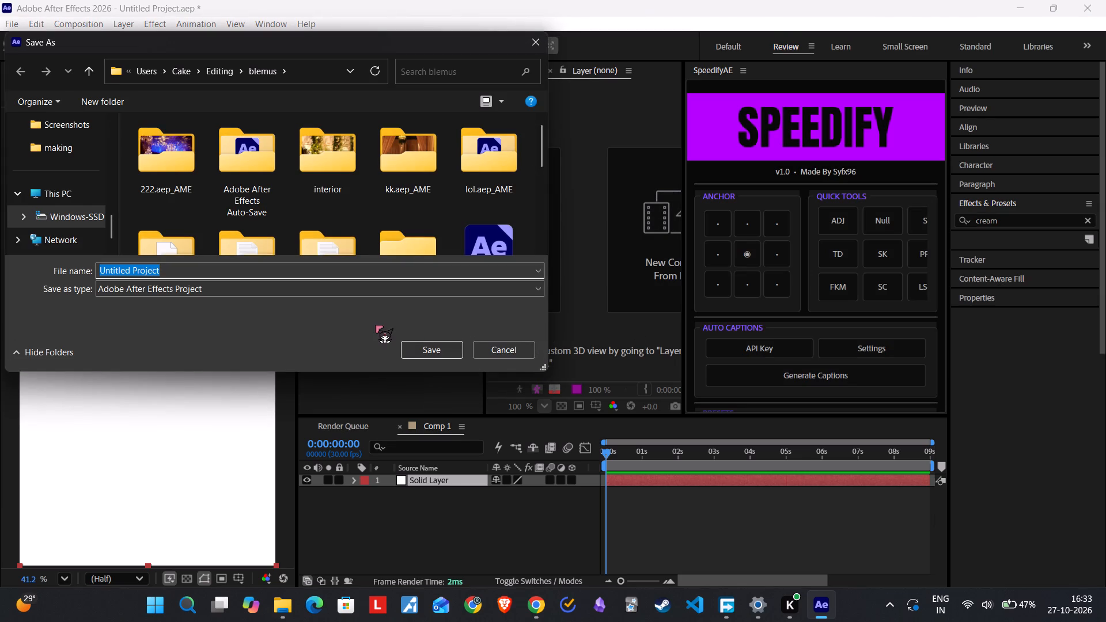
pyautogui.press('BackSpace')
pyautogui.write('1 reel')
pyautogui.press('space')
pyautogui.press('Return')
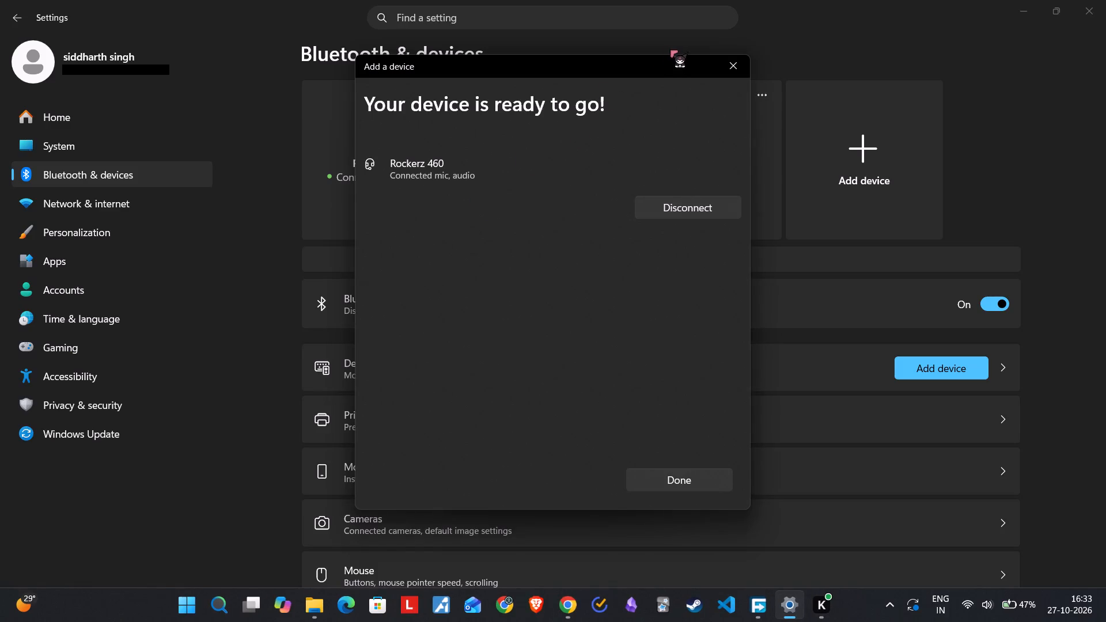
# Finish and dismiss the Add a device dialog in the Bluetooth settings.
pyautogui.click(670, 50)
pyautogui.click(859, 47)
pyautogui.click(696, 483)
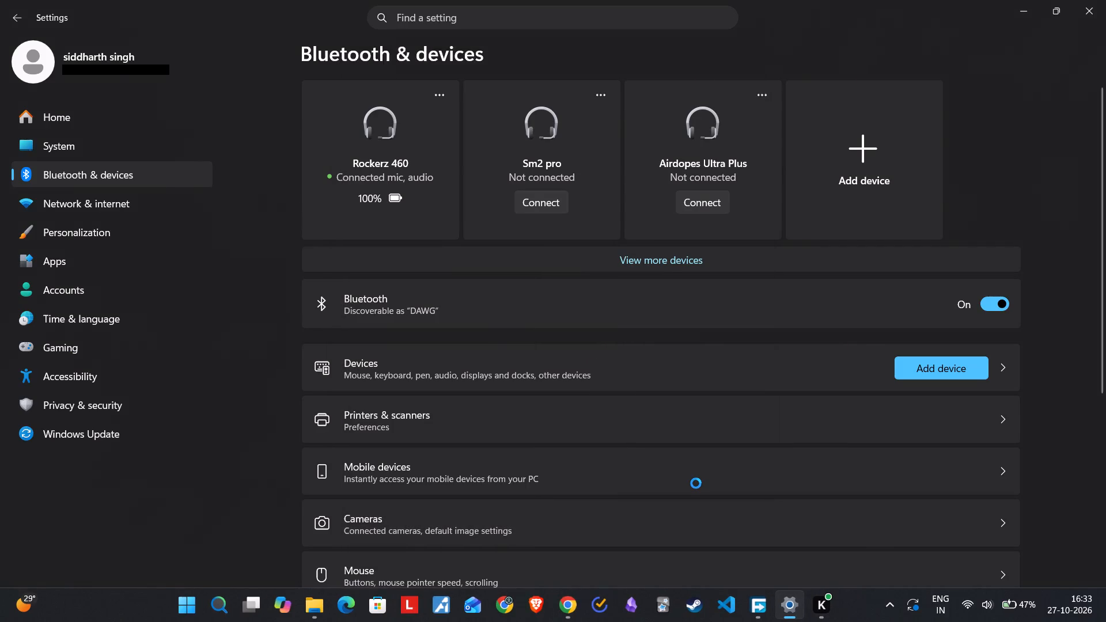
# Find Adobe After Effects 2026 through Windows search and relaunch it.
pyautogui.click(197, 602)
pyautogui.click(213, 602)
pyautogui.press('a')
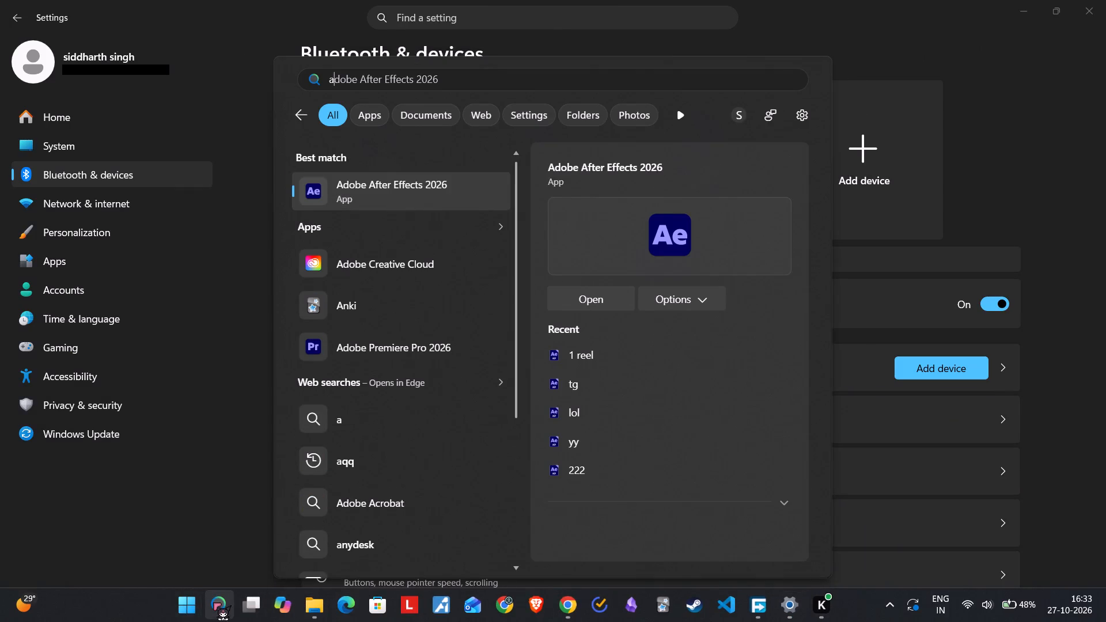
pyautogui.click(595, 289)
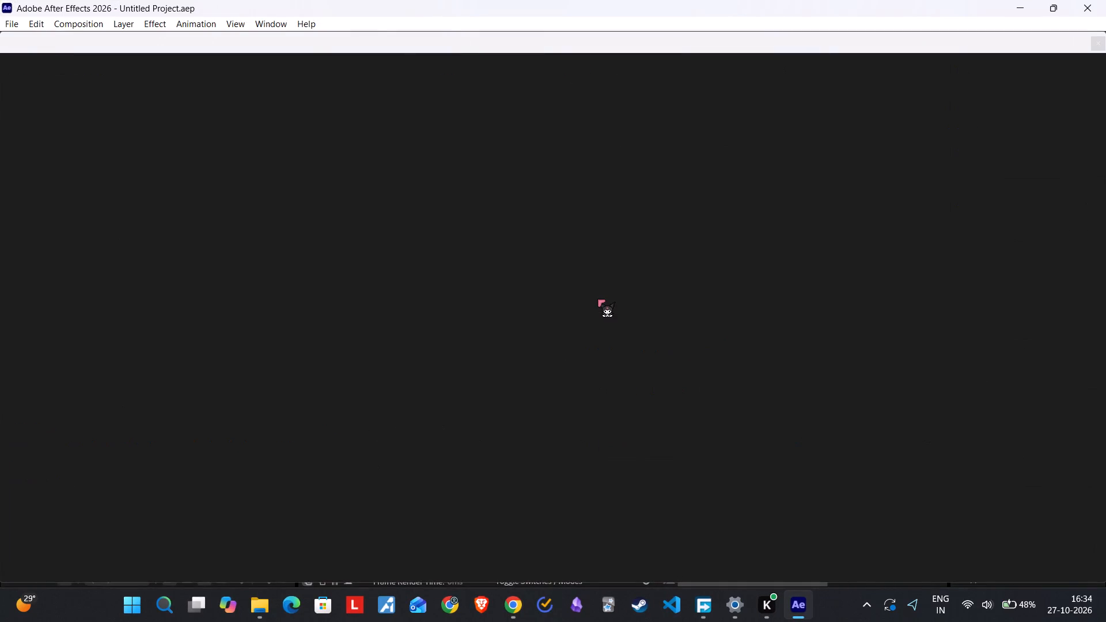
pyautogui.click(359, 287)
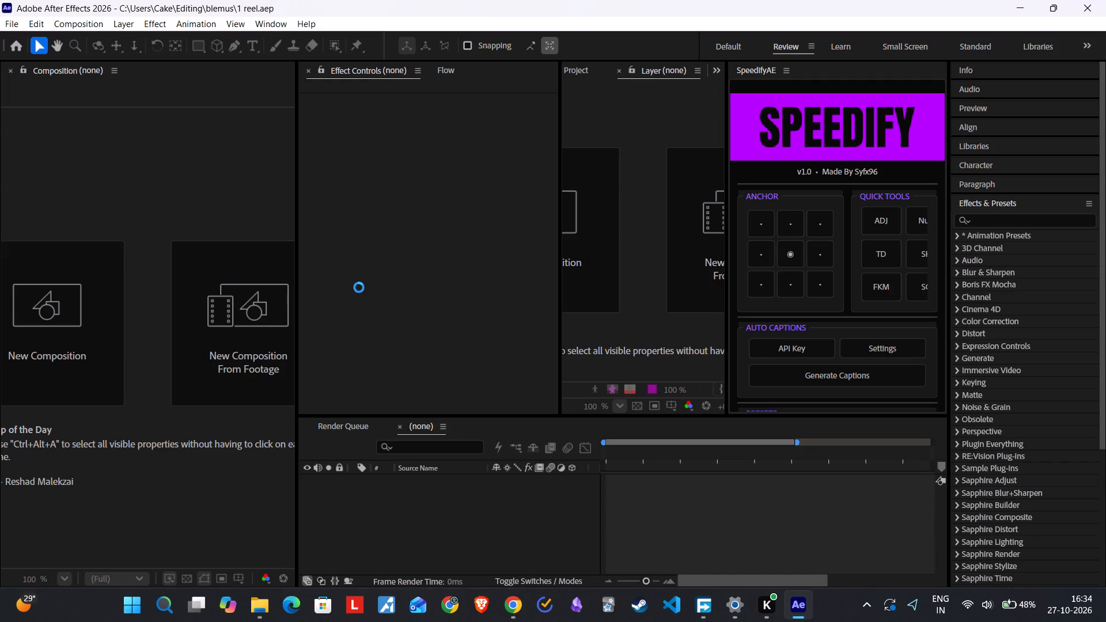
# Search the effects and presets for "cream" and apply the Solid Cream Cc preset to the Solid Layer in Comp 1.
pyautogui.click(1047, 217)
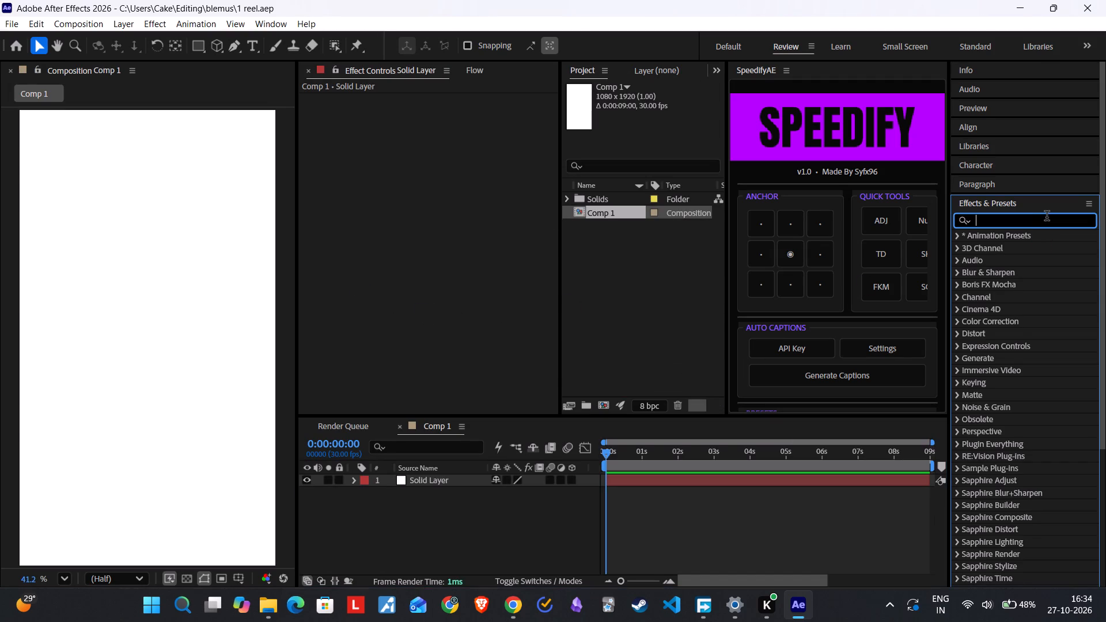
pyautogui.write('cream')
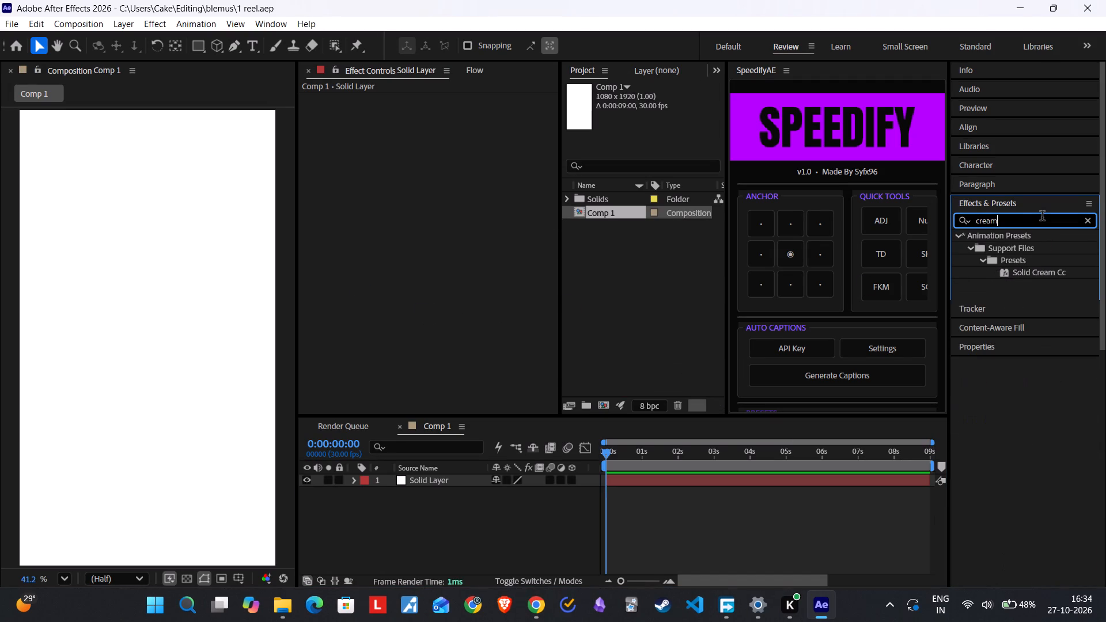
pyautogui.moveTo(1034, 270); pyautogui.dragTo(213, 294)
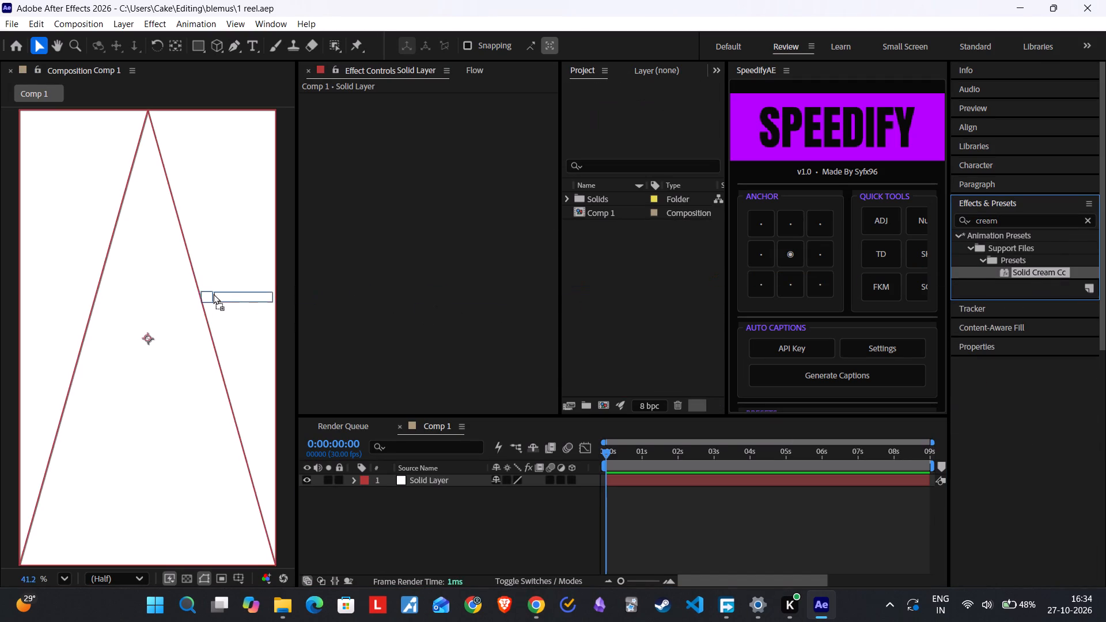
pyautogui.moveTo(213, 294); pyautogui.dragTo(167, 295)
# Switch to Chrome and play the YouTube reel-editing tutorial further to examine its "This is" text step and font settings.
pyautogui.click(531, 605)
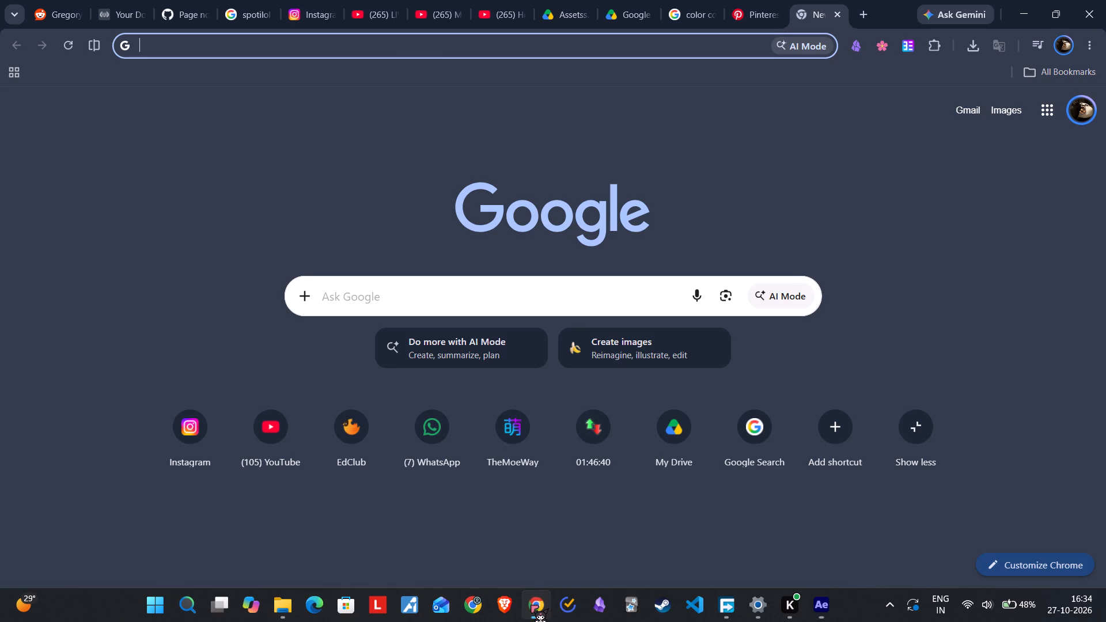
pyautogui.click(446, 0)
pyautogui.click(471, 0)
pyautogui.click(485, 2)
pyautogui.click(626, 0)
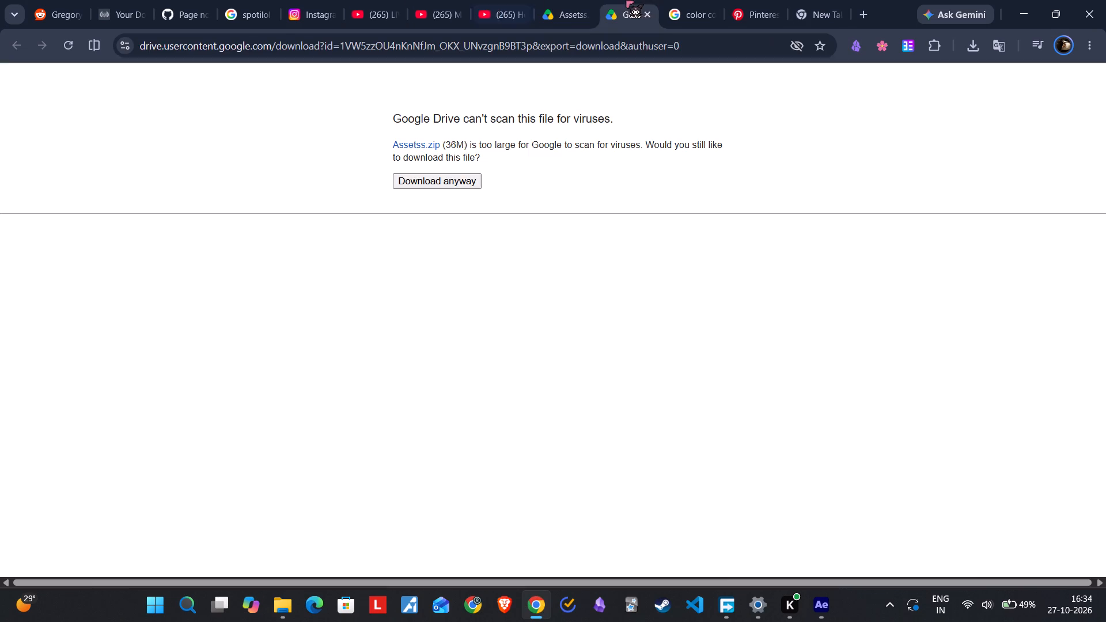
pyautogui.click(522, 1)
pyautogui.click(452, 320)
pyautogui.press('Right')
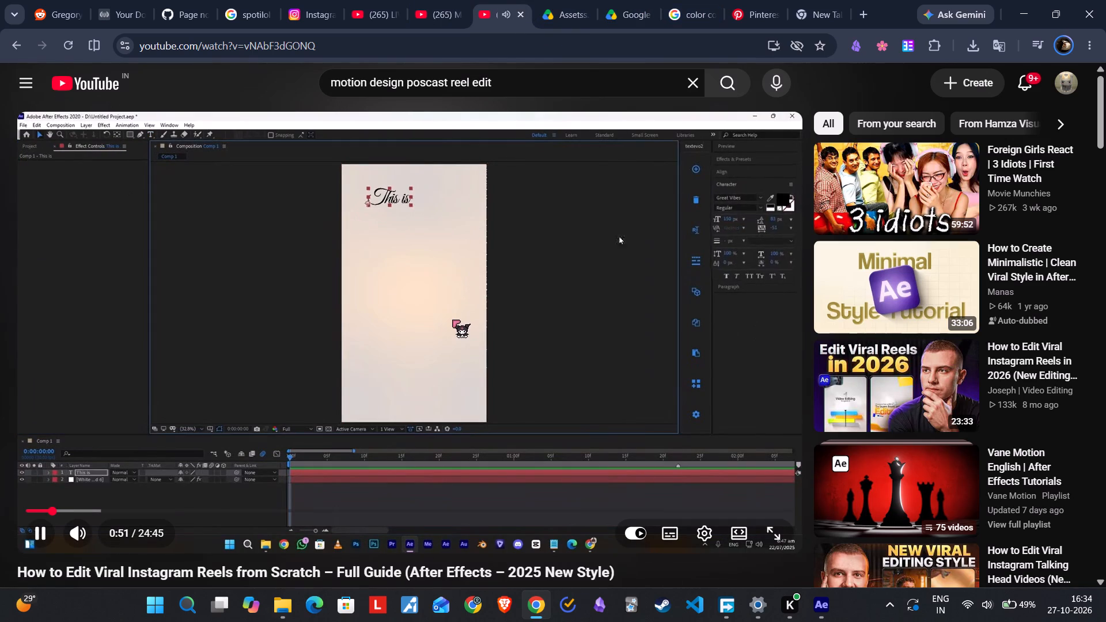
pyautogui.click(452, 320)
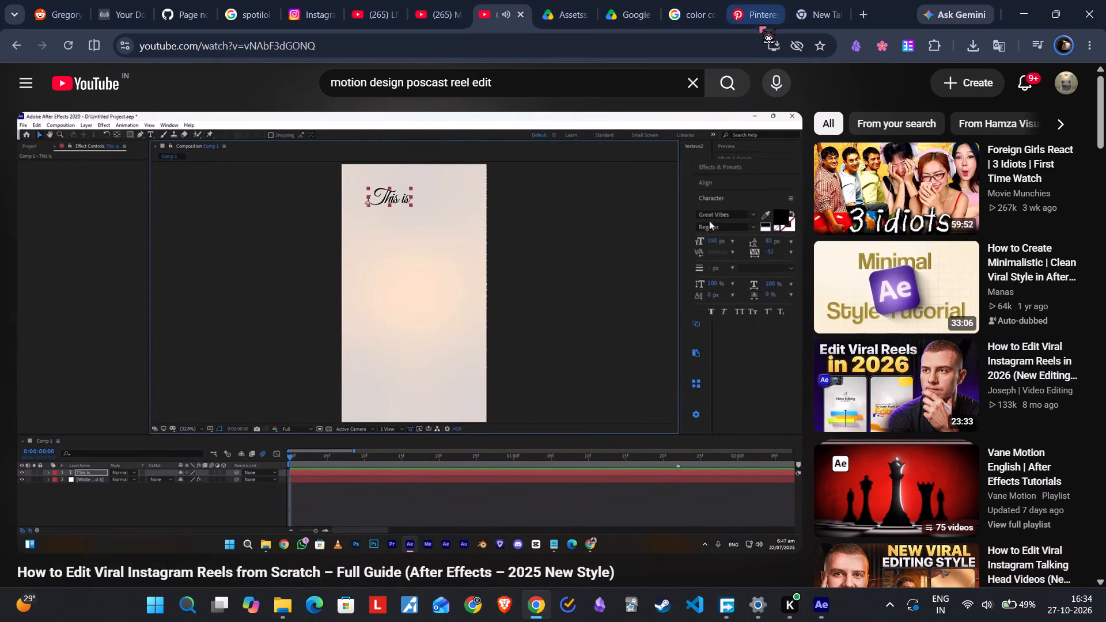
# Switch to File Explorer and open the Boulevard Saint Denis Light font from the Fonts folder inside Assets.
pyautogui.click(276, 604)
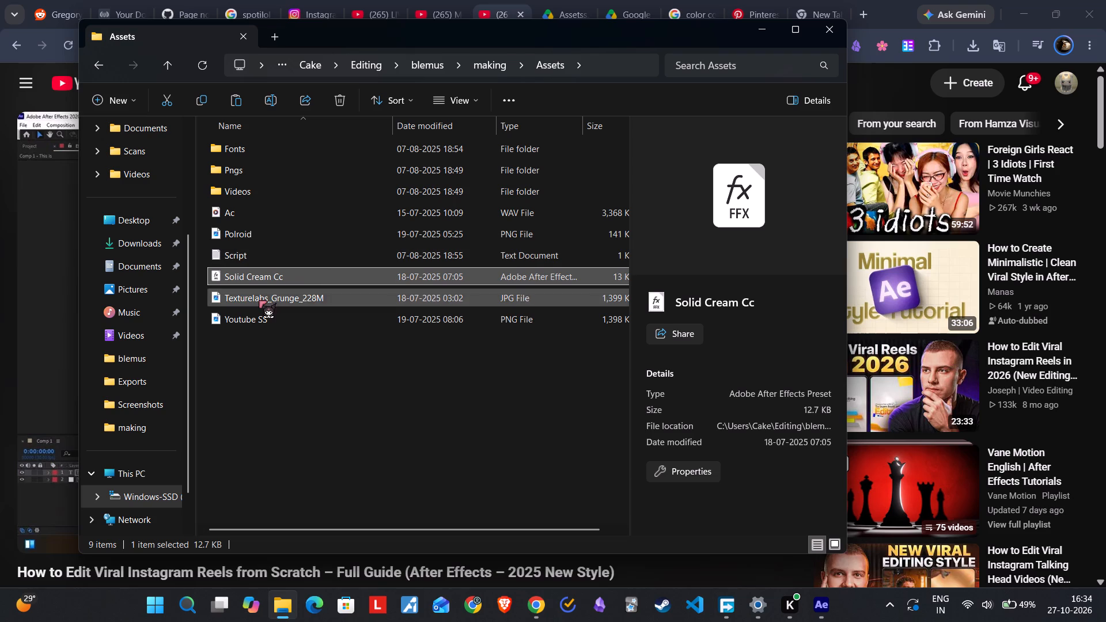
pyautogui.click(215, 135)
pyautogui.doubleClick(222, 154)
pyautogui.doubleClick(249, 147)
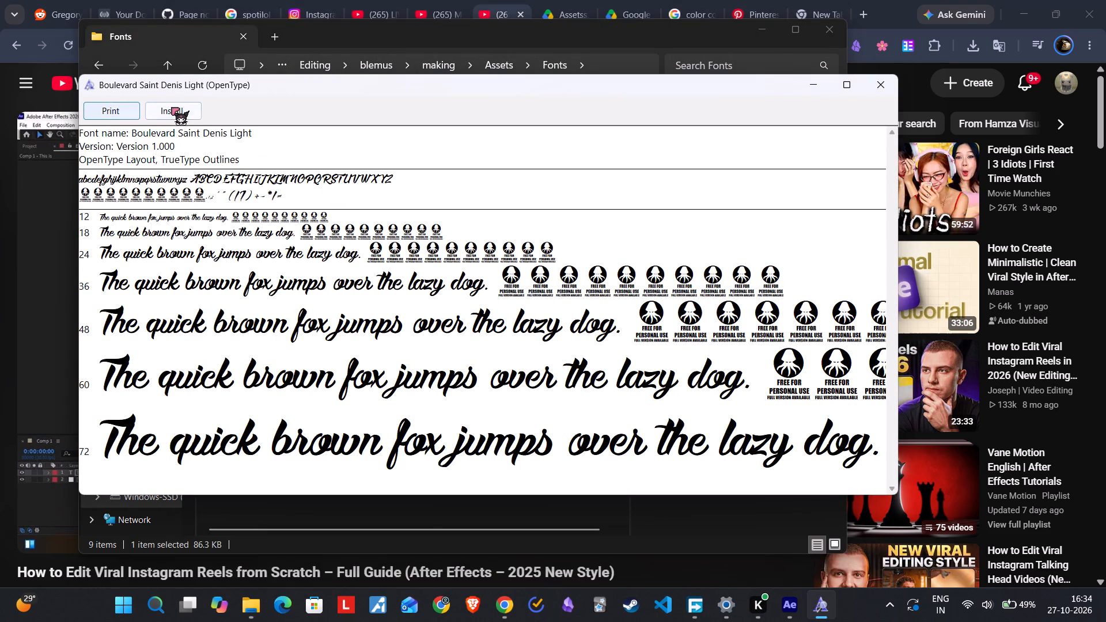
# Install the Boulevard Saint Denis Light and Boulevard Saint Denis fonts from the Assets Fonts folder.
pyautogui.click(171, 107)
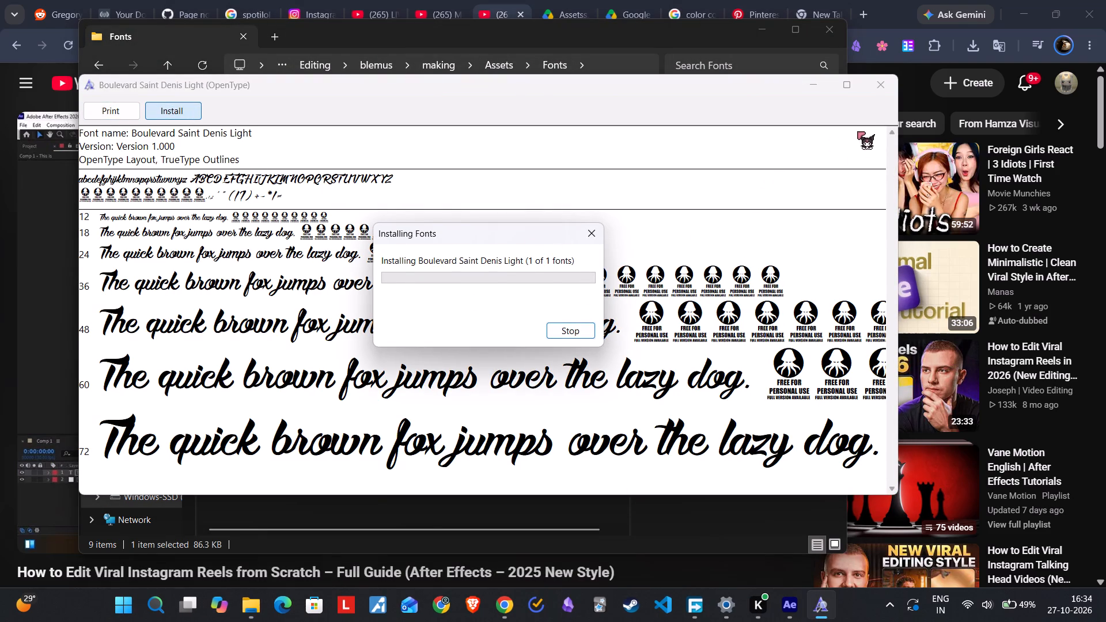
pyautogui.click(887, 82)
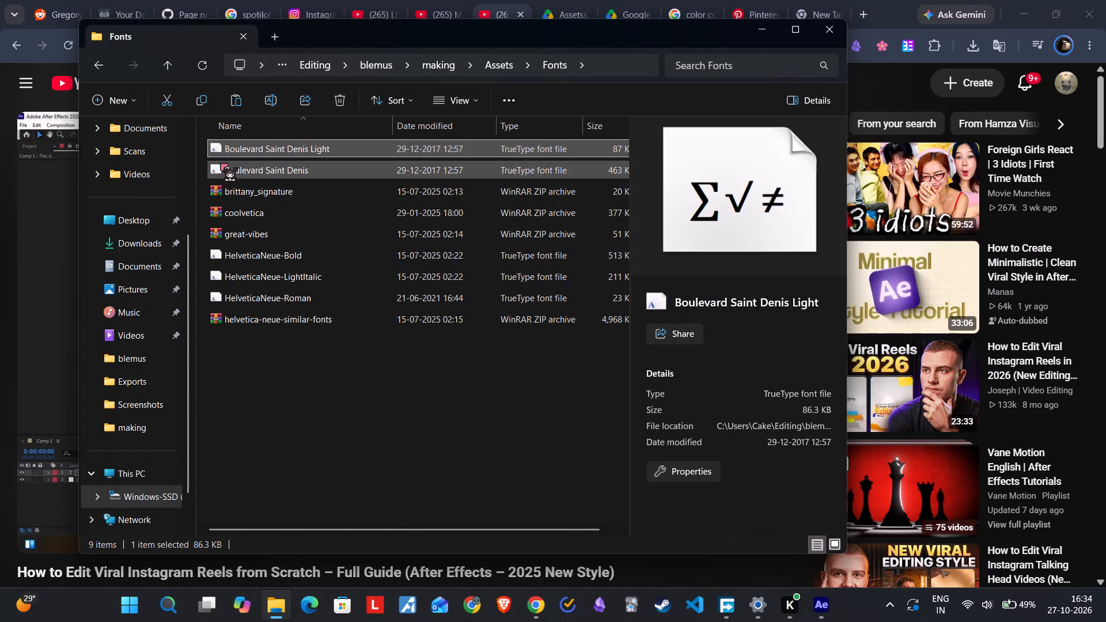
pyautogui.doubleClick(222, 165)
pyautogui.click(205, 129)
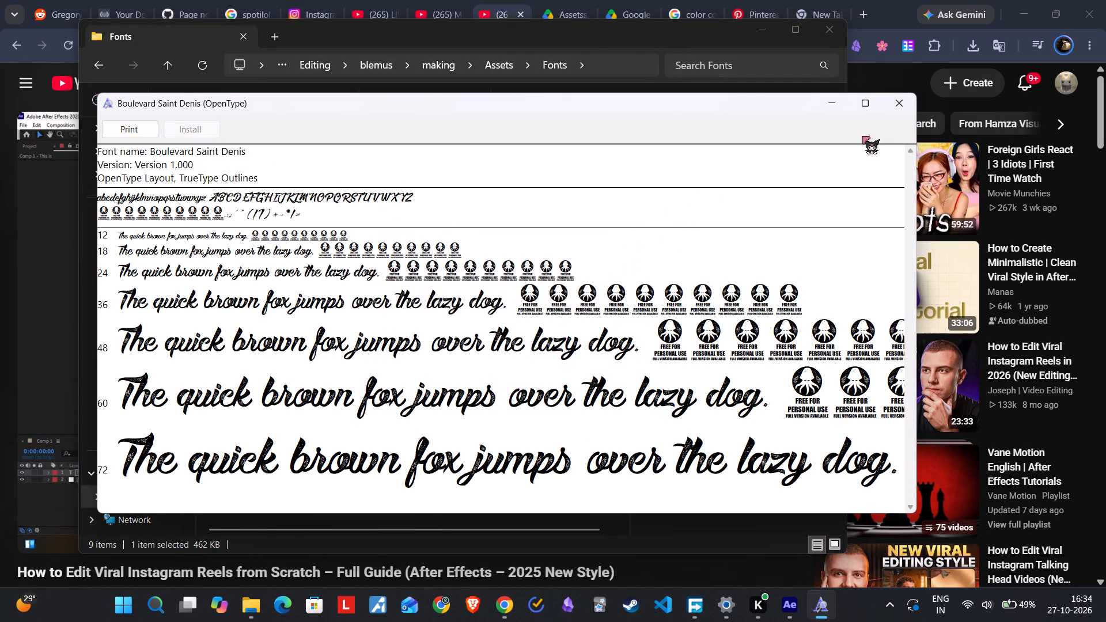
pyautogui.click(890, 108)
# Install the HelveticaNeue-Bold, HelveticaNeue-LightItalic and HelveticaNeue-Roman fonts from the Fonts folder.
pyautogui.doubleClick(295, 247)
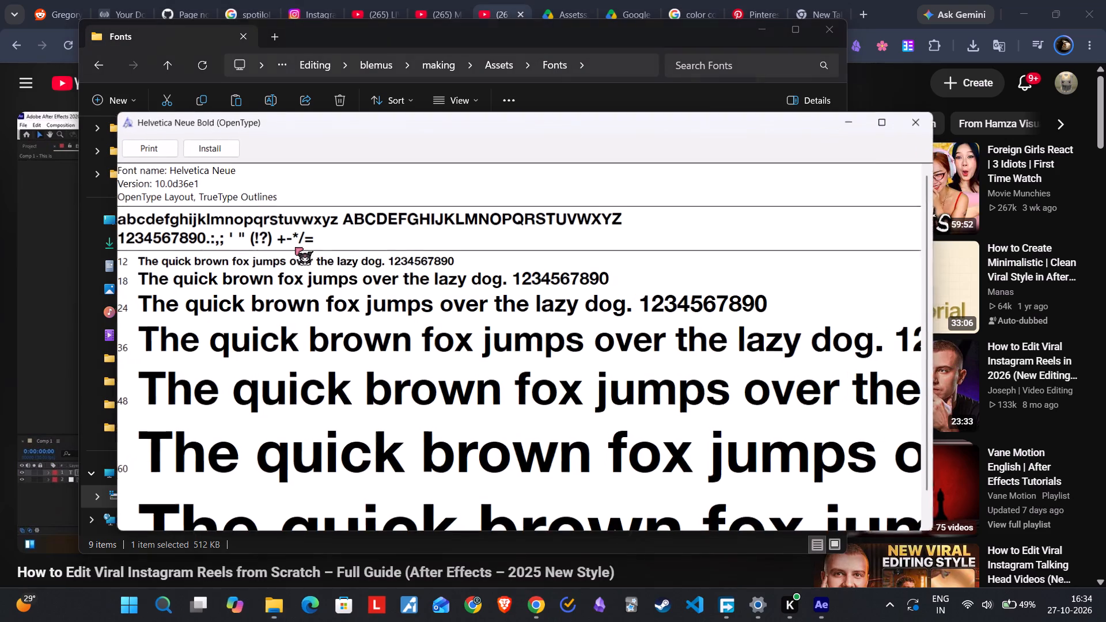
pyautogui.click(224, 152)
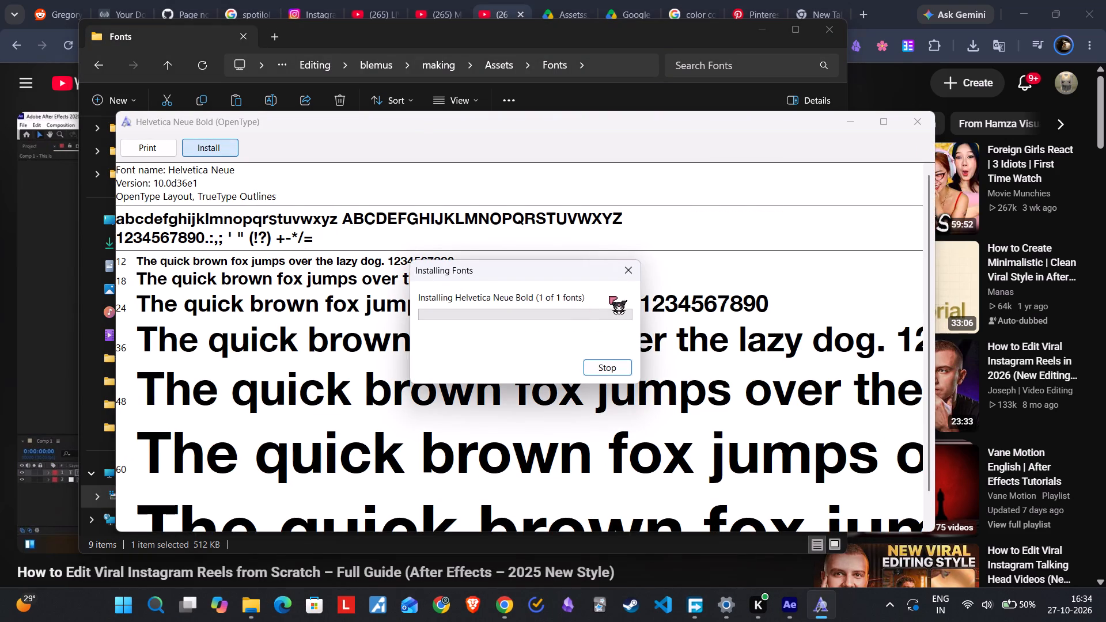
pyautogui.click(912, 122)
pyautogui.doubleClick(303, 275)
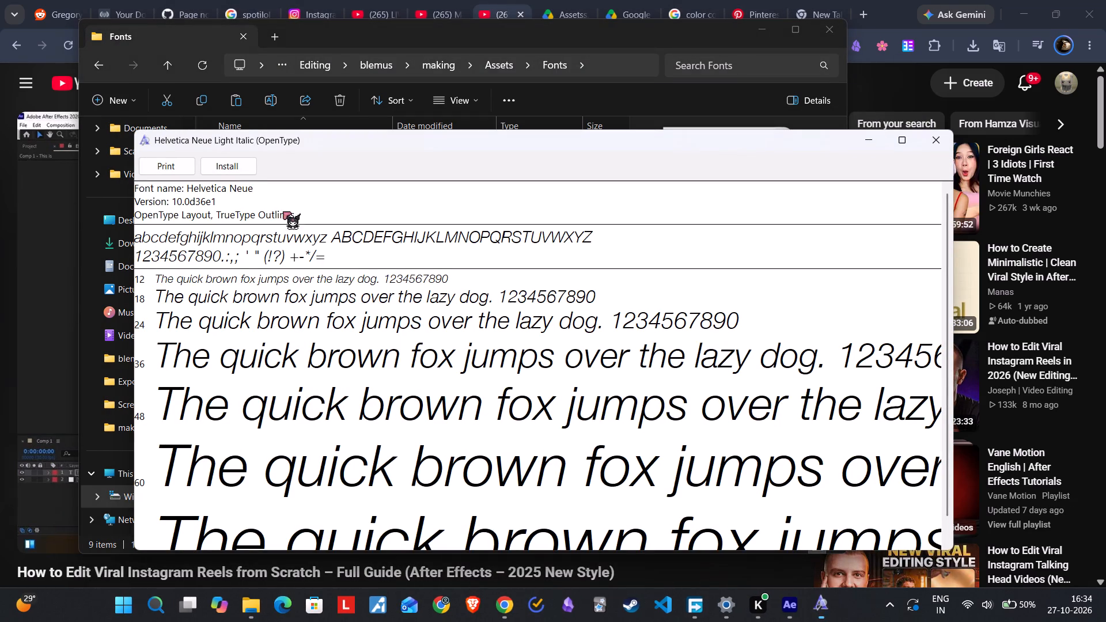
pyautogui.click(234, 158)
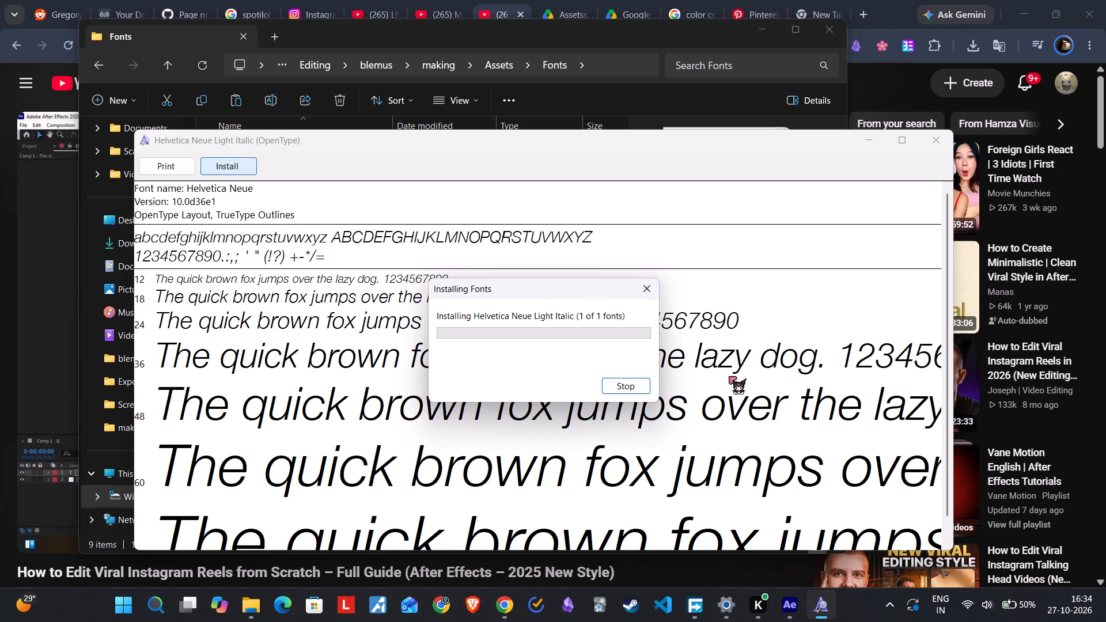
pyautogui.click(922, 145)
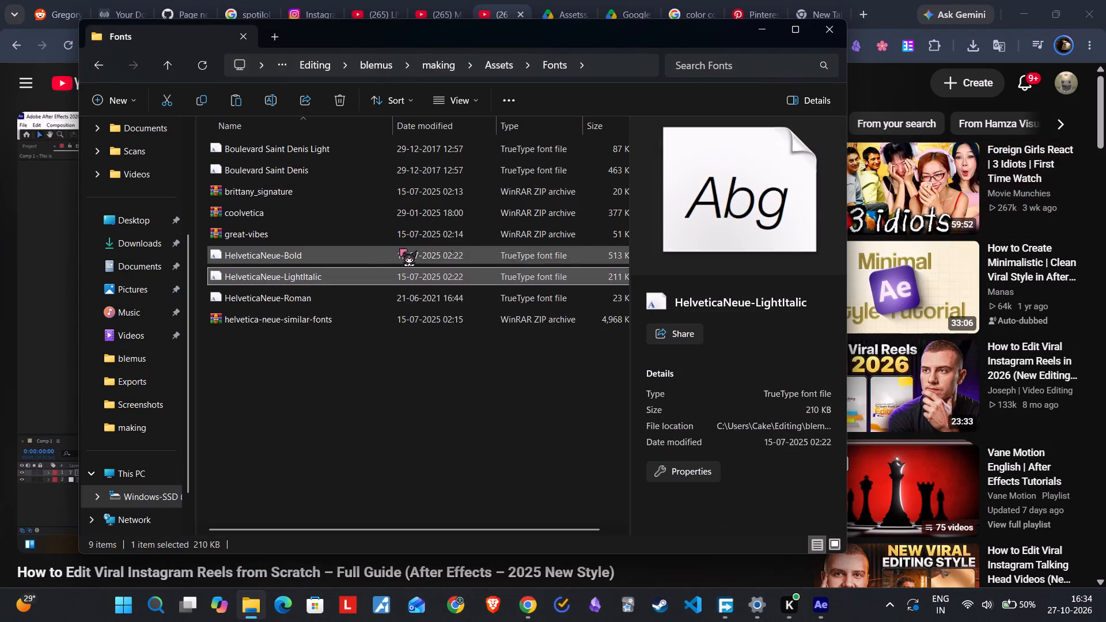
pyautogui.doubleClick(314, 298)
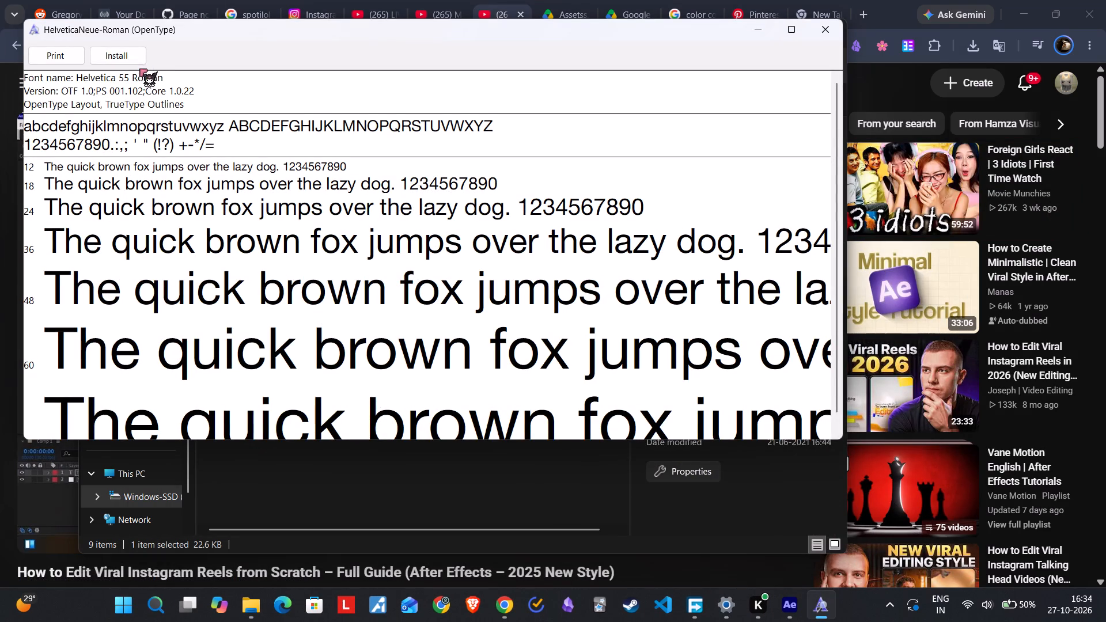
pyautogui.click(139, 63)
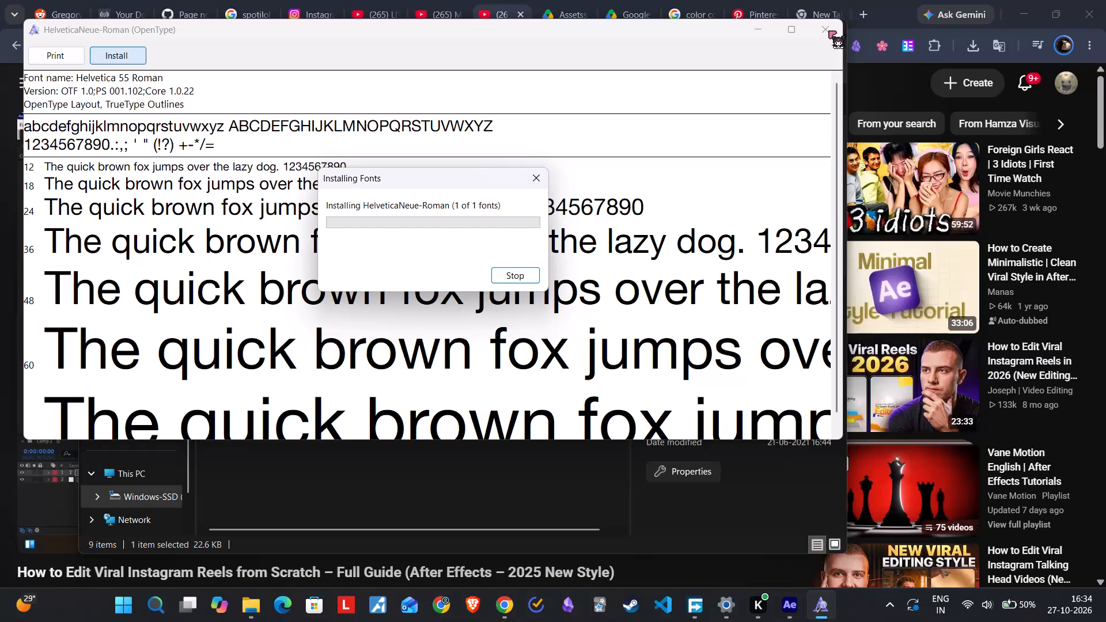
pyautogui.click(828, 31)
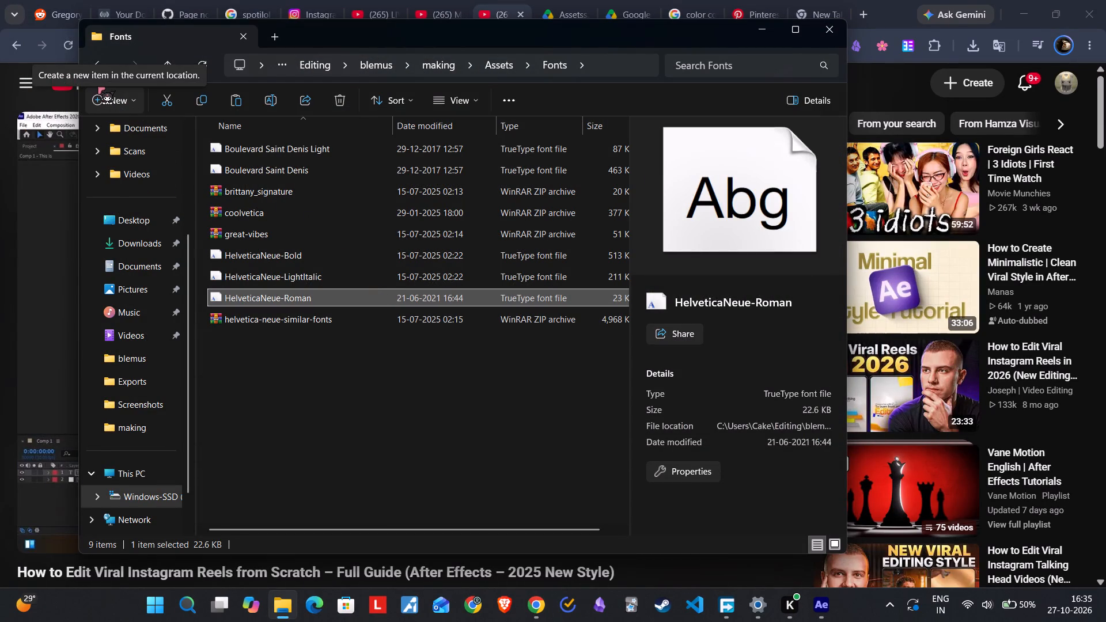
# Look through the Assets folder's Pngs and Videos subfolders and preview the Polroid image.
pyautogui.click(99, 60)
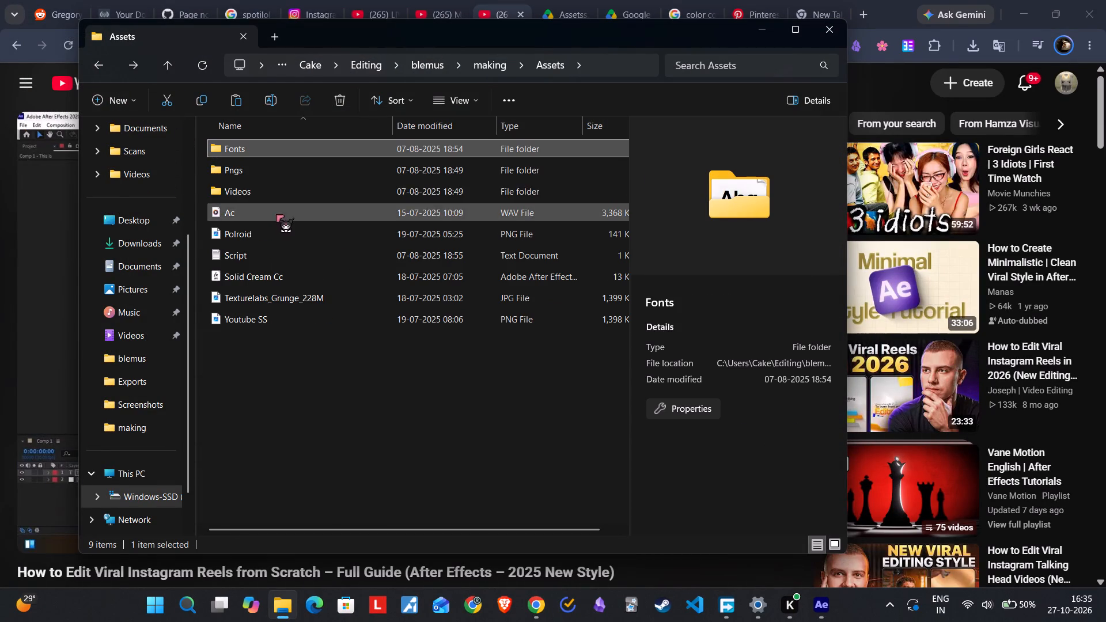
pyautogui.tripleClick(288, 179)
pyautogui.doubleClick(305, 165)
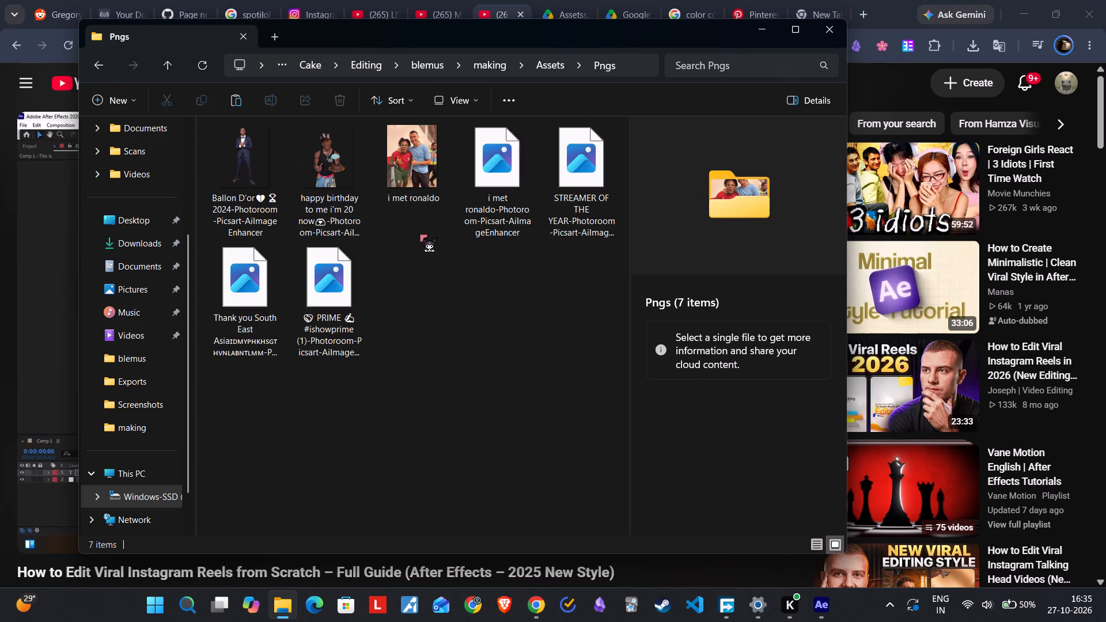
pyautogui.click(92, 62)
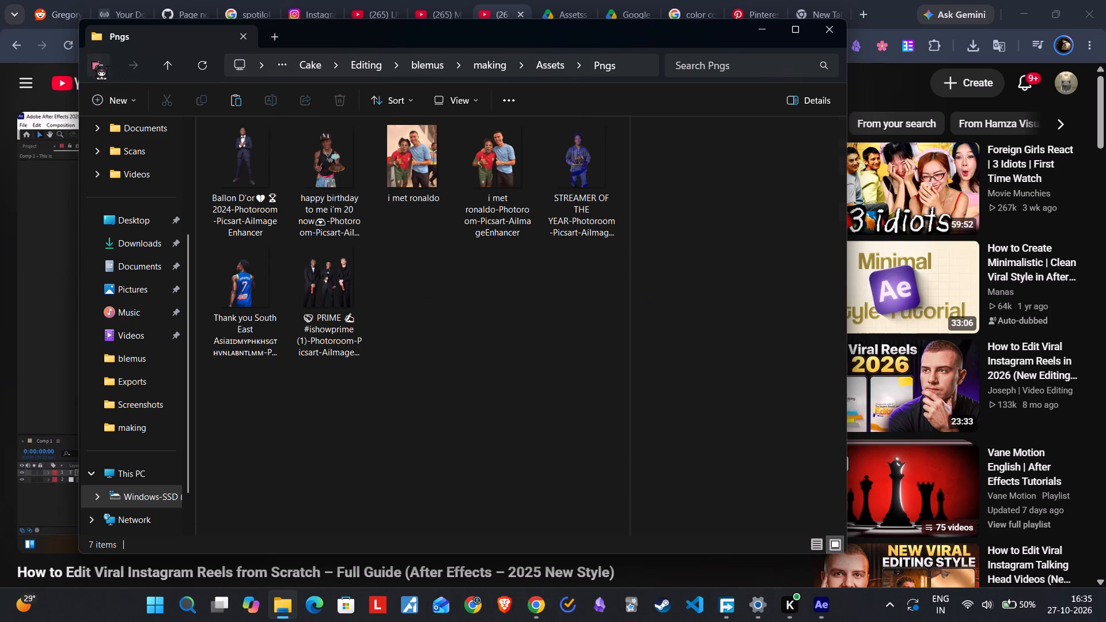
pyautogui.doubleClick(270, 188)
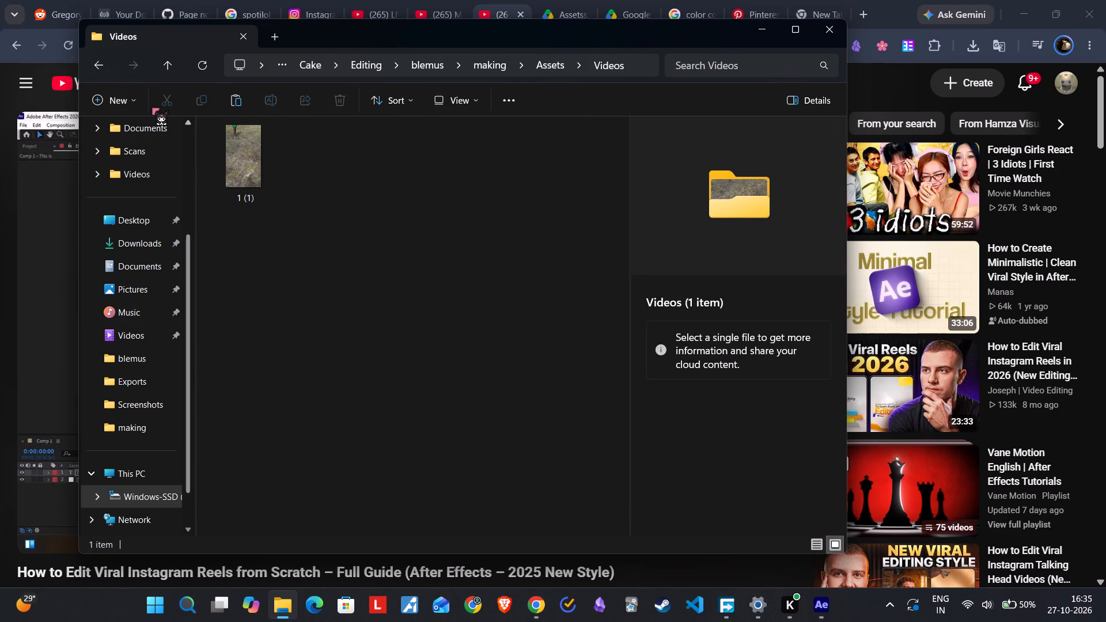
pyautogui.click(106, 68)
pyautogui.doubleClick(256, 233)
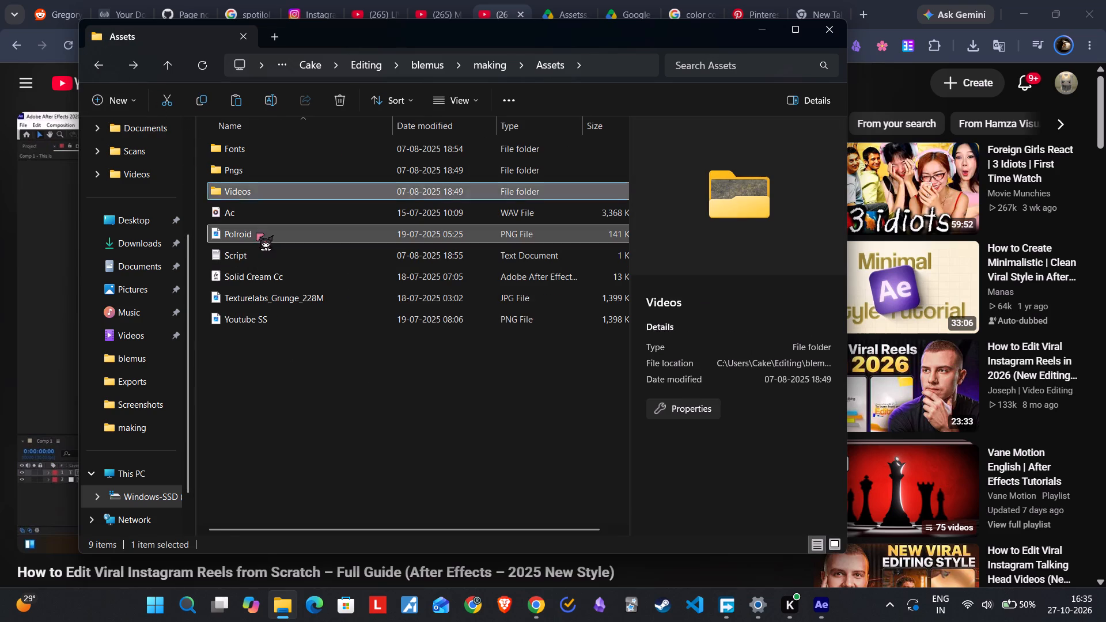
pyautogui.click(873, 71)
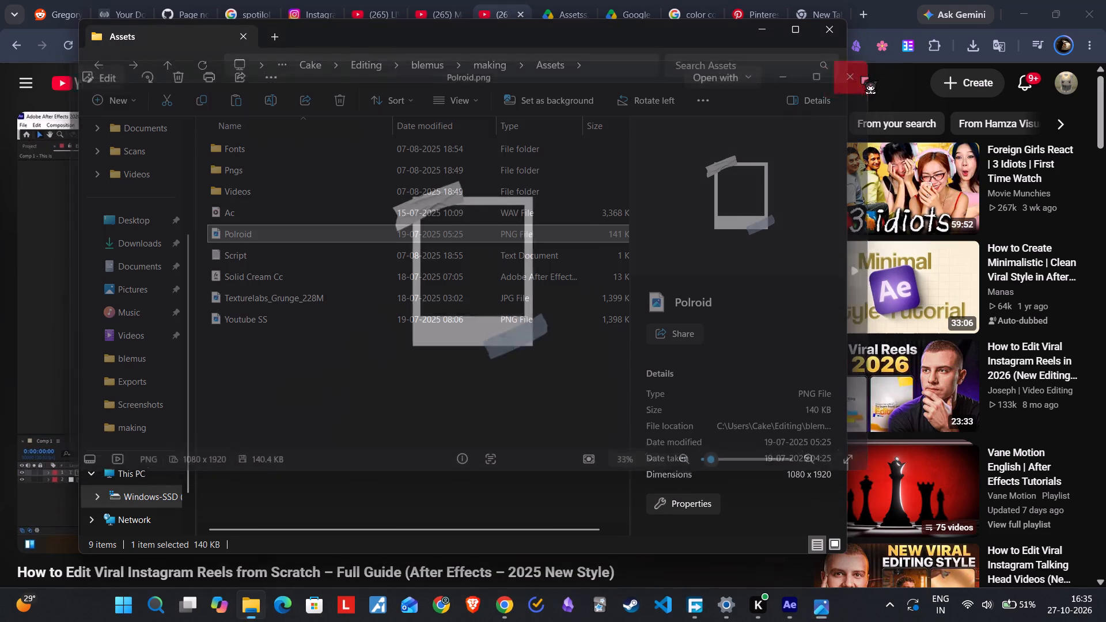
# Preview the Youtube SS and Texturelabs_Grunge_228M images in the Assets folder.
pyautogui.doubleClick(298, 317)
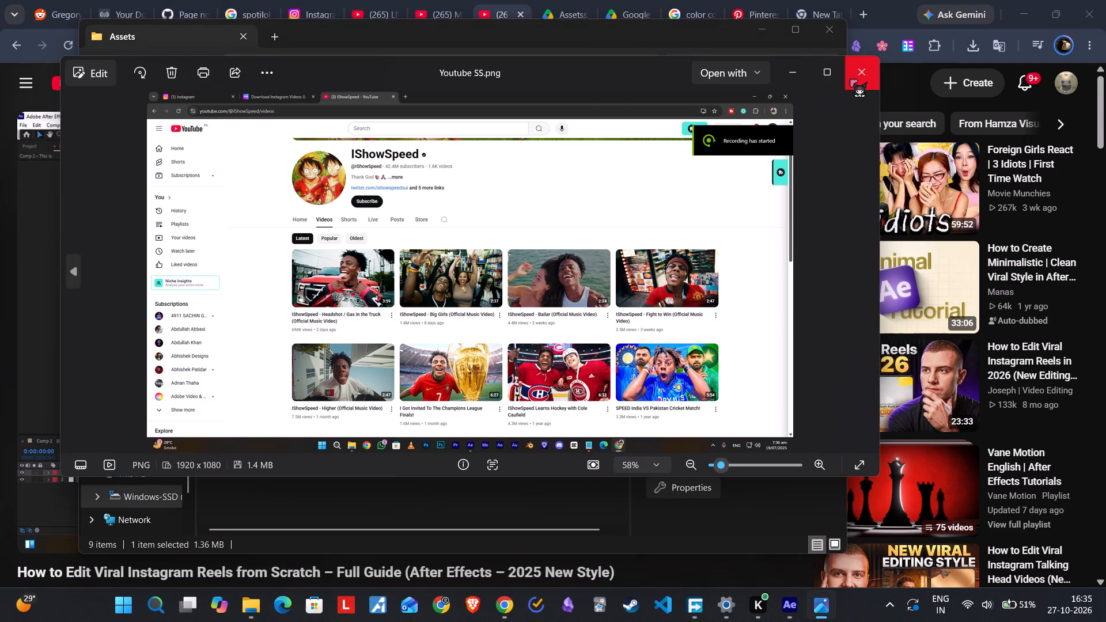
pyautogui.click(850, 79)
pyautogui.doubleClick(284, 294)
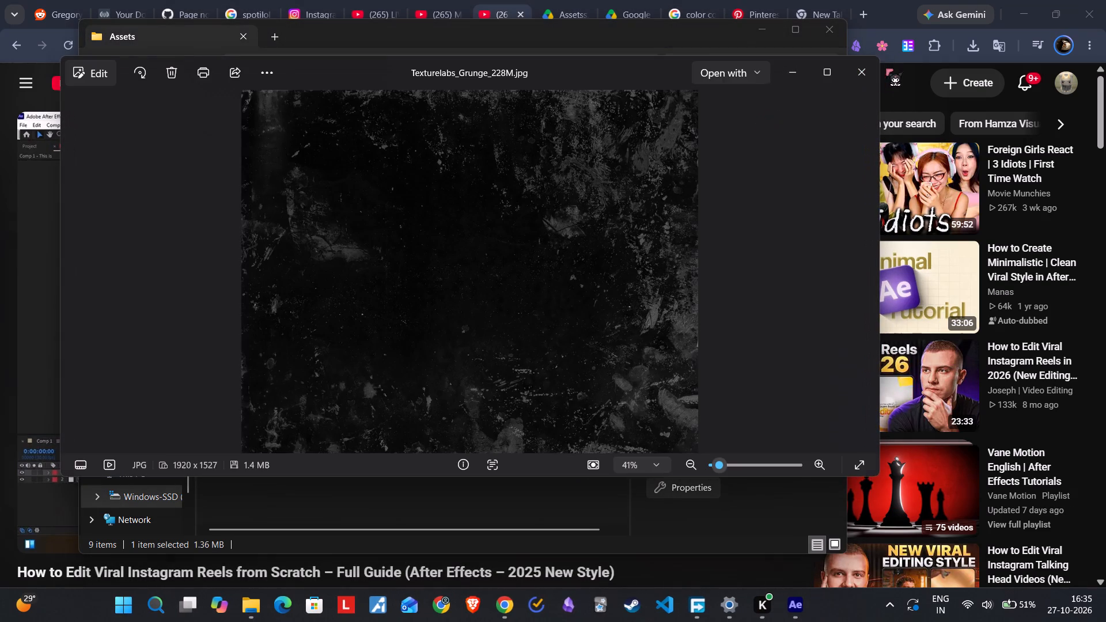
pyautogui.click(876, 68)
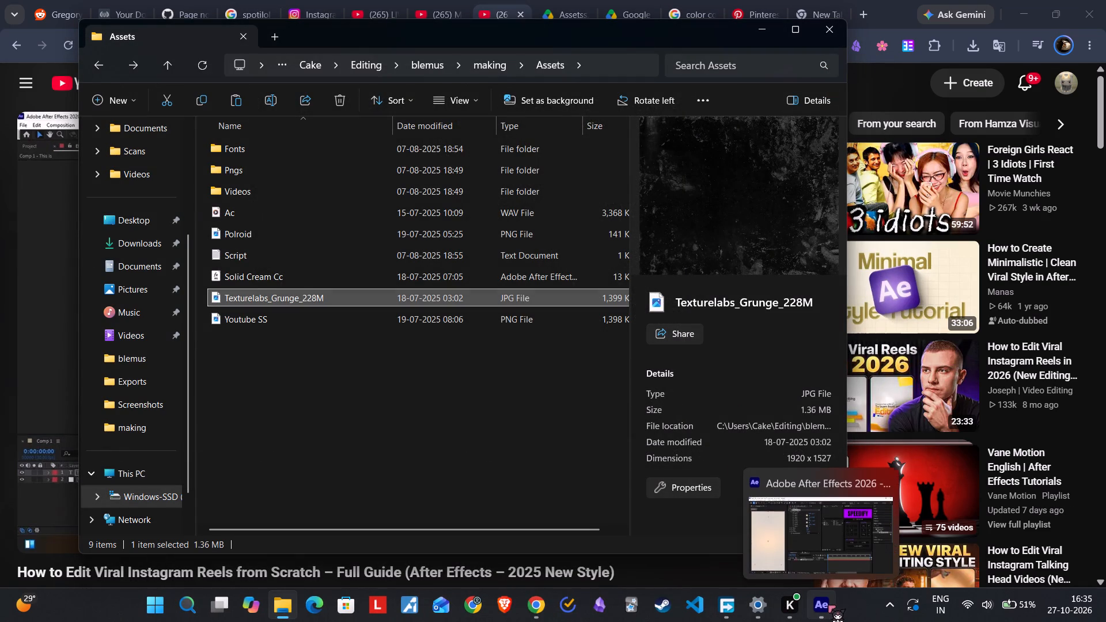
# Switch to the YouTube tutorial in Chrome and check how the "This is" title's font is set.
pyautogui.click(811, 604)
pyautogui.click(536, 604)
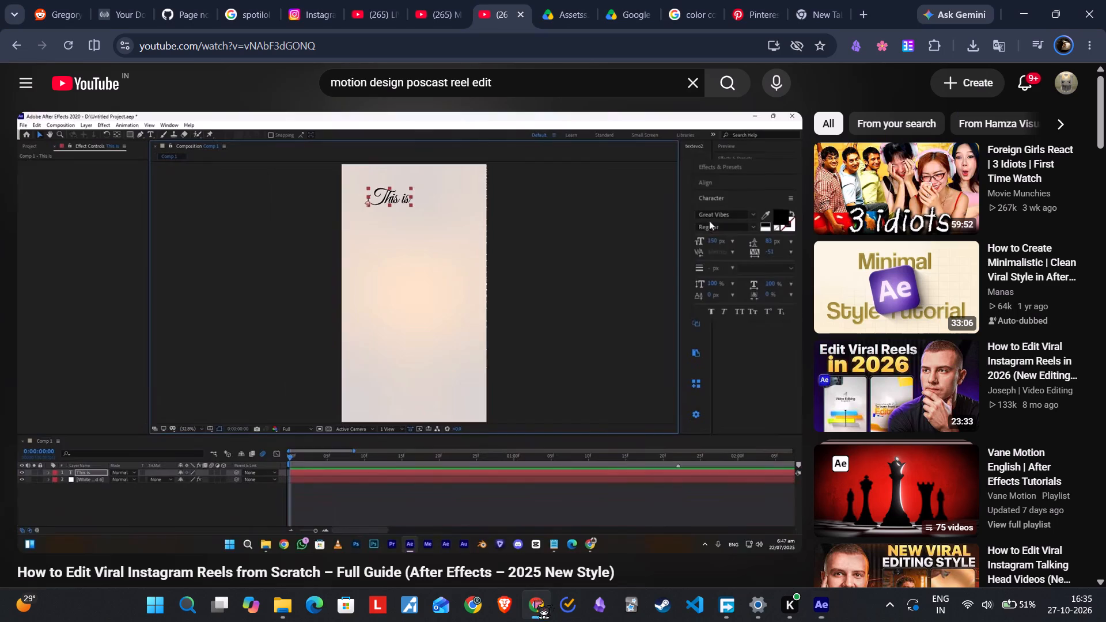
pyautogui.click(410, 376)
pyautogui.click(423, 393)
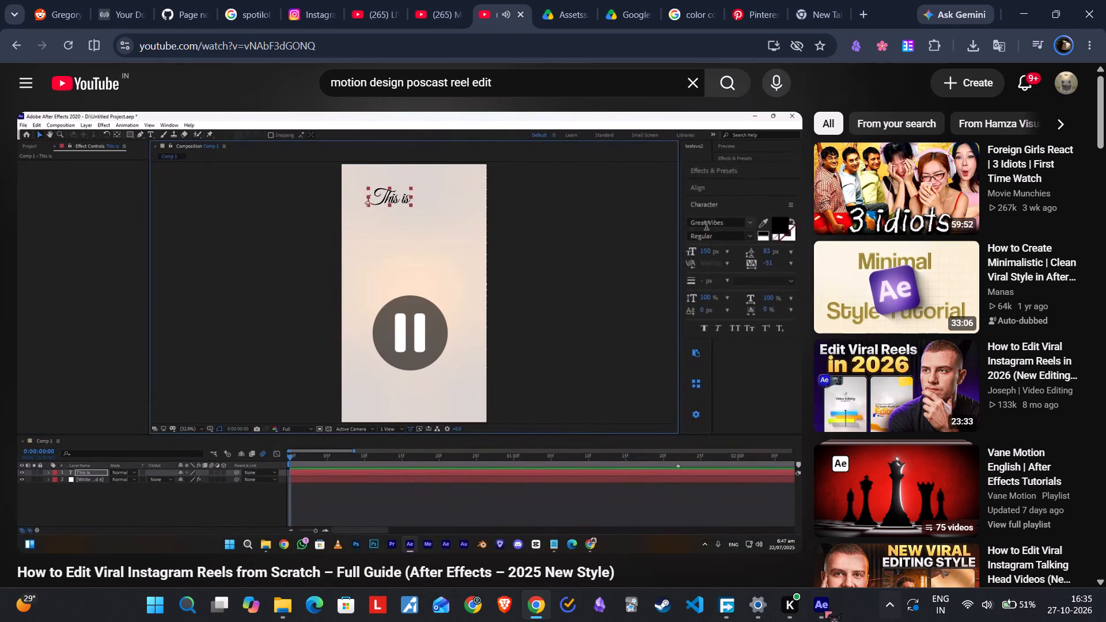
# In After Effects, add a text layer reading "this is" to Comp 1, at about 366, 699.
pyautogui.click(807, 612)
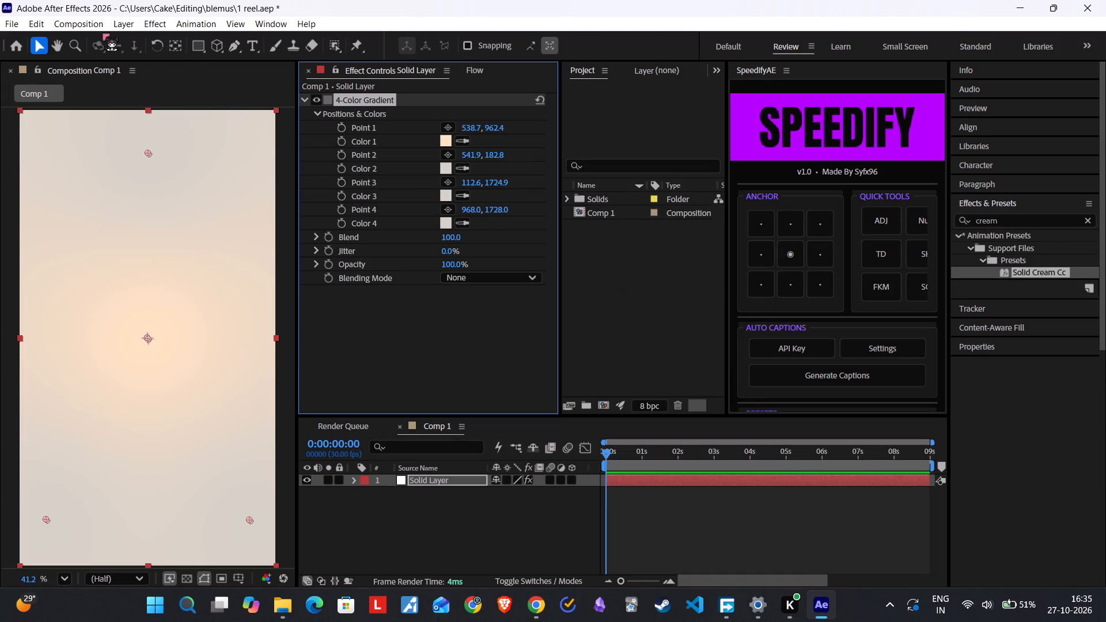
pyautogui.click(256, 44)
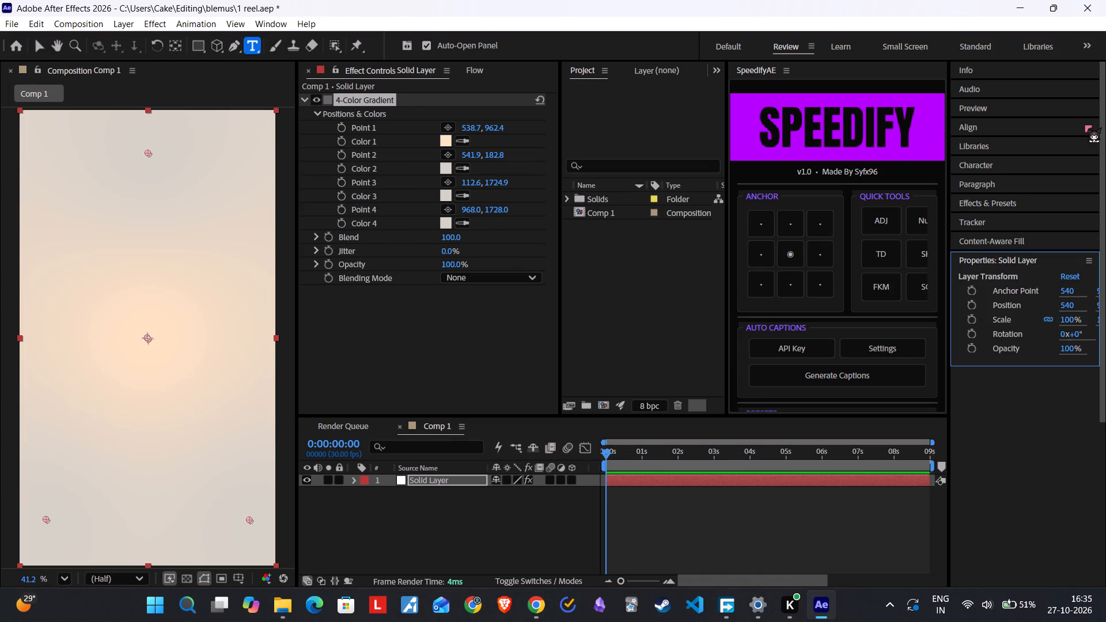
pyautogui.click(733, 46)
pyautogui.click(781, 48)
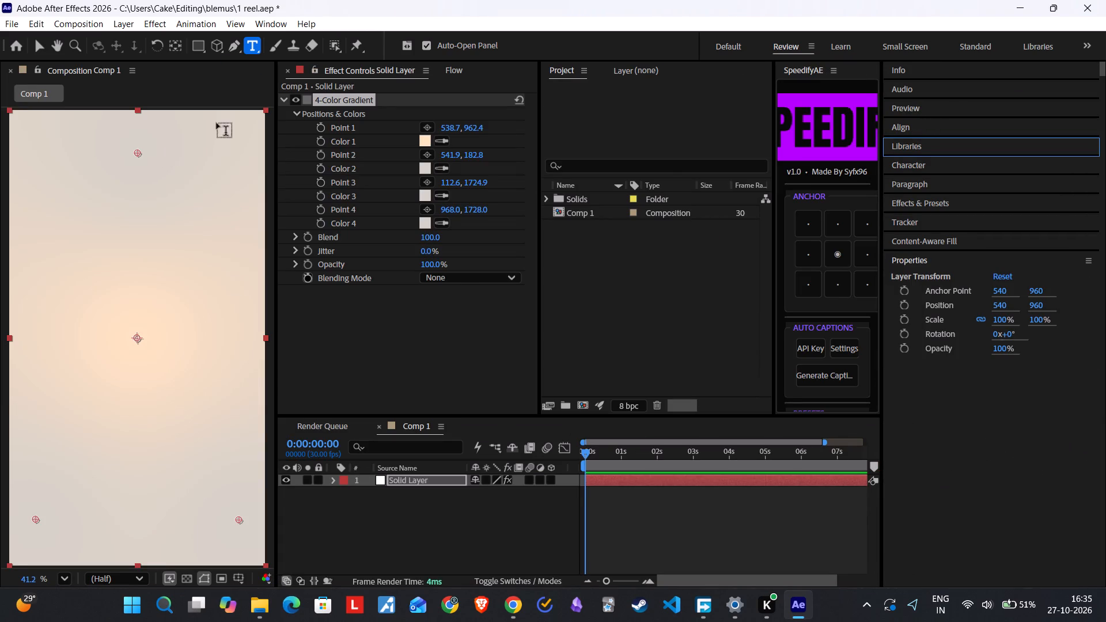
pyautogui.click(96, 276)
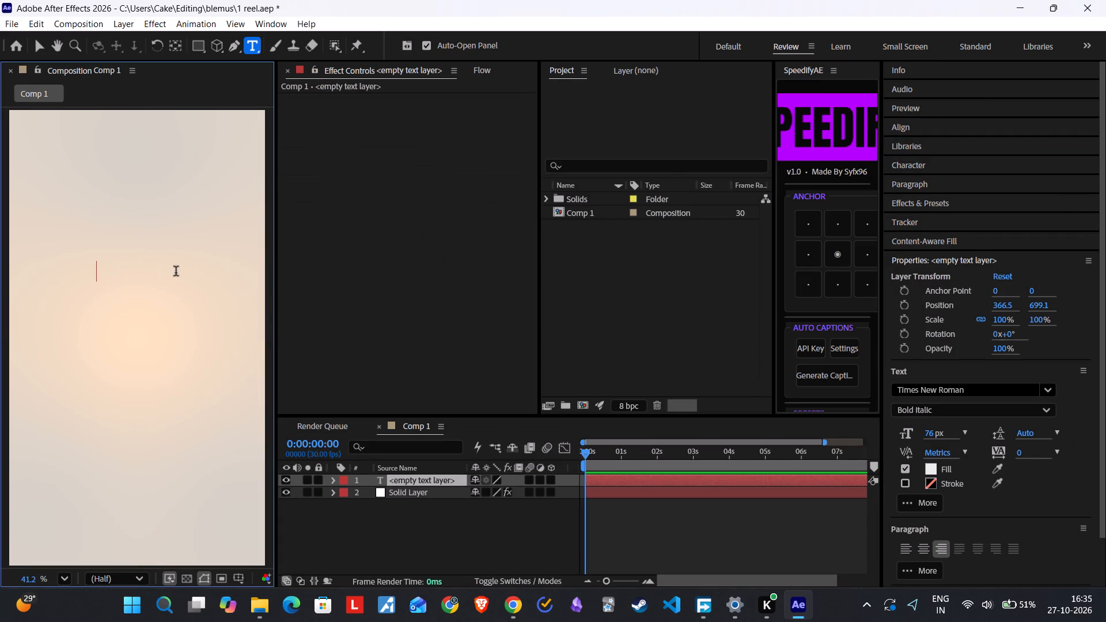
pyautogui.write('this')
pyautogui.press('space')
pyautogui.write('is')
# Select the "this is" text and change its fill colour to black.
pyautogui.moveTo(111, 280); pyautogui.dragTo(45, 279)
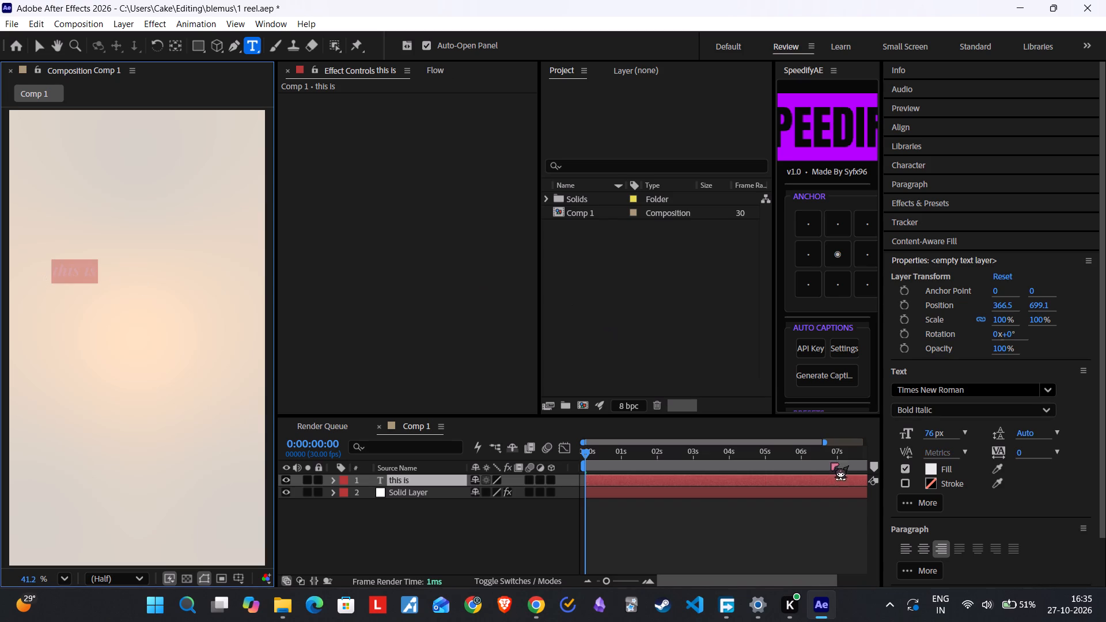
pyautogui.click(923, 468)
pyautogui.click(933, 469)
pyautogui.moveTo(515, 302); pyautogui.dragTo(576, 392)
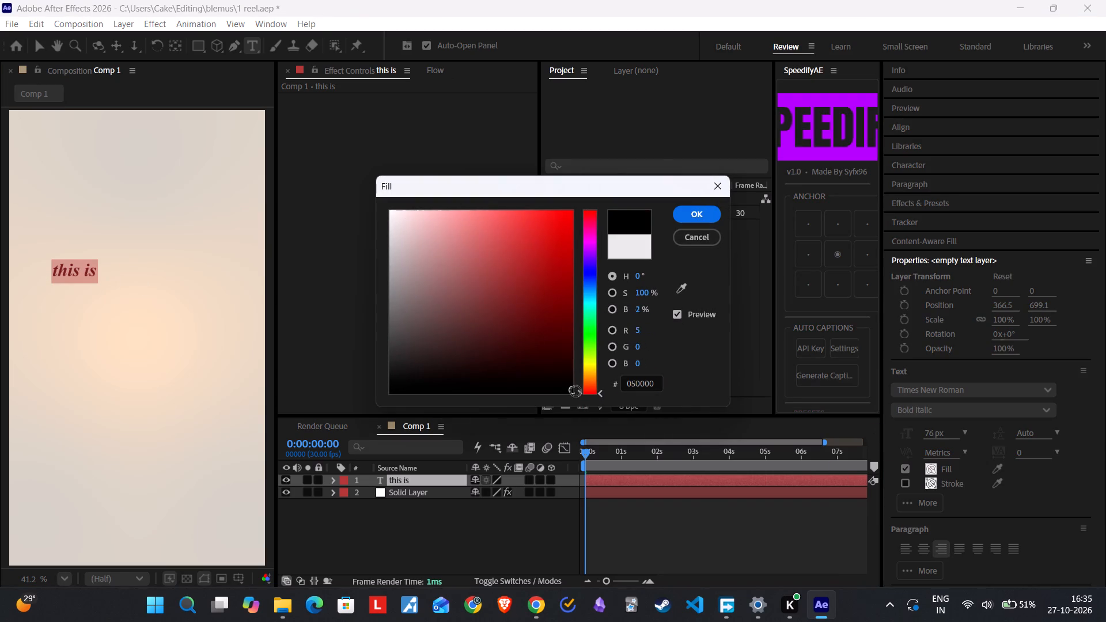
# Set the fill colour of the selected "this is" text to near-black at the bottom of the colour field.
pyautogui.moveTo(576, 392); pyautogui.dragTo(577, 392)
pyautogui.click(695, 213)
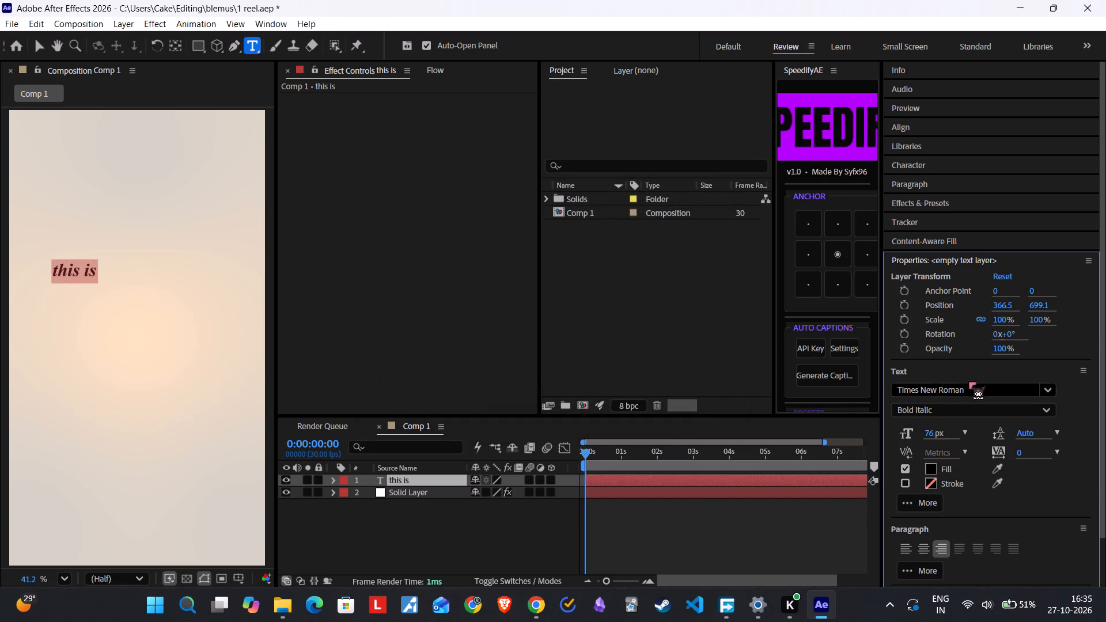
# Switch to the YouTube tutorial in Chrome and check which font the "This is" title uses.
pyautogui.click(540, 609)
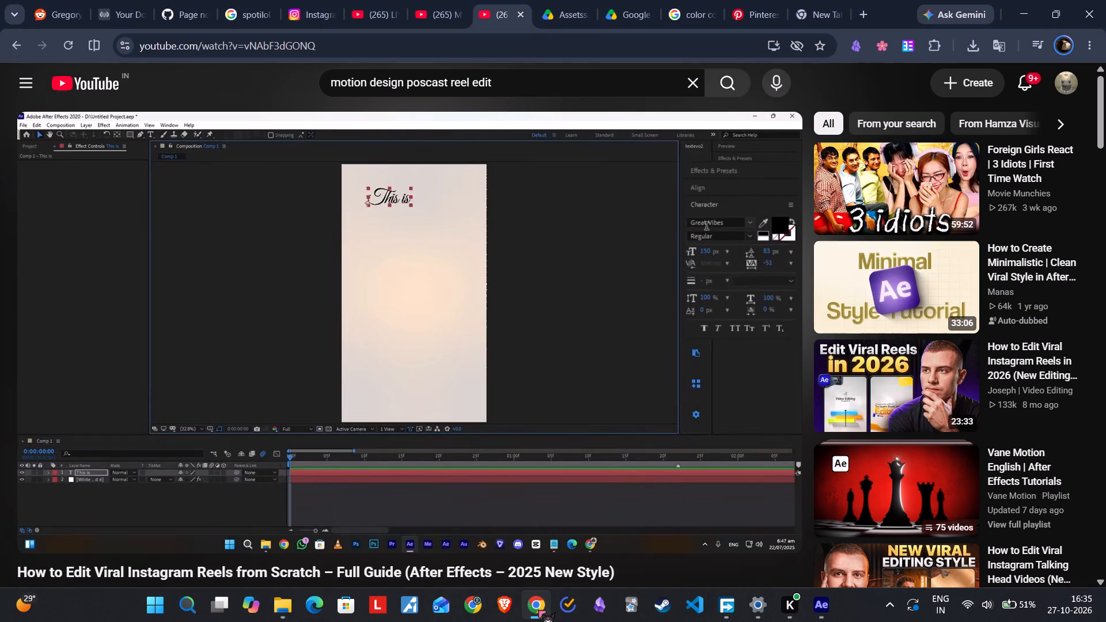
pyautogui.click(548, 371)
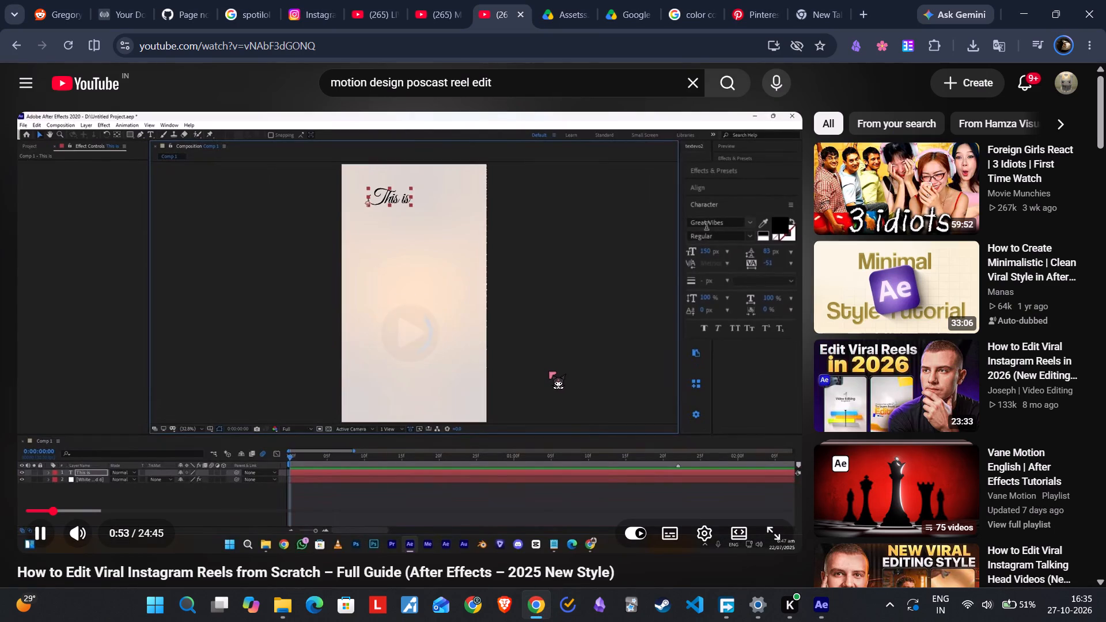
pyautogui.click(548, 371)
pyautogui.click(1021, 9)
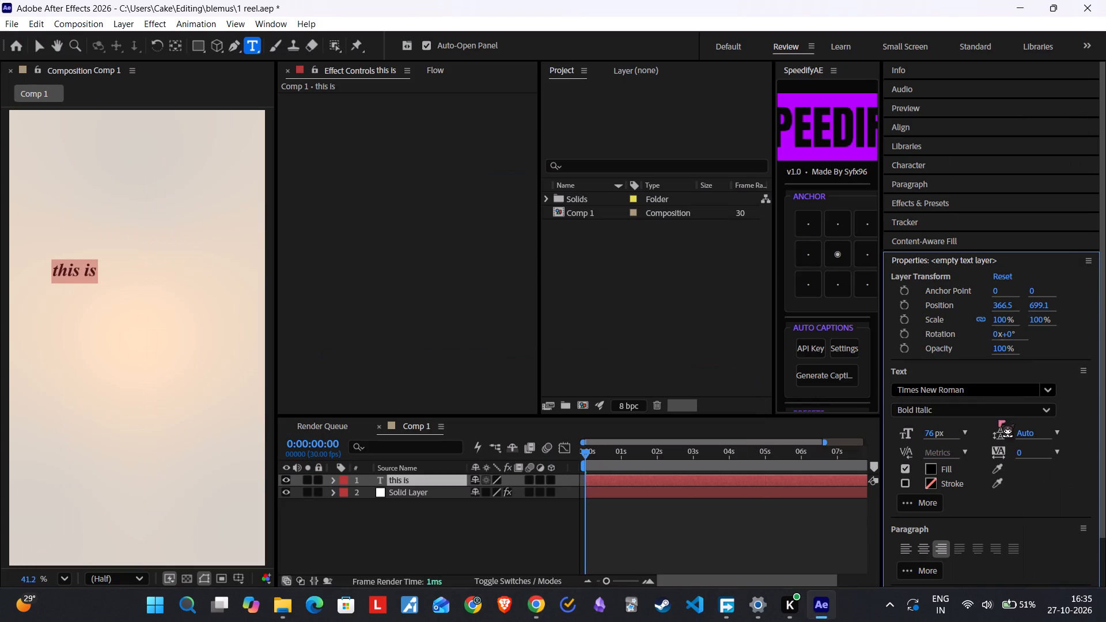
# In After Effects, search the font list for "grea" for the selected "this is" text, and clear the search.
pyautogui.click(975, 392)
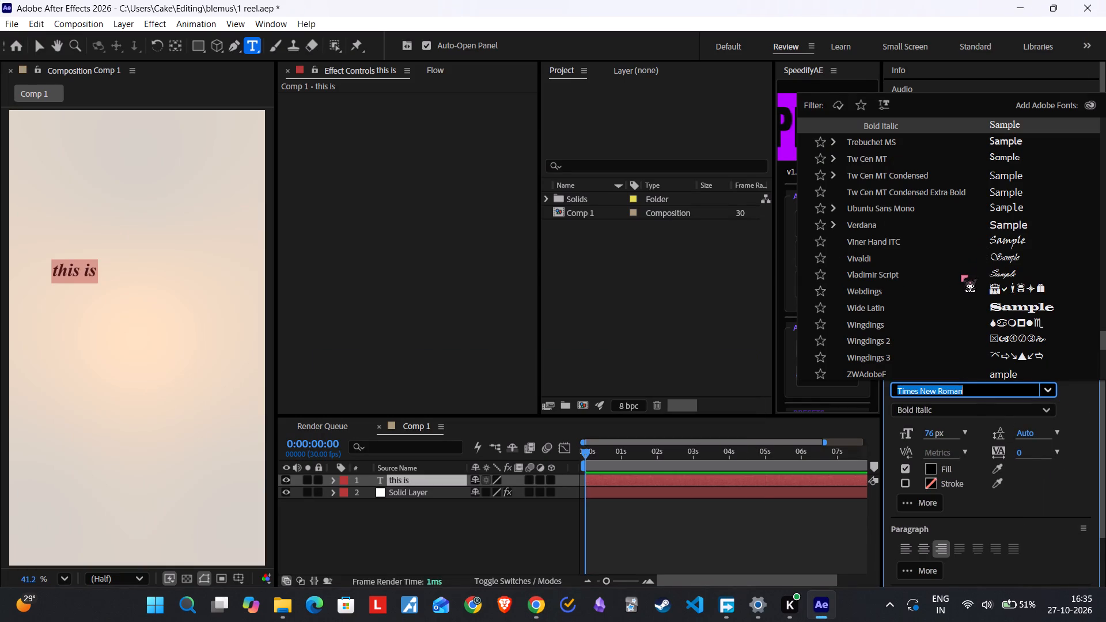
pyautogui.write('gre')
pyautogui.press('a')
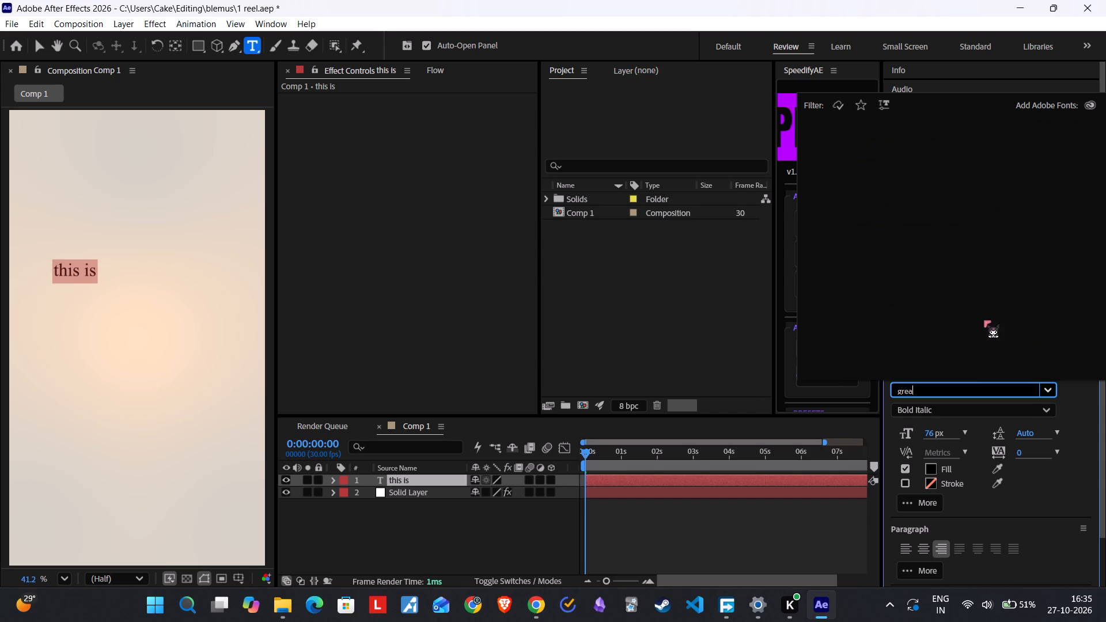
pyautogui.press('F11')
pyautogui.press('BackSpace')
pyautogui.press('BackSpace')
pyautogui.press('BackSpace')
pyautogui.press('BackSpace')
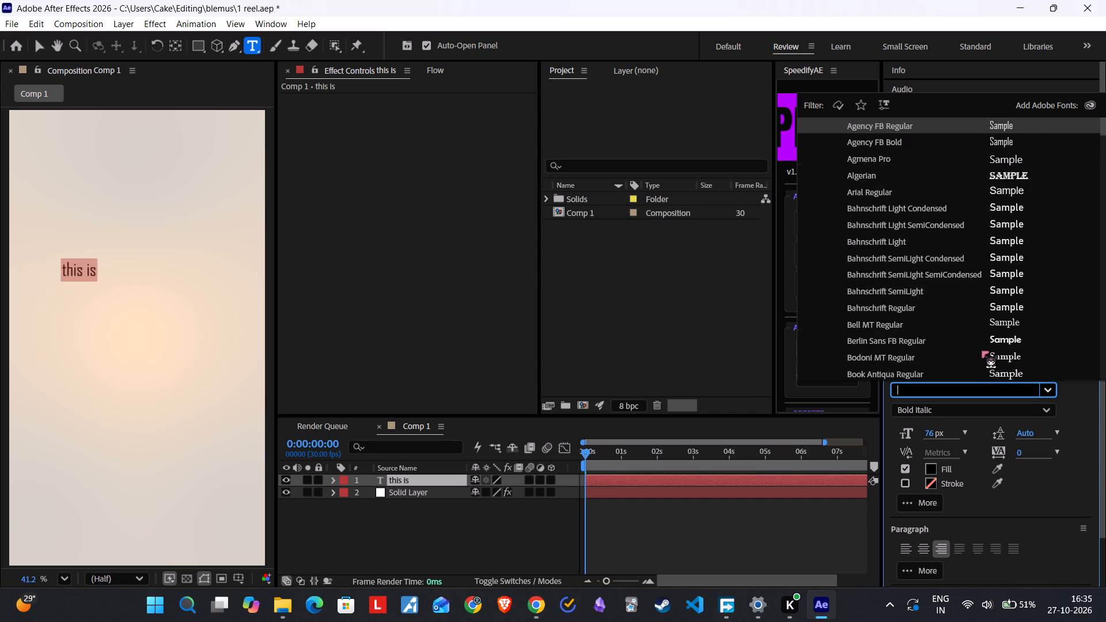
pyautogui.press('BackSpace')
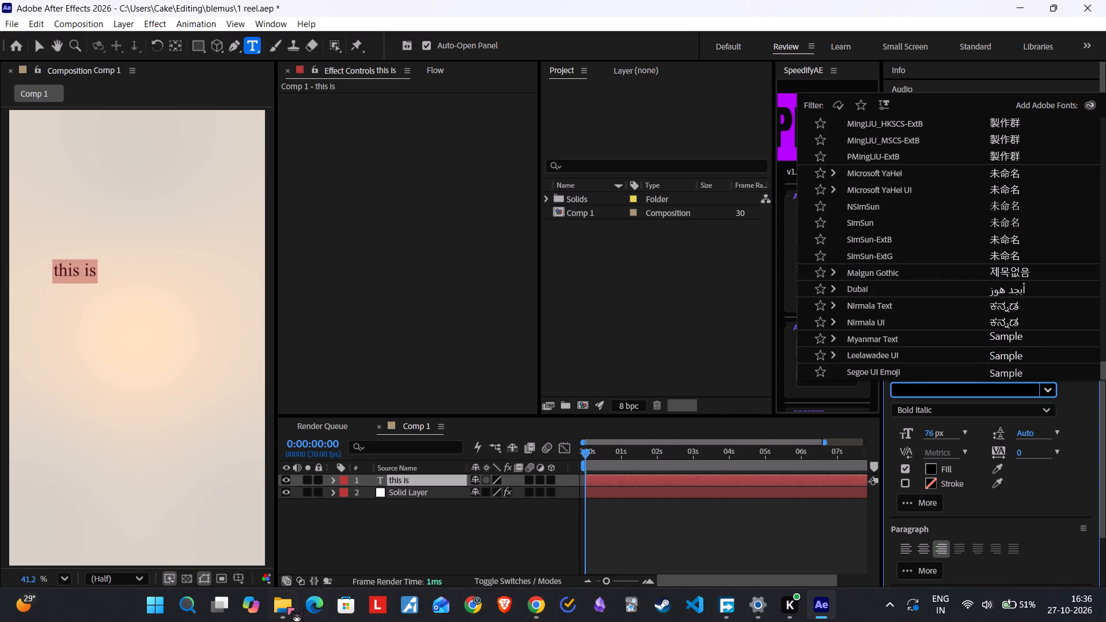
# Switch to File Explorer and open the Fonts folder inside the Assets folder.
pyautogui.click(286, 607)
pyautogui.doubleClick(264, 154)
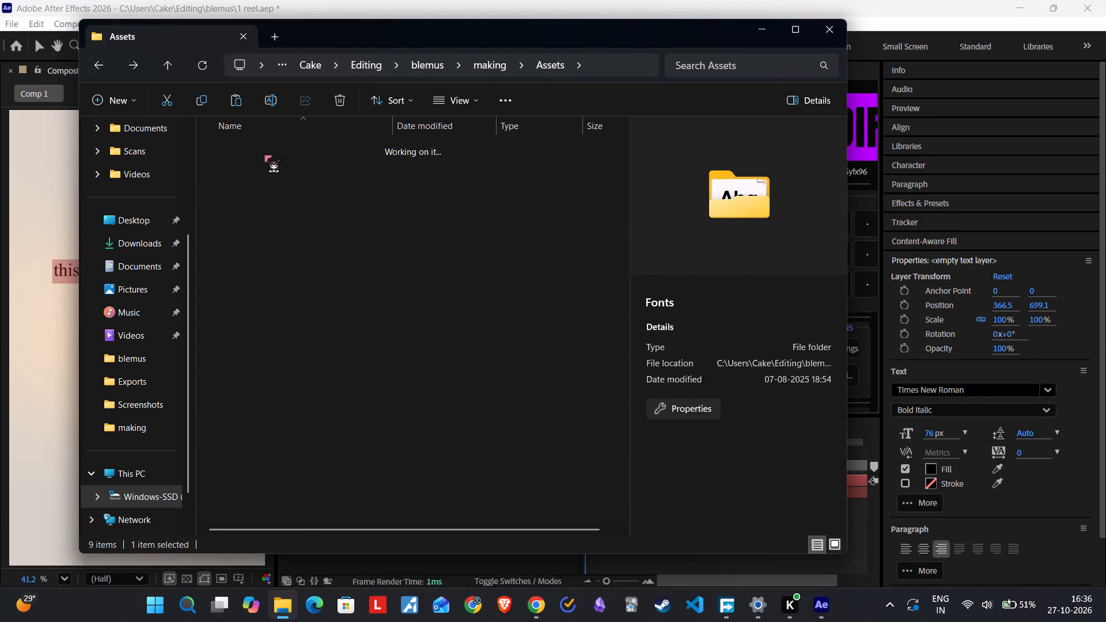
# Install the Great Vibes font from great-vibes.zip in the Assets Fonts folder.
pyautogui.doubleClick(252, 233)
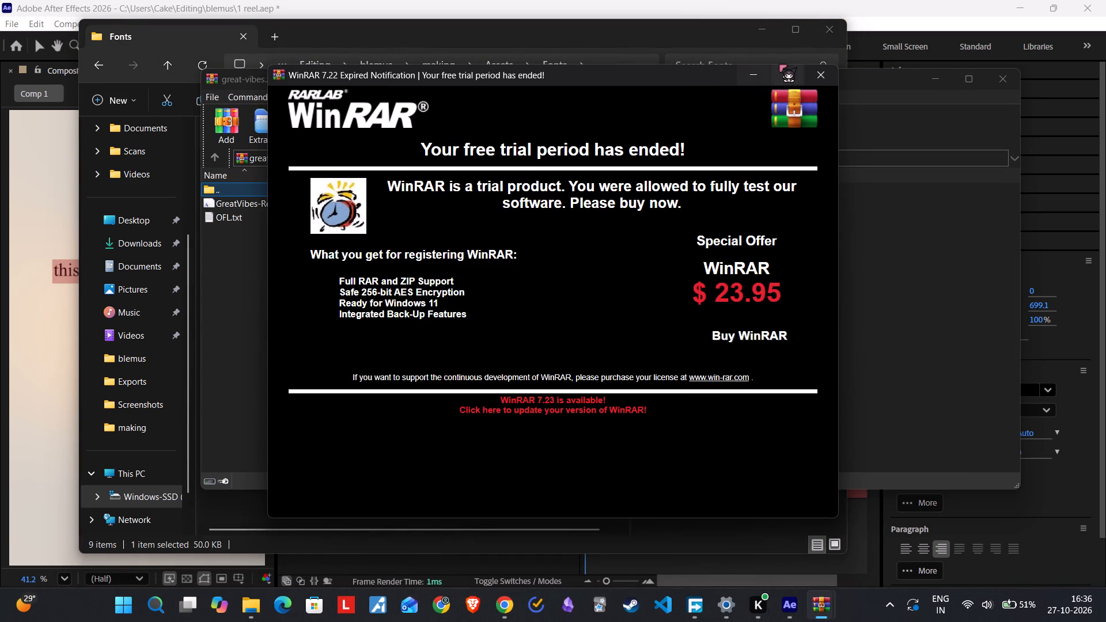
pyautogui.click(822, 74)
pyautogui.doubleClick(285, 199)
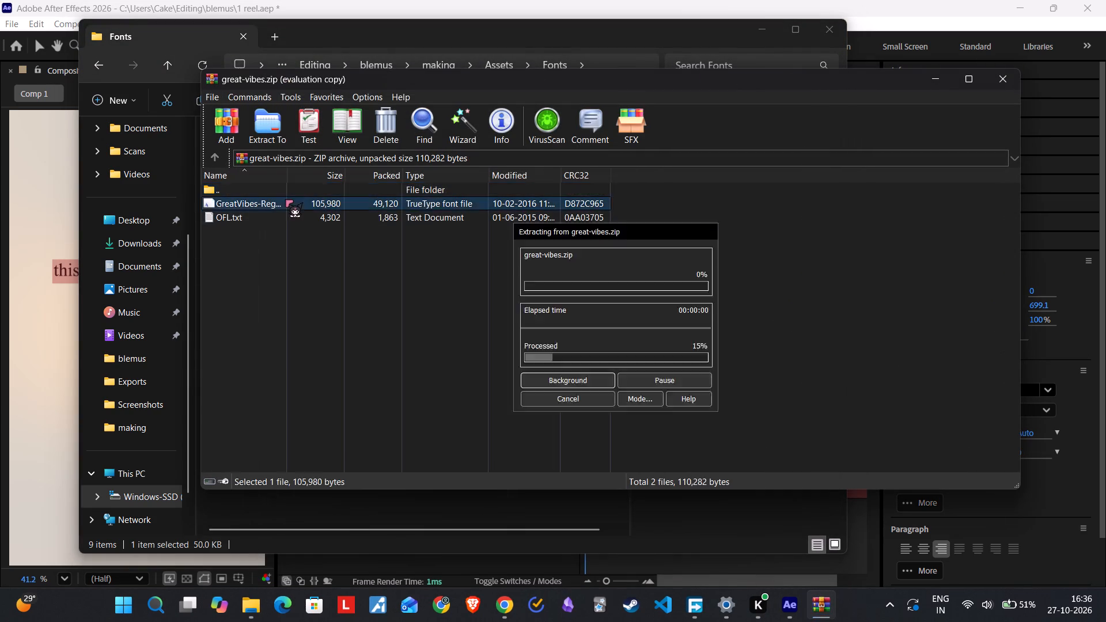
pyautogui.click(171, 115)
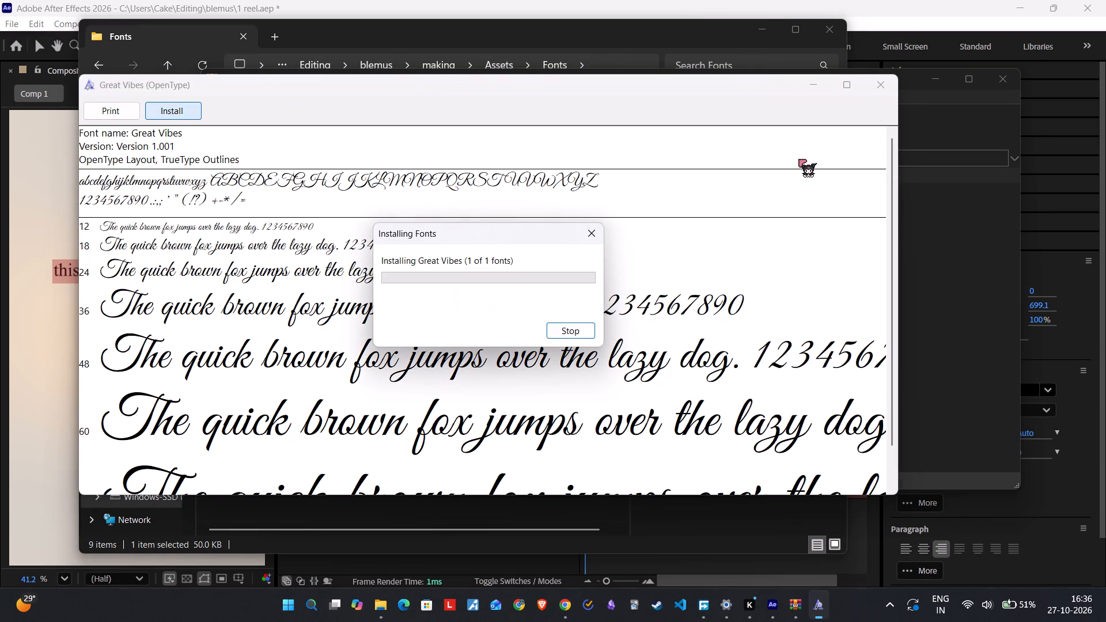
pyautogui.click(886, 86)
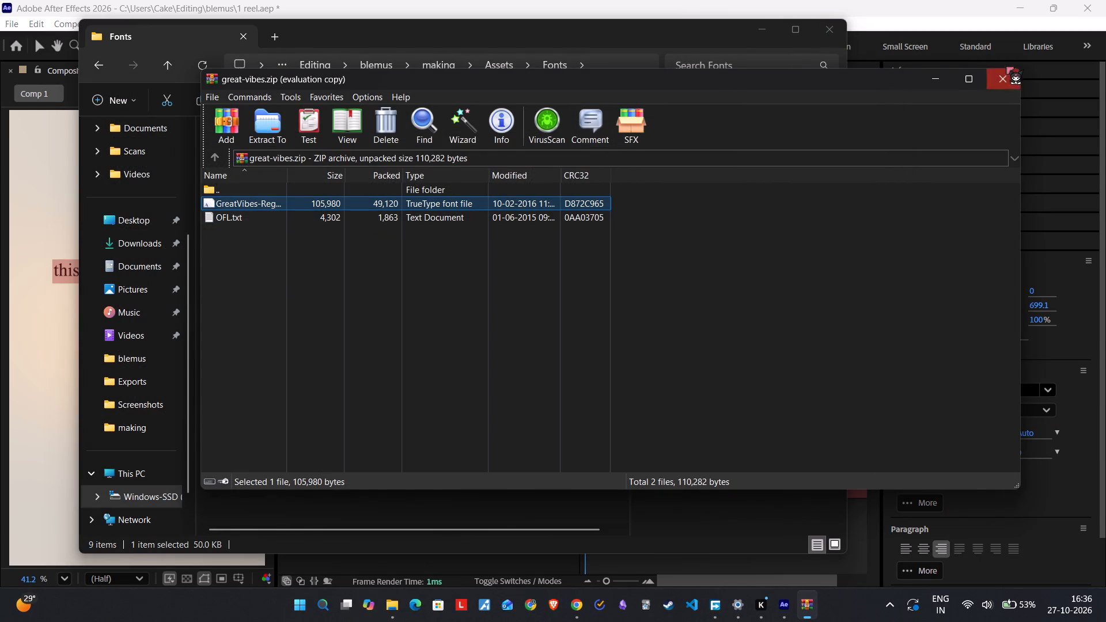
pyautogui.click(1003, 69)
# Back in After Effects, set the "this is" text's font to Great Vibes.
pyautogui.click(788, 602)
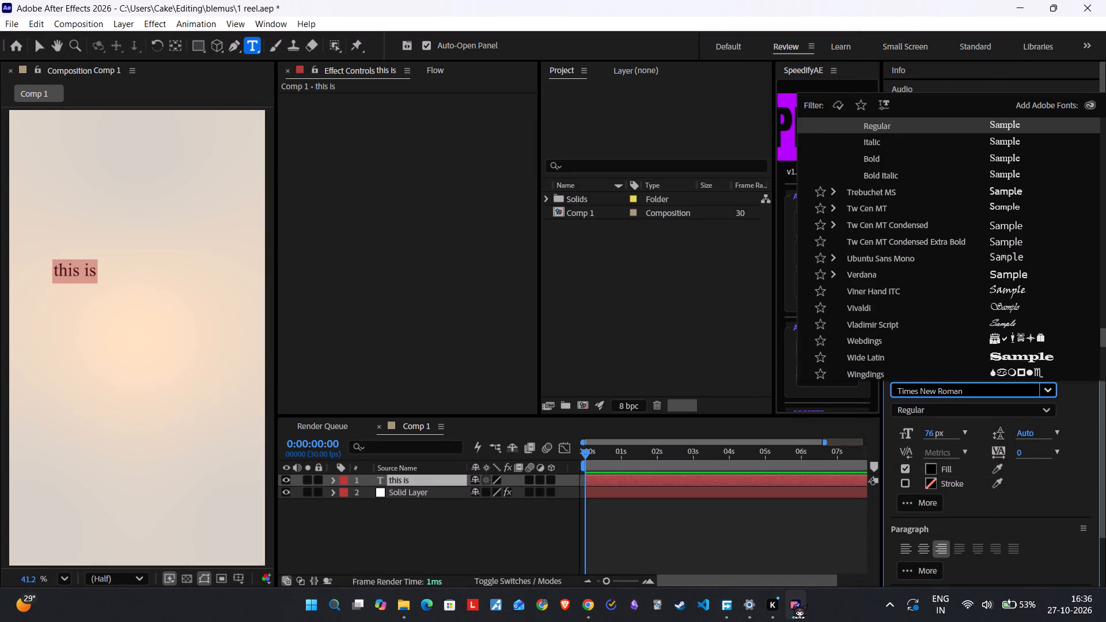
pyautogui.click(790, 601)
pyautogui.click(790, 601)
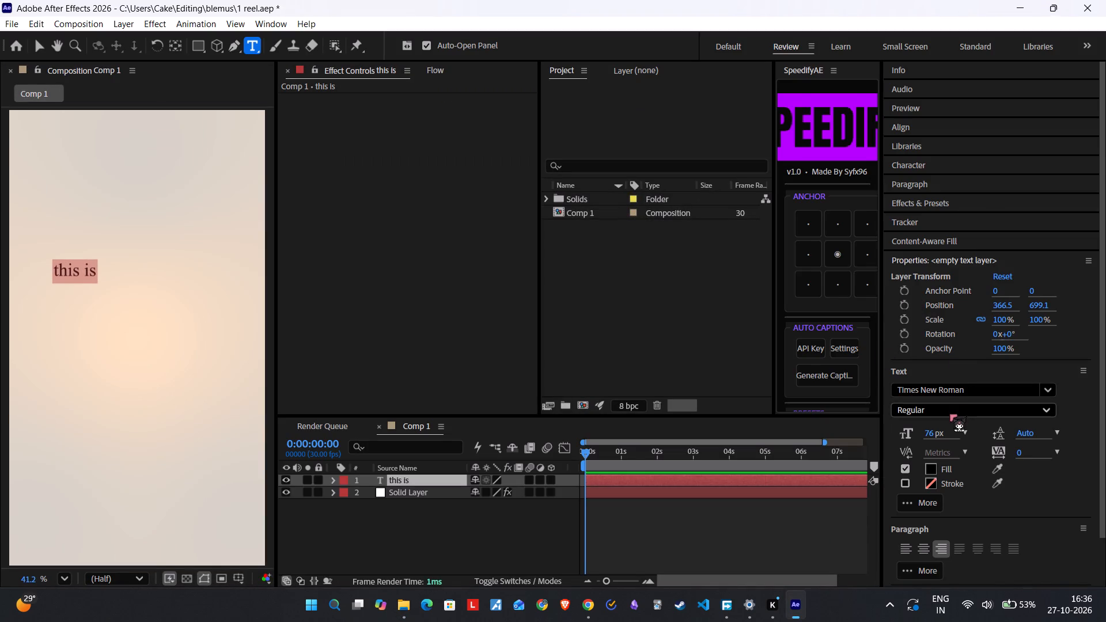
pyautogui.click(953, 396)
pyautogui.write('grea')
pyautogui.click(987, 115)
pyautogui.click(980, 120)
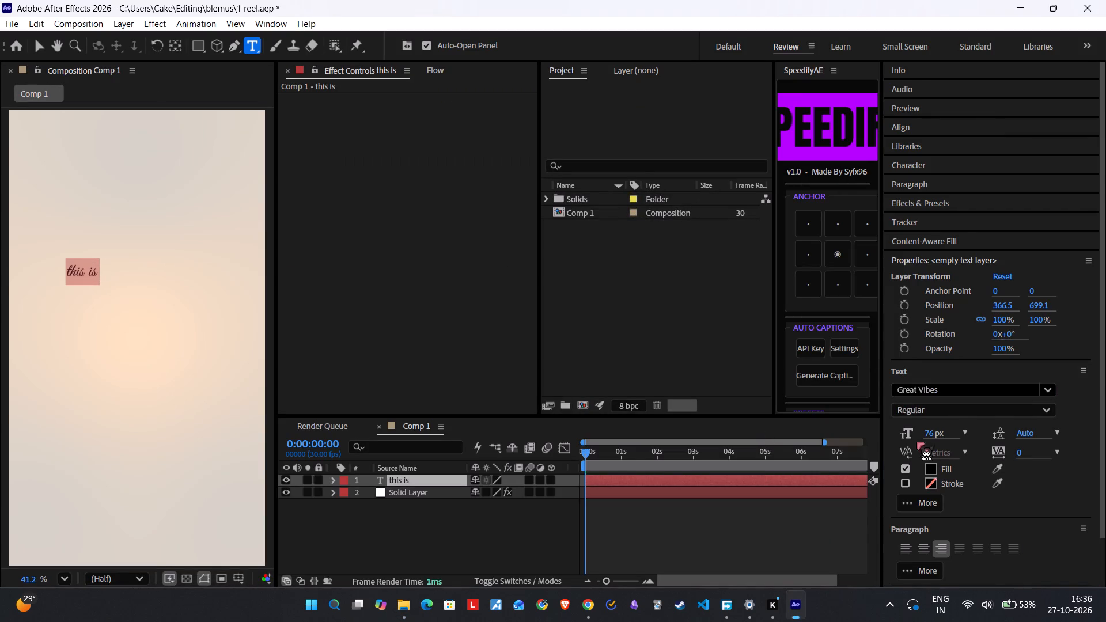
# Increase the "this is" text's font size to 117 px.
pyautogui.scroll(-2, 1104, 457)
pyautogui.scroll(-1, 1014, 433)
pyautogui.click(925, 377)
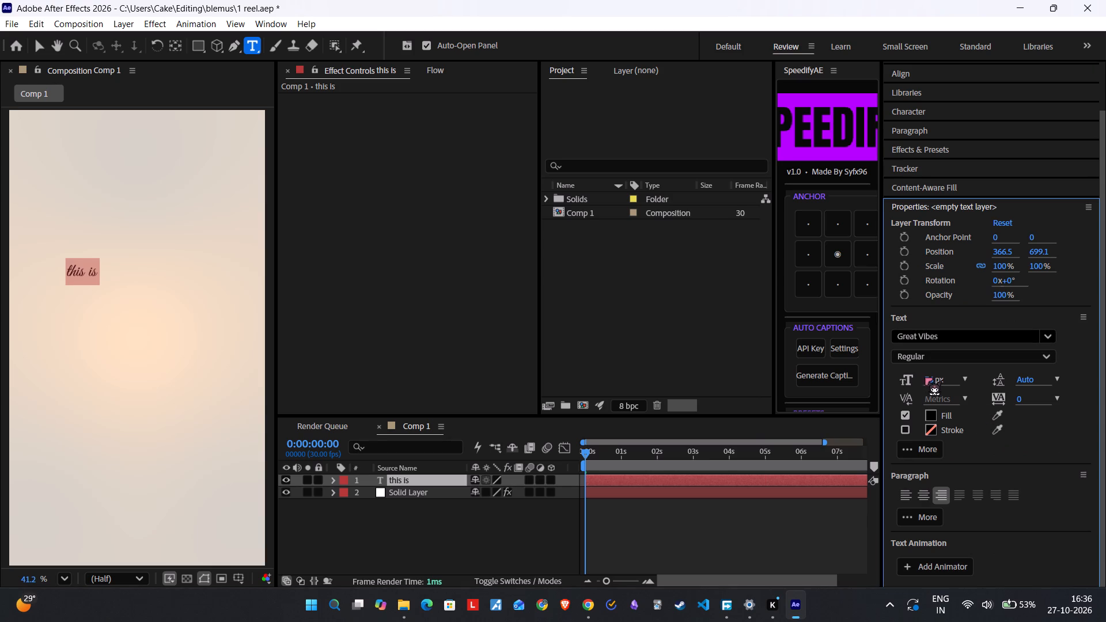
pyautogui.moveTo(926, 378); pyautogui.dragTo(959, 378)
pyautogui.moveTo(119, 261); pyautogui.dragTo(118, 261)
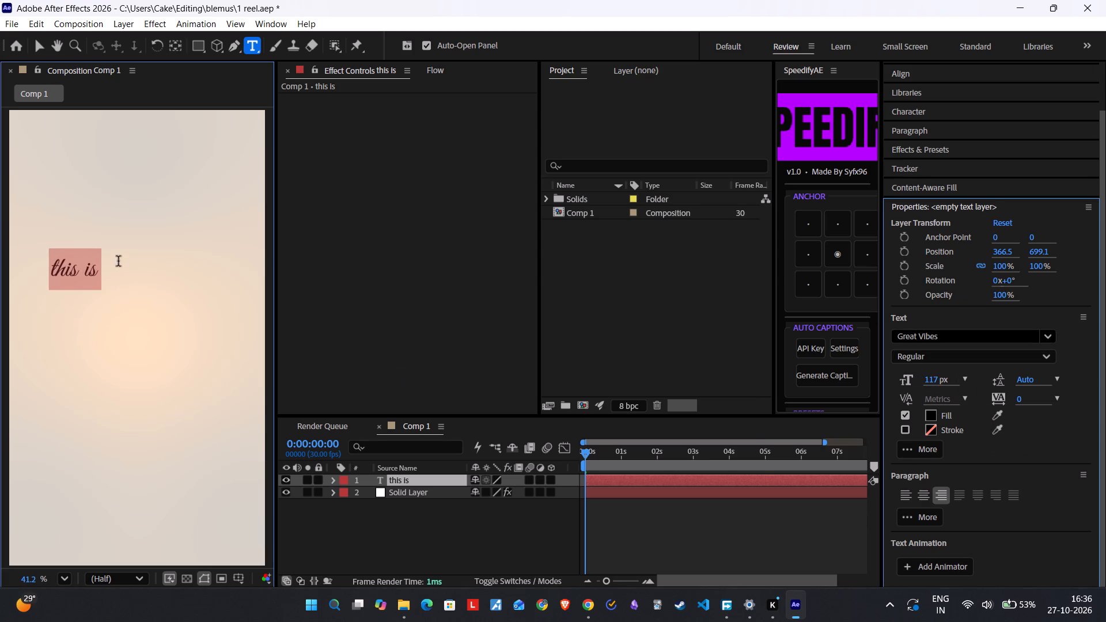
# Replace the "this is" text with the capitalised wording "This is".
pyautogui.moveTo(118, 261); pyautogui.dragTo(49, 261)
pyautogui.press('BackSpace')
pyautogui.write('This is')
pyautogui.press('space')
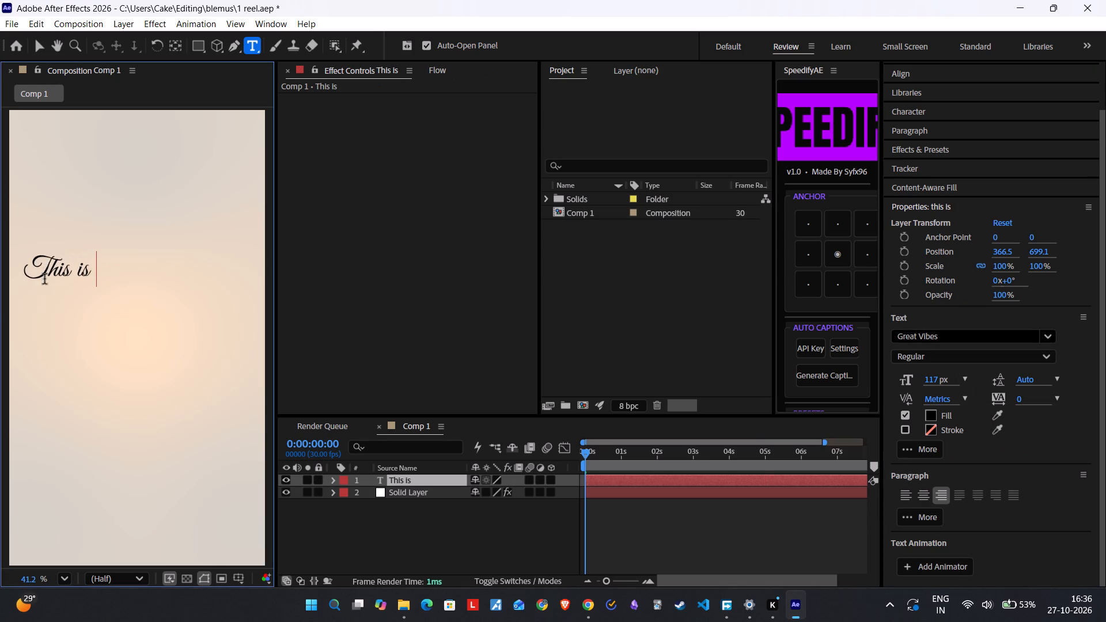
pyautogui.moveTo(112, 265); pyautogui.dragTo(0, 272)
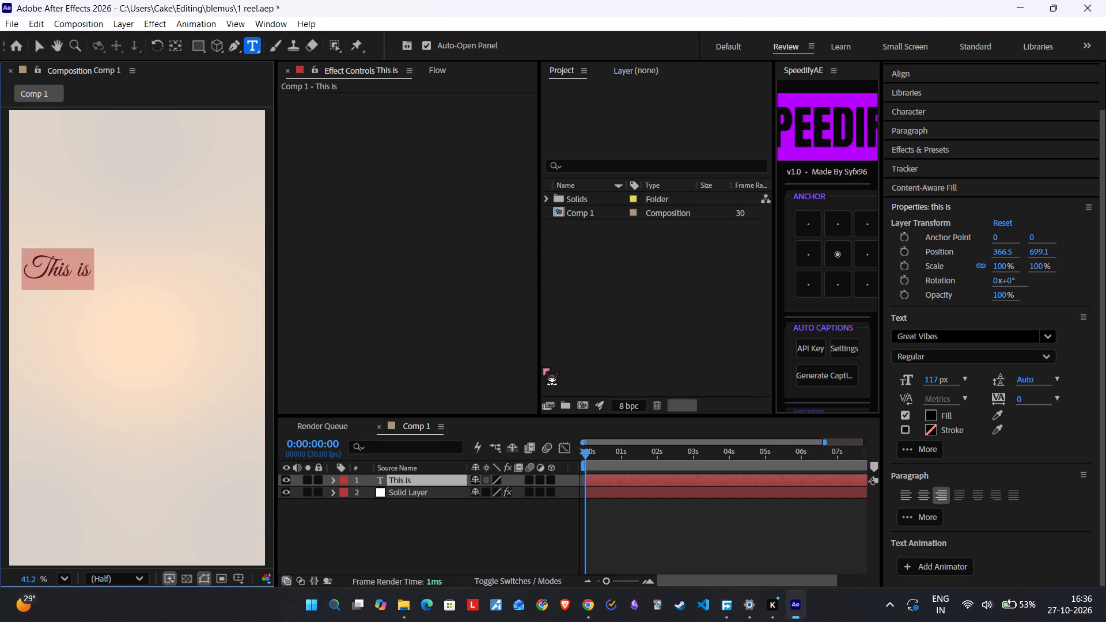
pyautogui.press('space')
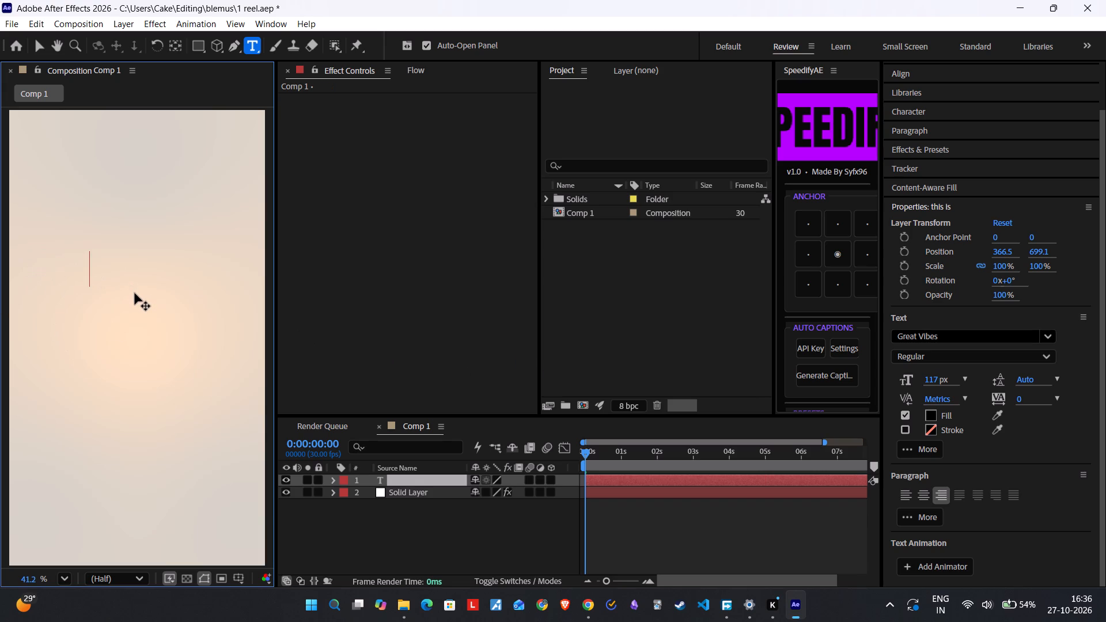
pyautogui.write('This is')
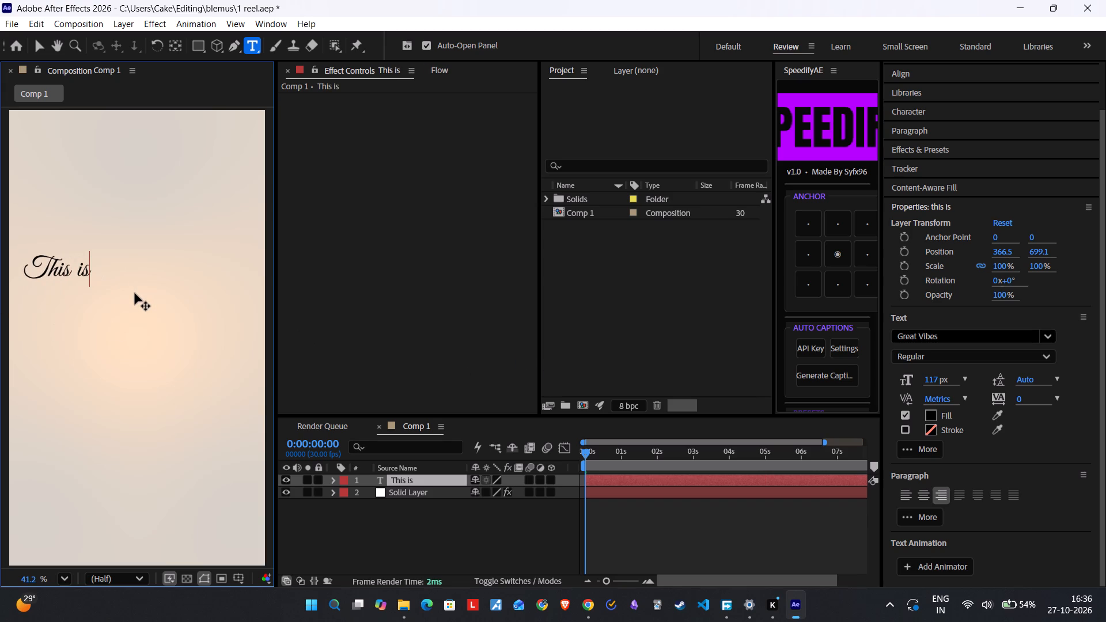
pyautogui.click(31, 340)
pyautogui.click(70, 308)
pyautogui.click(131, 312)
pyautogui.click(94, 263)
# Move the "This is" text near the top of the composition, at about 553, 260, and scale it to 169%.
pyautogui.click(34, 43)
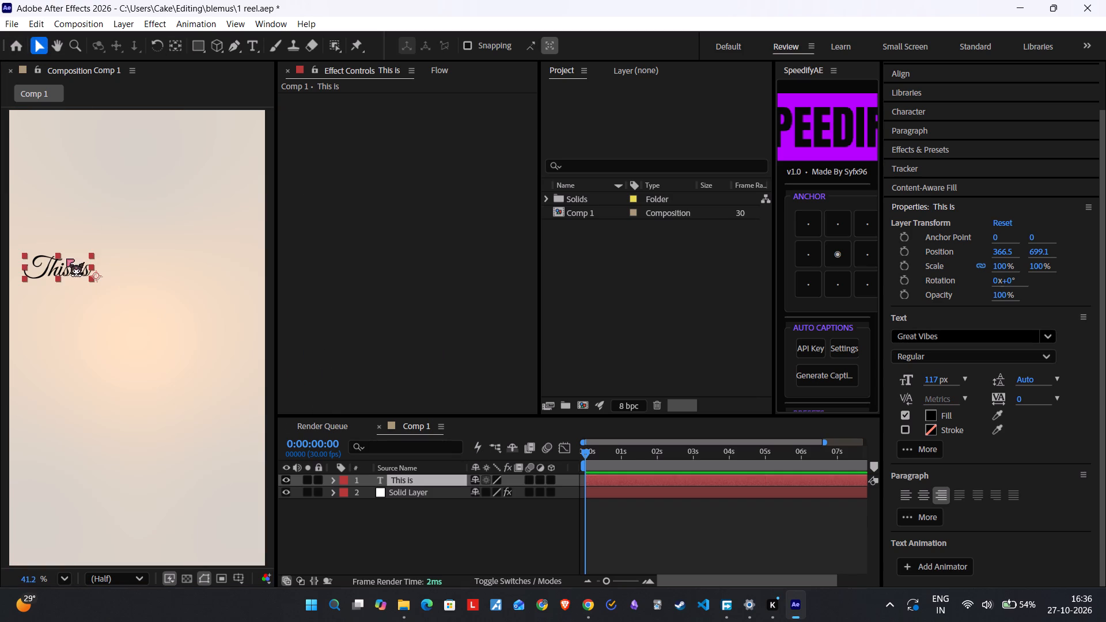
pyautogui.moveTo(74, 268); pyautogui.dragTo(77, 153)
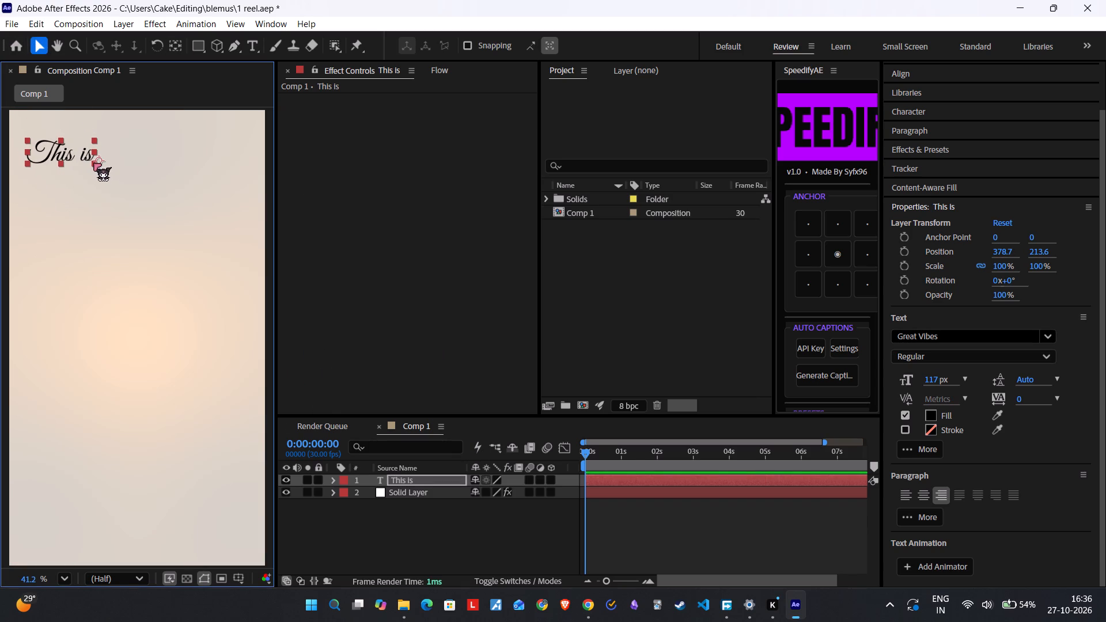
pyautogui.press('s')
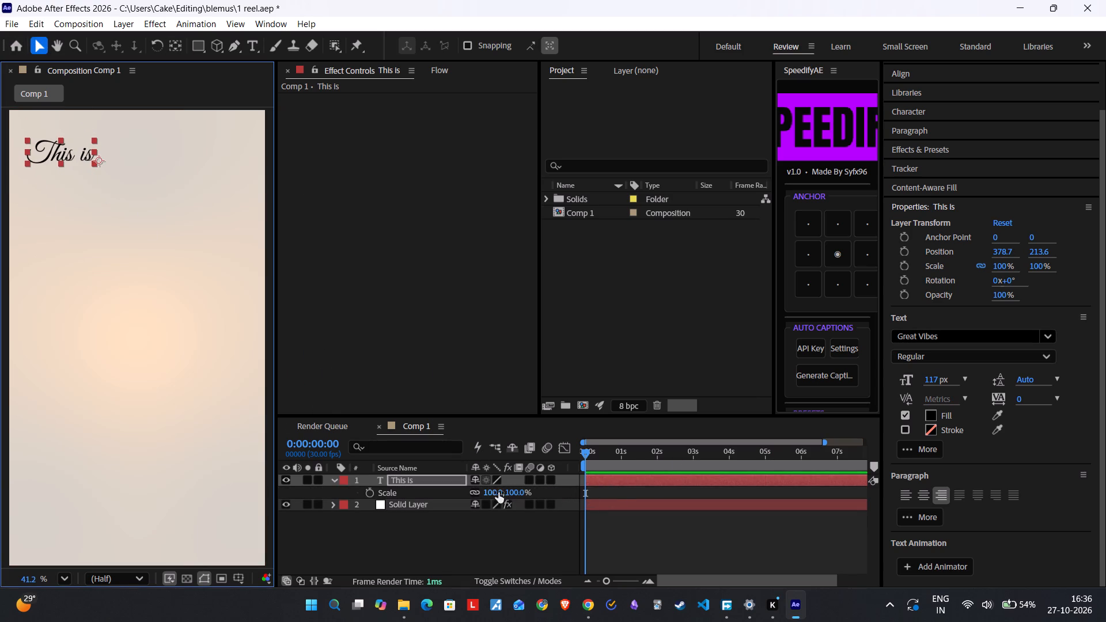
pyautogui.moveTo(495, 490); pyautogui.dragTo(547, 492)
pyautogui.moveTo(52, 151); pyautogui.dragTo(99, 164)
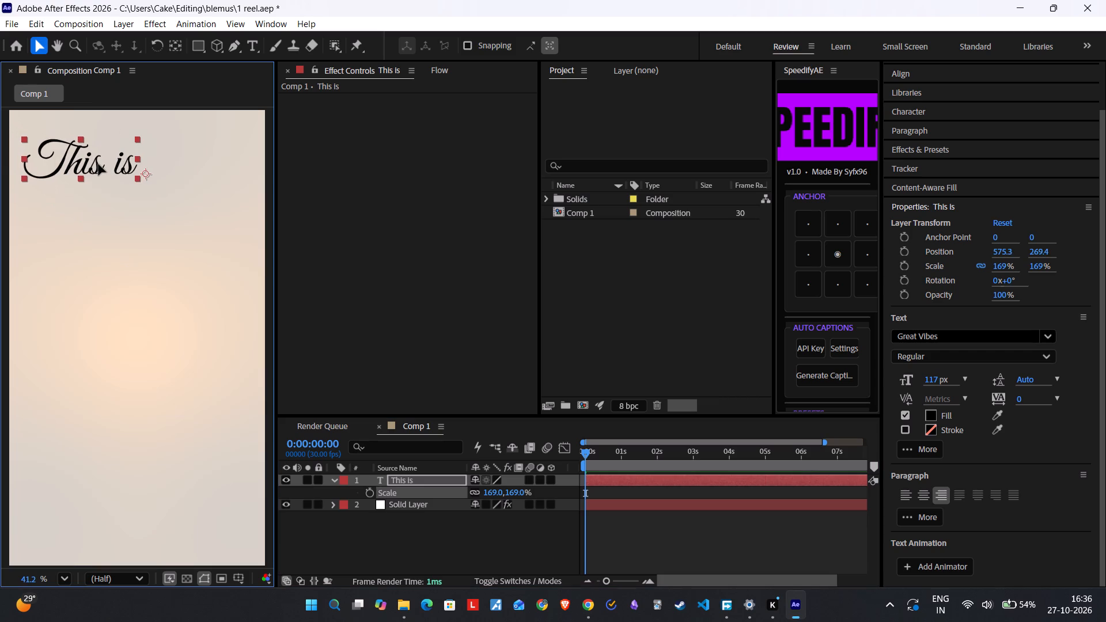
pyautogui.moveTo(99, 164); pyautogui.dragTo(93, 162)
# Switch to Chrome and play the YouTube tutorial to check how the next title line is made.
pyautogui.click(582, 599)
pyautogui.click(484, 402)
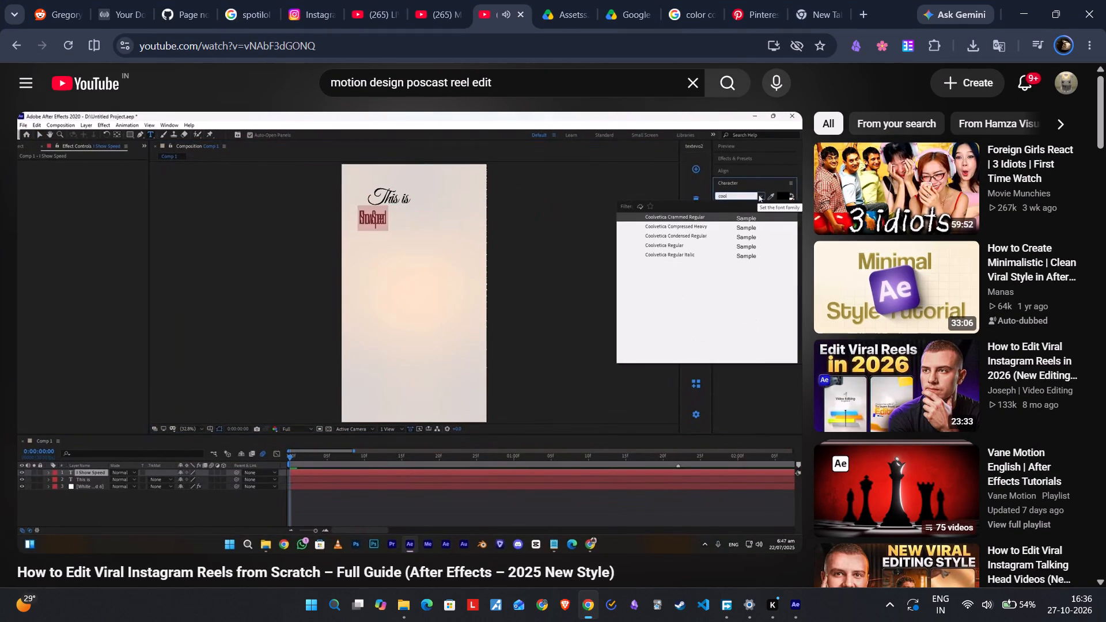
# Back in After Effects, duplicate the "This is" text layer.
pyautogui.click(791, 602)
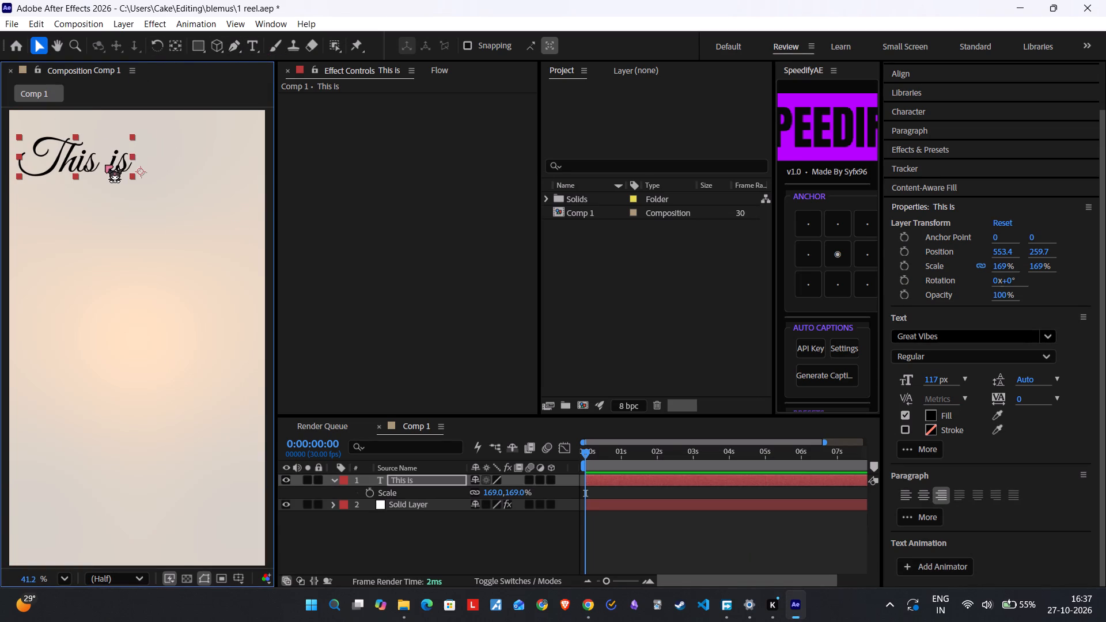
pyautogui.hotkey('ctrl', 'c')
pyautogui.hotkey('ctrl', 'shift', 'c')
pyautogui.hotkey('ctrl', 'shift', 'v')
pyautogui.click(699, 169)
pyautogui.hotkey('ctrl', 'shift', 'd')
pyautogui.click(123, 186)
pyautogui.click(115, 168)
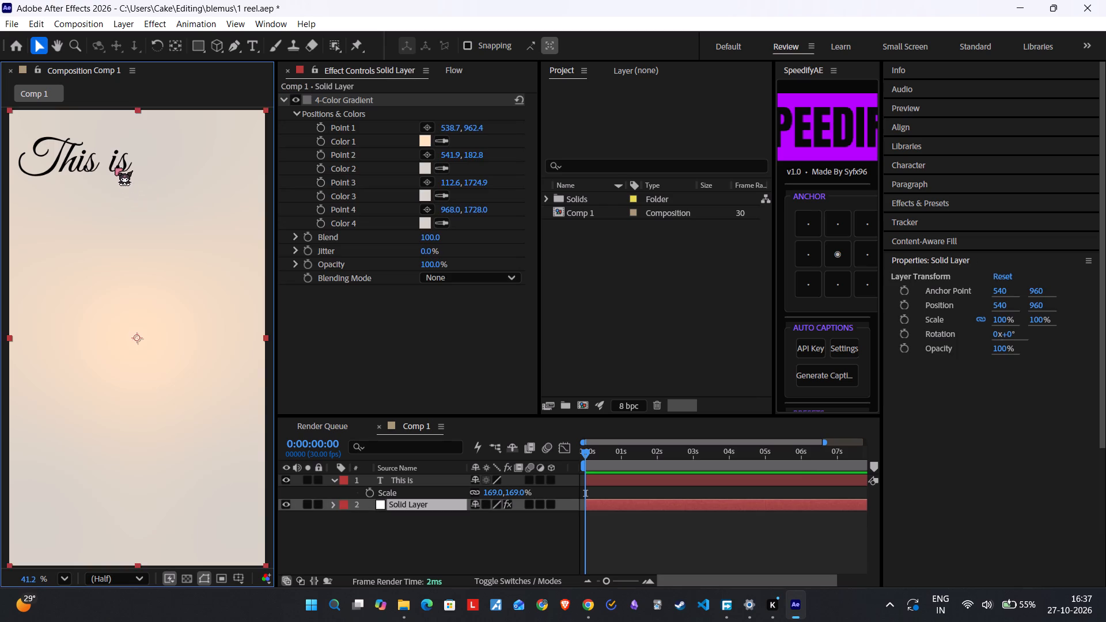
pyautogui.click(94, 180)
pyautogui.click(88, 159)
pyautogui.click(628, 473)
pyautogui.click(622, 479)
pyautogui.hotkey('ctrl', 'shift', 'd')
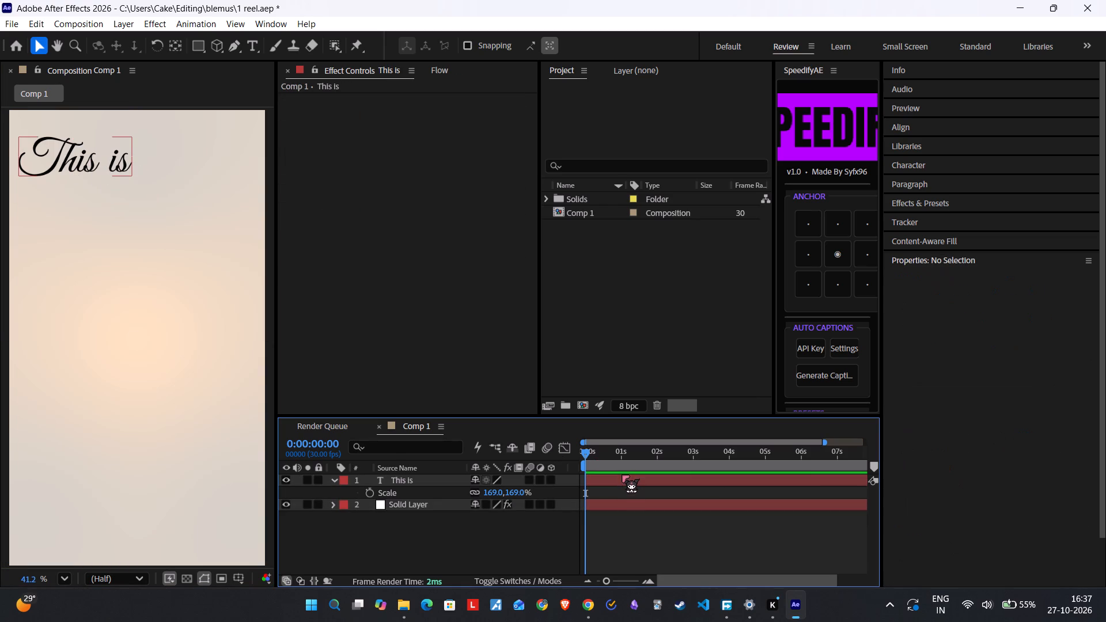
pyautogui.click(615, 483)
pyautogui.hotkey('ctrl', 'd')
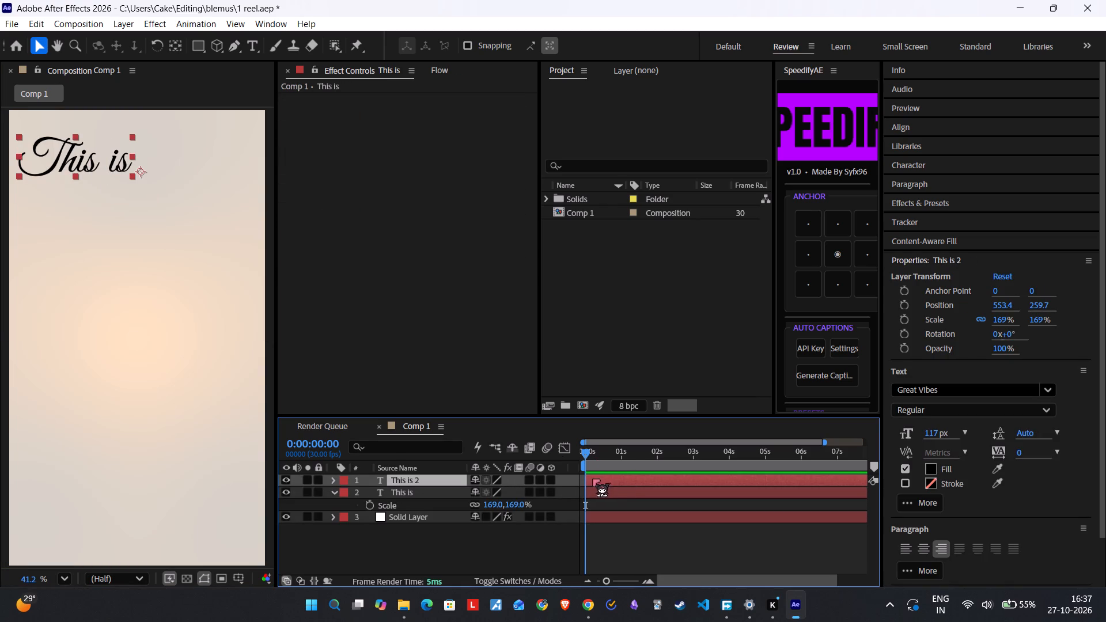
# Move the duplicated text below the original, to about 595, 524, and clear its wording.
pyautogui.moveTo(97, 162); pyautogui.dragTo(98, 196)
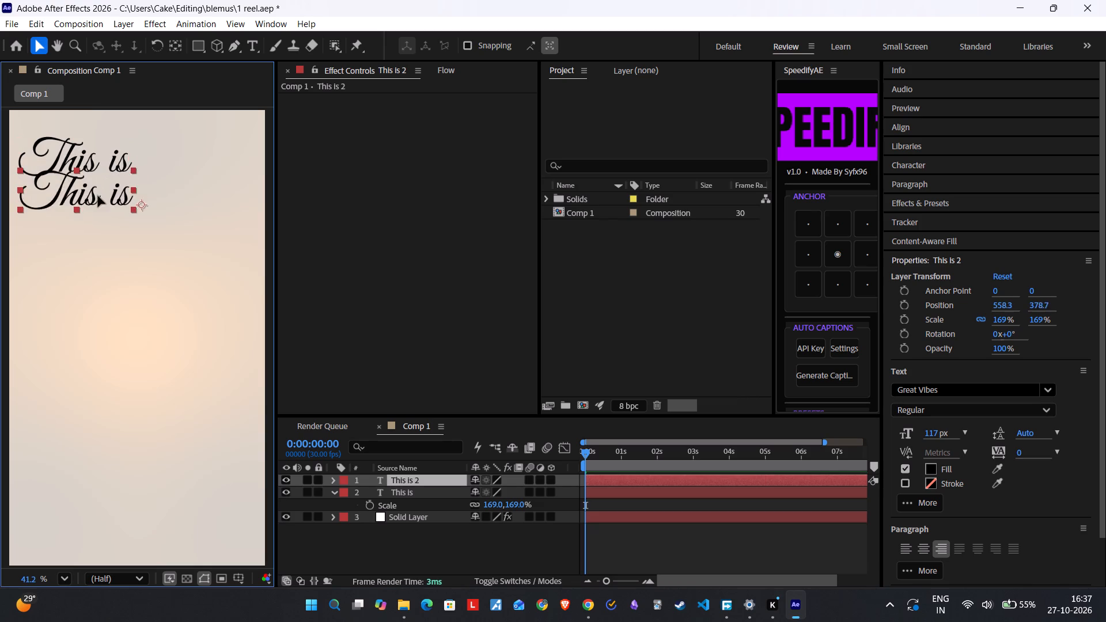
pyautogui.moveTo(98, 196); pyautogui.dragTo(107, 225)
pyautogui.doubleClick(107, 225)
pyautogui.press('BackSpace')
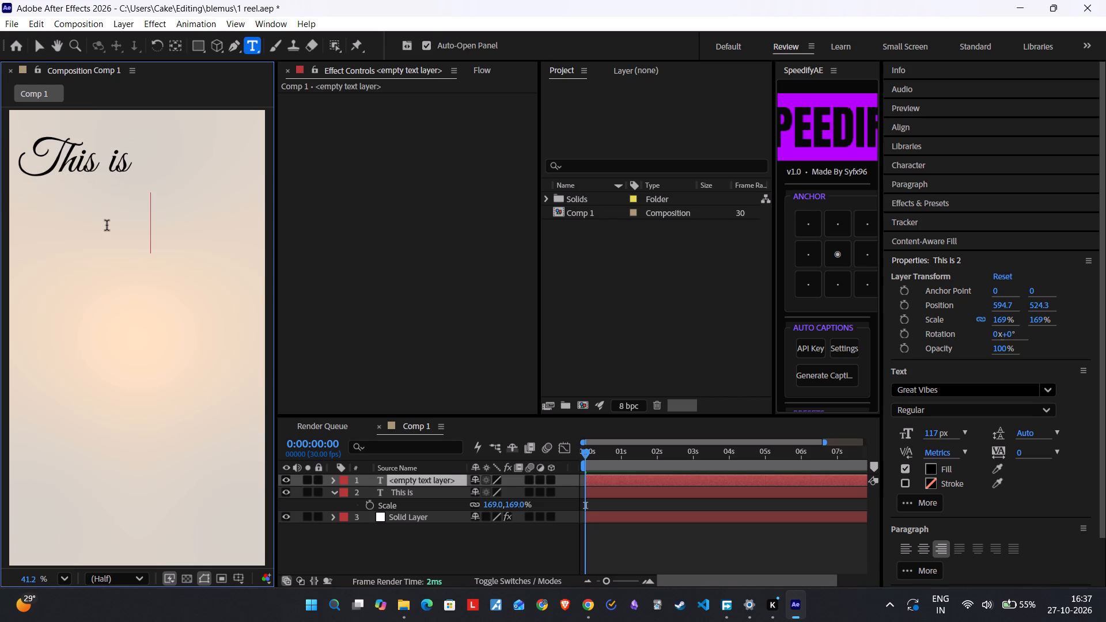
# Switch to the tutorial in Chrome, pause it and rewind 15 seconds to examine the second title line.
pyautogui.click(589, 604)
pyautogui.click(539, 358)
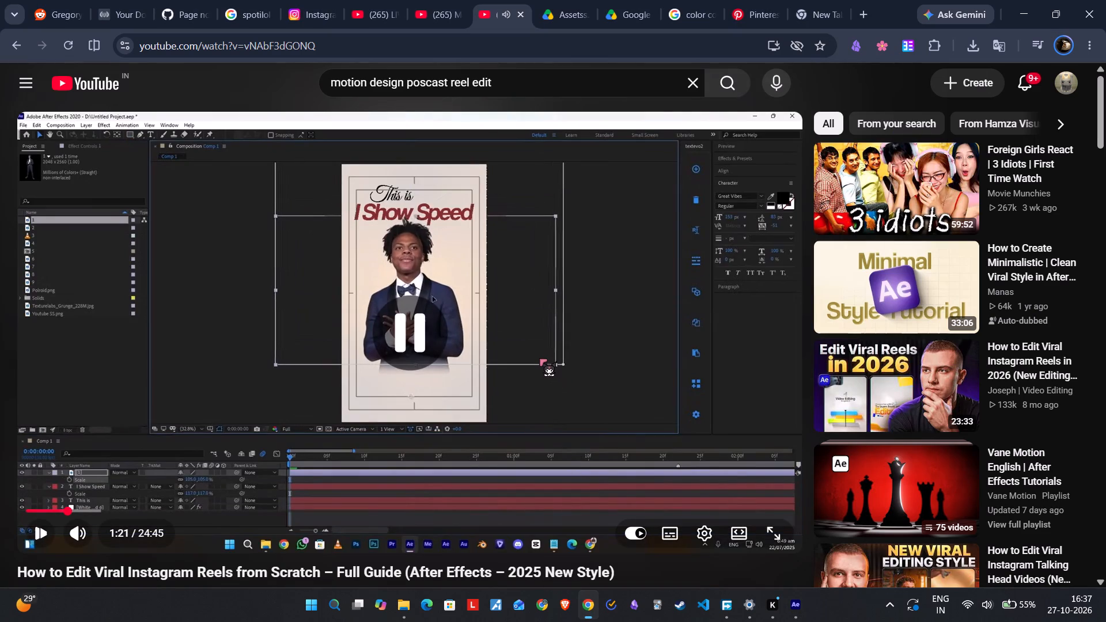
pyautogui.press('Left')
pyautogui.press('Left')
pyautogui.press('Left')
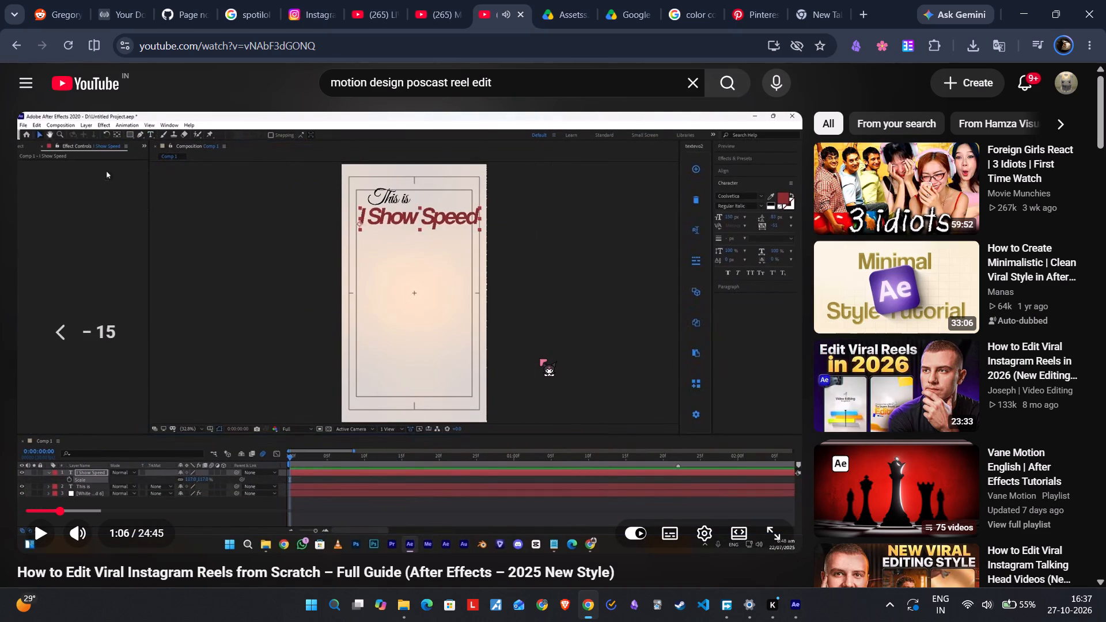
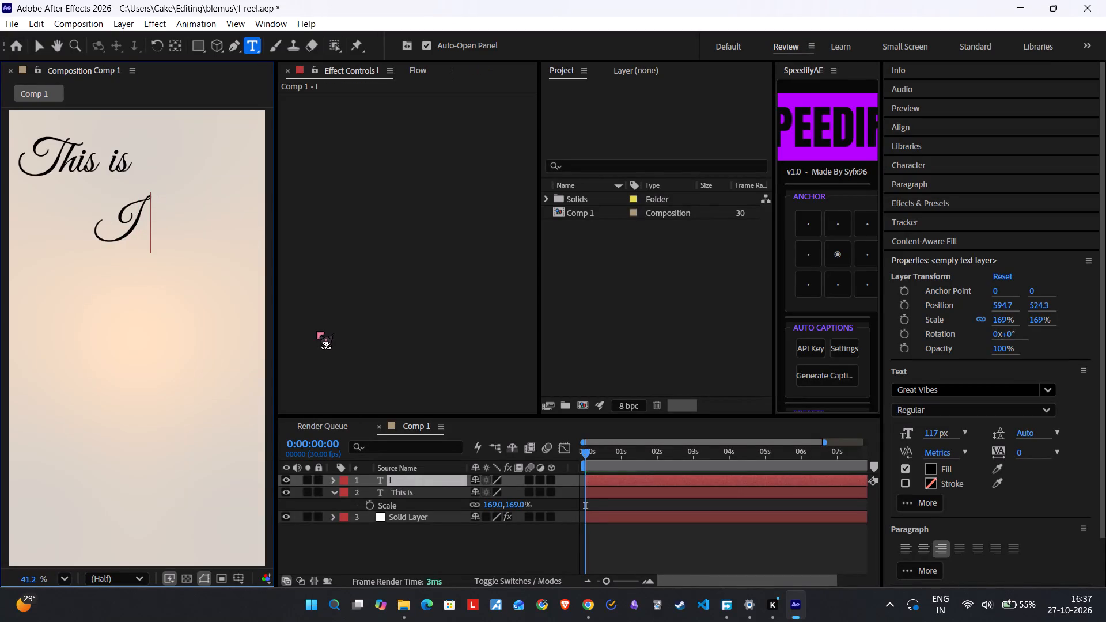
# Complete the second text line so it reads "I SHOW SPEED".
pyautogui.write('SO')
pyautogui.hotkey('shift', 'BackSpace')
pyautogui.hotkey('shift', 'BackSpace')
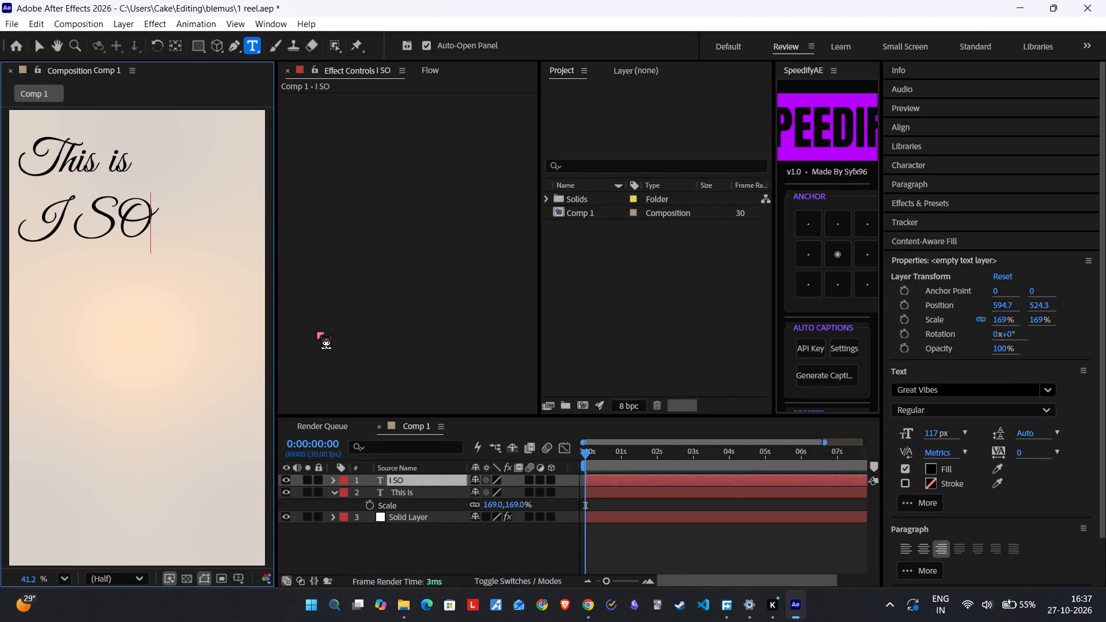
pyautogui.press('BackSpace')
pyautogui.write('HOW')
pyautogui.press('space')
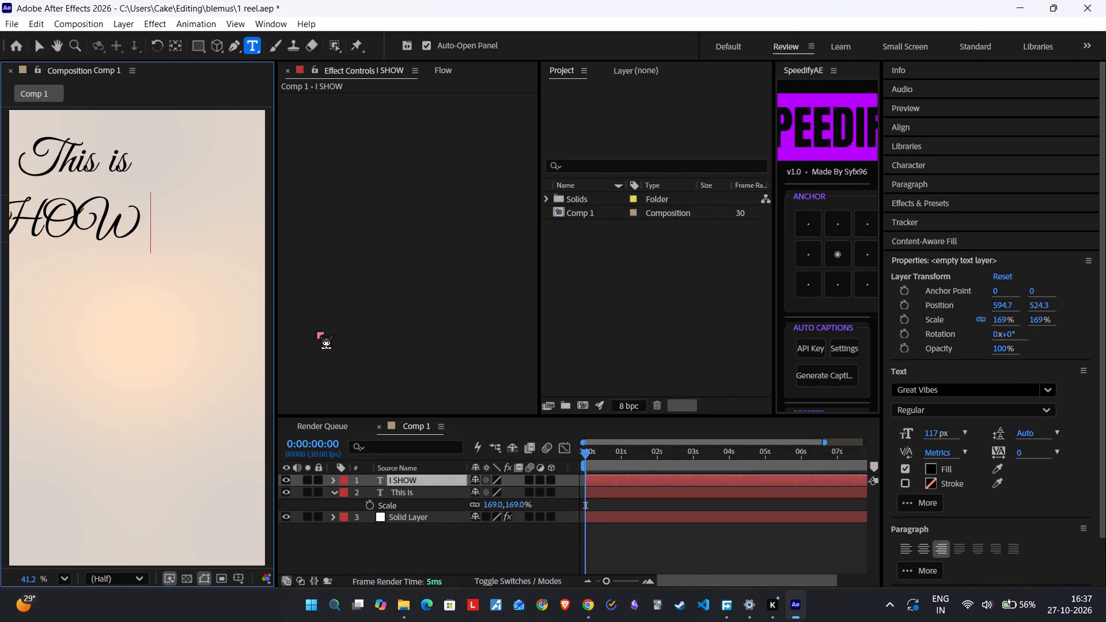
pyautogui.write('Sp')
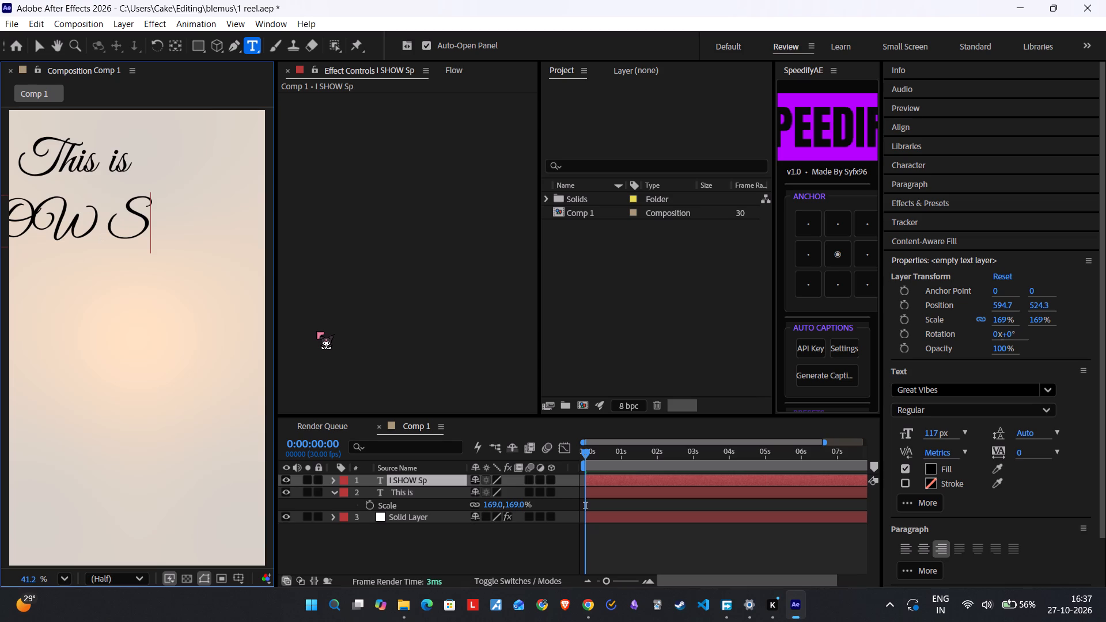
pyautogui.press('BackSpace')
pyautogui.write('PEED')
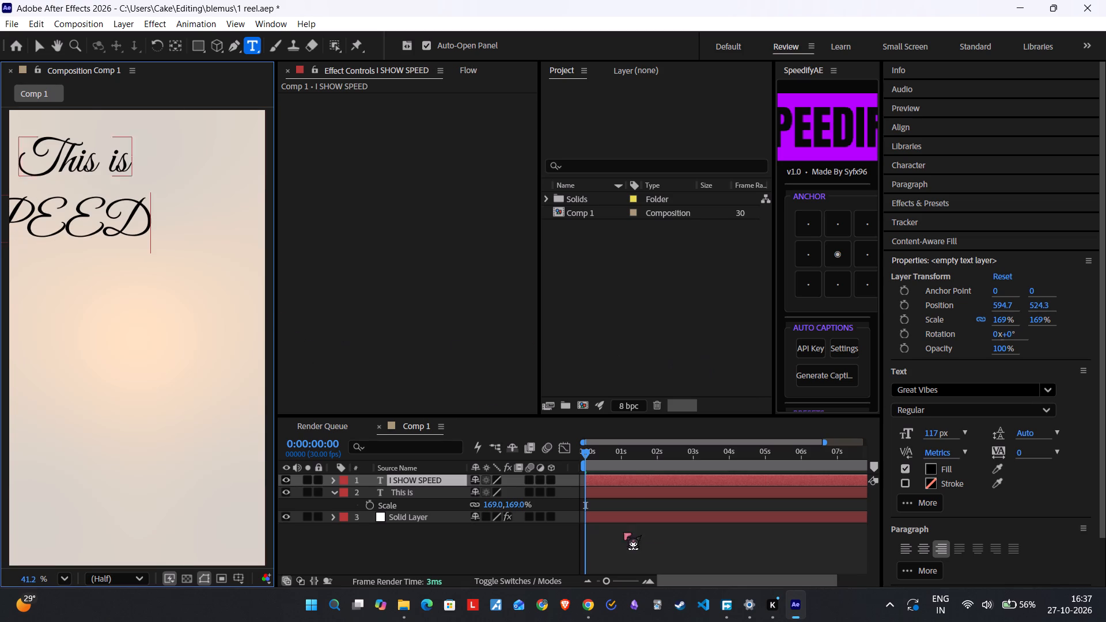
pyautogui.click(33, 38)
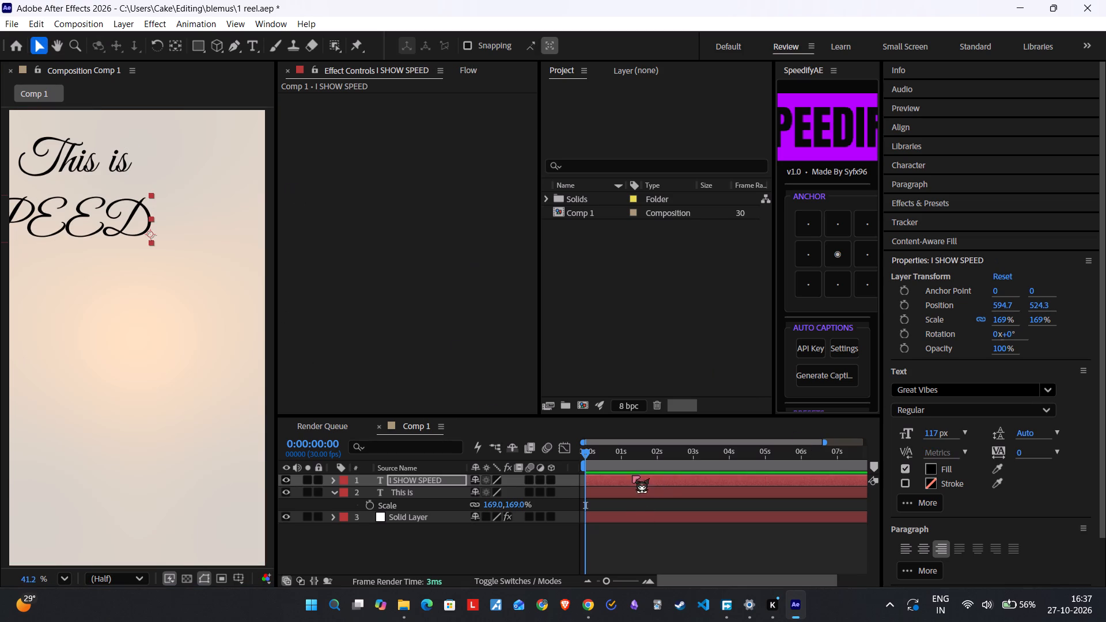
# Scale the "I SHOW SPEED" layer to 88% and position it just below "This is", at about 1083, 418.
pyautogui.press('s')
pyautogui.moveTo(491, 492); pyautogui.dragTo(431, 486)
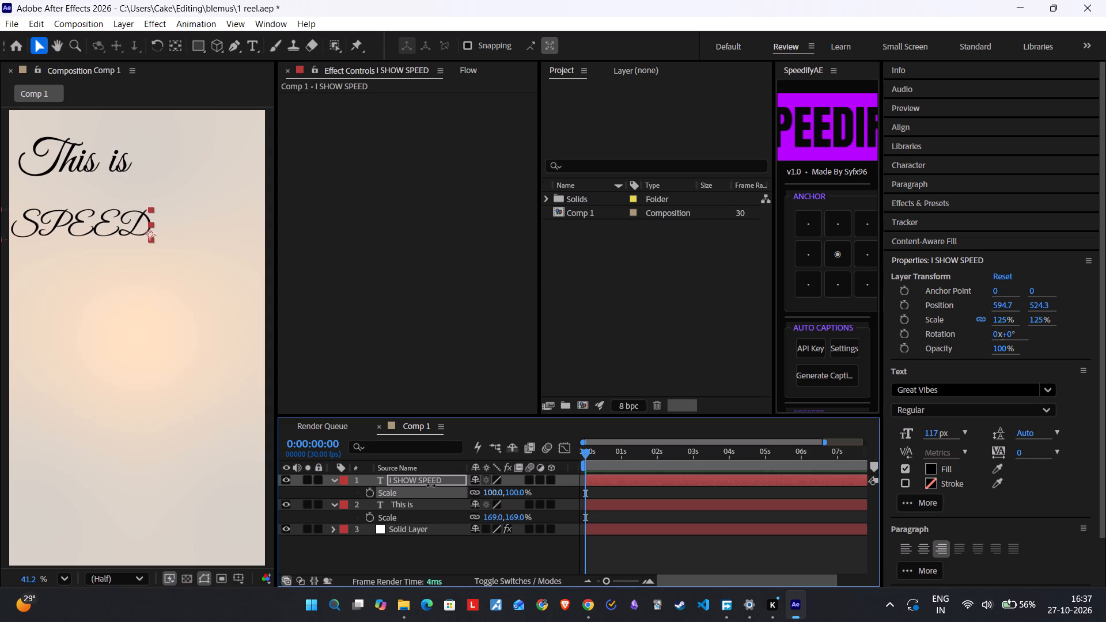
pyautogui.moveTo(431, 486); pyautogui.dragTo(427, 486)
pyautogui.moveTo(113, 229); pyautogui.dragTo(224, 204)
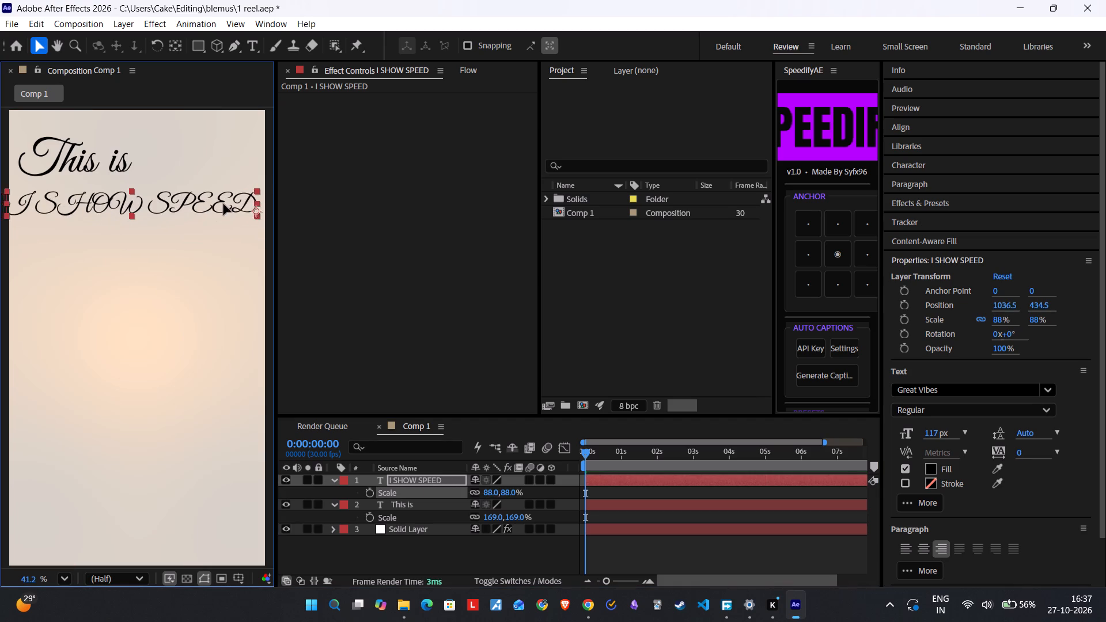
pyautogui.moveTo(224, 204); pyautogui.dragTo(229, 203)
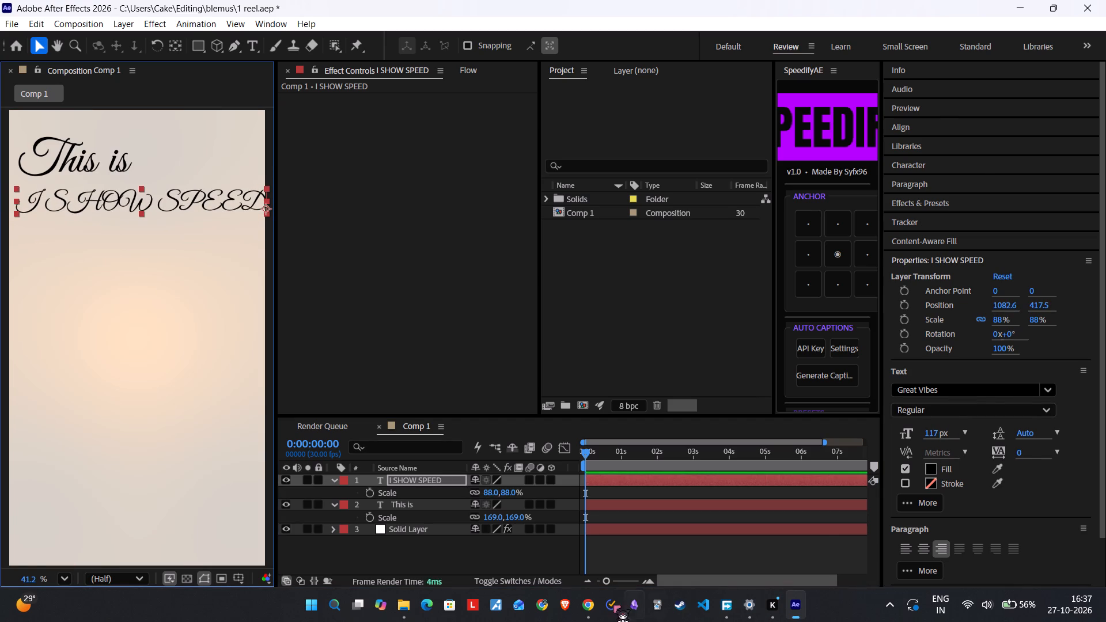
# Switch to the YouTube tutorial in Chrome to check how its second title line is styled.
pyautogui.click(593, 605)
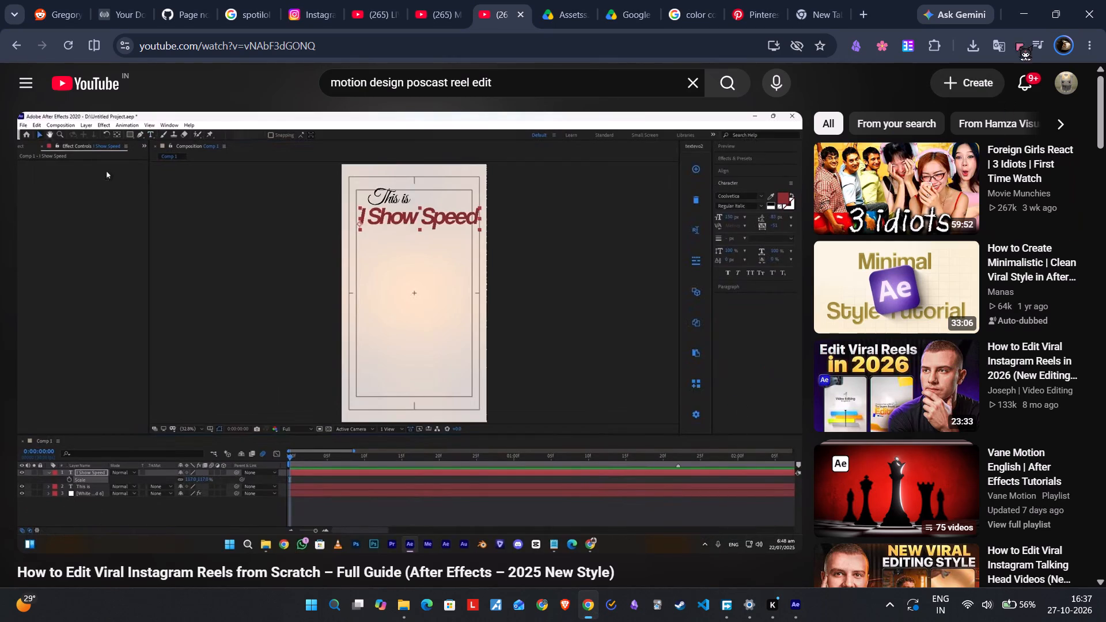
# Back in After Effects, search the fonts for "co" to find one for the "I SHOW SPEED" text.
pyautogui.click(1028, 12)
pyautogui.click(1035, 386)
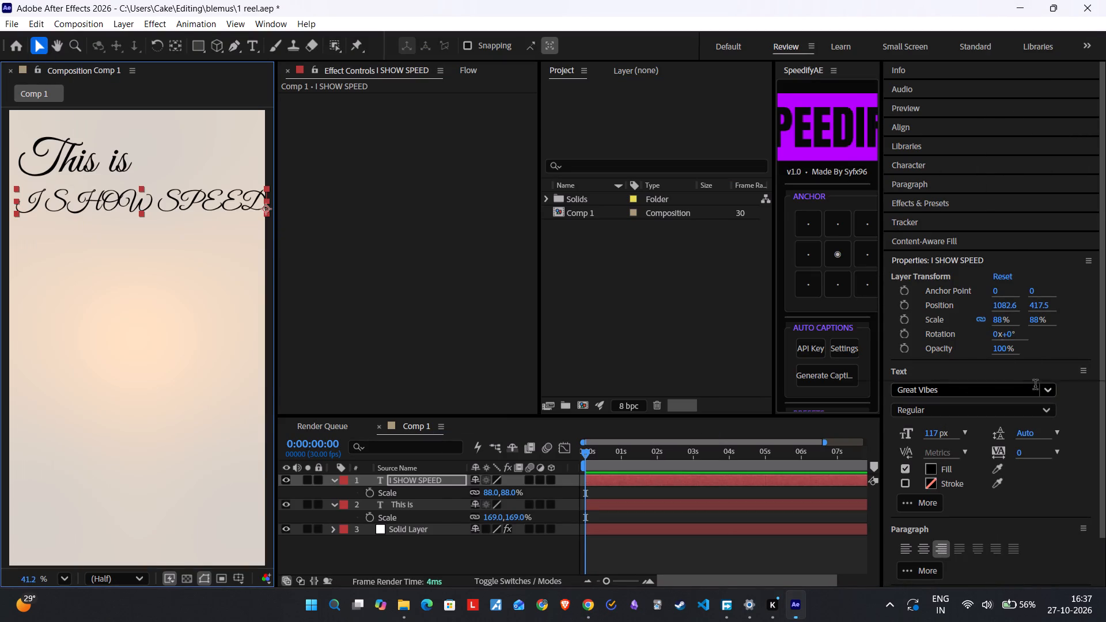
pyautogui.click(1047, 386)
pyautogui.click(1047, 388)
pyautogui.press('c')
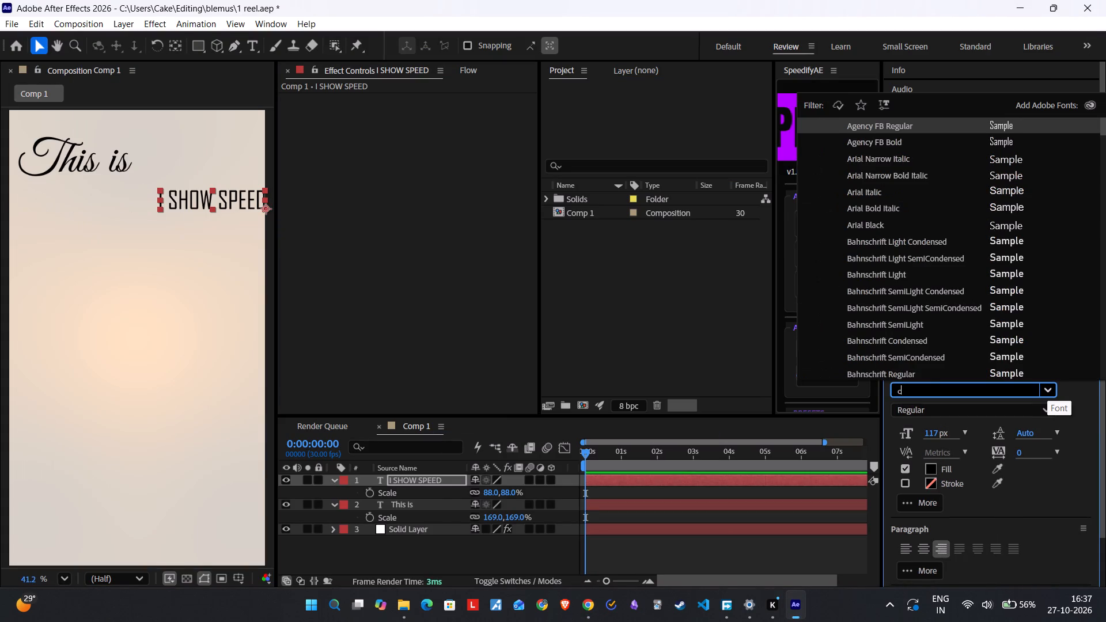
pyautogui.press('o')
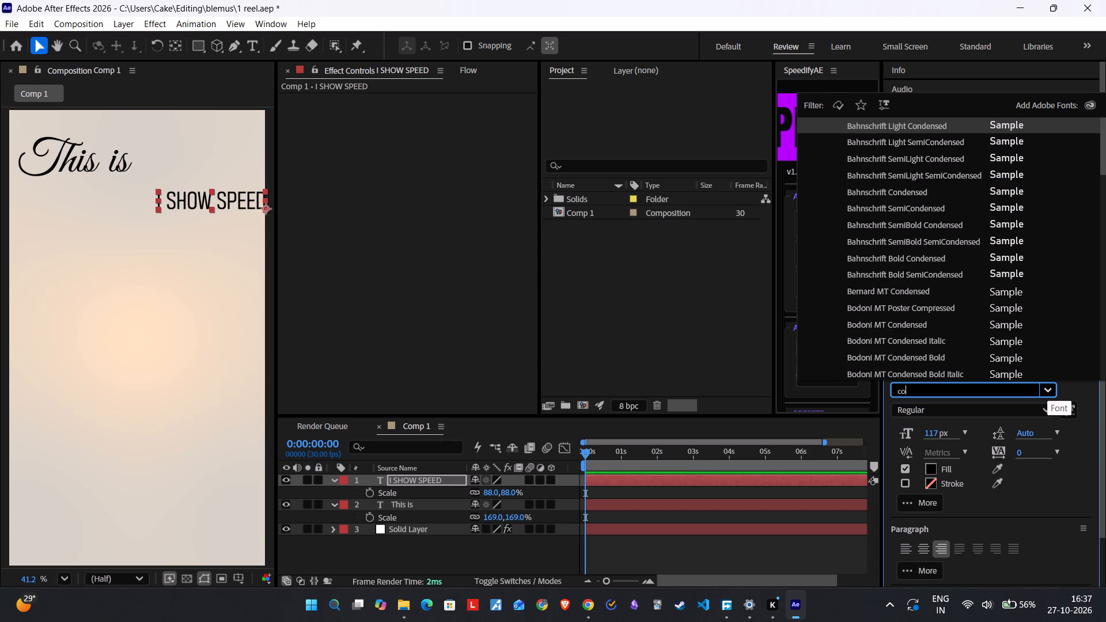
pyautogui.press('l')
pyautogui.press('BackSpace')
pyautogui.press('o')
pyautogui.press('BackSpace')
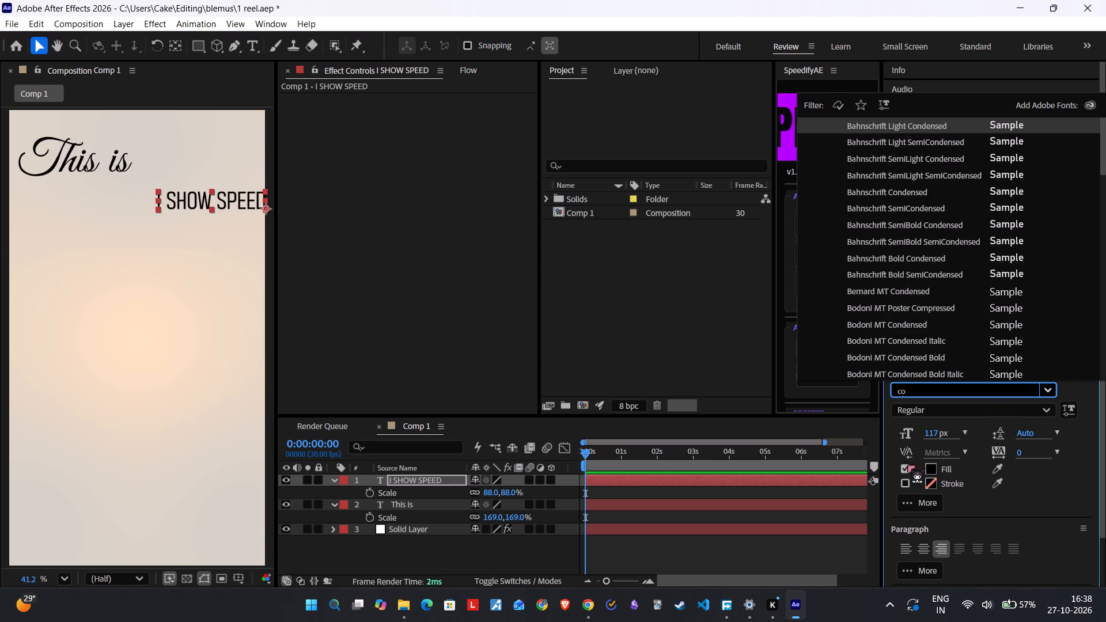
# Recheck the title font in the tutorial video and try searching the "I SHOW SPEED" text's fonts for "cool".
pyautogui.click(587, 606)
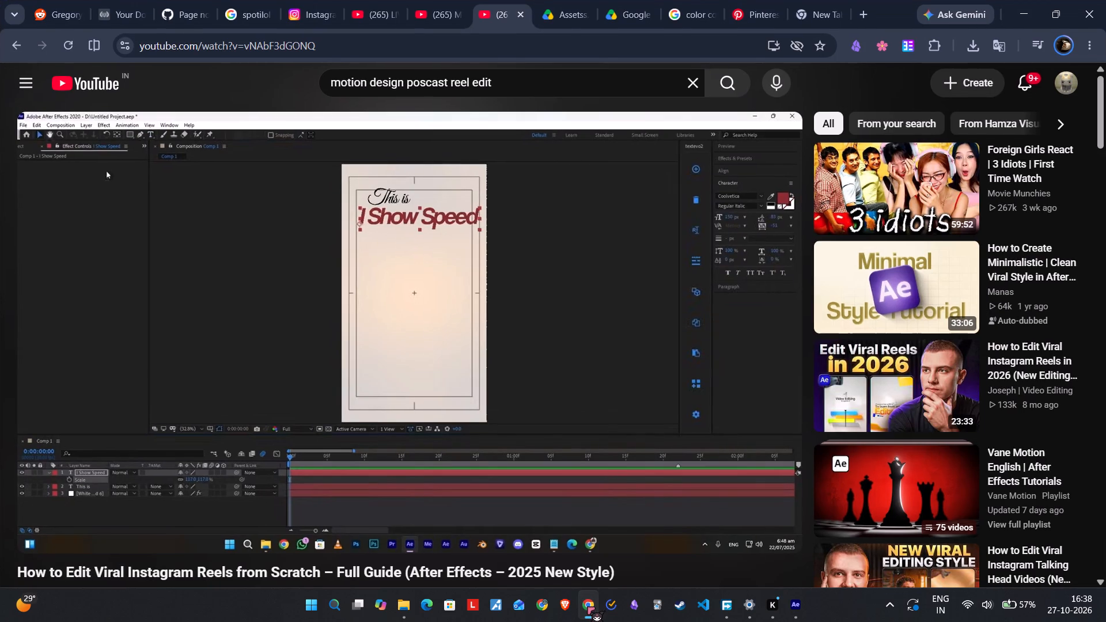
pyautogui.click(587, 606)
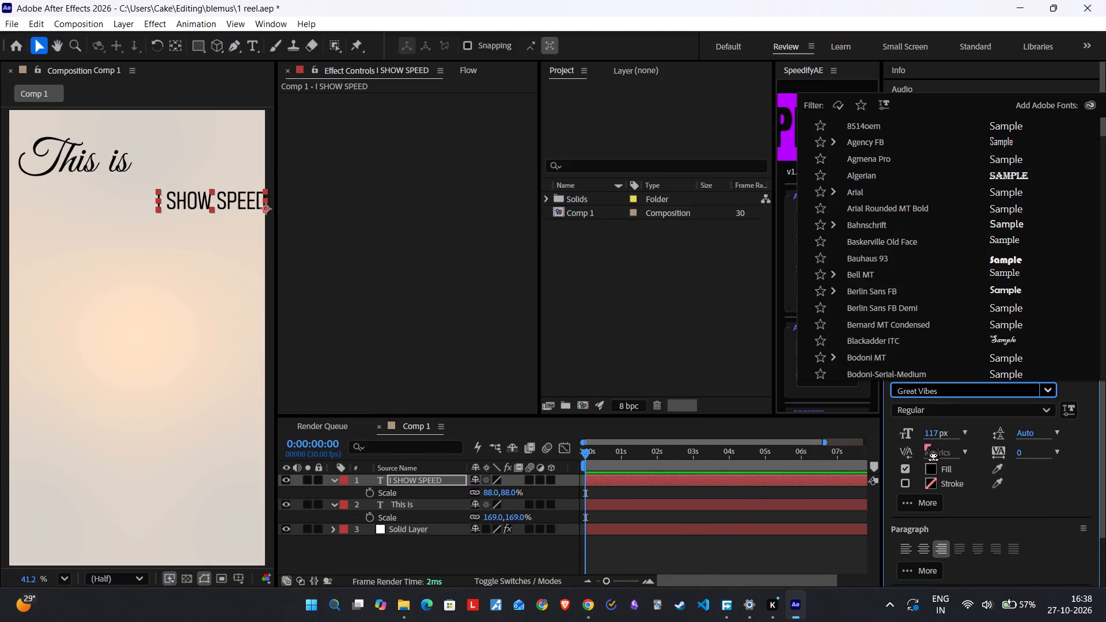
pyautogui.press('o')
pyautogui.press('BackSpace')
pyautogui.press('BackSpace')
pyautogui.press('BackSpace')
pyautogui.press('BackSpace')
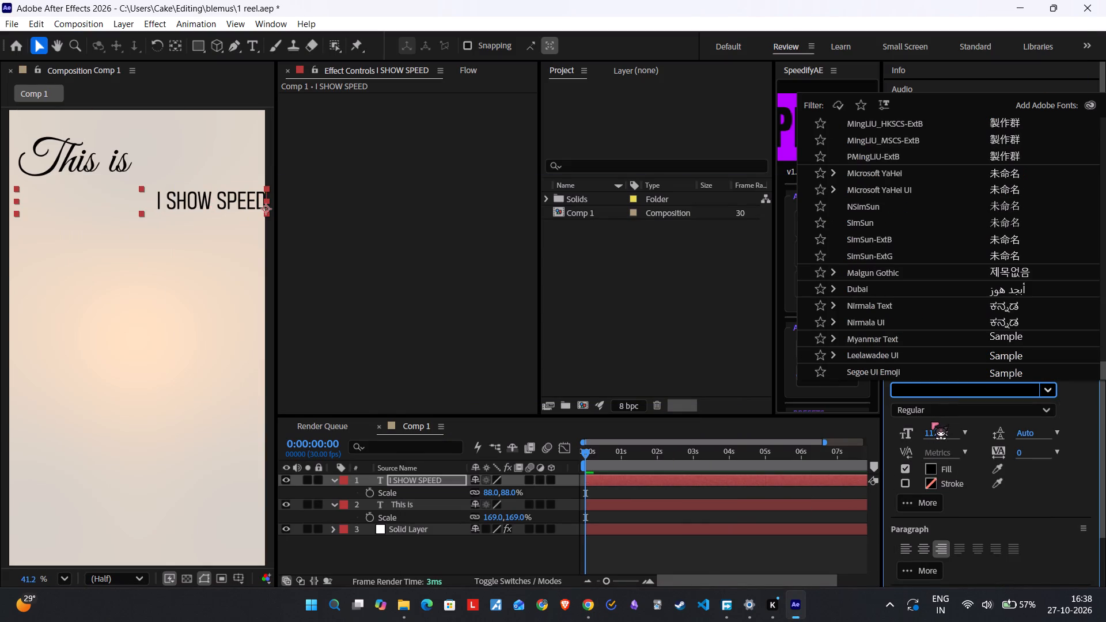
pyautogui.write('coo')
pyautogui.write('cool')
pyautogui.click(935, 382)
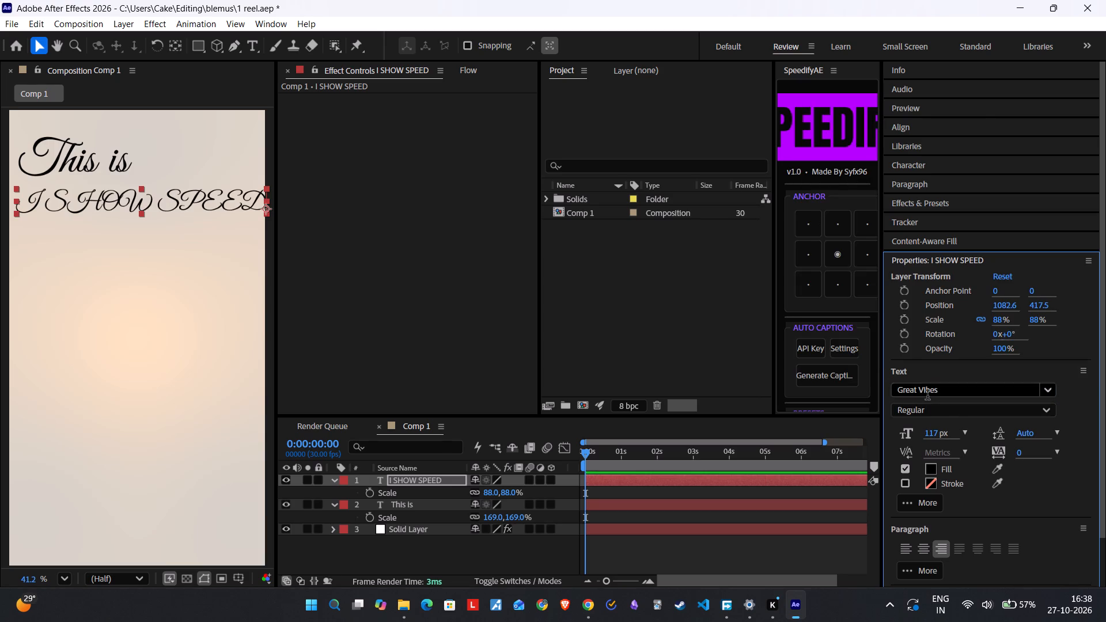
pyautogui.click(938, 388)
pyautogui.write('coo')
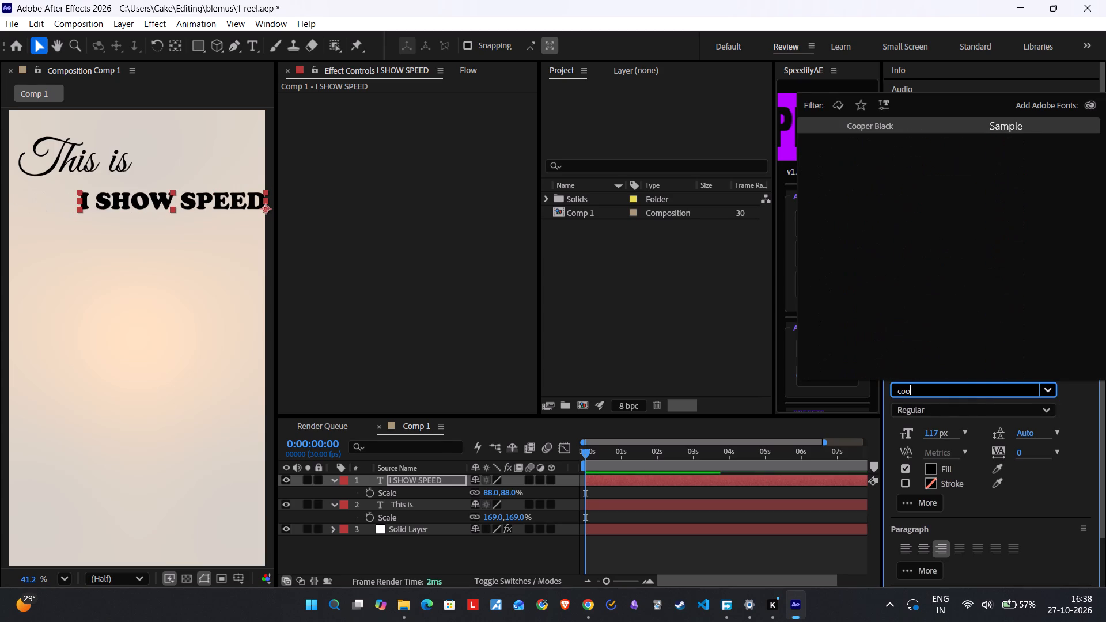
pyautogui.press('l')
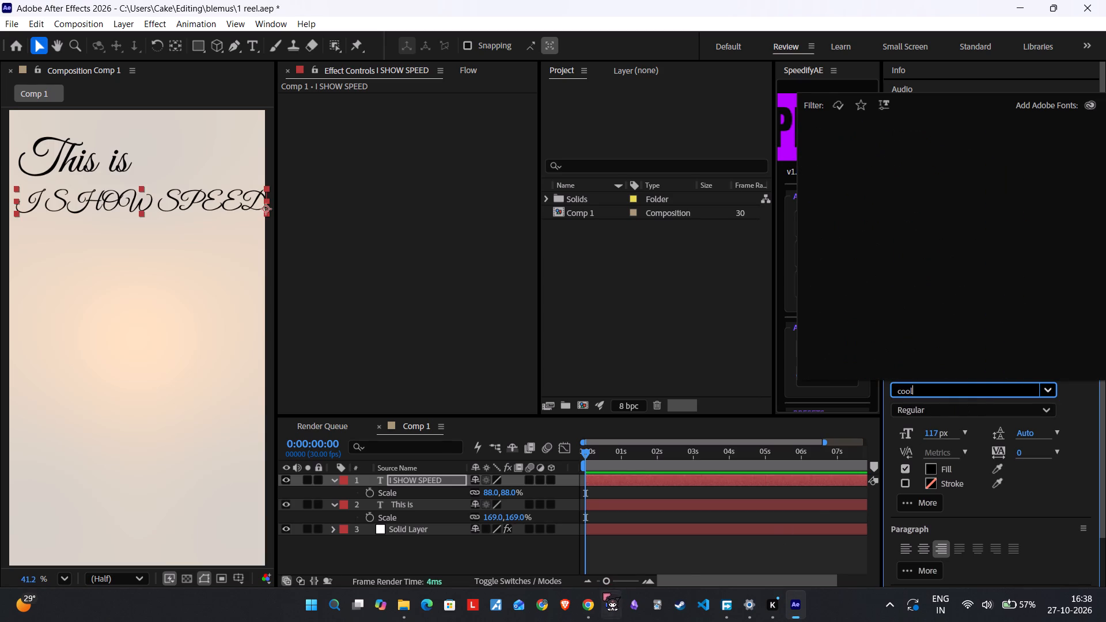
# Extract the coolvetica archive directly into the Assets Fonts folder.
pyautogui.click(396, 602)
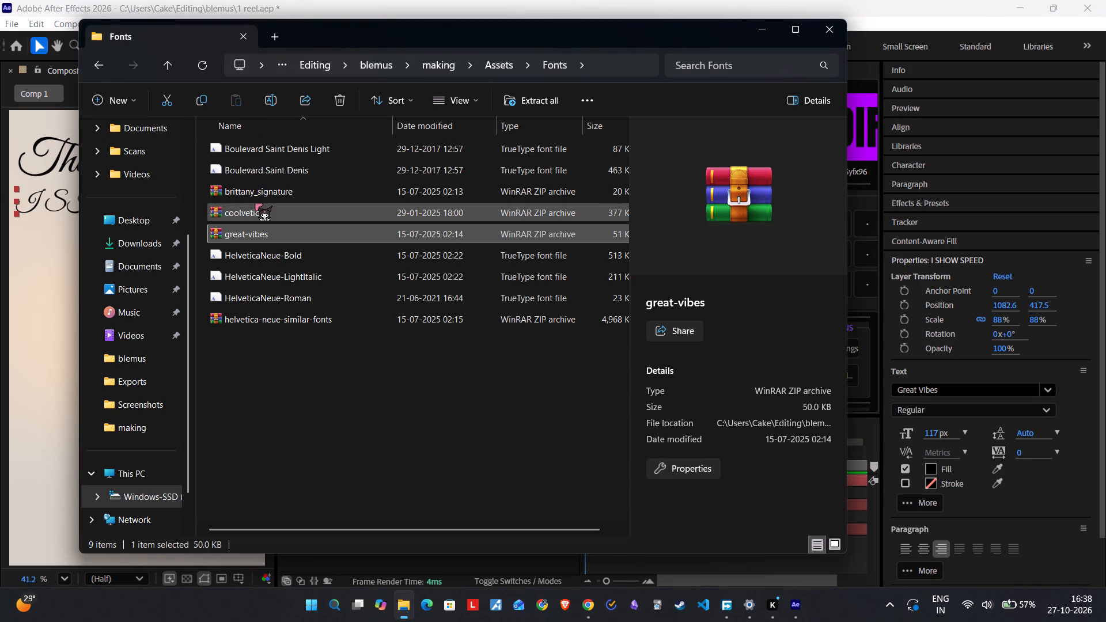
pyautogui.doubleClick(253, 206)
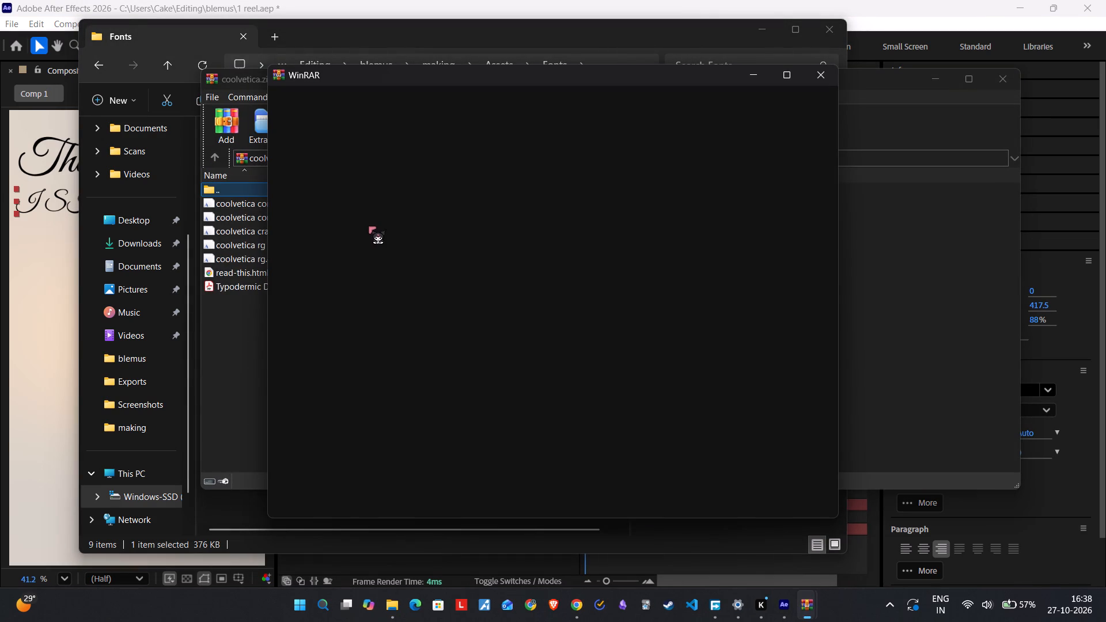
pyautogui.click(812, 75)
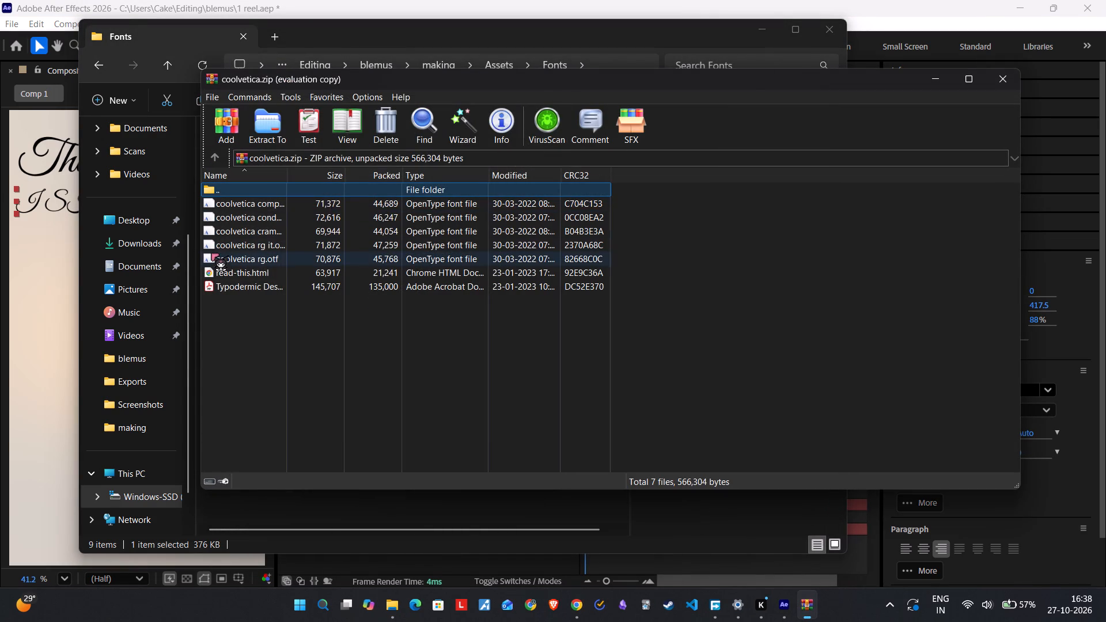
pyautogui.click(994, 75)
pyautogui.rightClick(248, 206)
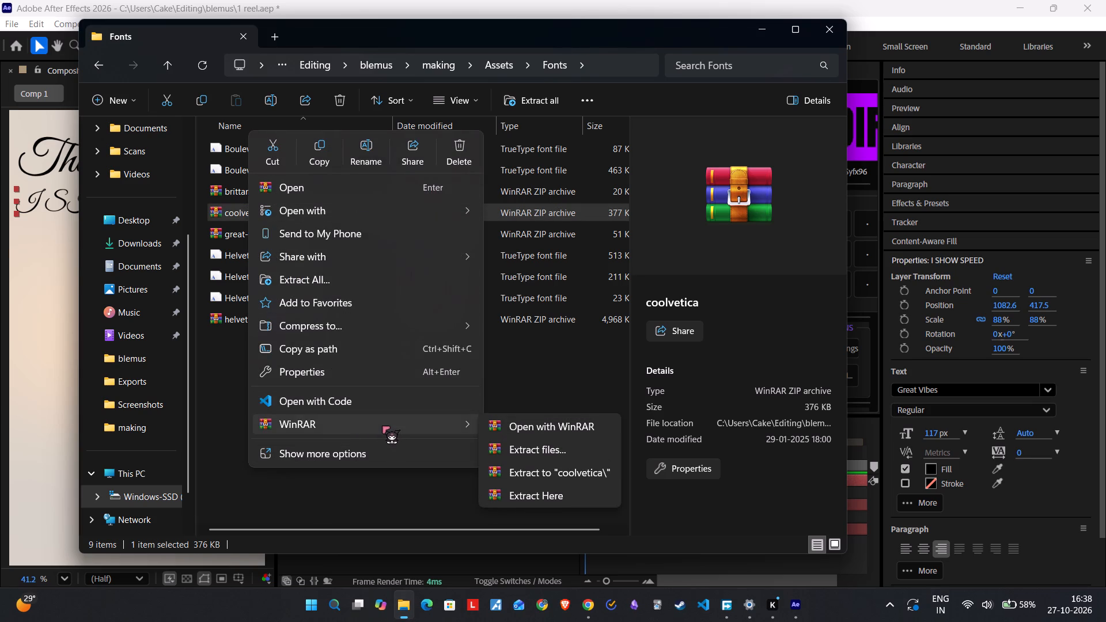
pyautogui.click(525, 492)
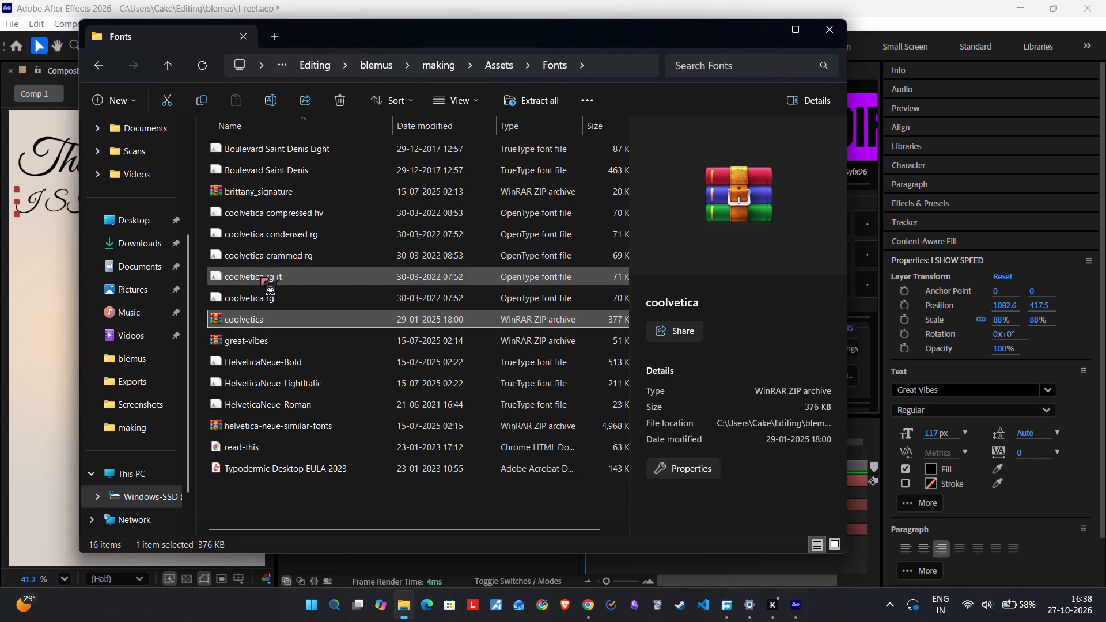
# Install the five extracted Coolvetica font files: compressed hv, condensed rg, crammed rg, rg it and rg.
pyautogui.moveTo(198, 206); pyautogui.dragTo(272, 280)
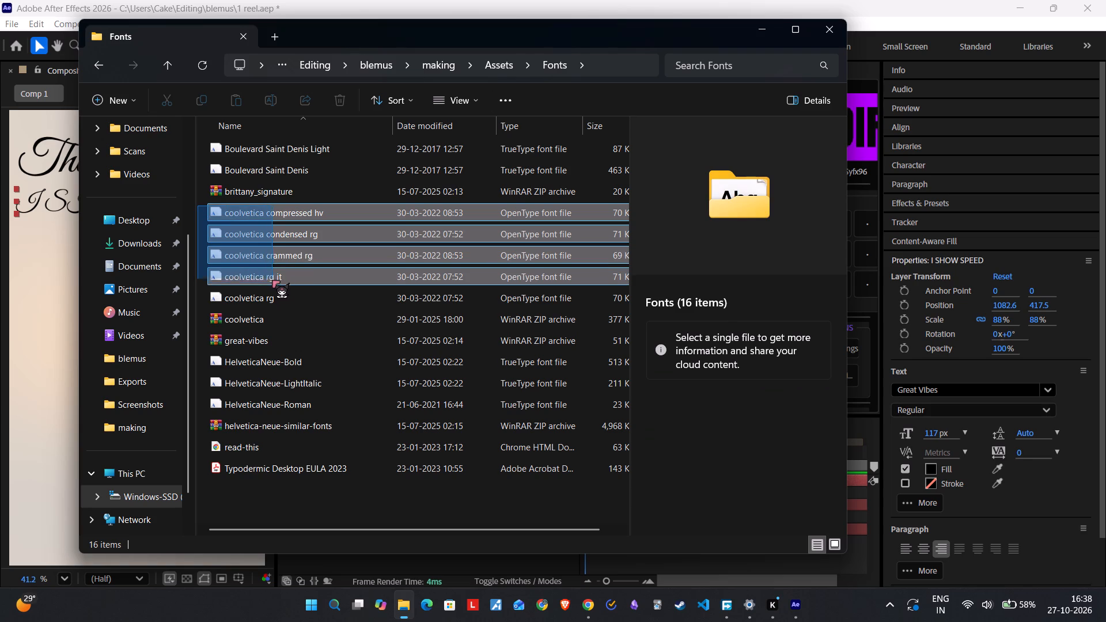
pyautogui.moveTo(272, 280); pyautogui.dragTo(278, 291)
pyautogui.rightClick(274, 276)
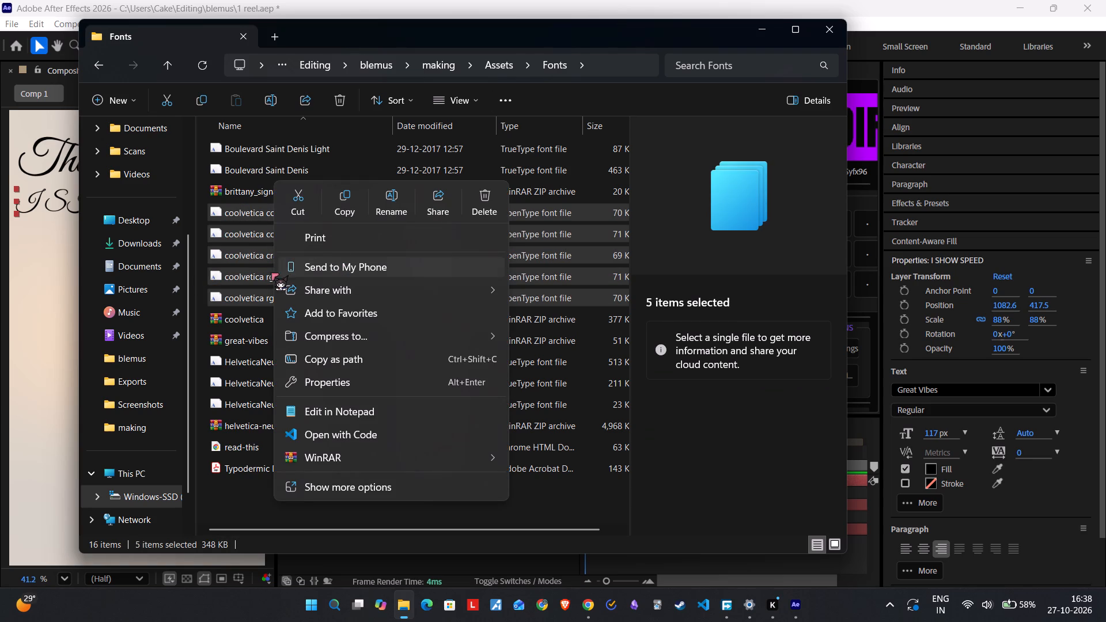
pyautogui.click(367, 481)
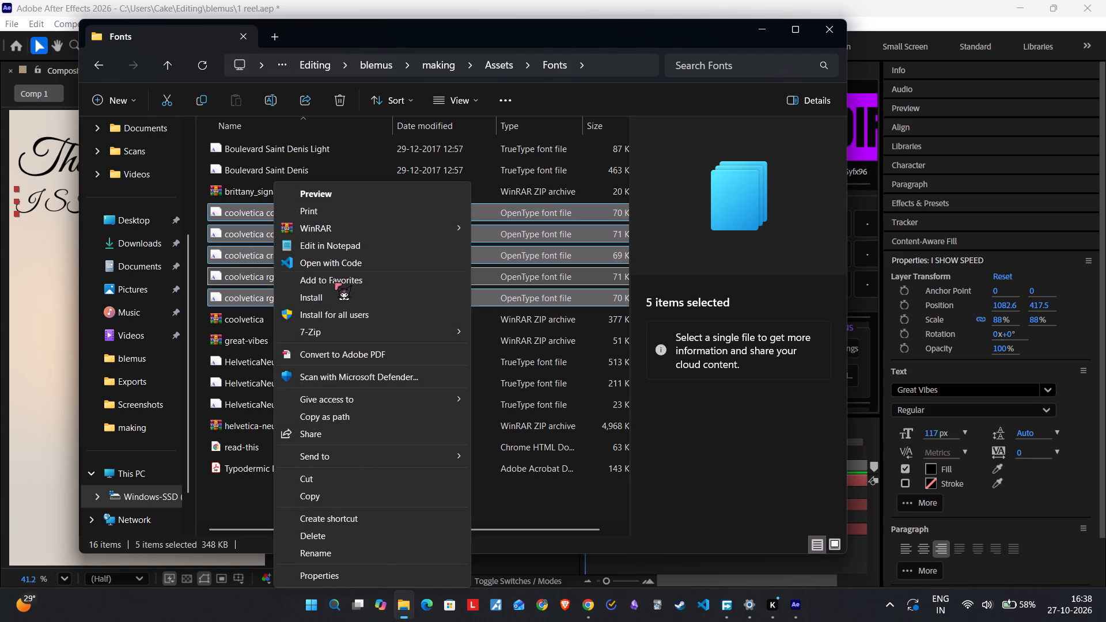
pyautogui.rightClick(231, 267)
pyautogui.moveTo(198, 206); pyautogui.dragTo(272, 288)
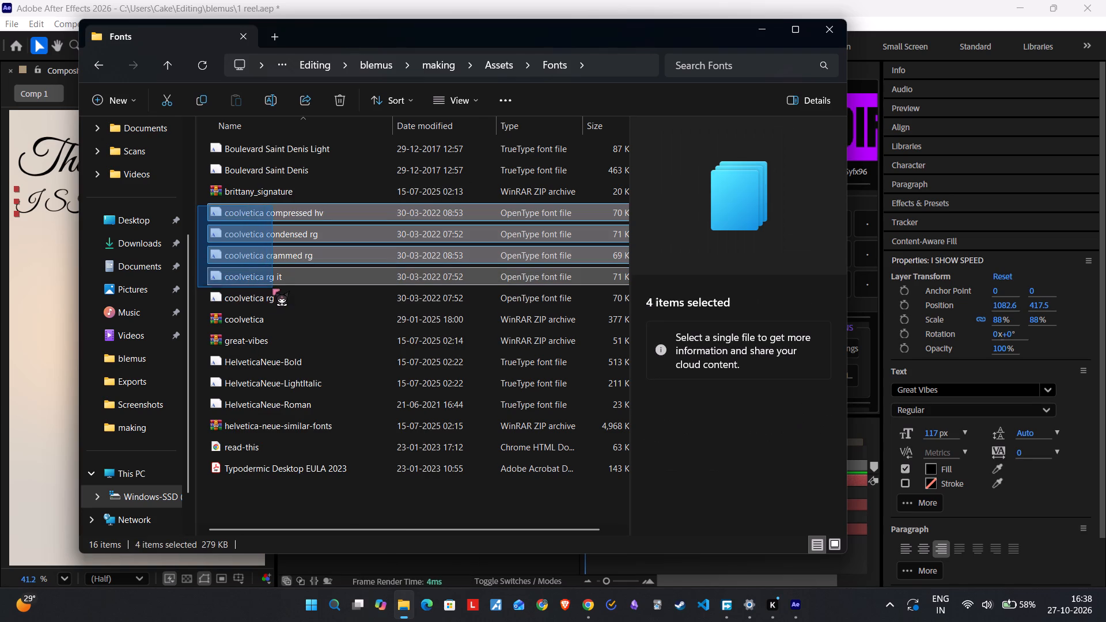
pyautogui.moveTo(272, 288); pyautogui.dragTo(274, 292)
pyautogui.rightClick(268, 298)
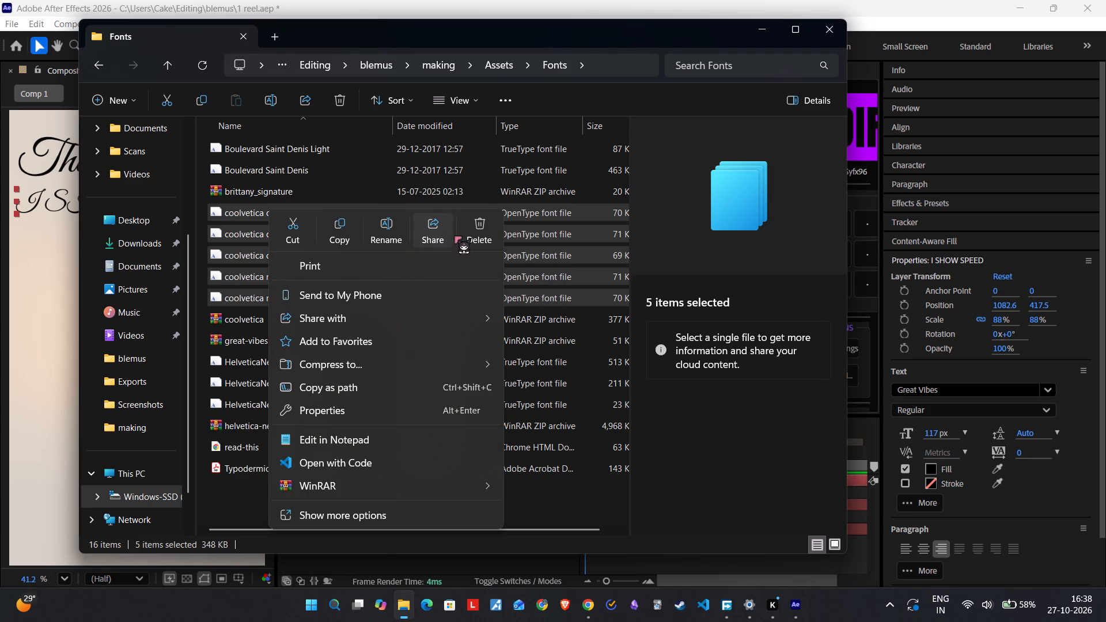
pyautogui.click(324, 509)
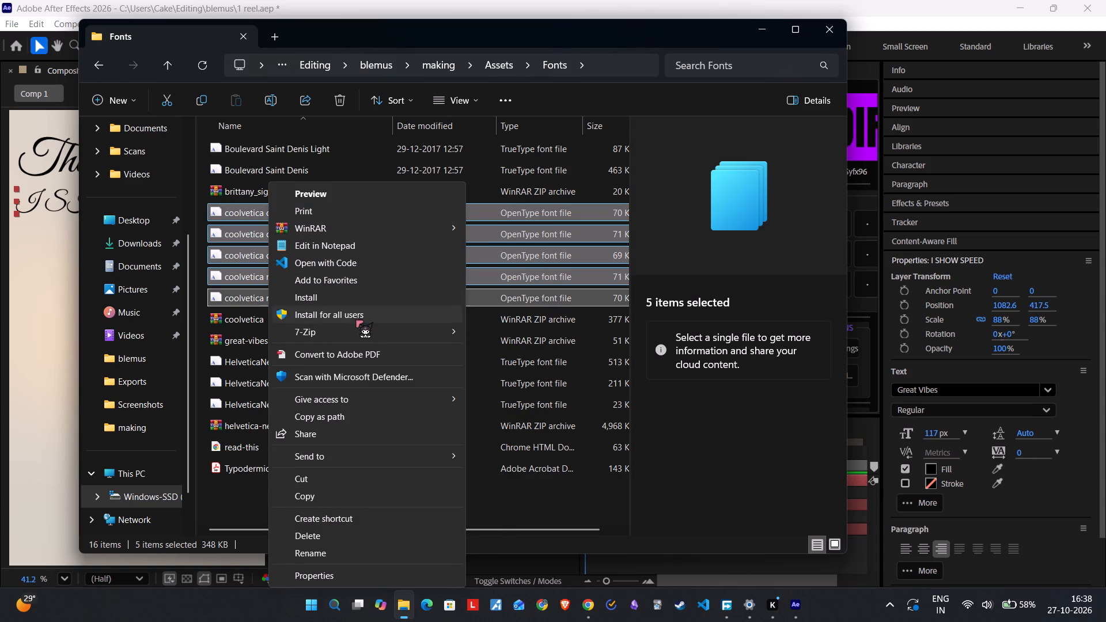
pyautogui.click(350, 302)
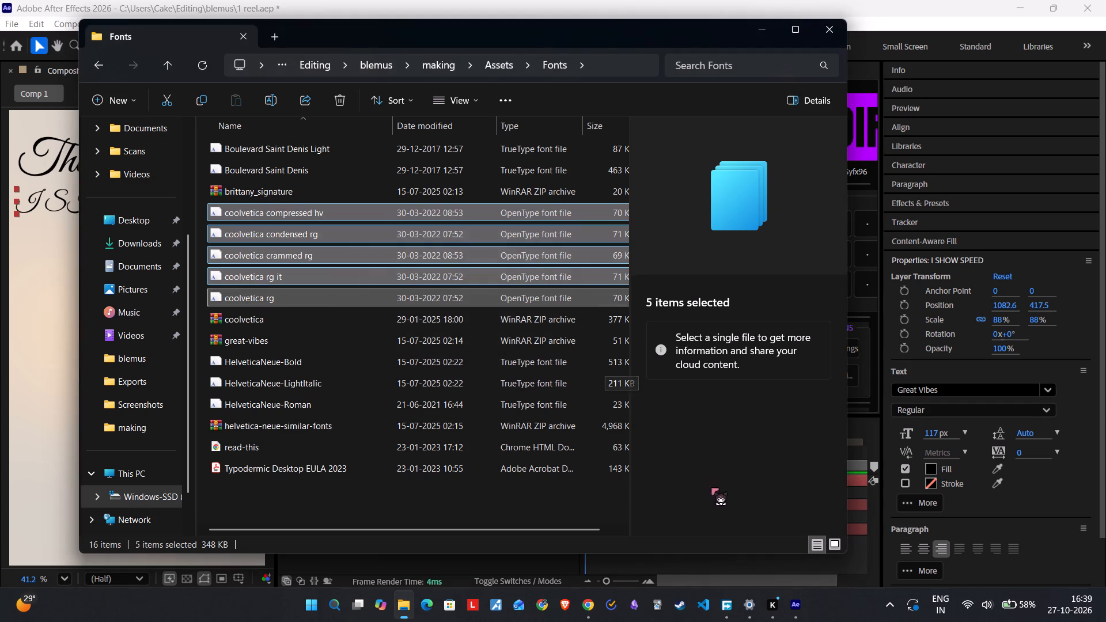
# Back in After Effects, set the "I SHOW SPEED" text's font to Coolvetica.
pyautogui.click(797, 608)
pyautogui.press('c')
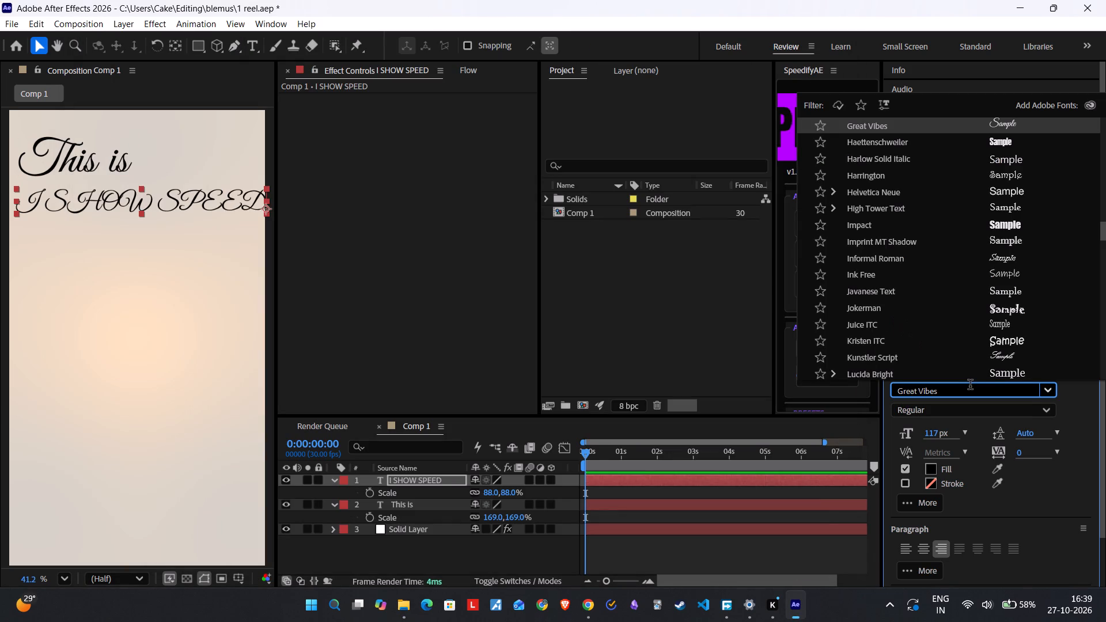
pyautogui.click(860, 424)
pyautogui.click(945, 395)
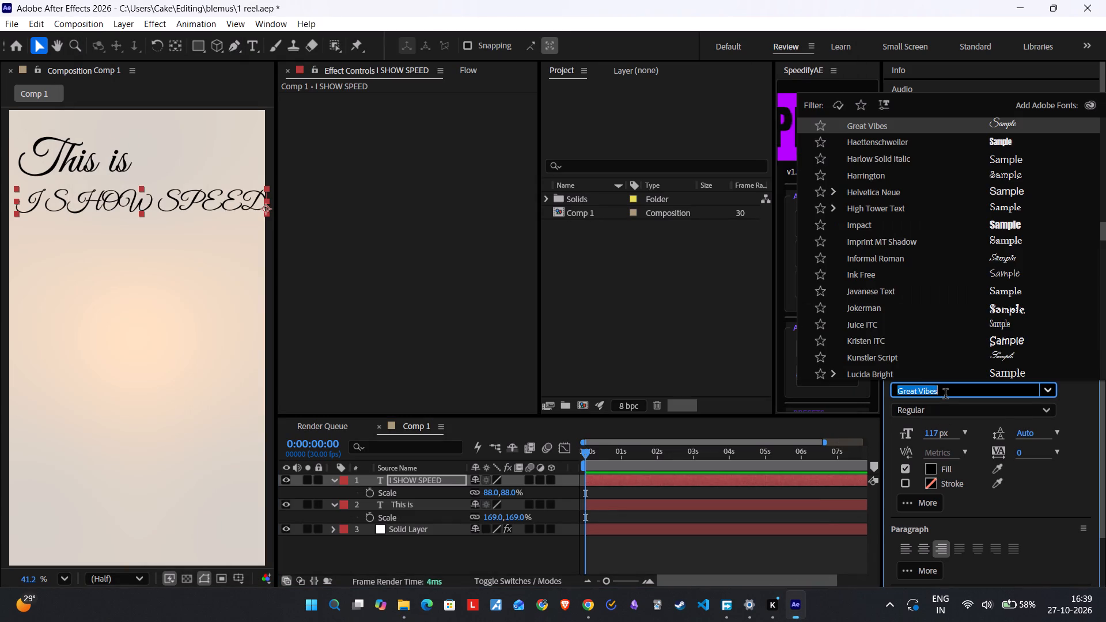
pyautogui.write('cool')
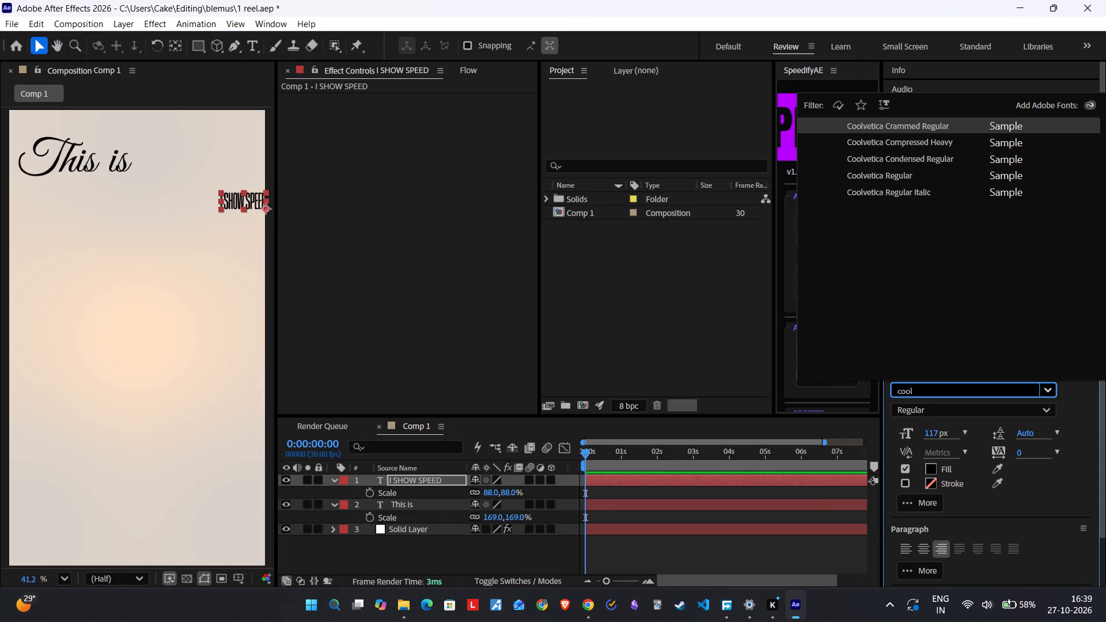
pyautogui.click(899, 129)
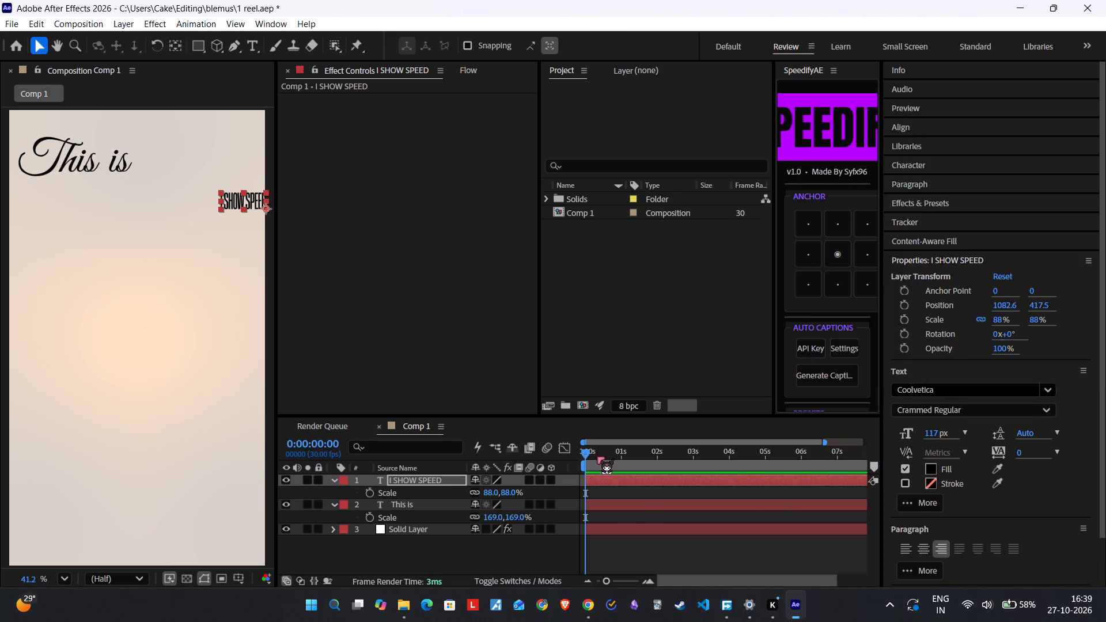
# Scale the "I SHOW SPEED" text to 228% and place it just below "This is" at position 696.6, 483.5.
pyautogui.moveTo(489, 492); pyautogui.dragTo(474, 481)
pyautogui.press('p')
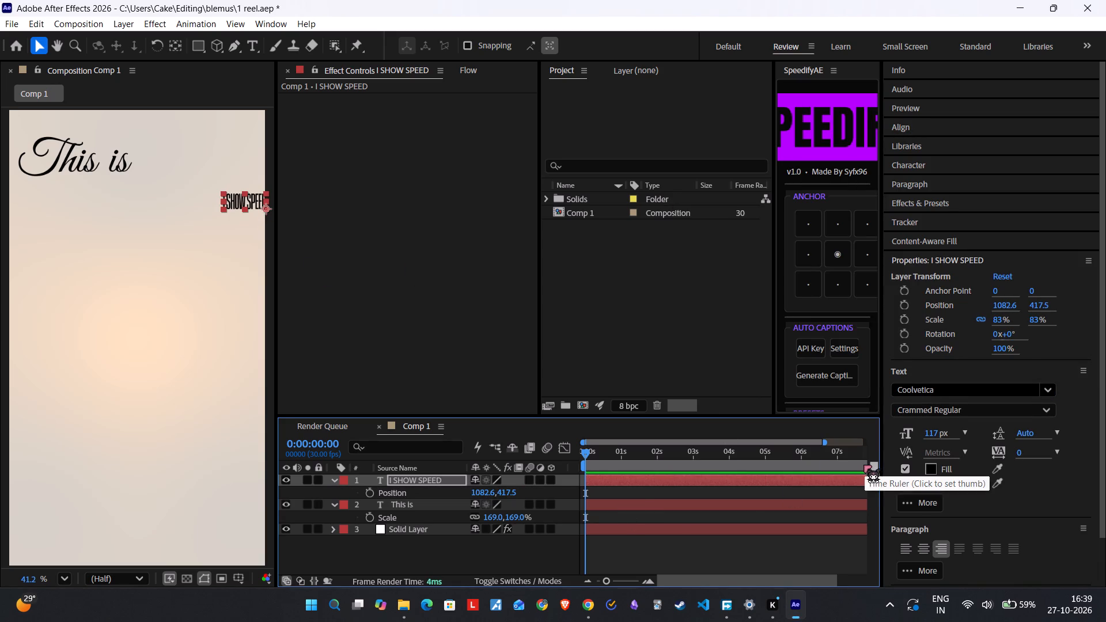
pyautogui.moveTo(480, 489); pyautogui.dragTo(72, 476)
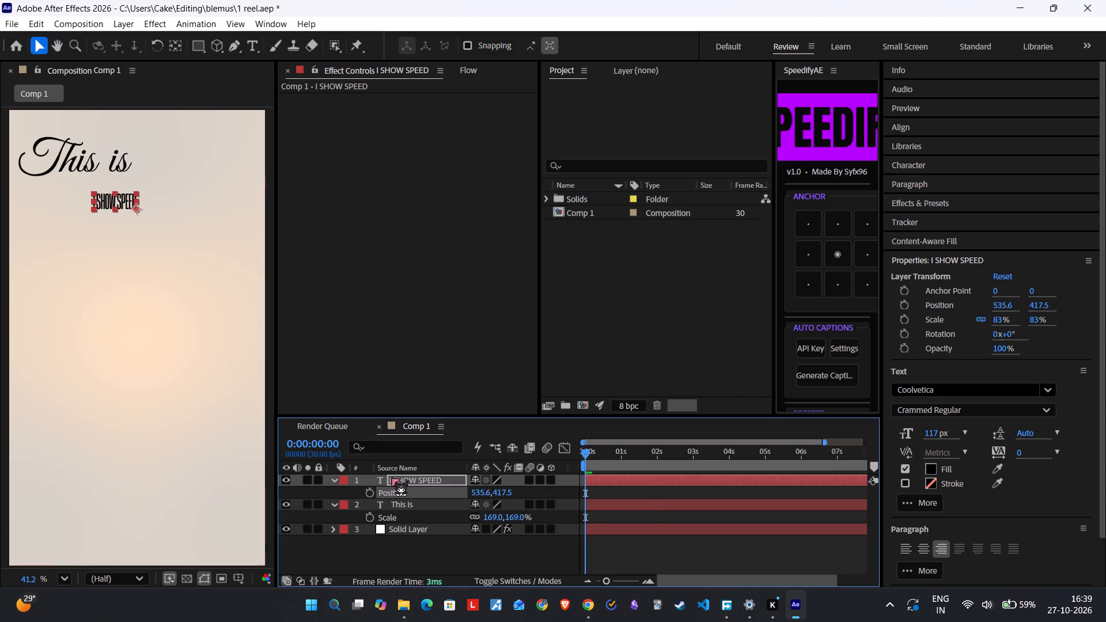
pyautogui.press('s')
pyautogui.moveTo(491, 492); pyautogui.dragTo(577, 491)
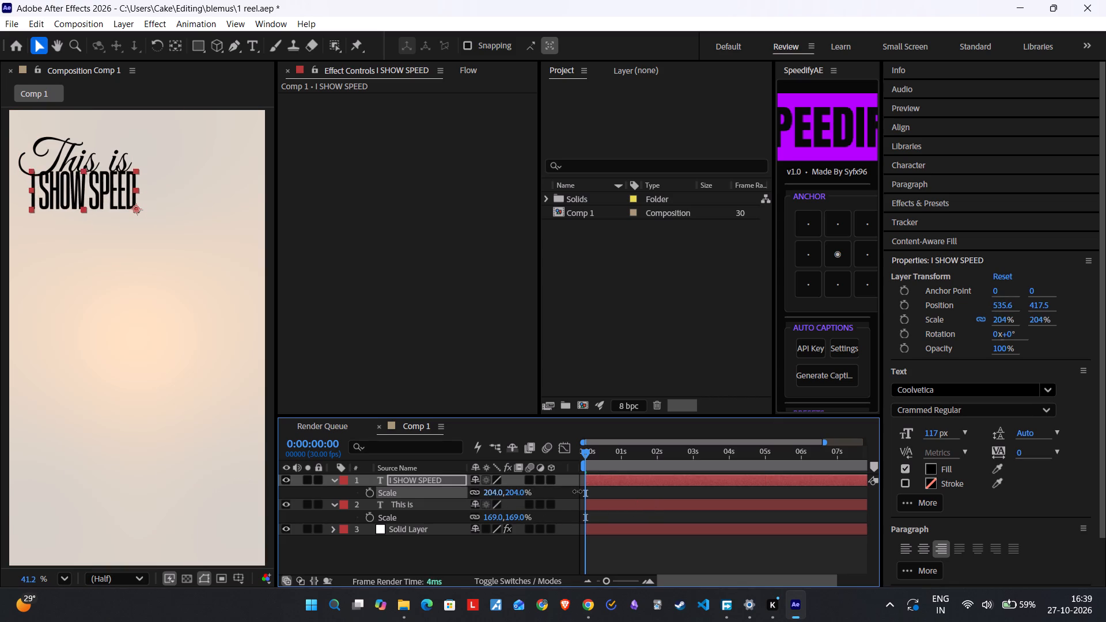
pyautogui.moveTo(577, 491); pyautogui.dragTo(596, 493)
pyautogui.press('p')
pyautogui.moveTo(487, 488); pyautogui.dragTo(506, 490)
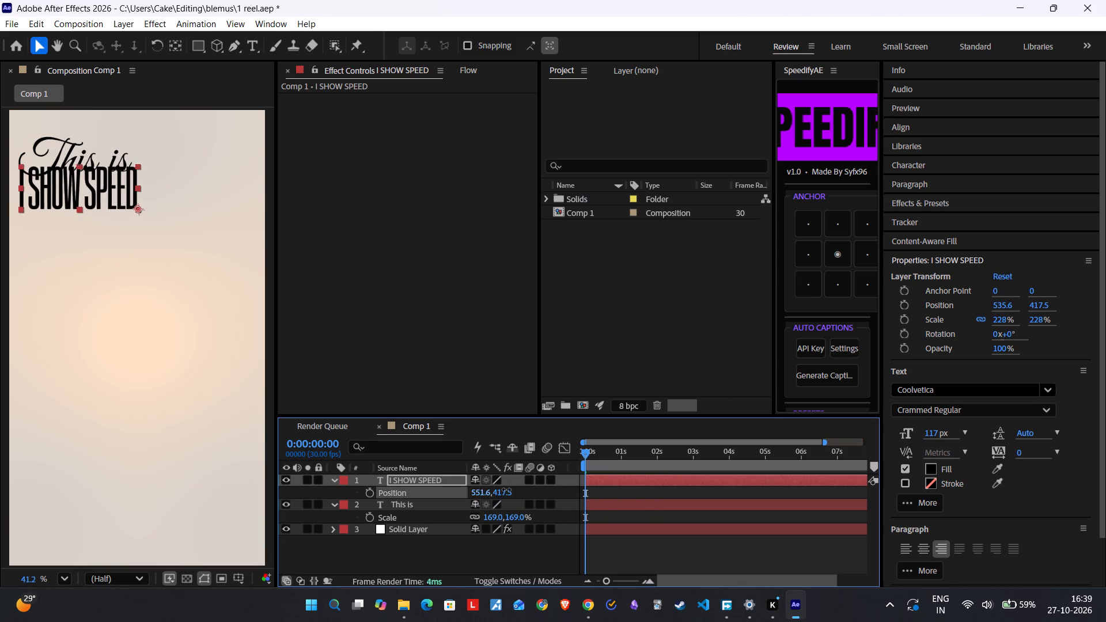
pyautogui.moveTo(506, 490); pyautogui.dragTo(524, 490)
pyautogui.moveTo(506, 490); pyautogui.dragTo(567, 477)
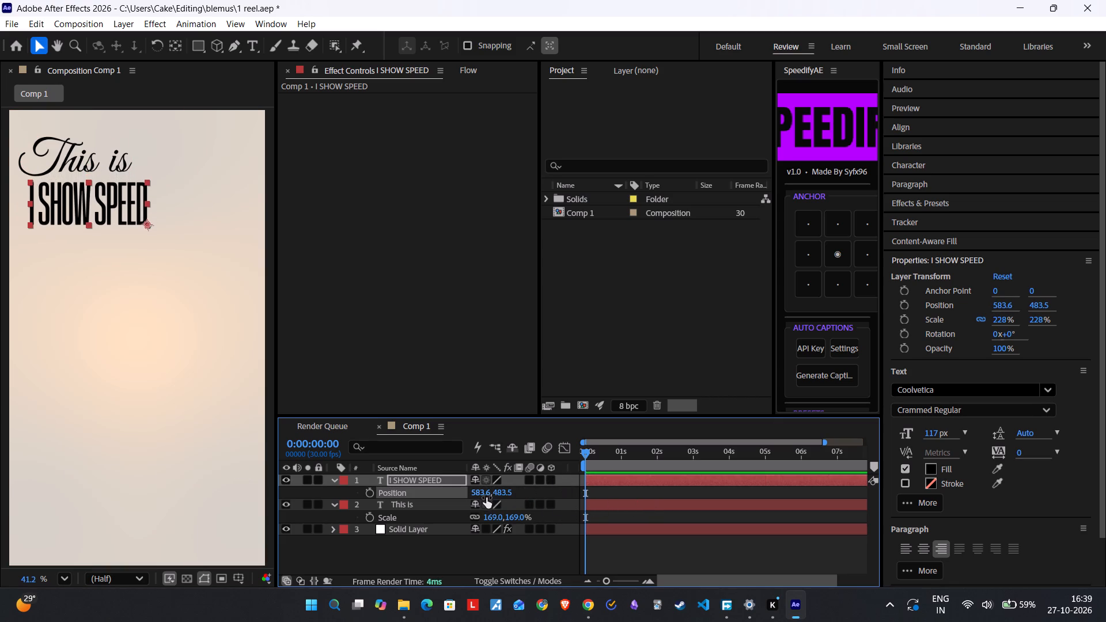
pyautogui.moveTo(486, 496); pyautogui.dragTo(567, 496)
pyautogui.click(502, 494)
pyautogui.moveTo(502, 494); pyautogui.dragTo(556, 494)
# Switch to the YouTube tutorial in Chrome and check how its "I Show Speed" text is styled and placed.
pyautogui.click(578, 598)
pyautogui.click(544, 406)
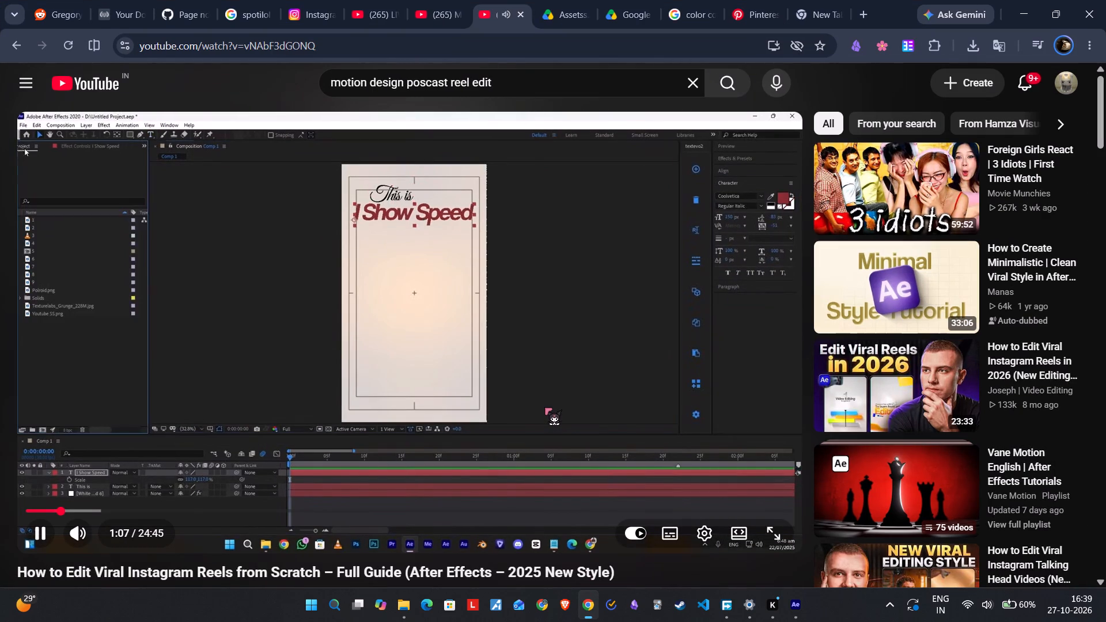
pyautogui.click(544, 407)
pyautogui.click(544, 407)
pyautogui.click(544, 407)
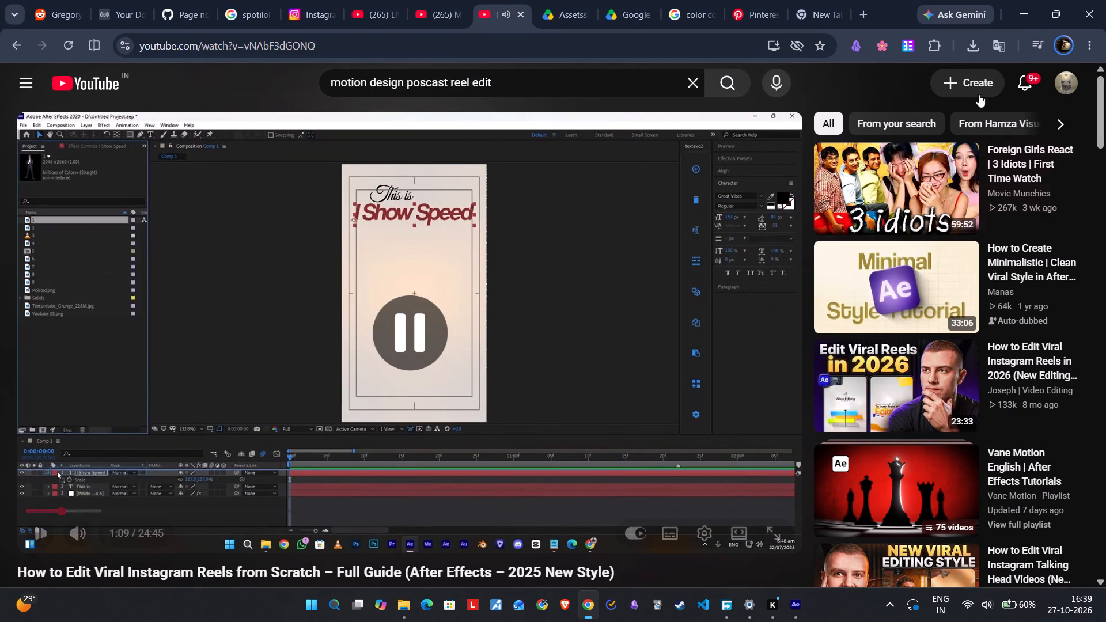
pyautogui.click(1021, 21)
# Back in After Effects, set the "I SHOW SPEED" text's Coolvetica font style to Regular Italic.
pyautogui.click(1045, 409)
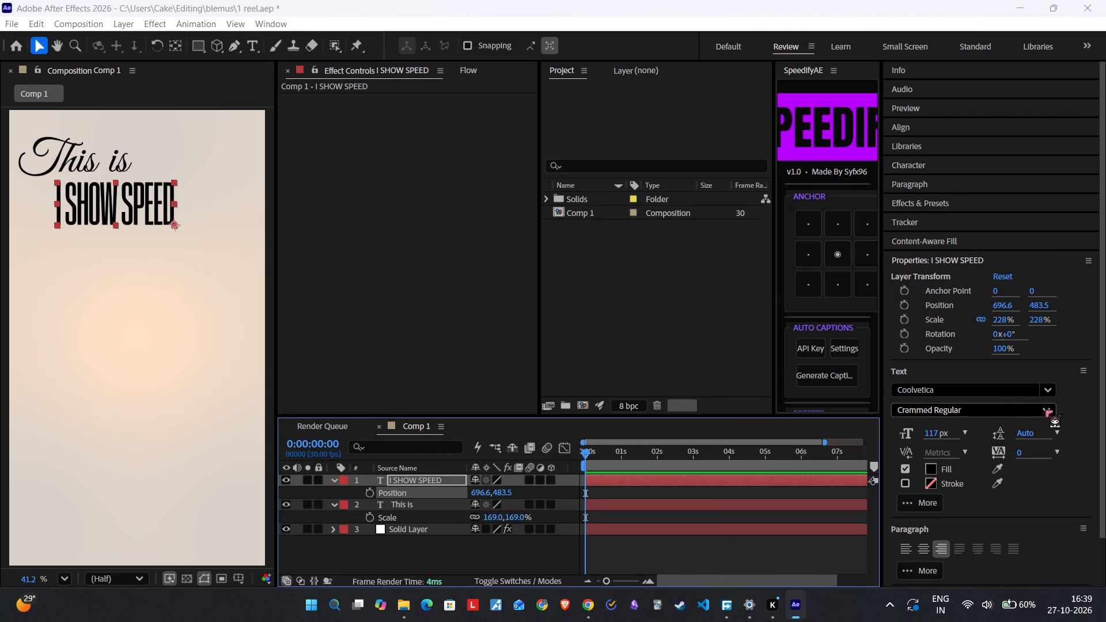
pyautogui.click(938, 500)
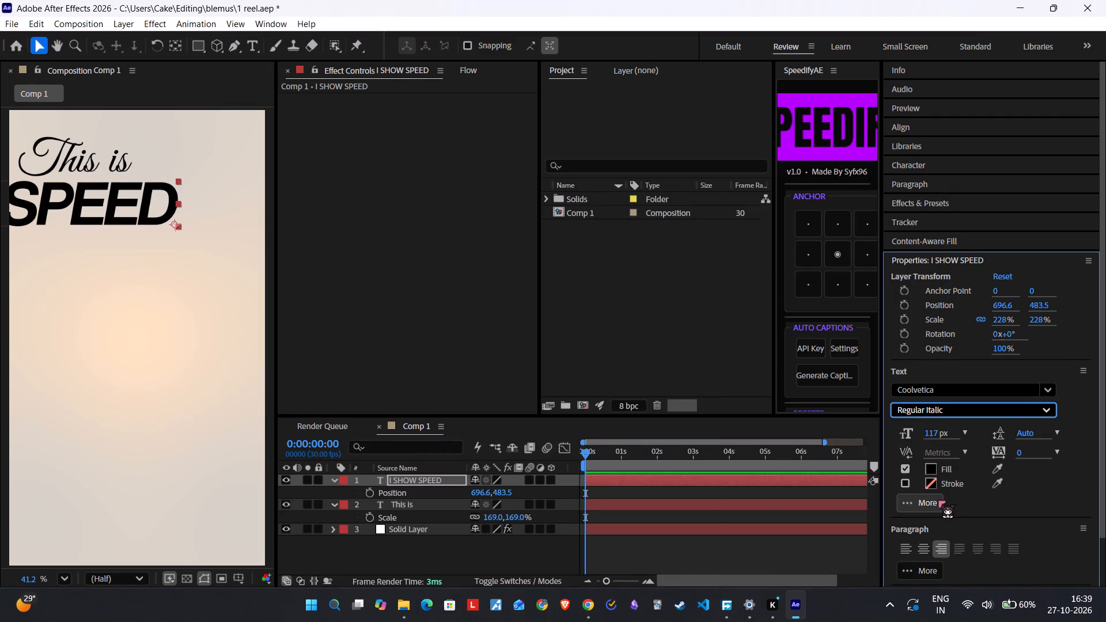
# Scale the "I SHOW SPEED" text to 115% and move it close under "This is", to about position 878.6, 422.8.
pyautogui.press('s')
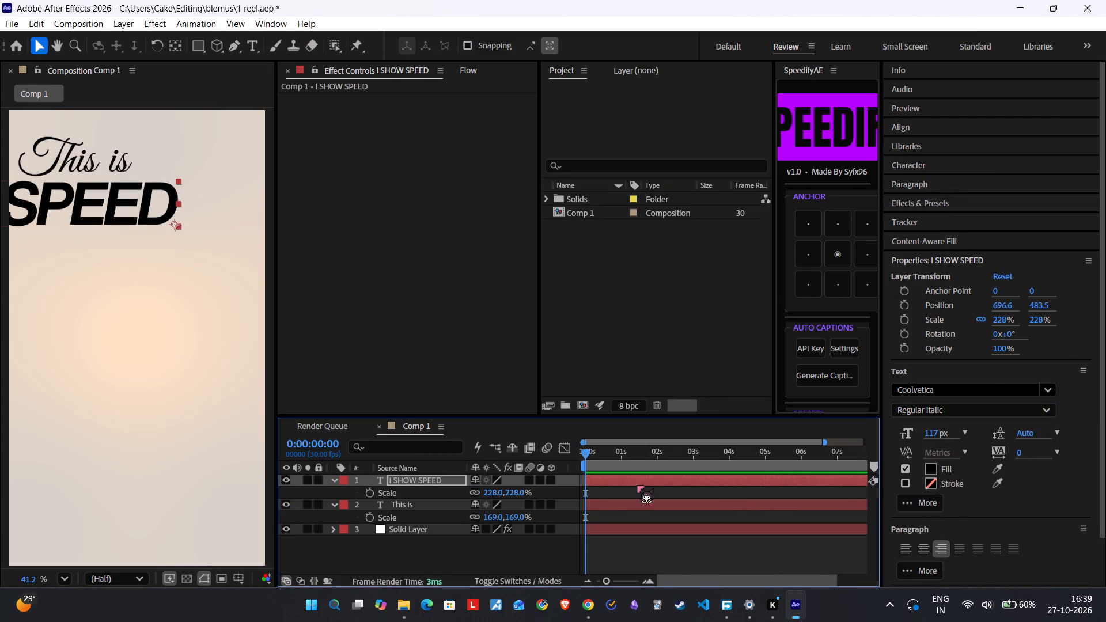
pyautogui.moveTo(494, 492); pyautogui.dragTo(396, 500)
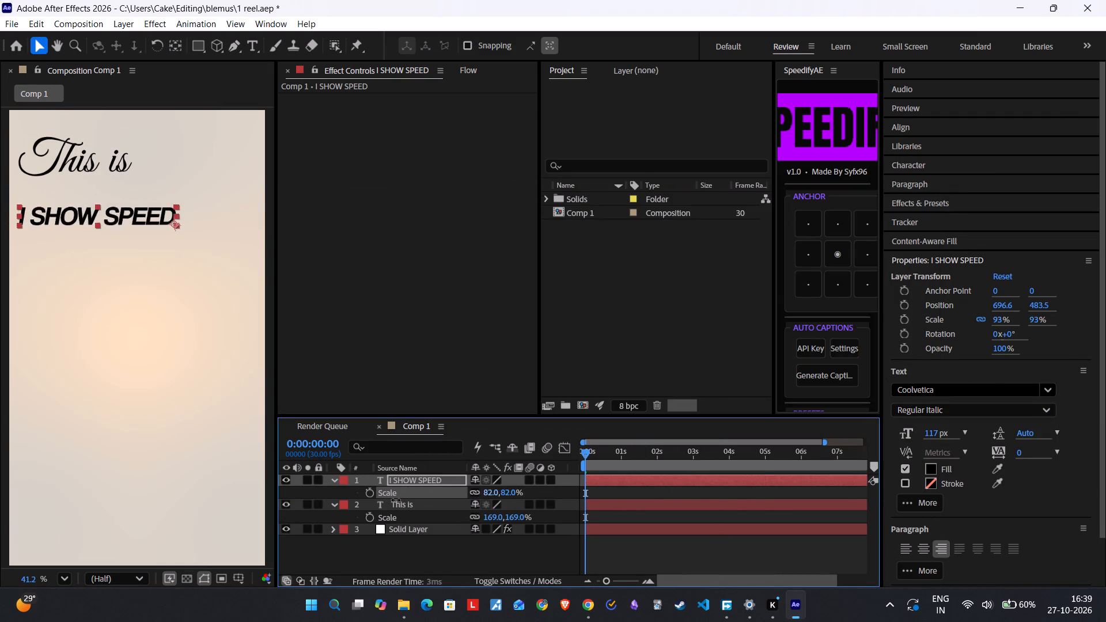
pyautogui.moveTo(396, 500); pyautogui.dragTo(416, 496)
pyautogui.moveTo(139, 219); pyautogui.dragTo(182, 204)
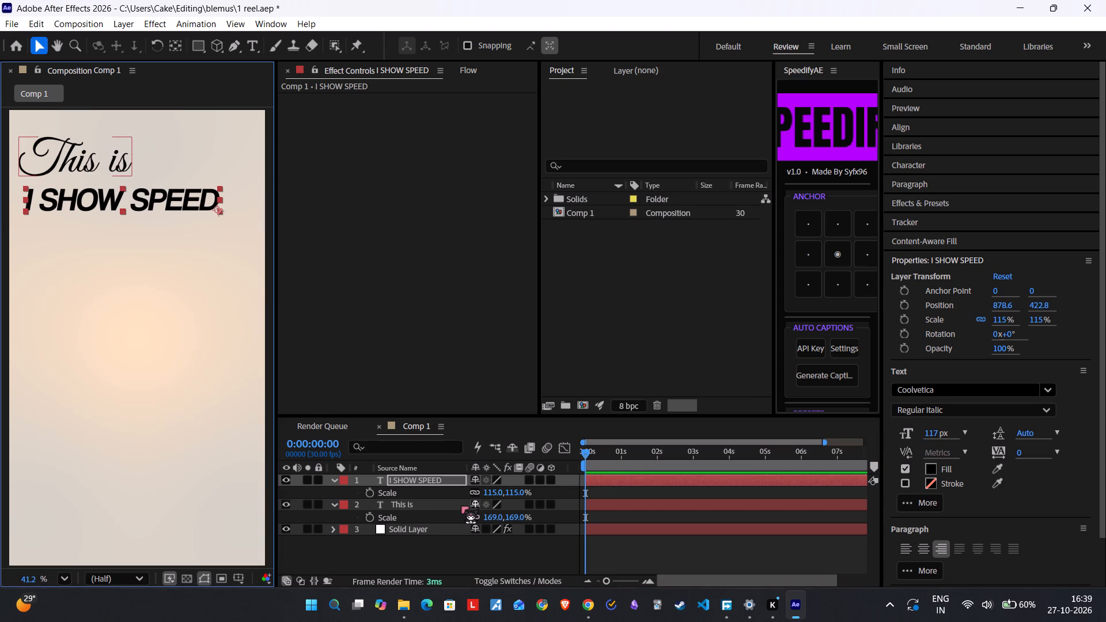
# Shift the "I SHOW SPEED" layer horizontally to an X position of 898.6.
pyautogui.press('s')
pyautogui.press('s')
pyautogui.moveTo(478, 502); pyautogui.dragTo(491, 503)
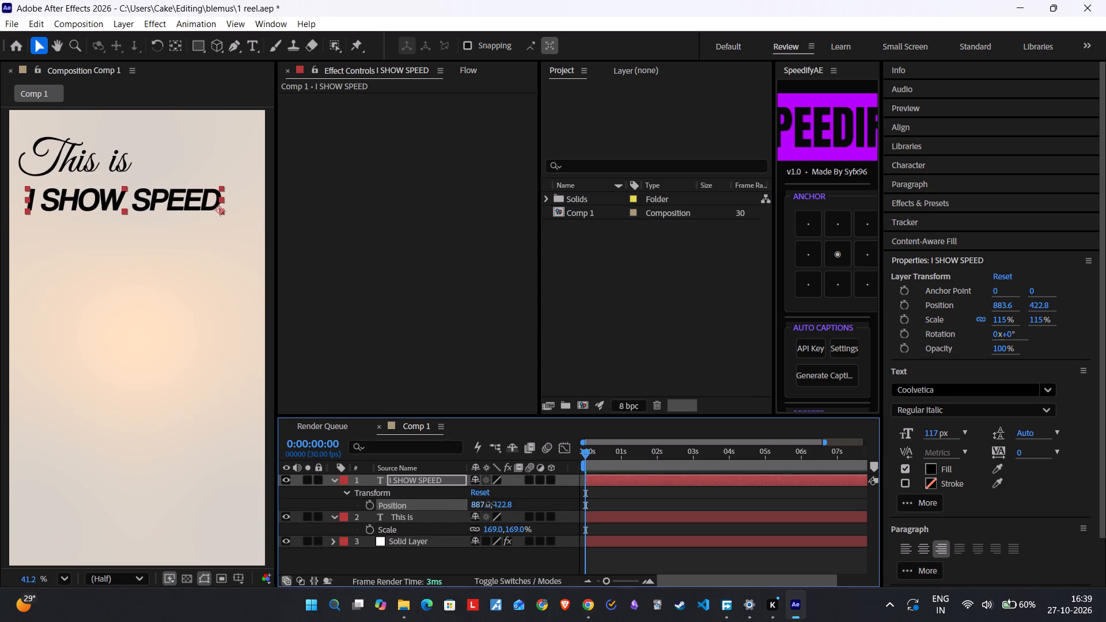
pyautogui.moveTo(491, 503); pyautogui.dragTo(494, 504)
# Scale the "I SHOW SPEED" layer to 126% and re-centre it across the frame, slightly higher under "This is".
pyautogui.press('s')
pyautogui.press('s')
pyautogui.press('s')
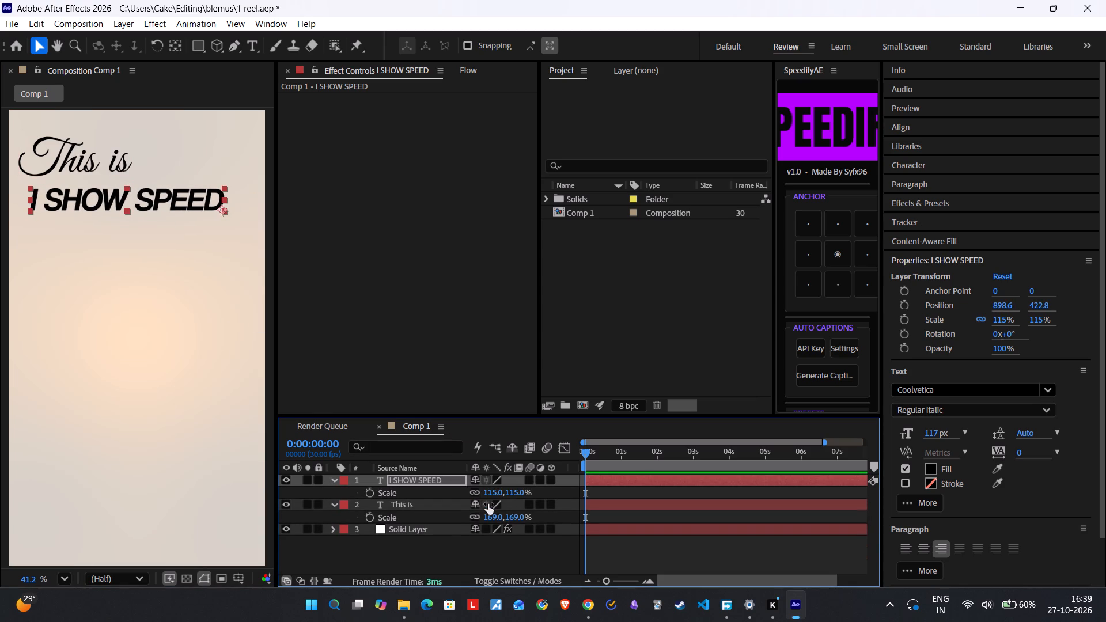
pyautogui.press('s')
pyautogui.press('s')
pyautogui.moveTo(490, 489); pyautogui.dragTo(499, 490)
pyautogui.moveTo(165, 208); pyautogui.dragTo(188, 205)
# Check the tutorial's title layout, and move the "This is" text above "I SHOW SPEED" to about 747.6, 271.9.
pyautogui.click(593, 609)
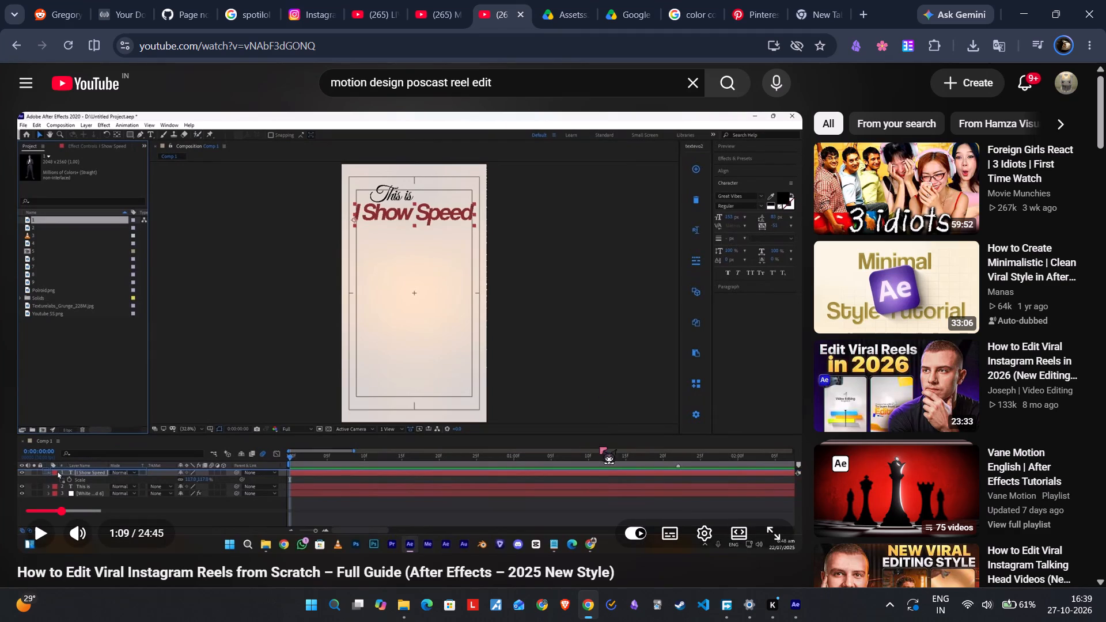
pyautogui.click(794, 612)
pyautogui.moveTo(81, 168); pyautogui.dragTo(111, 164)
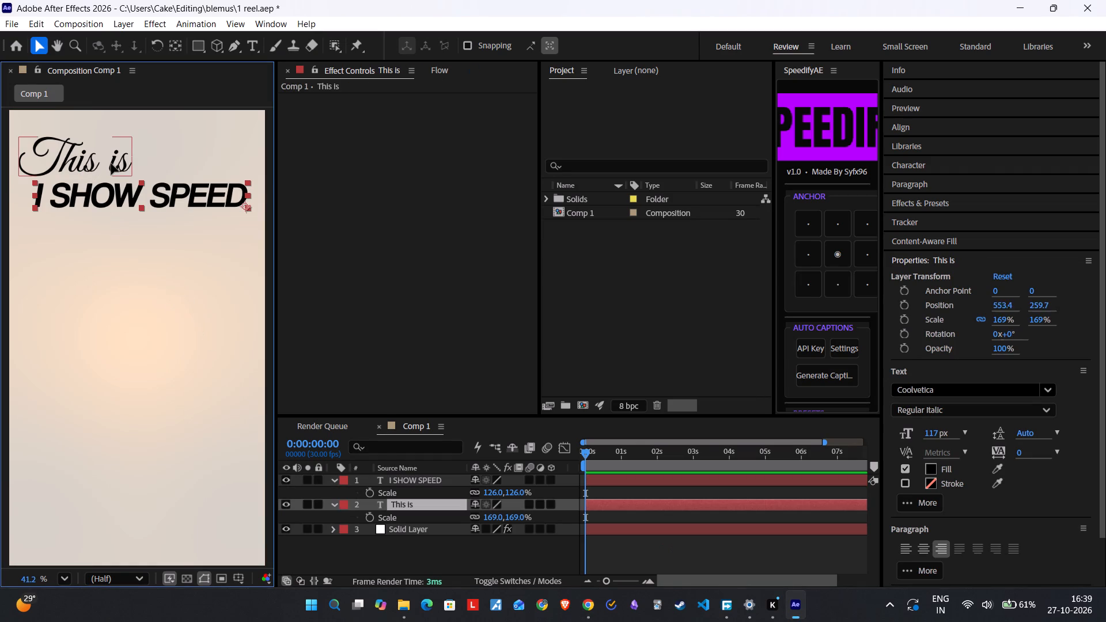
pyautogui.moveTo(111, 164); pyautogui.dragTo(127, 171)
# Scale the "This is" layer down to 139%.
pyautogui.press('s')
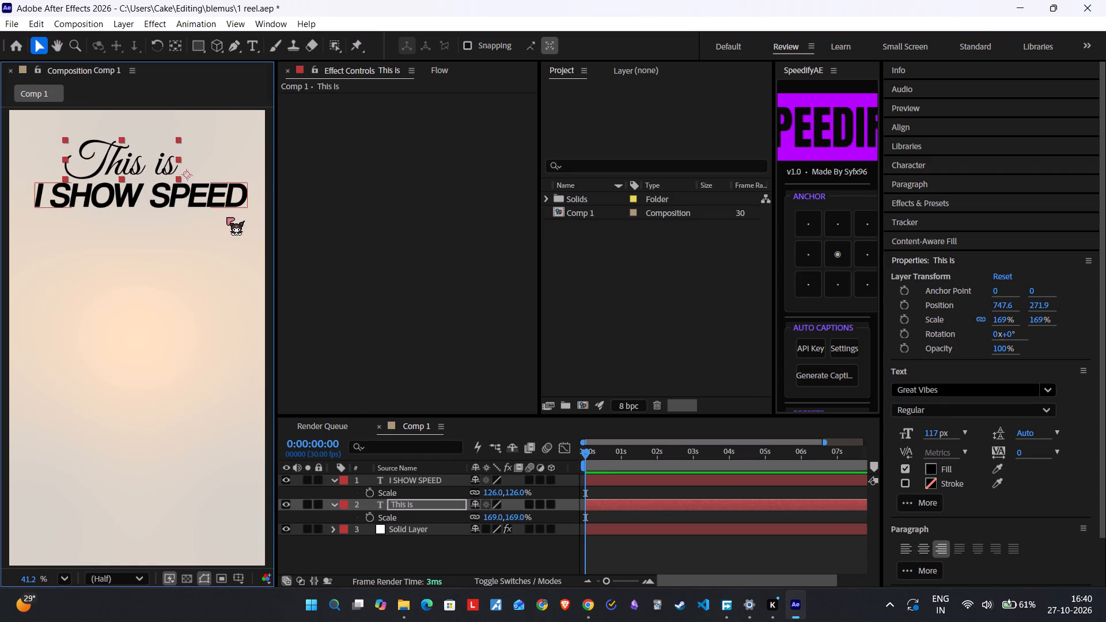
pyautogui.press('s')
pyautogui.moveTo(491, 517); pyautogui.dragTo(470, 517)
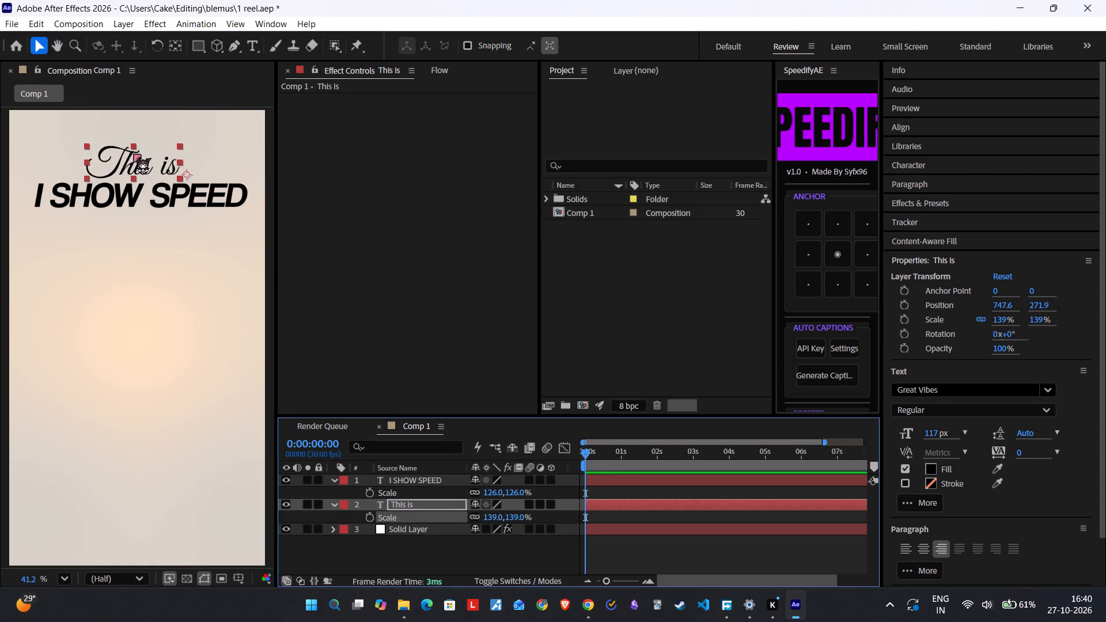
# Move "This is" to about 716.1, 296.1, and enlarge the "I SHOW SPEED" layer beneath it to 137%, spanning the frame width.
pyautogui.moveTo(143, 163); pyautogui.dragTo(136, 169)
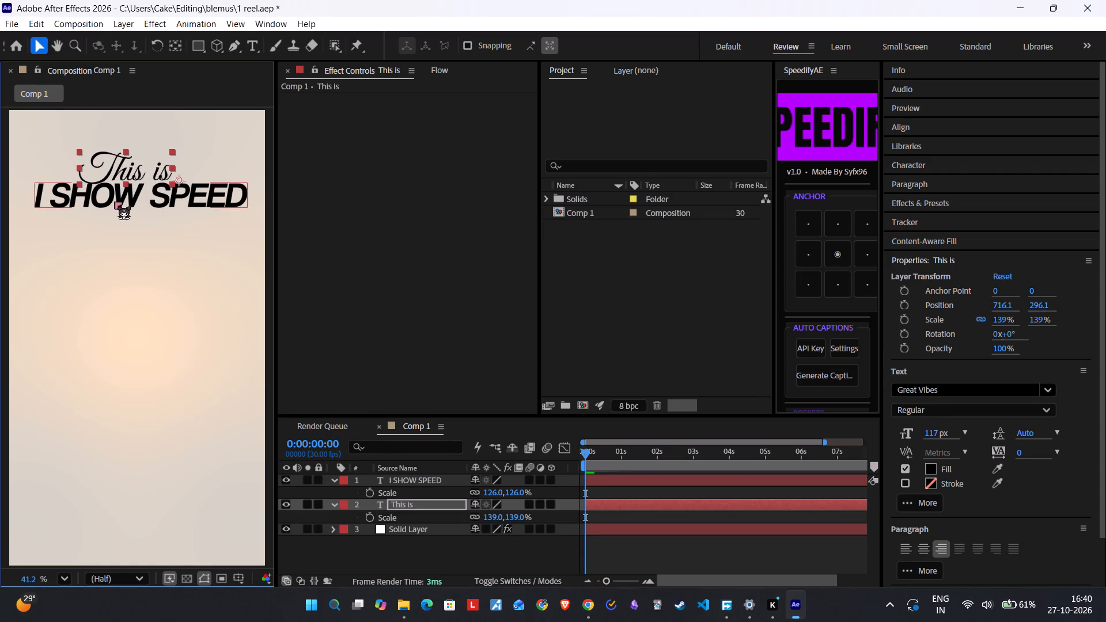
pyautogui.moveTo(114, 202); pyautogui.dragTo(113, 207)
pyautogui.moveTo(493, 492); pyautogui.dragTo(509, 493)
pyautogui.moveTo(152, 187); pyautogui.dragTo(175, 195)
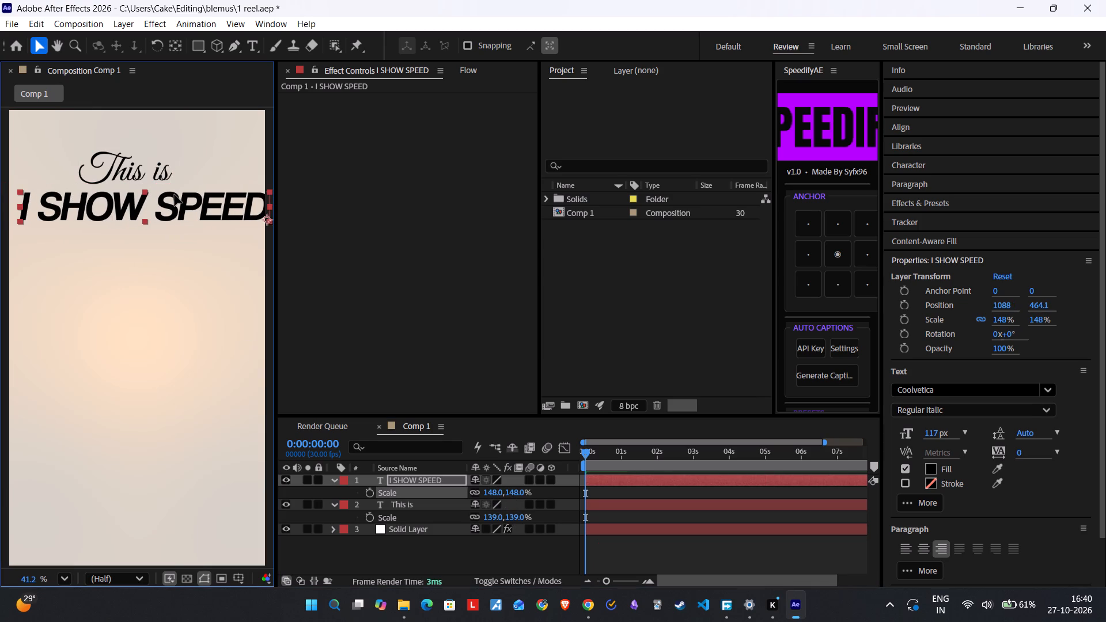
pyautogui.moveTo(175, 195); pyautogui.dragTo(168, 188)
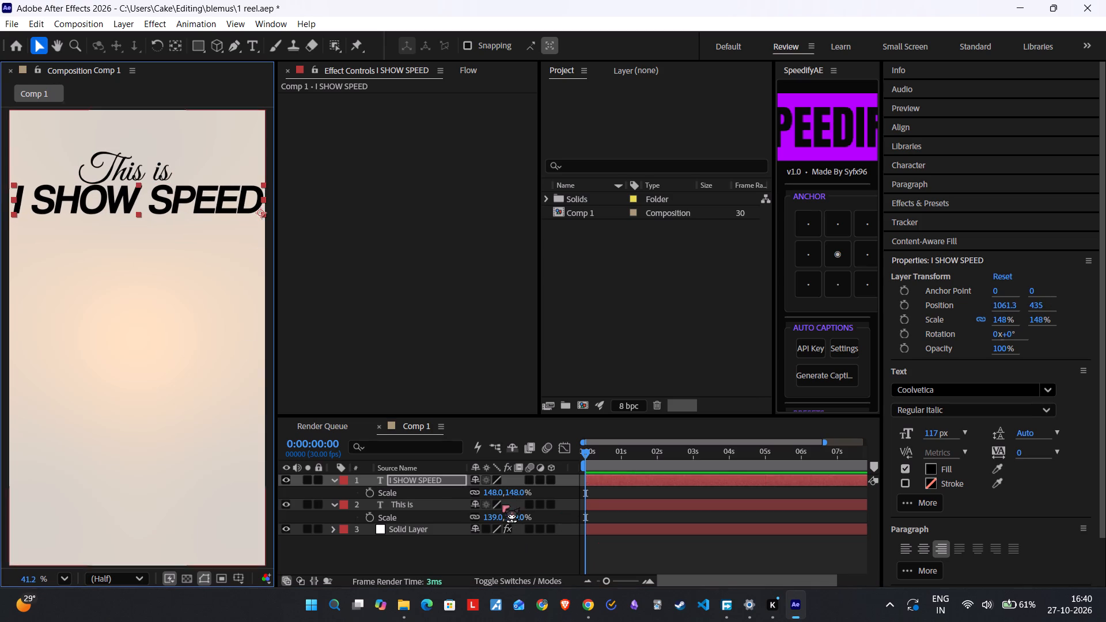
pyautogui.moveTo(494, 493); pyautogui.dragTo(482, 493)
pyautogui.moveTo(194, 204); pyautogui.dragTo(186, 204)
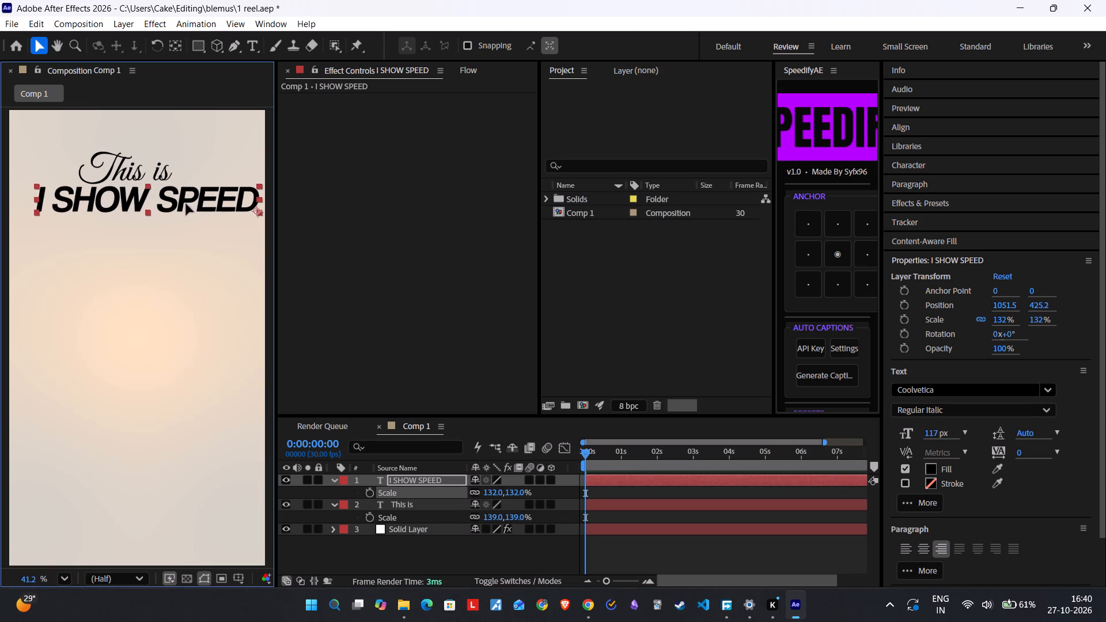
pyautogui.moveTo(186, 204); pyautogui.dragTo(179, 203)
pyautogui.click(151, 168)
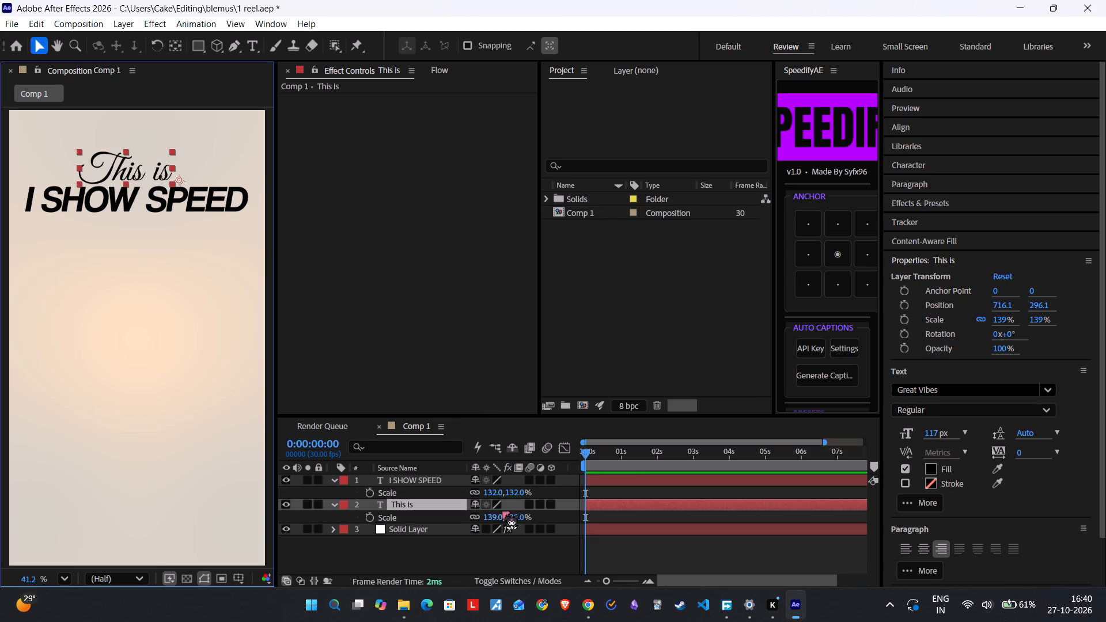
pyautogui.click(495, 492)
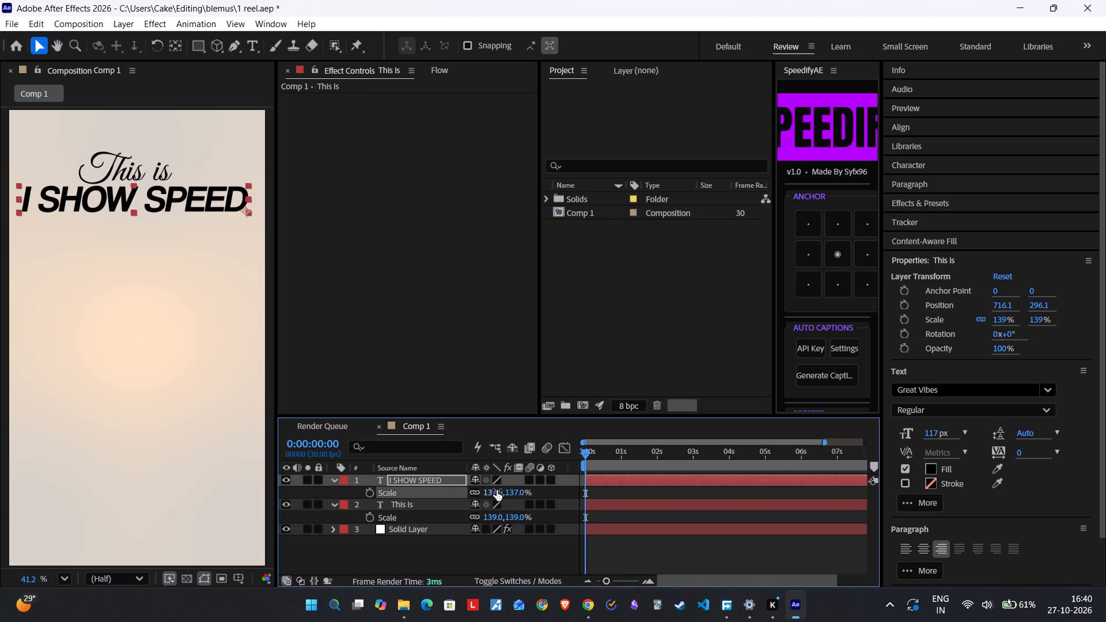
# Scale the "This is" layer down to 109% and shift it up and left above the word "SHOW".
pyautogui.click(421, 507)
pyautogui.moveTo(485, 515); pyautogui.dragTo(475, 514)
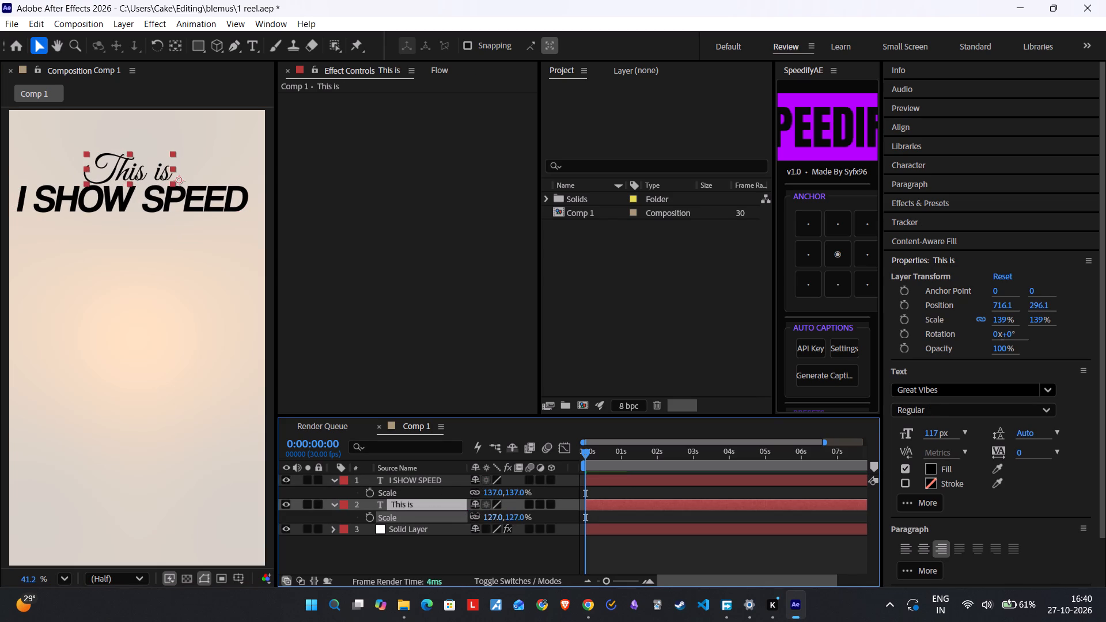
pyautogui.moveTo(475, 514); pyautogui.dragTo(462, 514)
pyautogui.click(462, 514)
pyautogui.moveTo(142, 173); pyautogui.dragTo(115, 166)
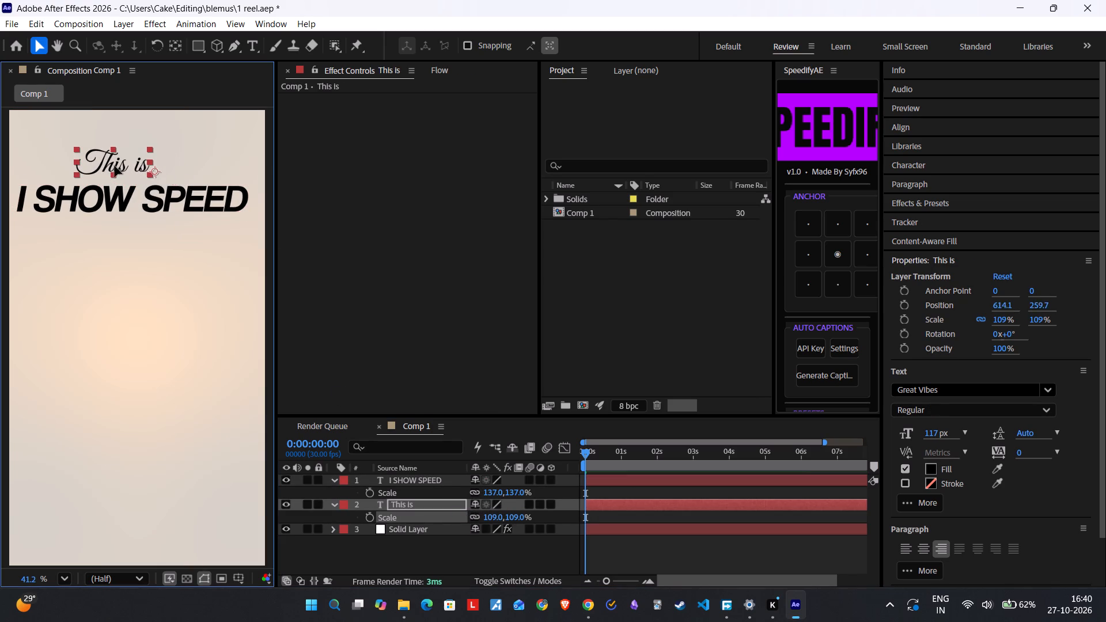
pyautogui.moveTo(115, 166); pyautogui.dragTo(110, 164)
# Move the "I SHOW SPEED" layer up close under "This is", to about 1022.4, 374.3.
pyautogui.moveTo(120, 198); pyautogui.dragTo(120, 186)
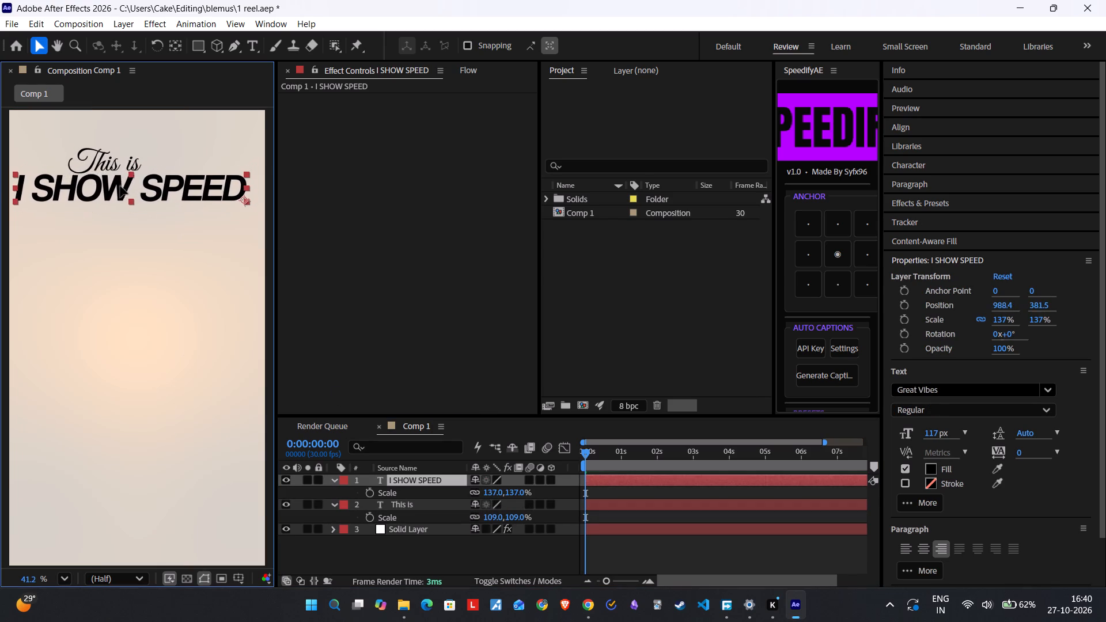
pyautogui.moveTo(120, 186); pyautogui.dragTo(126, 185)
pyautogui.click(124, 230)
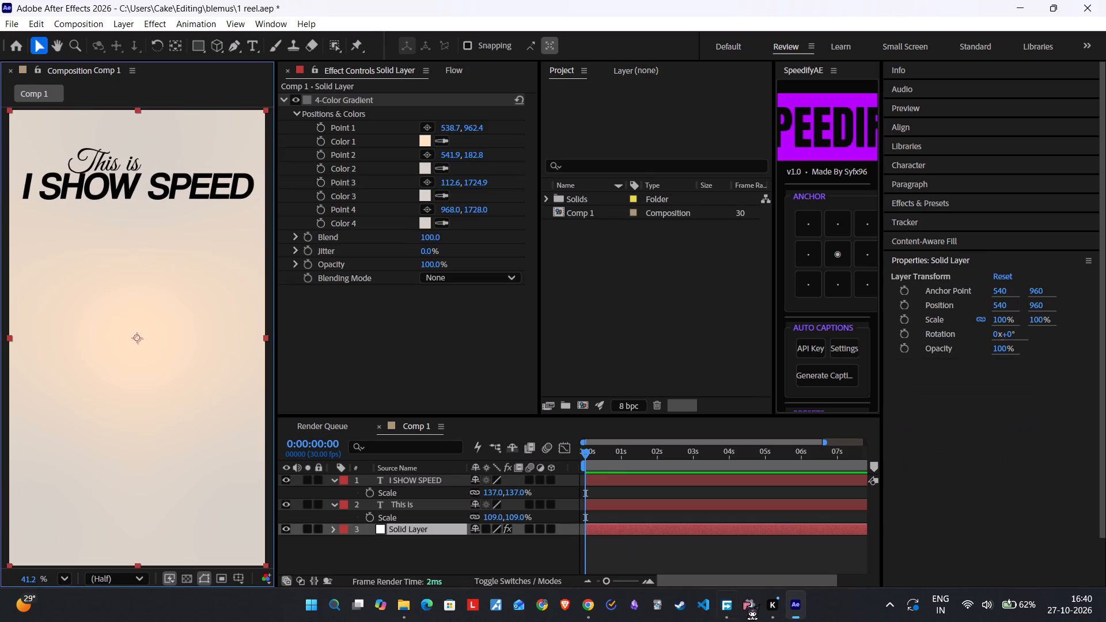
# Switch to the YouTube tutorial in Chrome and check how its title is laid out.
pyautogui.click(596, 607)
pyautogui.click(506, 338)
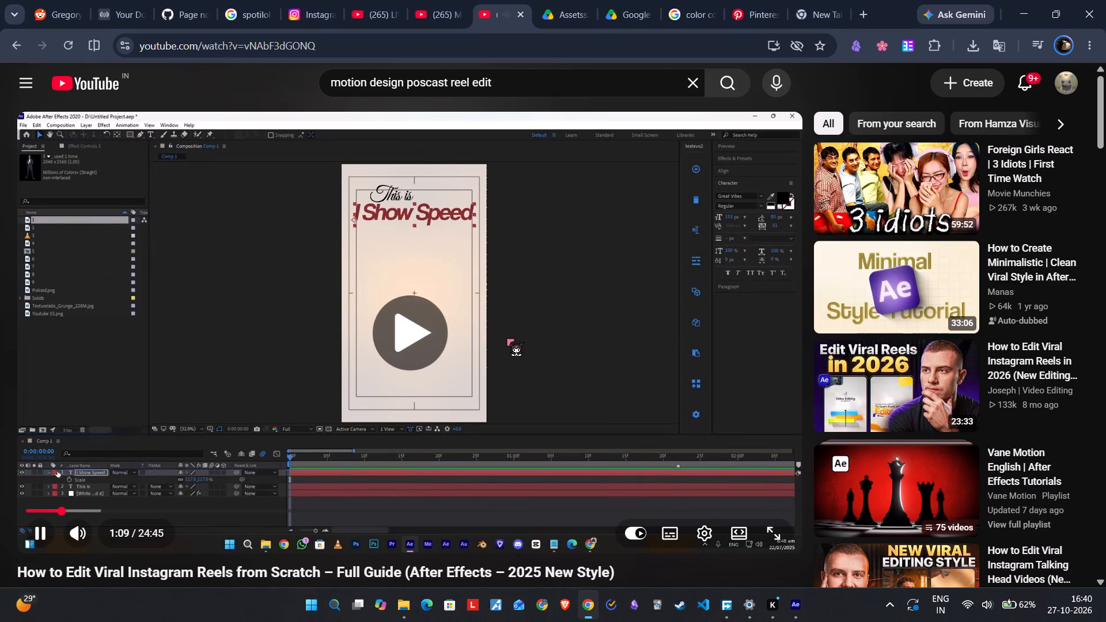
pyautogui.click(506, 338)
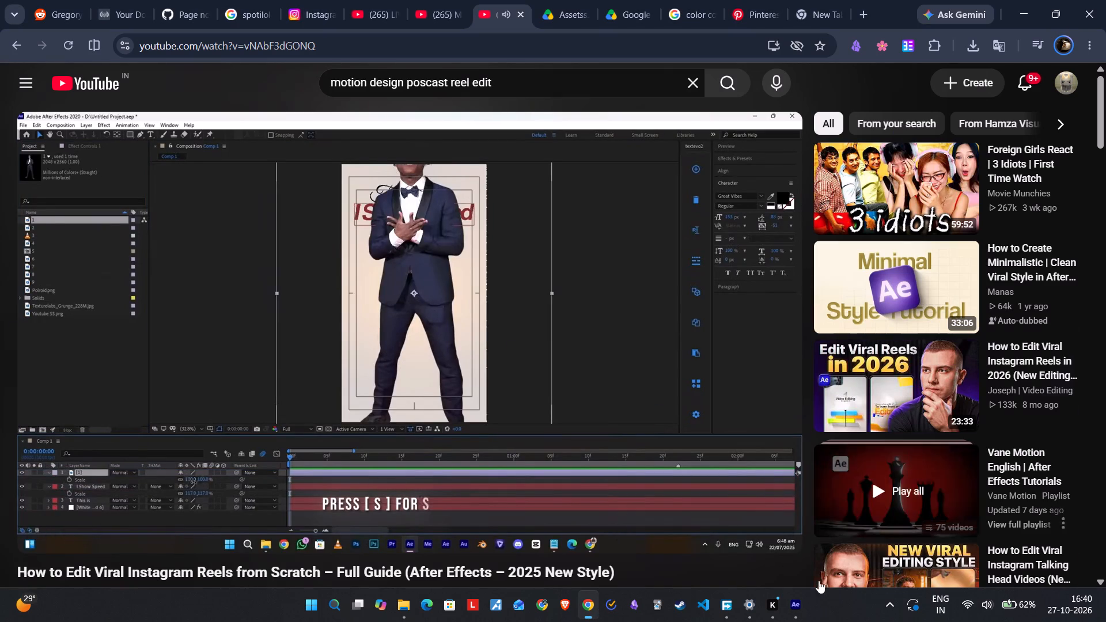
pyautogui.click(794, 612)
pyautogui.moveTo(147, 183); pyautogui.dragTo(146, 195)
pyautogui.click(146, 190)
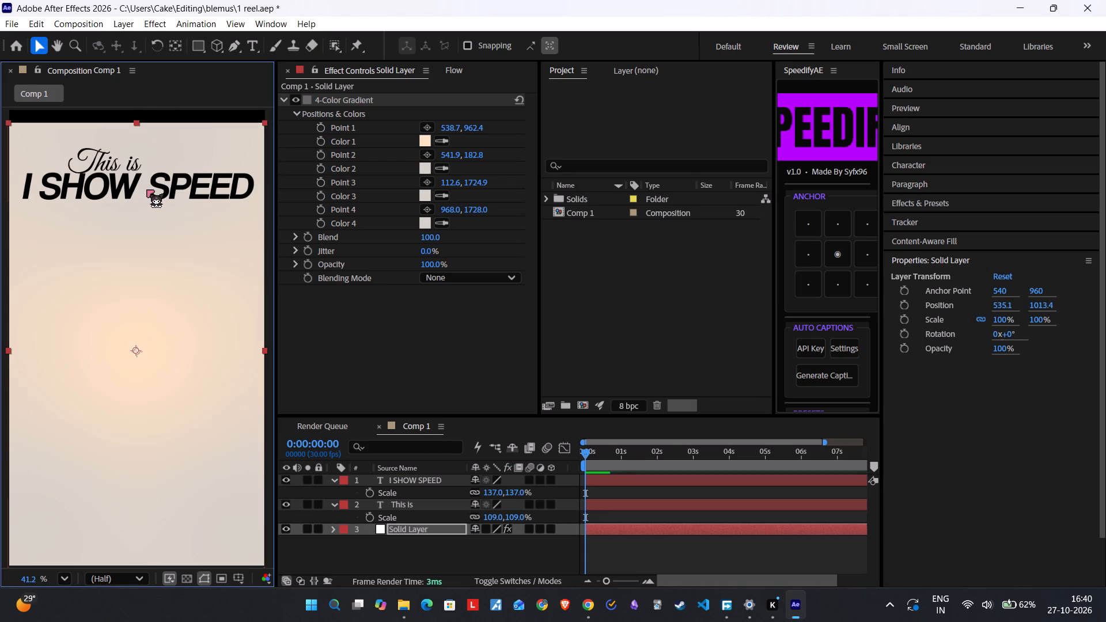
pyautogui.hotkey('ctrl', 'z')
# Lower the "I SHOW SPEED" layer to about 1022.4, 401, and move "This is" further left and slightly up above it.
pyautogui.click(601, 498)
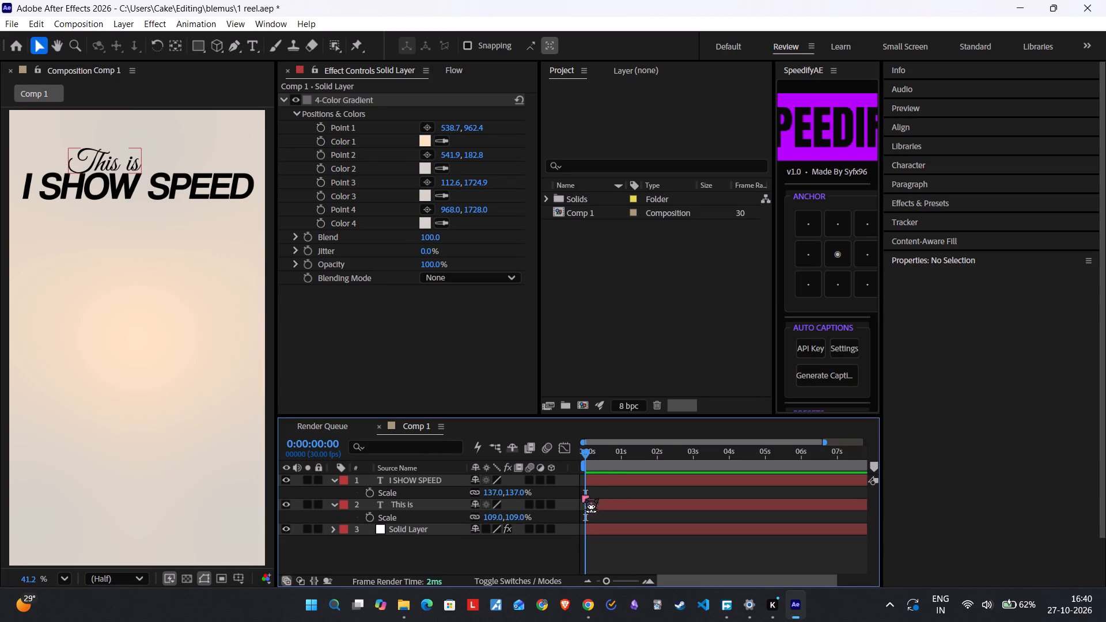
pyautogui.click(589, 502)
pyautogui.click(666, 479)
pyautogui.moveTo(209, 187); pyautogui.dragTo(208, 187)
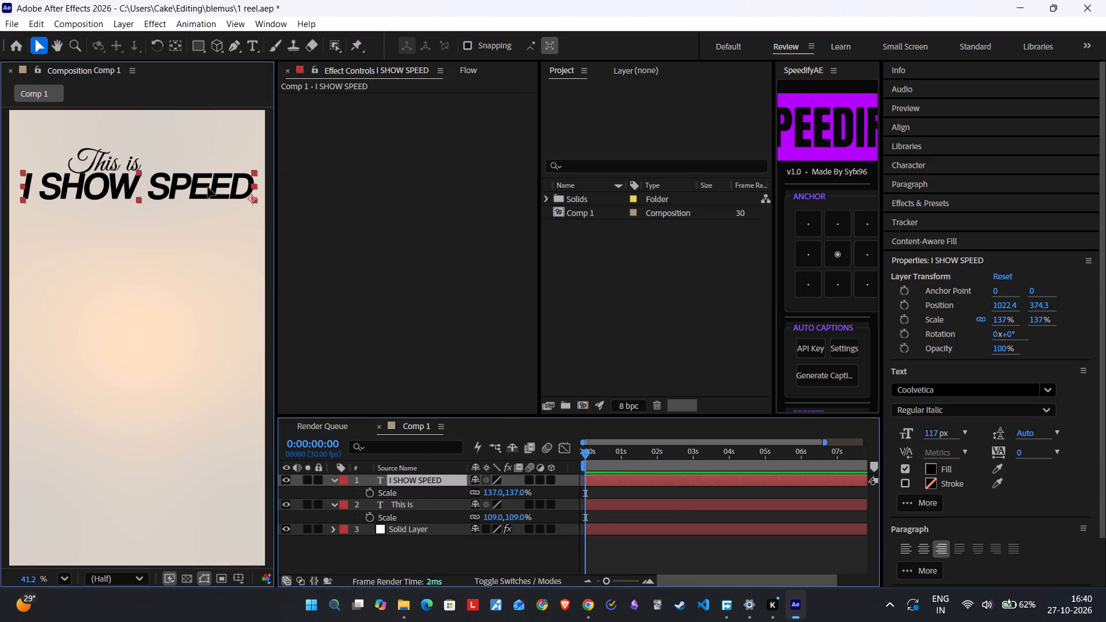
pyautogui.moveTo(208, 187); pyautogui.dragTo(209, 193)
pyautogui.moveTo(121, 166); pyautogui.dragTo(97, 162)
pyautogui.click(126, 235)
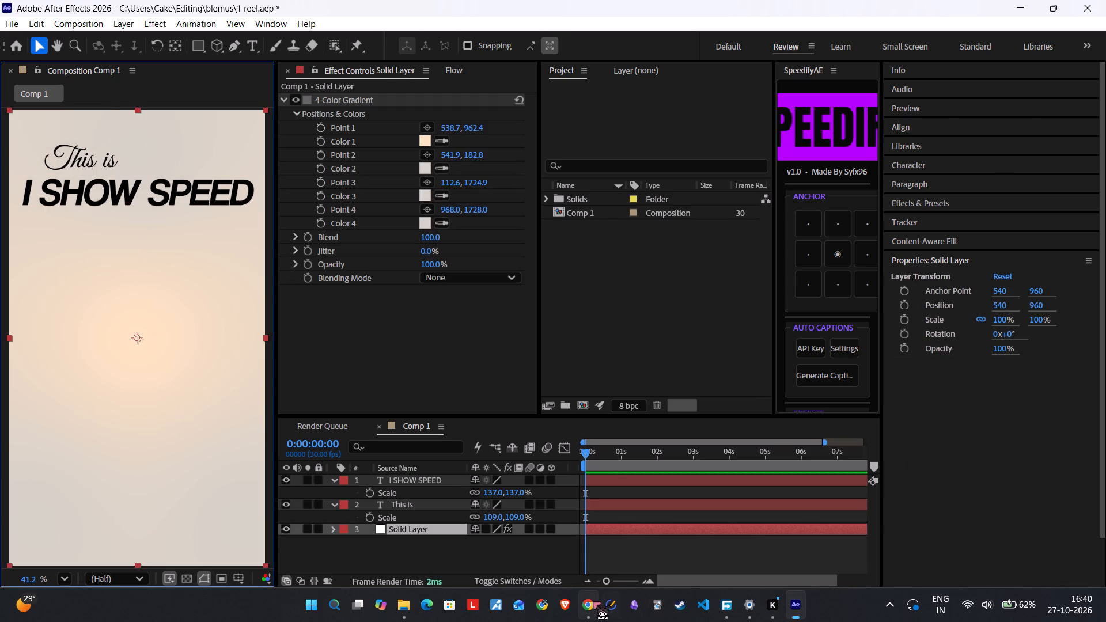
# Switch to the YouTube tutorial in Chrome and check its title styling.
pyautogui.click(593, 601)
pyautogui.click(522, 401)
pyautogui.click(521, 402)
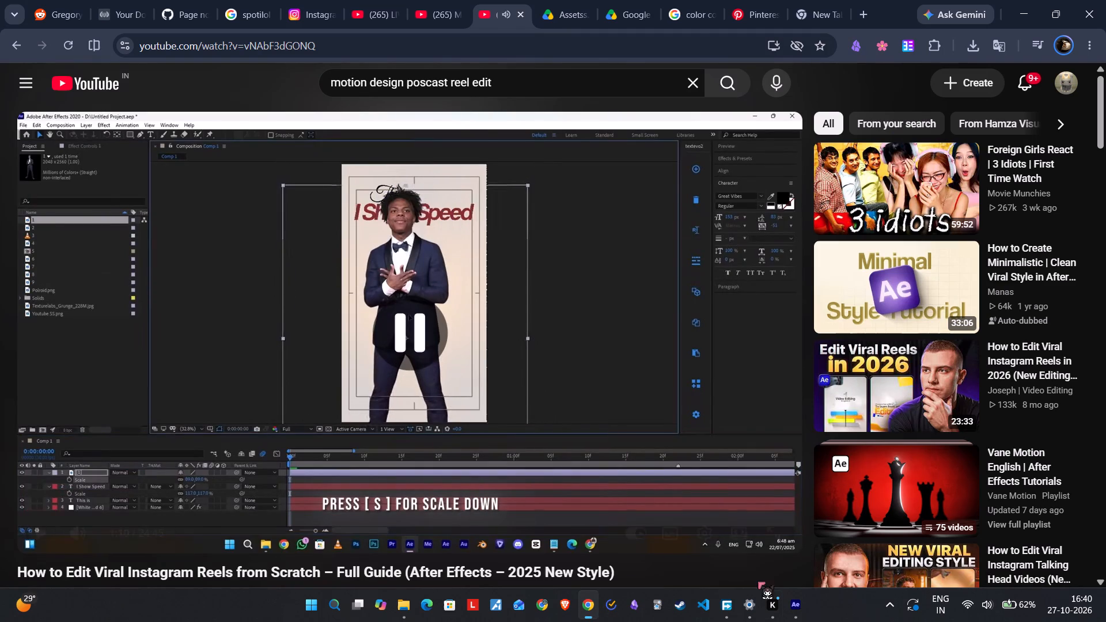
# Switch to After Effects and scale the "This is" text layer up to 125%.
pyautogui.click(798, 601)
pyautogui.click(74, 162)
pyautogui.click(92, 159)
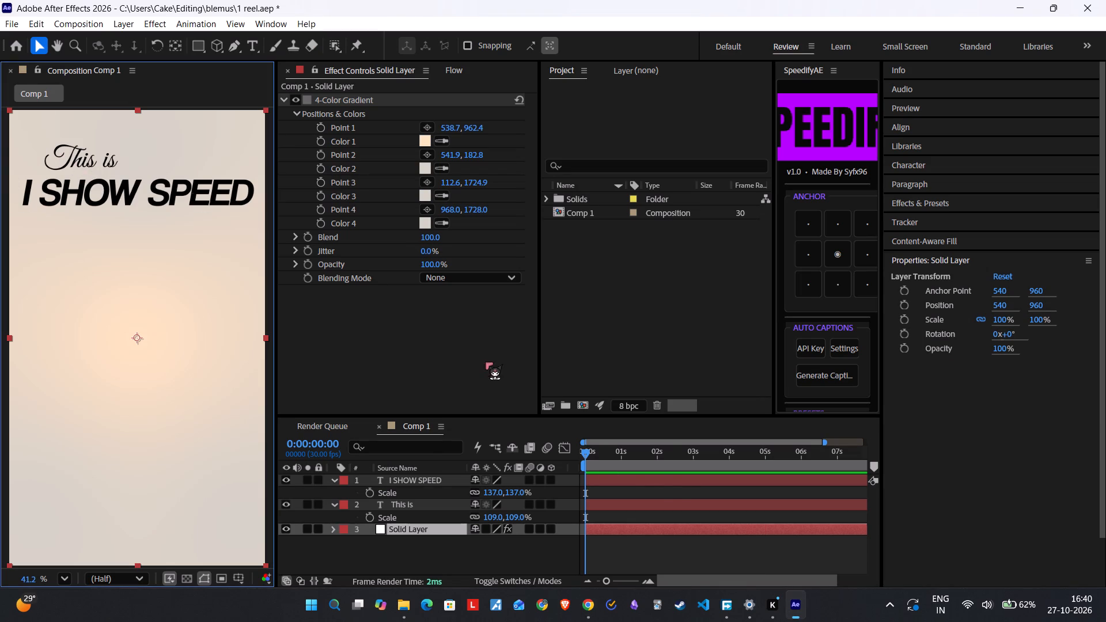
pyautogui.click(671, 483)
pyautogui.click(603, 505)
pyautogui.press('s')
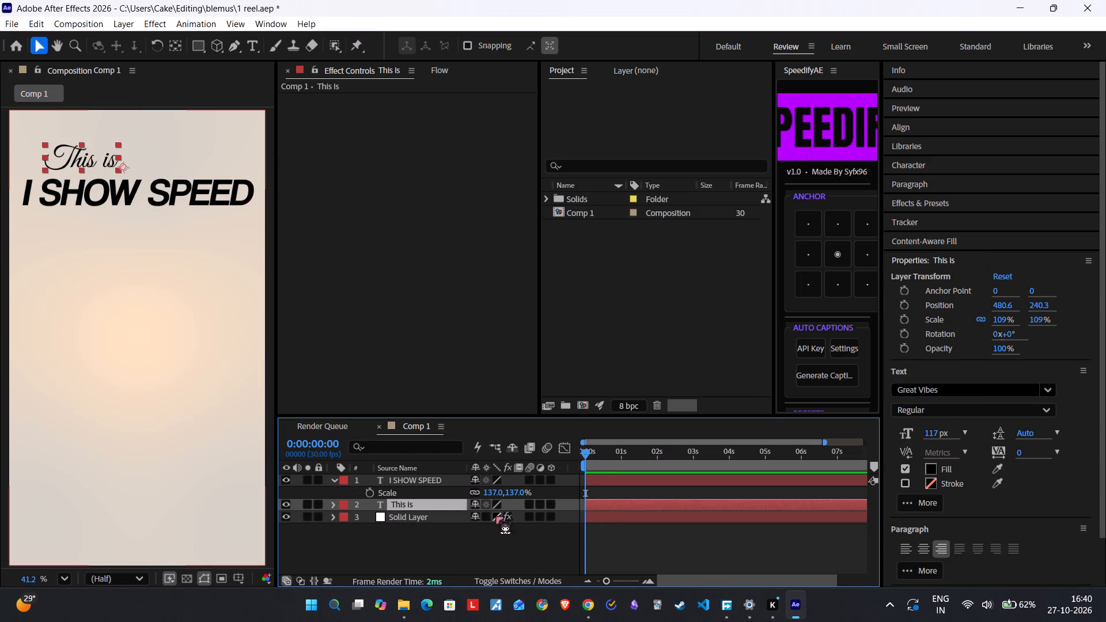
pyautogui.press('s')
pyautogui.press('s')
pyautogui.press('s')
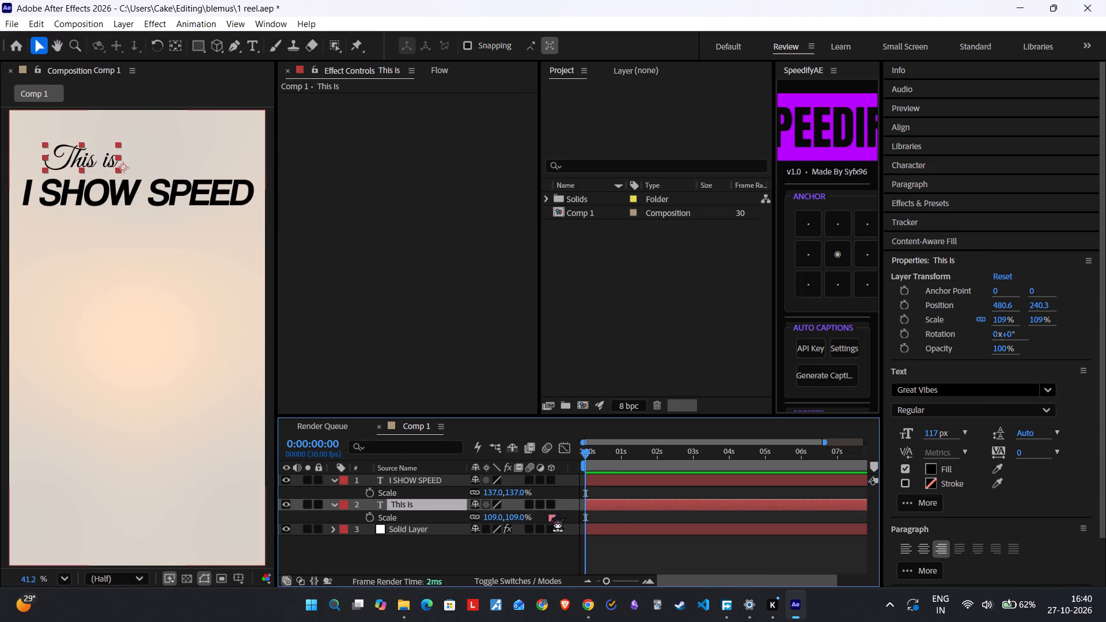
pyautogui.moveTo(489, 519); pyautogui.dragTo(499, 519)
# Move the "This is" layer down and further right, close above "I SHOW SPEED", to about 597.1, 276.7.
pyautogui.moveTo(92, 157); pyautogui.dragTo(111, 168)
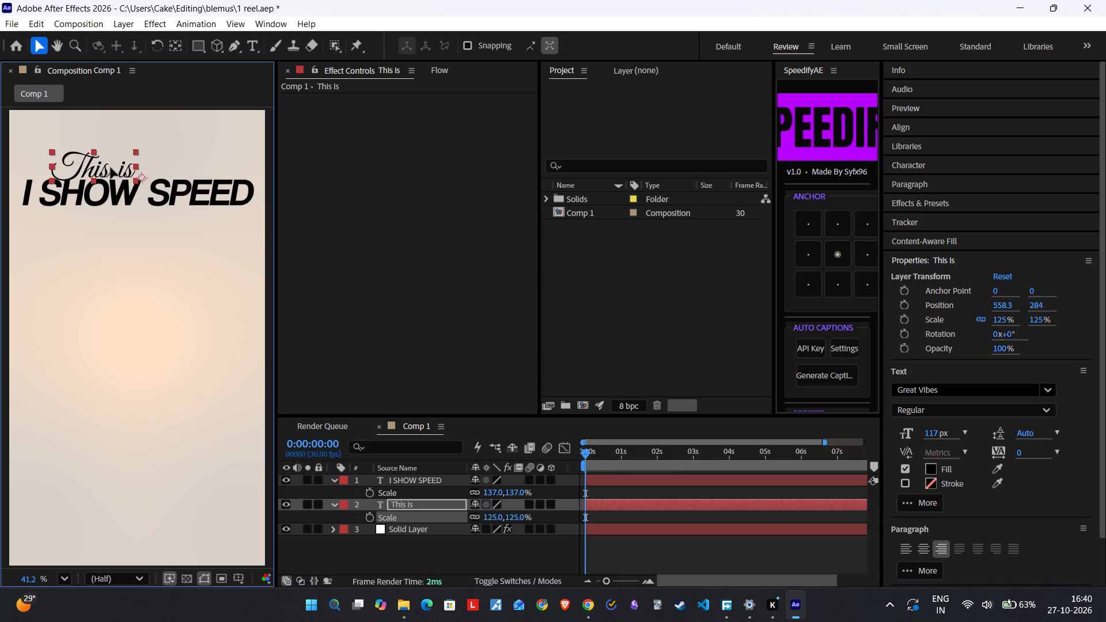
pyautogui.moveTo(111, 168); pyautogui.dragTo(120, 165)
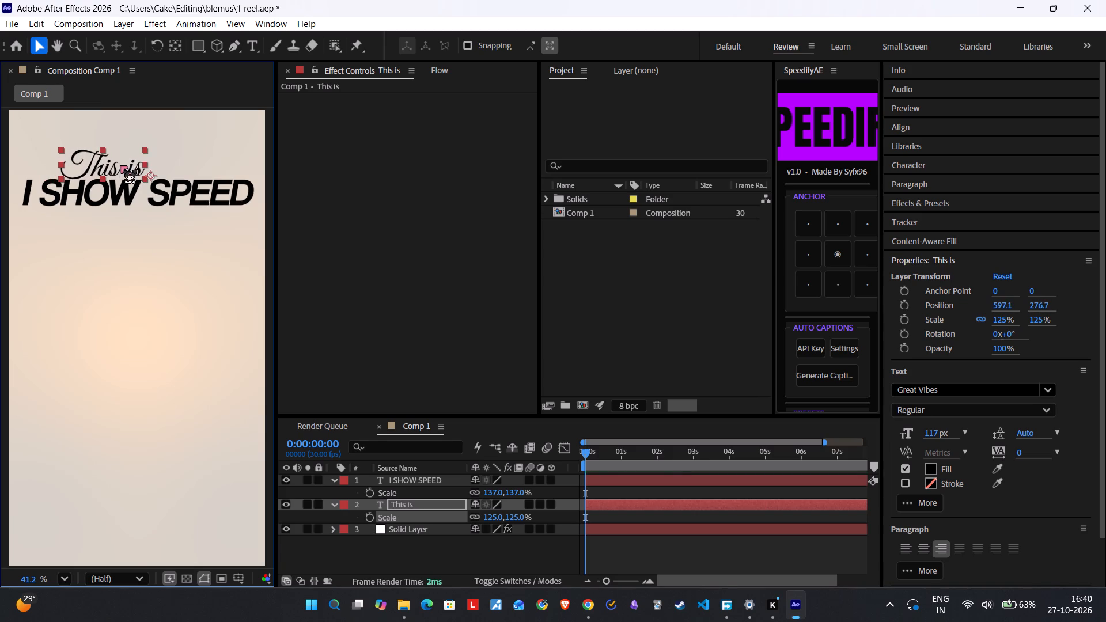
pyautogui.click(121, 241)
pyautogui.click(411, 382)
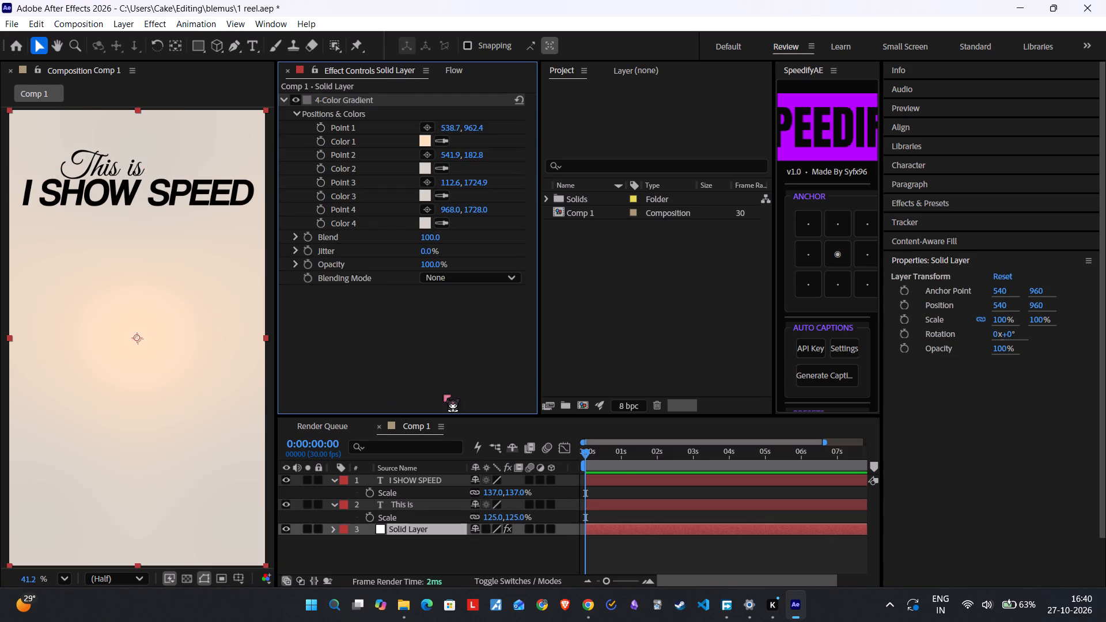
# Switch to the YouTube tutorial in Chrome and replay the section around 1:01 to 1:04 to examine the "I Show Speed" text fill colour.
pyautogui.click(593, 602)
pyautogui.click(487, 367)
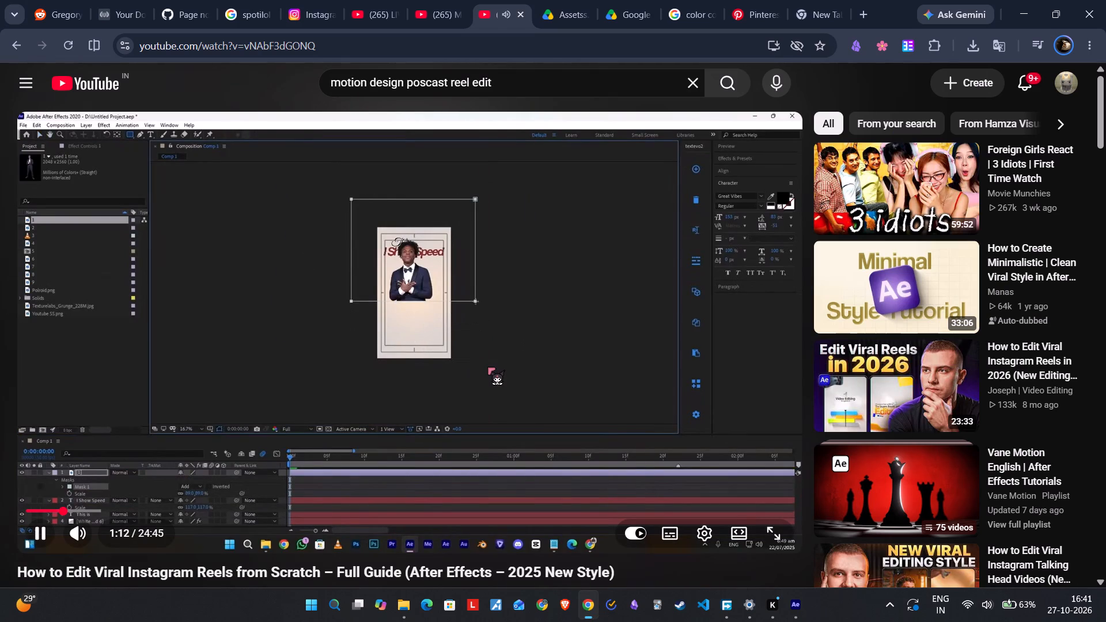
pyautogui.press('Left')
pyautogui.press('Left')
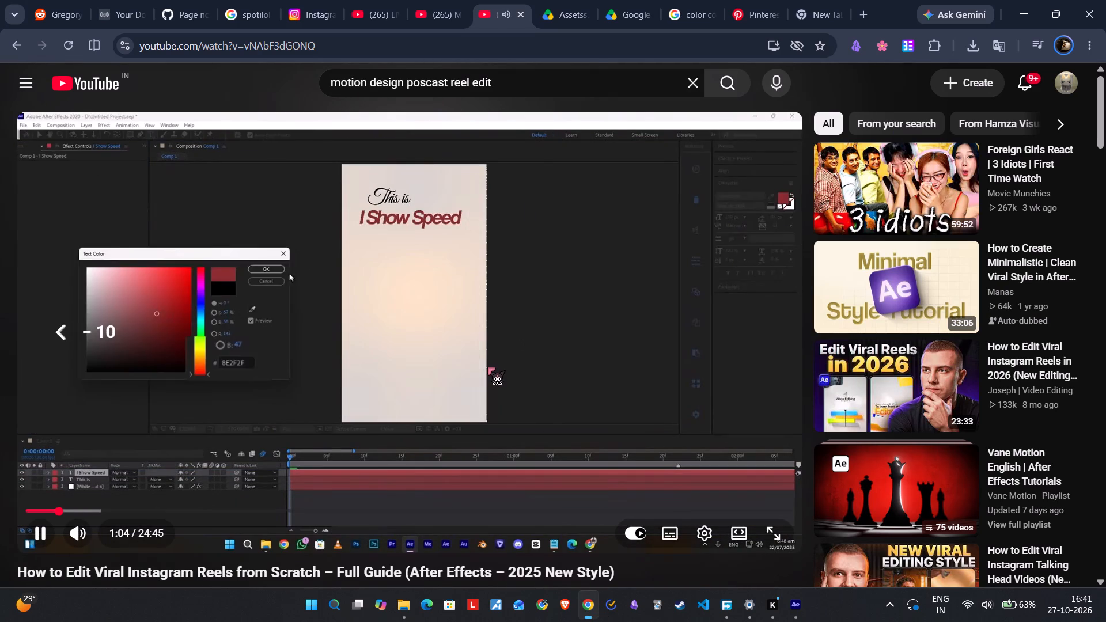
pyautogui.press('Left')
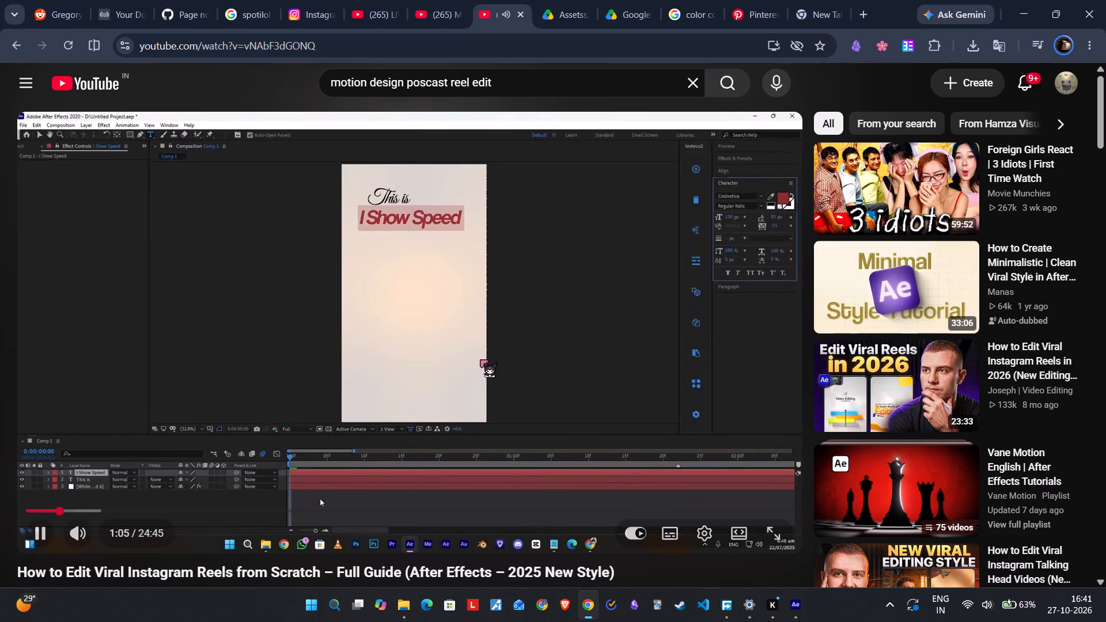
pyautogui.click(479, 359)
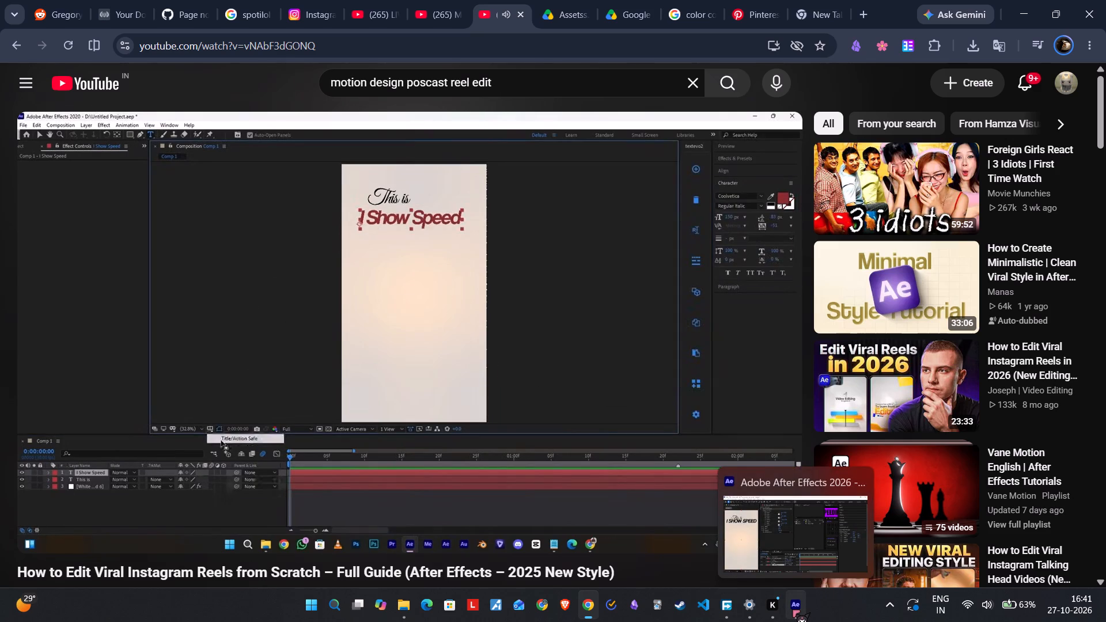
pyautogui.press('Left')
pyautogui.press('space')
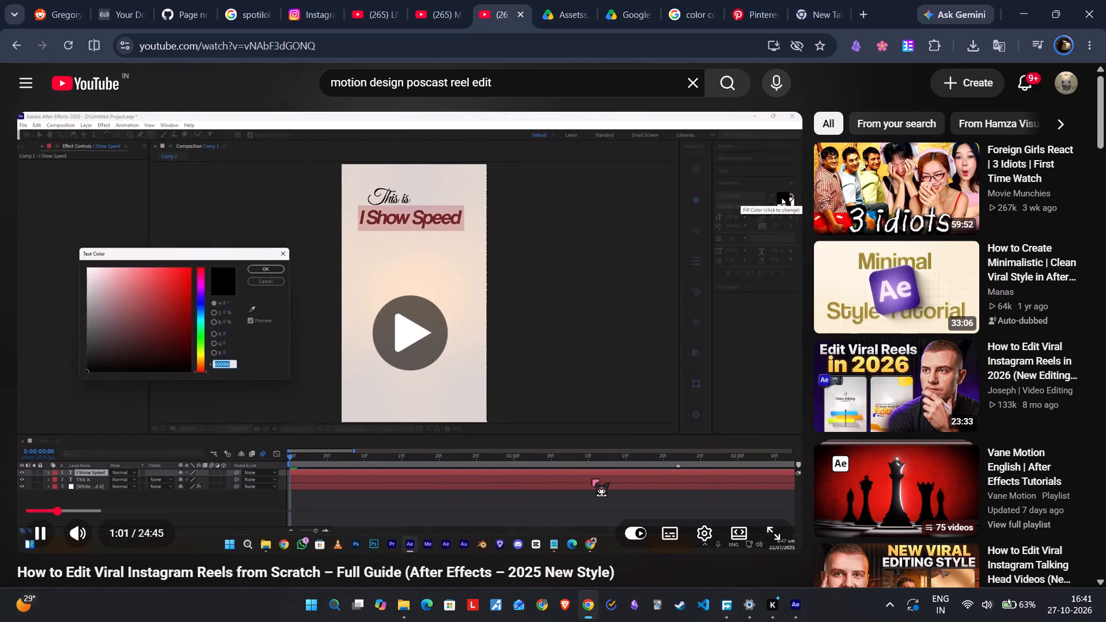
pyautogui.press('Left')
pyautogui.press('Left')
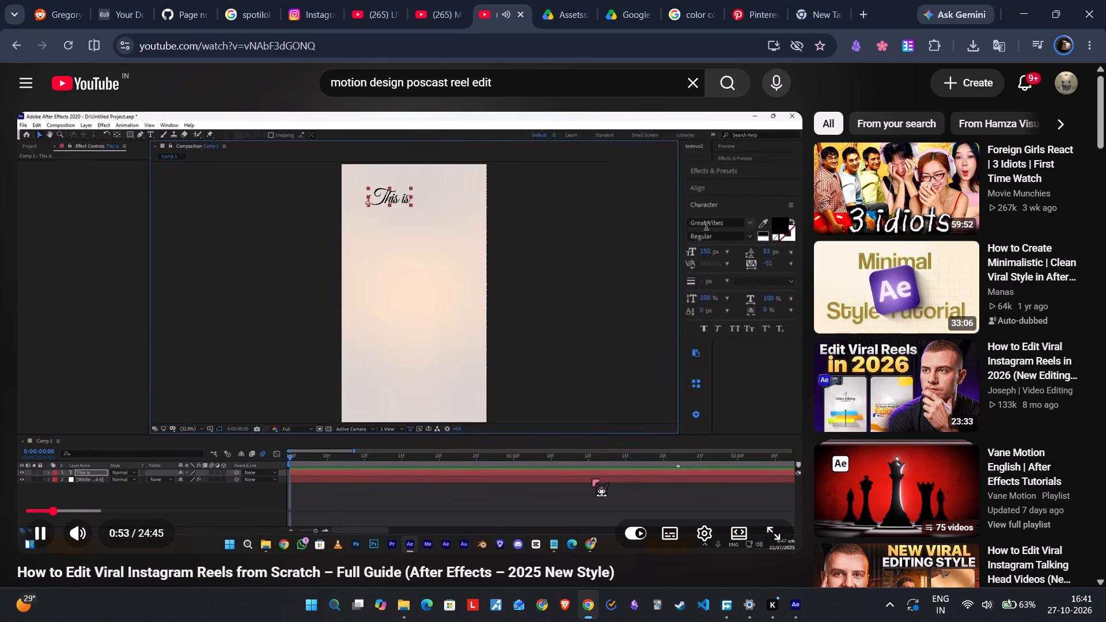
pyautogui.press('Right')
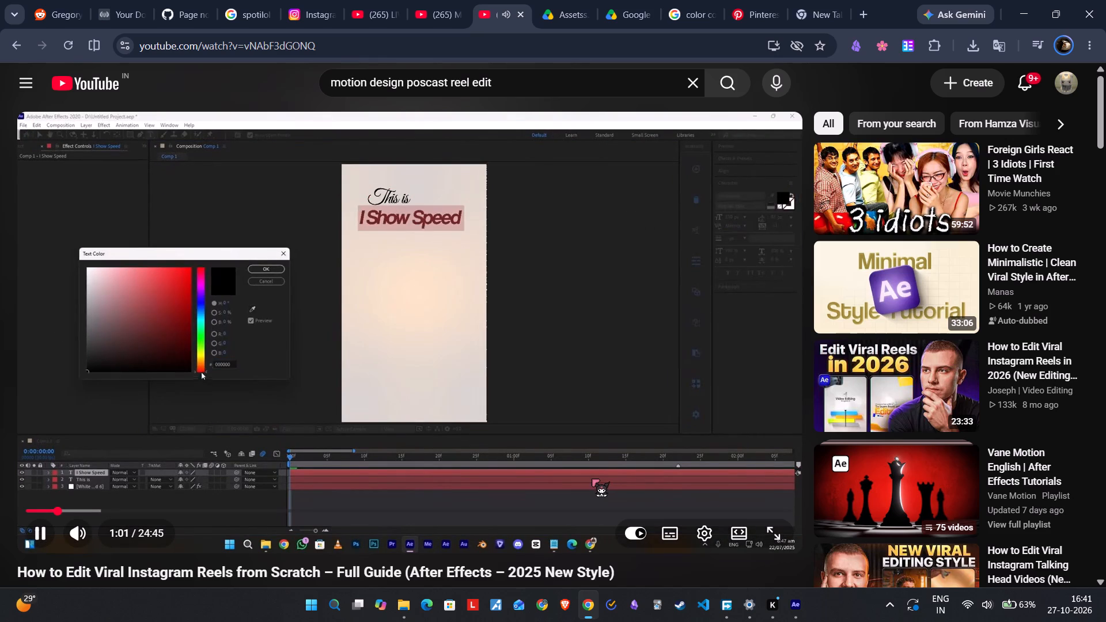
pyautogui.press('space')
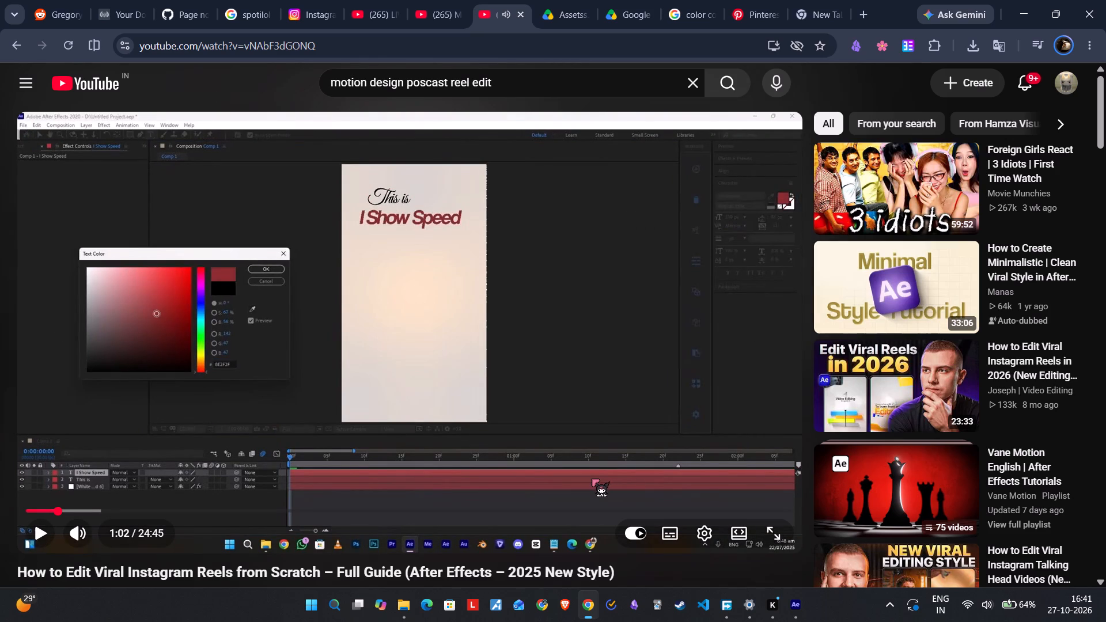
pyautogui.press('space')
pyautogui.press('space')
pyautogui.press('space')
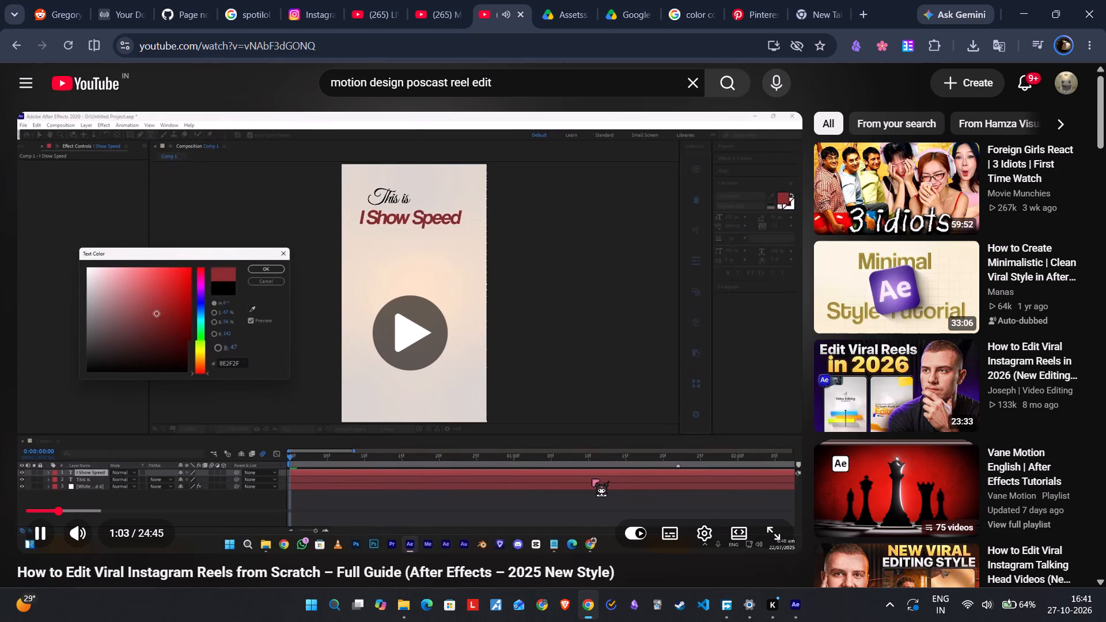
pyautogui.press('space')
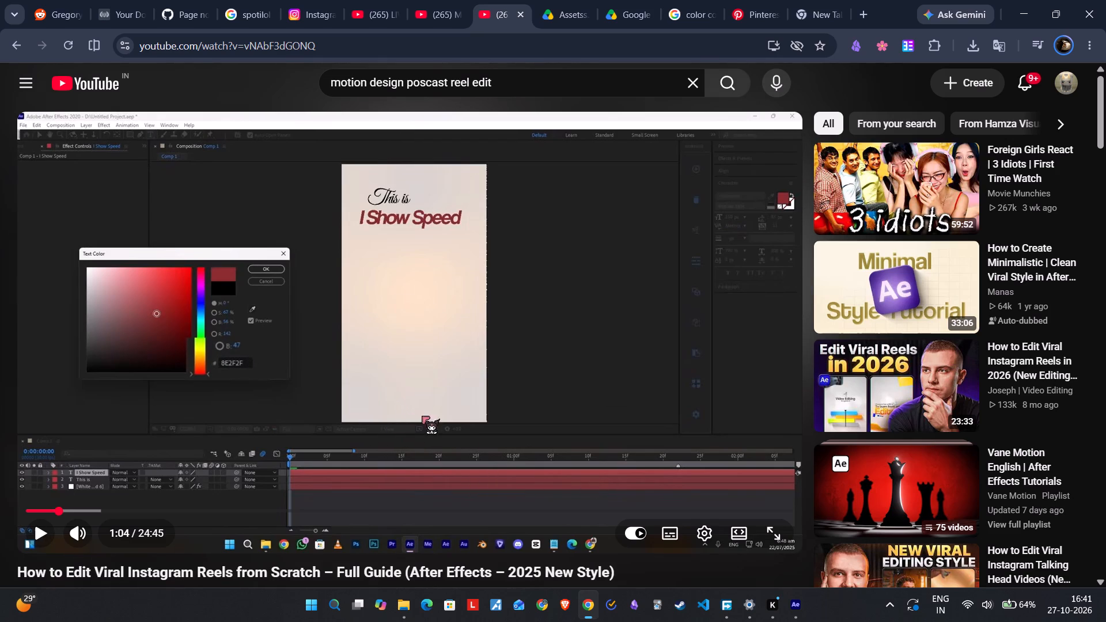
# Switch to After Effects and select the "I SHOW SPEED" text layer in the composition.
pyautogui.click(791, 604)
pyautogui.click(166, 198)
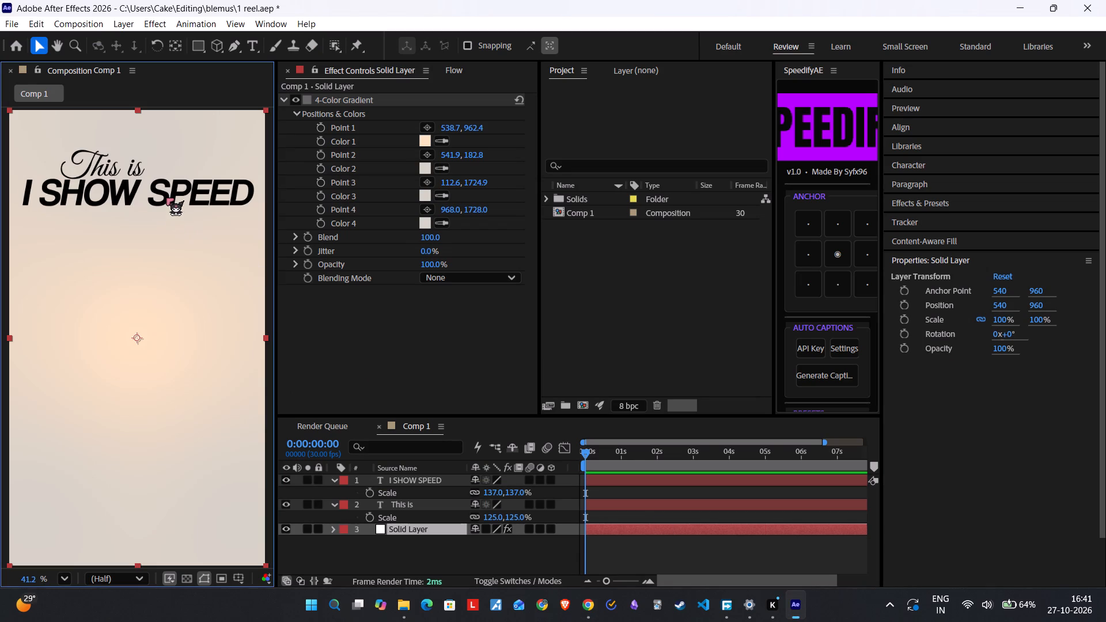
# Set the fill colour of the "I SHOW SPEED" text to 8E2F2F to match the tutorial, and preview the tutorial's next part.
pyautogui.click(637, 479)
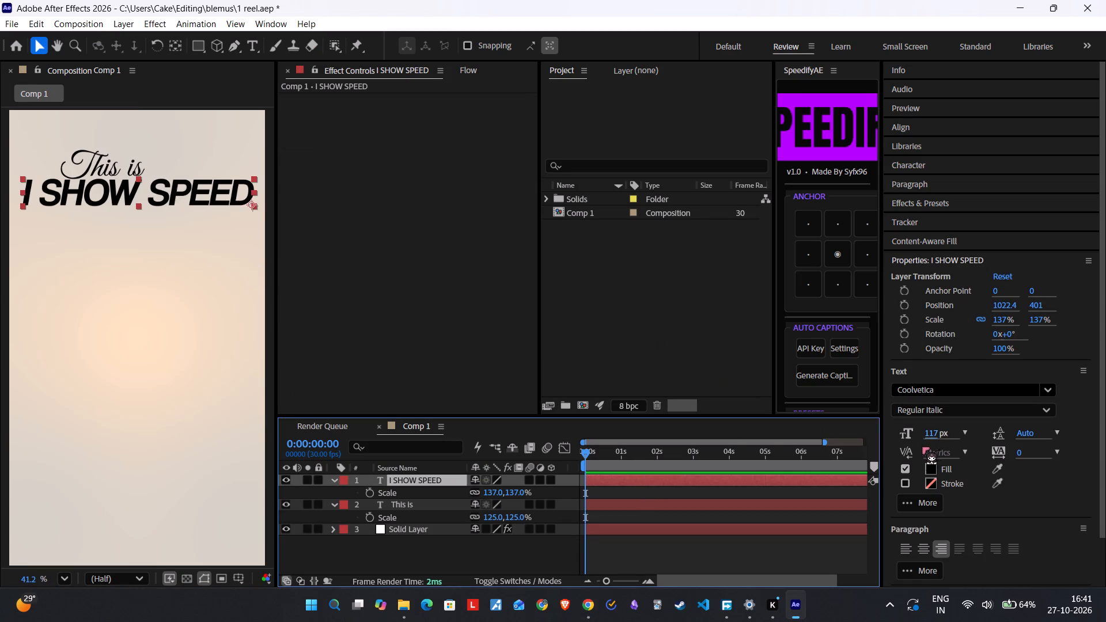
pyautogui.click(932, 467)
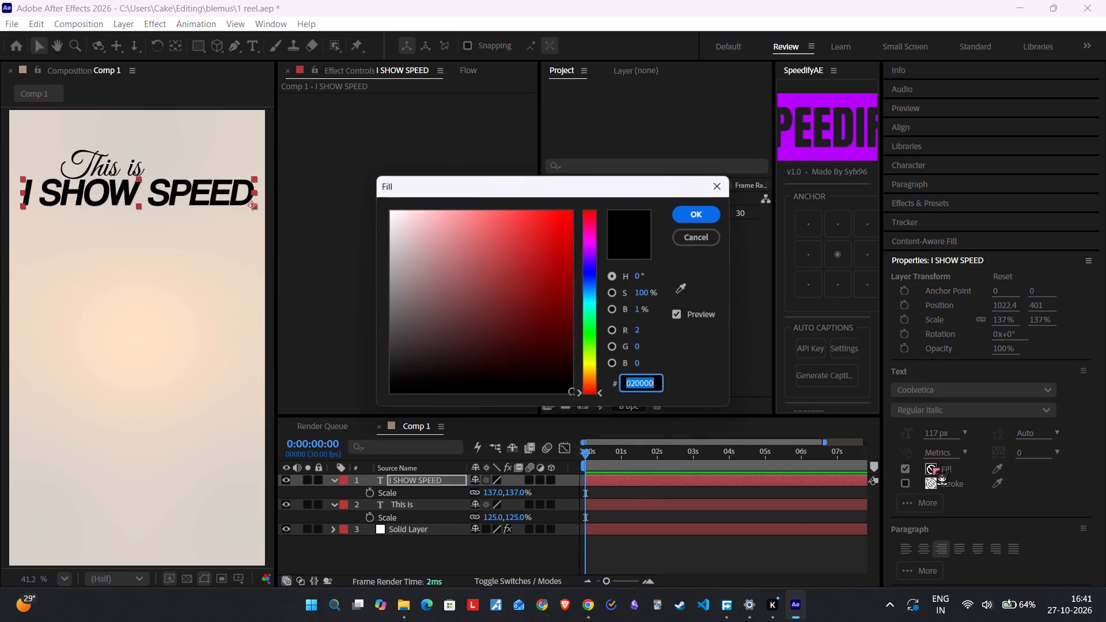
pyautogui.press('8')
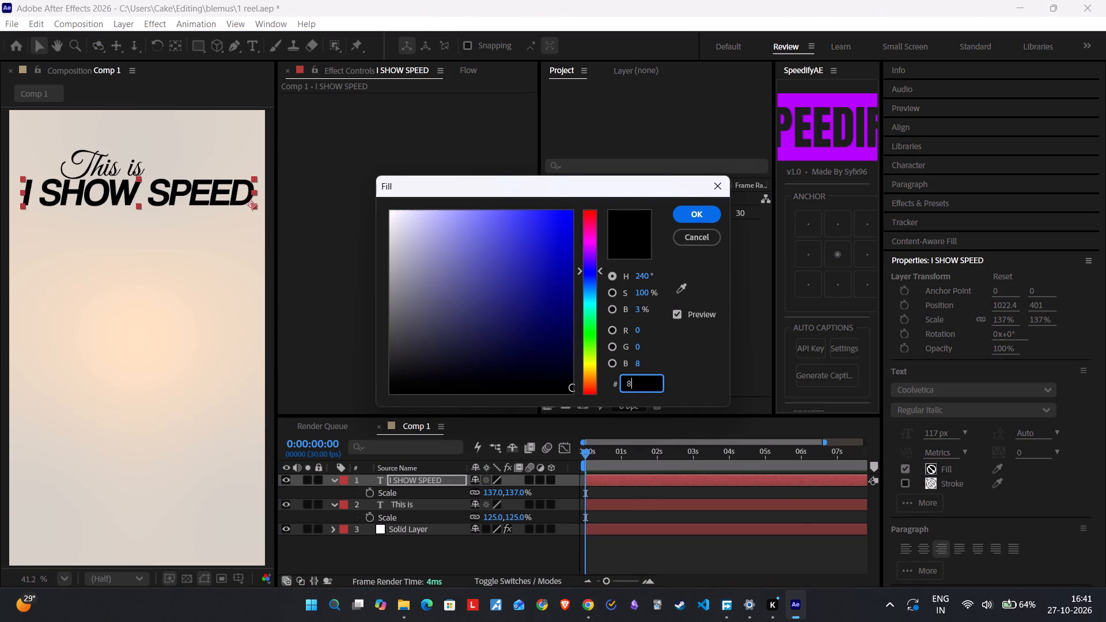
pyautogui.write('e2')
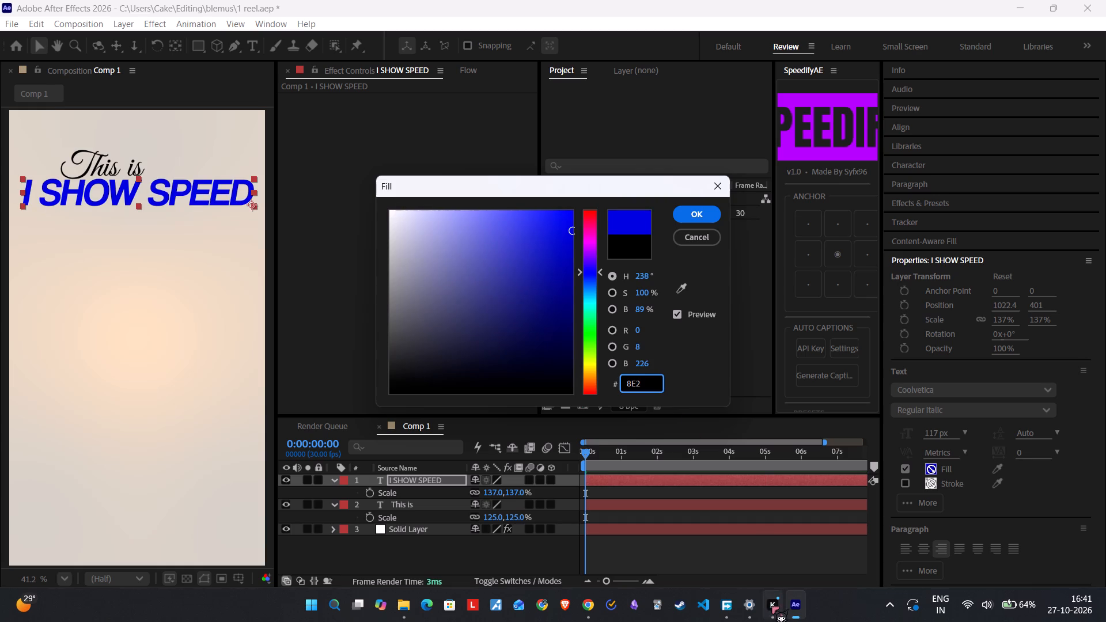
pyautogui.click(594, 605)
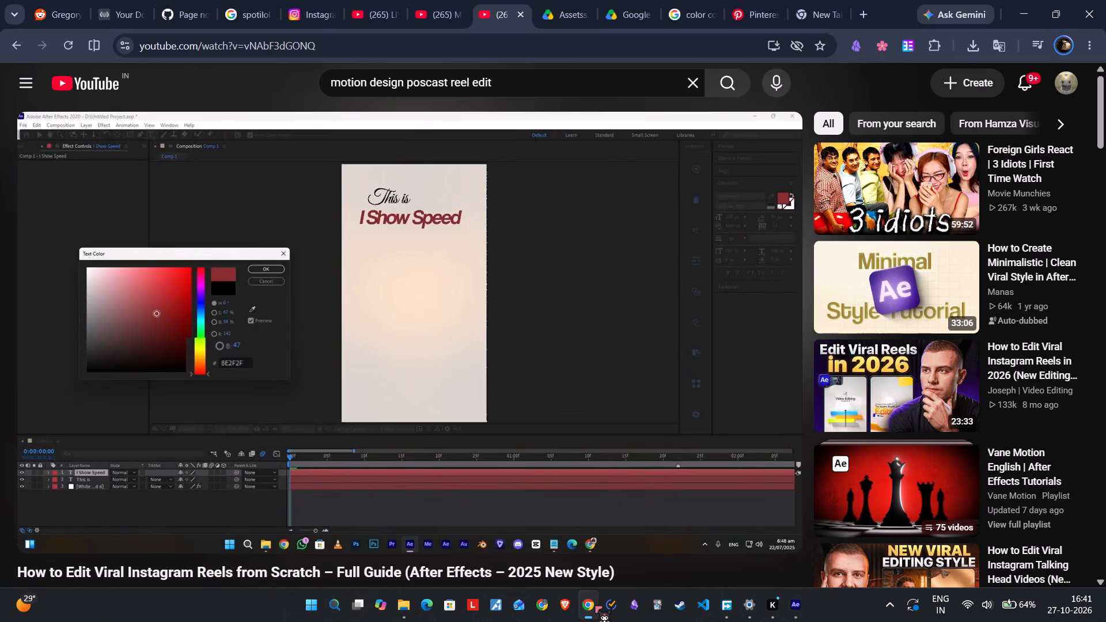
pyautogui.click(594, 605)
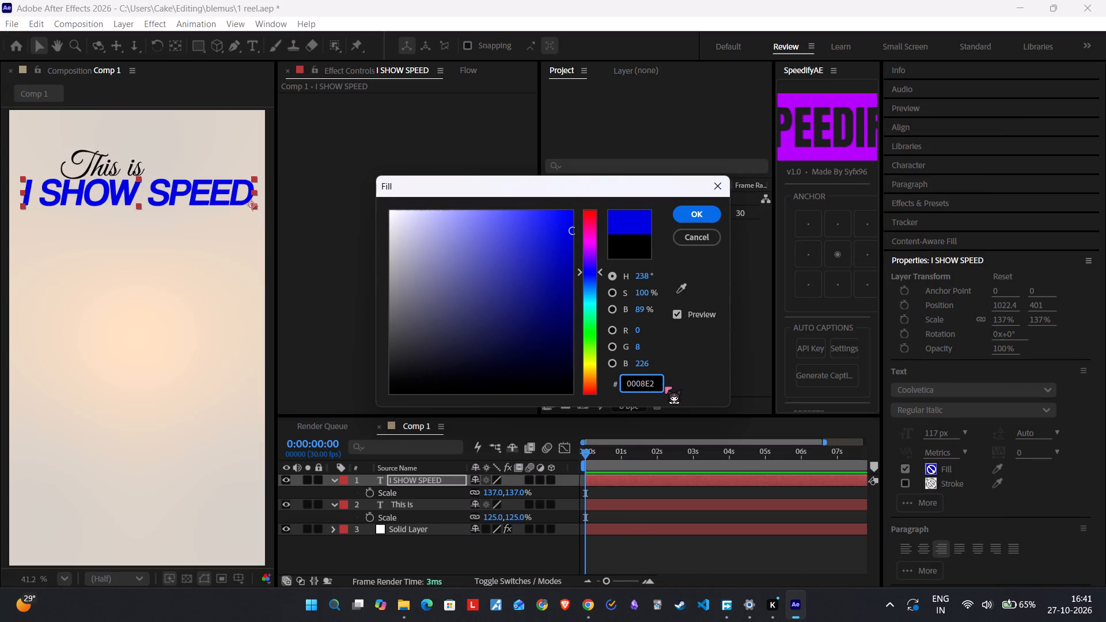
pyautogui.press('BackSpace')
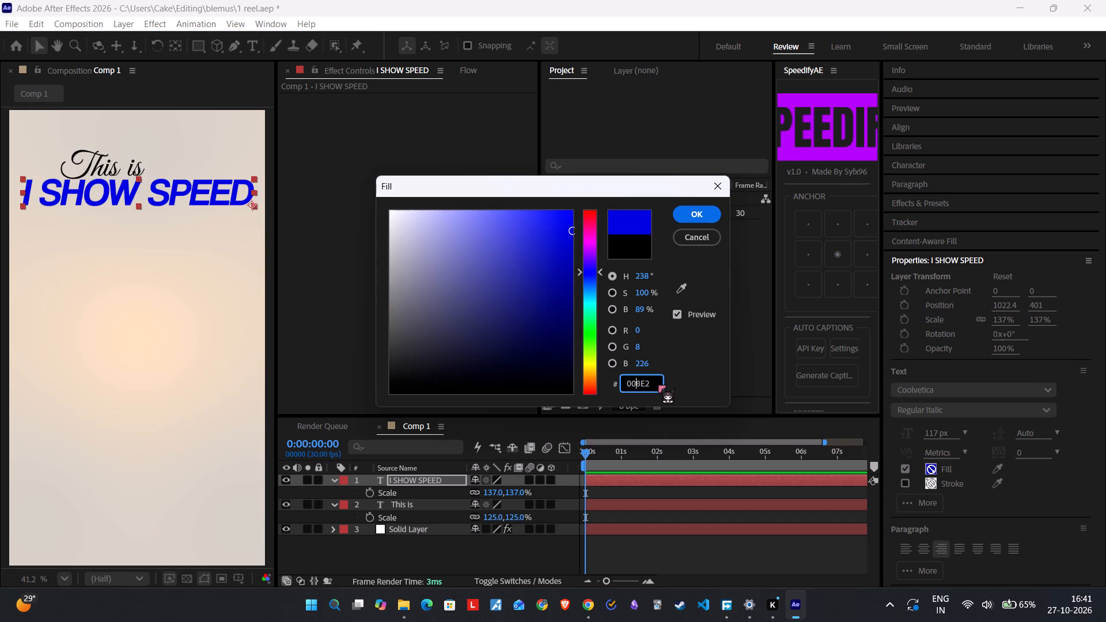
pyautogui.press('BackSpace')
pyautogui.press('BackSpace')
pyautogui.click(650, 382)
pyautogui.press('f')
pyautogui.press('2')
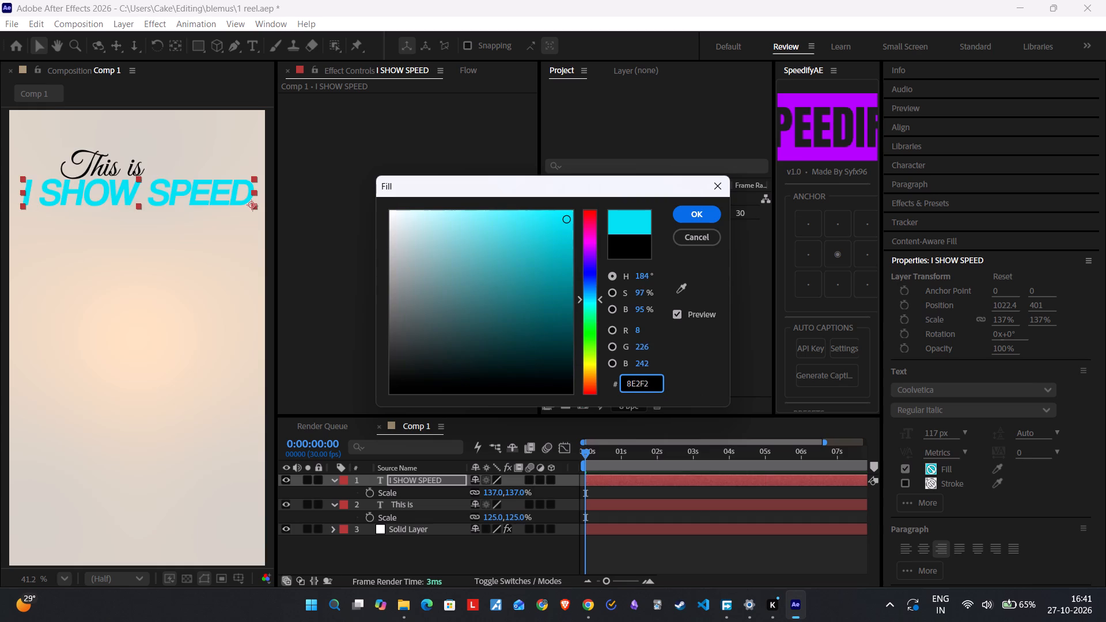
pyautogui.press('f')
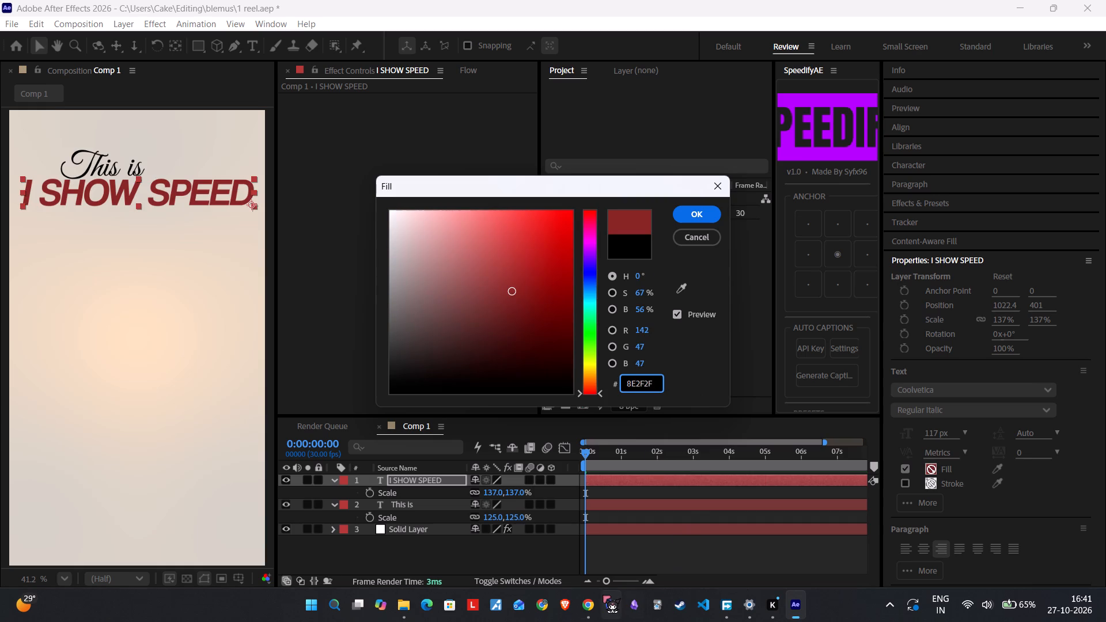
pyautogui.click(590, 601)
pyautogui.click(448, 364)
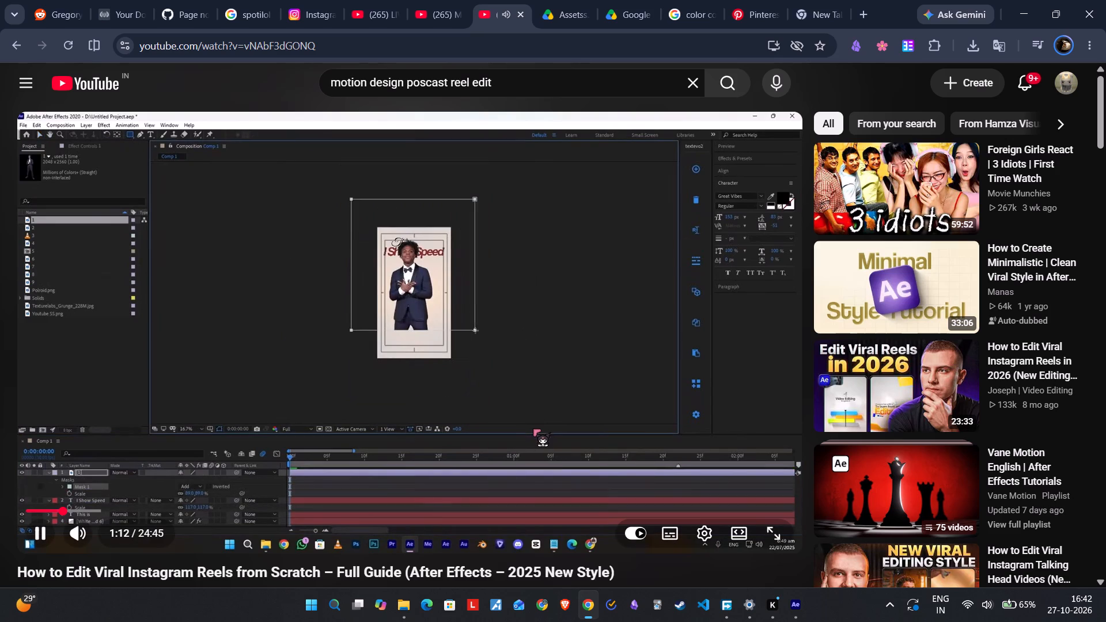
pyautogui.click(533, 428)
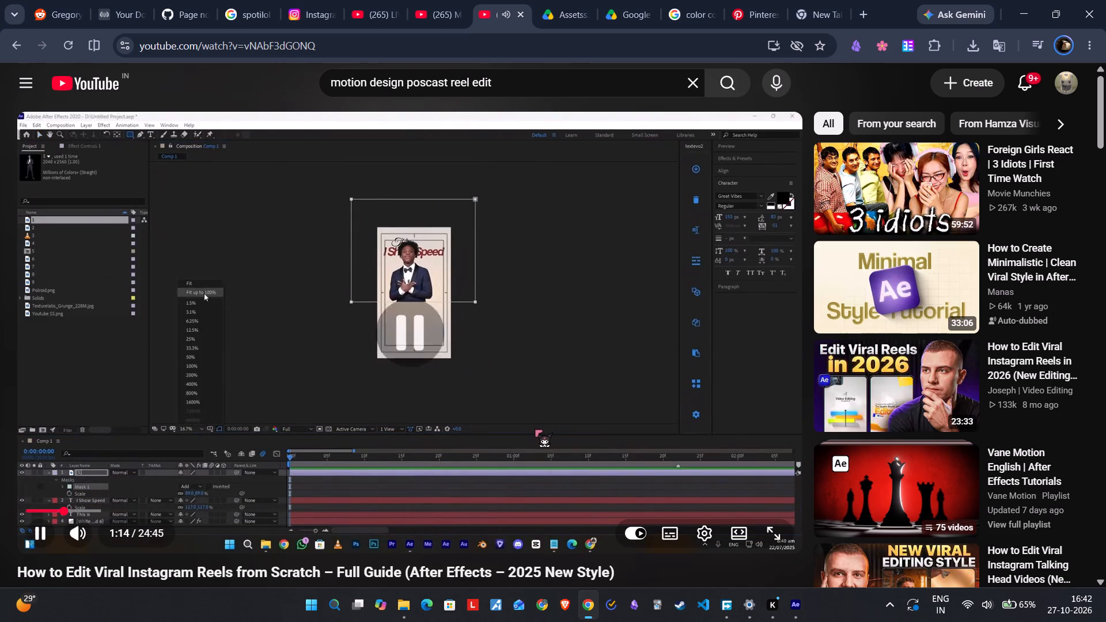
pyautogui.click(792, 609)
pyautogui.rightClick(116, 291)
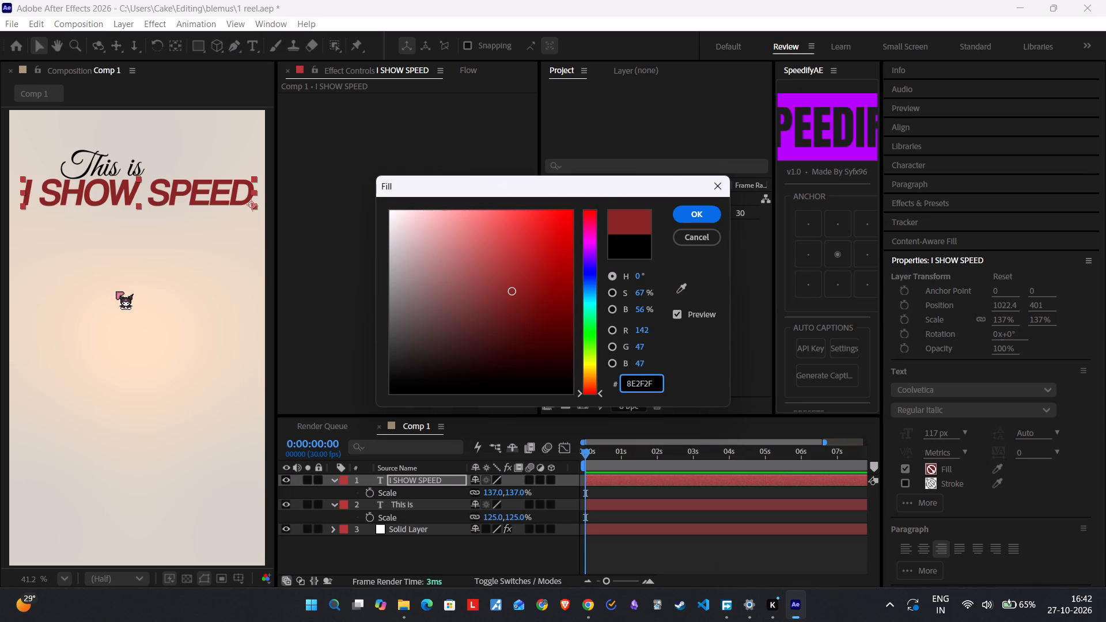
pyautogui.click(689, 214)
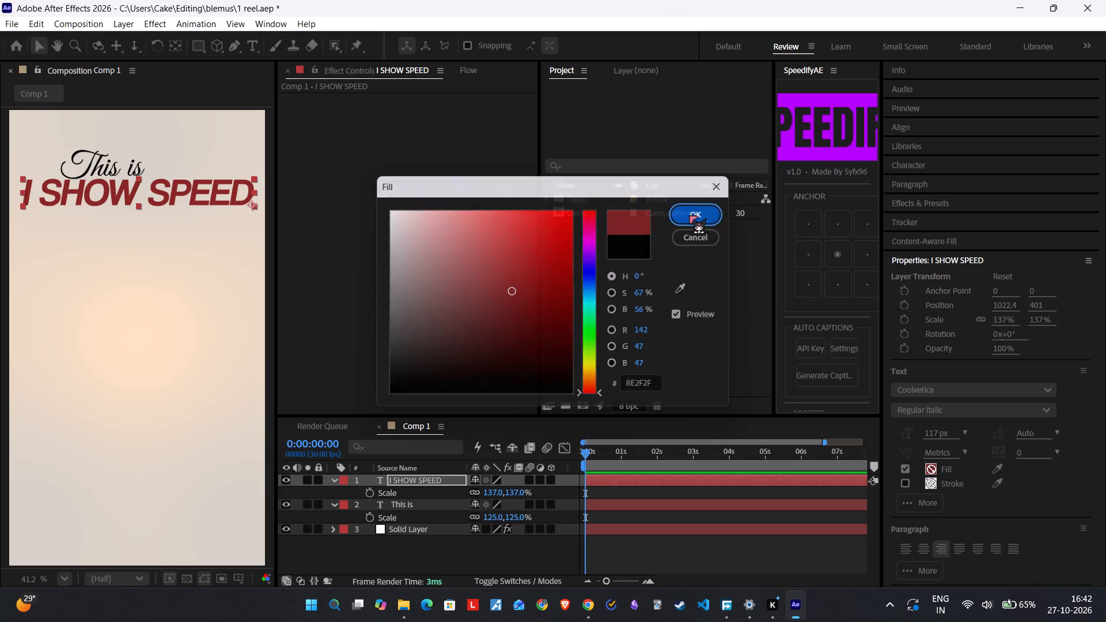
# Show the Flow panel, start importing a file into the project, and browse to the blemus folder.
pyautogui.click(474, 70)
pyautogui.rightClick(575, 274)
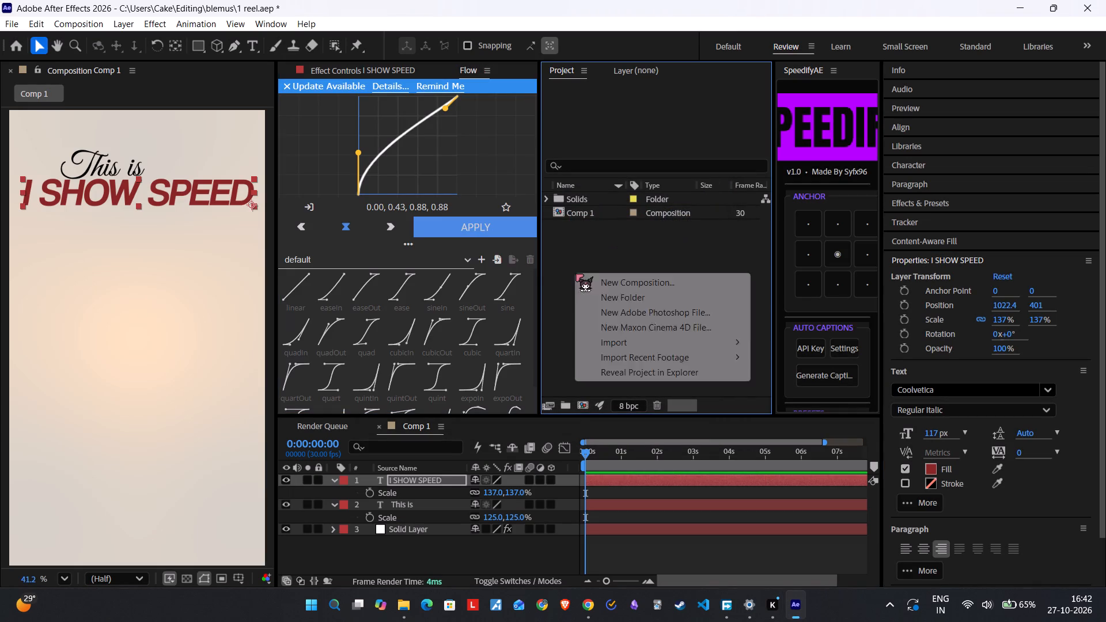
pyautogui.click(626, 346)
pyautogui.click(774, 340)
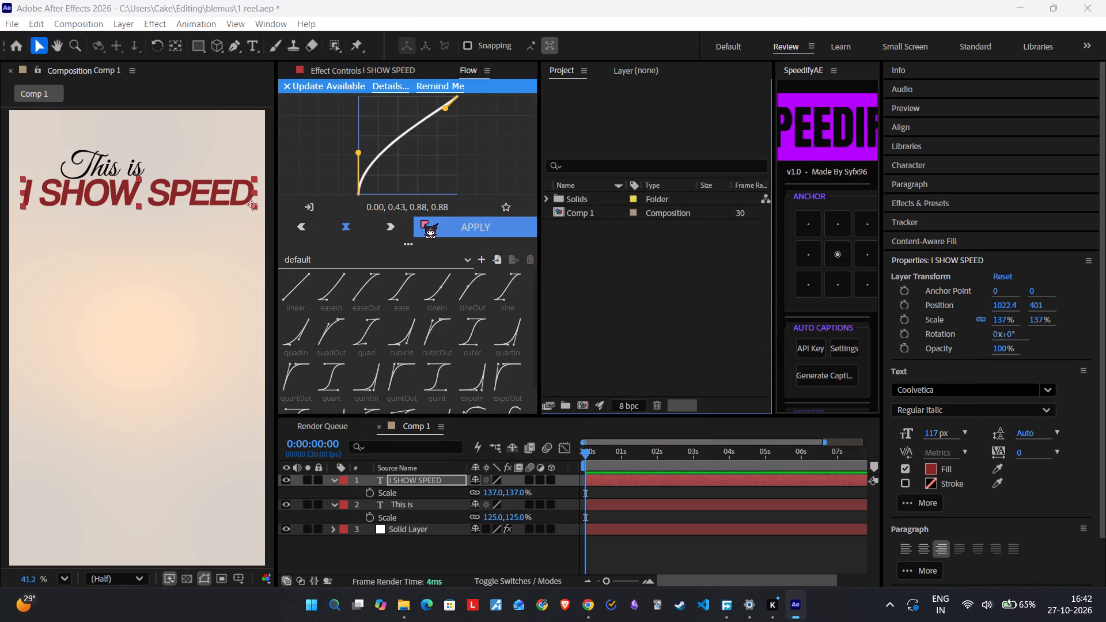
pyautogui.scroll(-5, 282, 211)
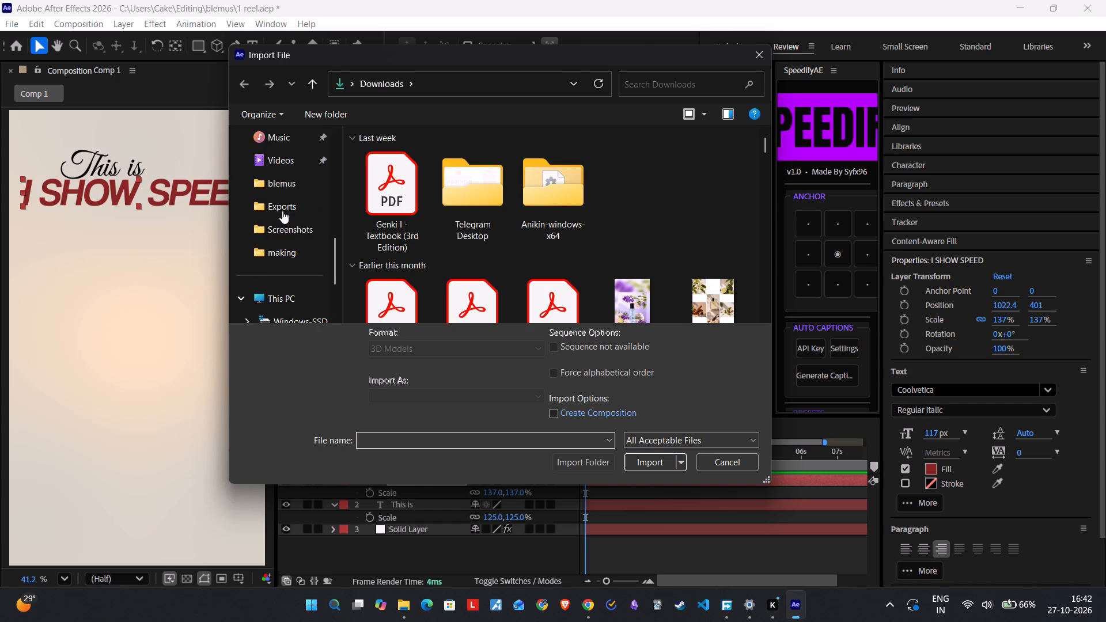
pyautogui.scroll(-4, 282, 211)
pyautogui.scroll(2, 282, 211)
pyautogui.click(300, 232)
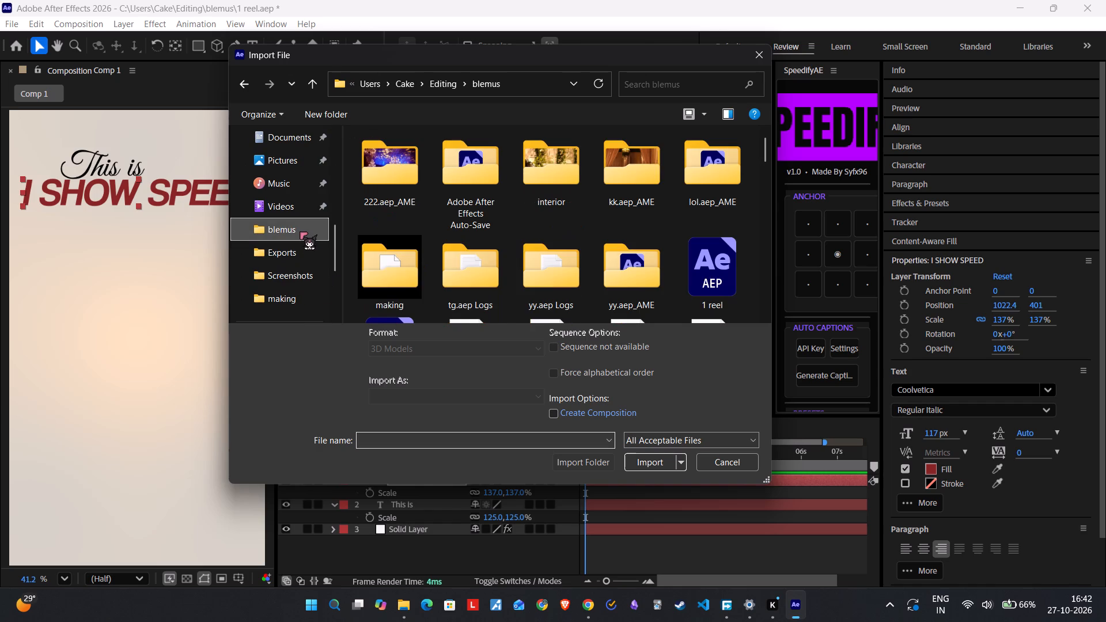
pyautogui.scroll(-1, 546, 207)
pyautogui.scroll(1, 546, 207)
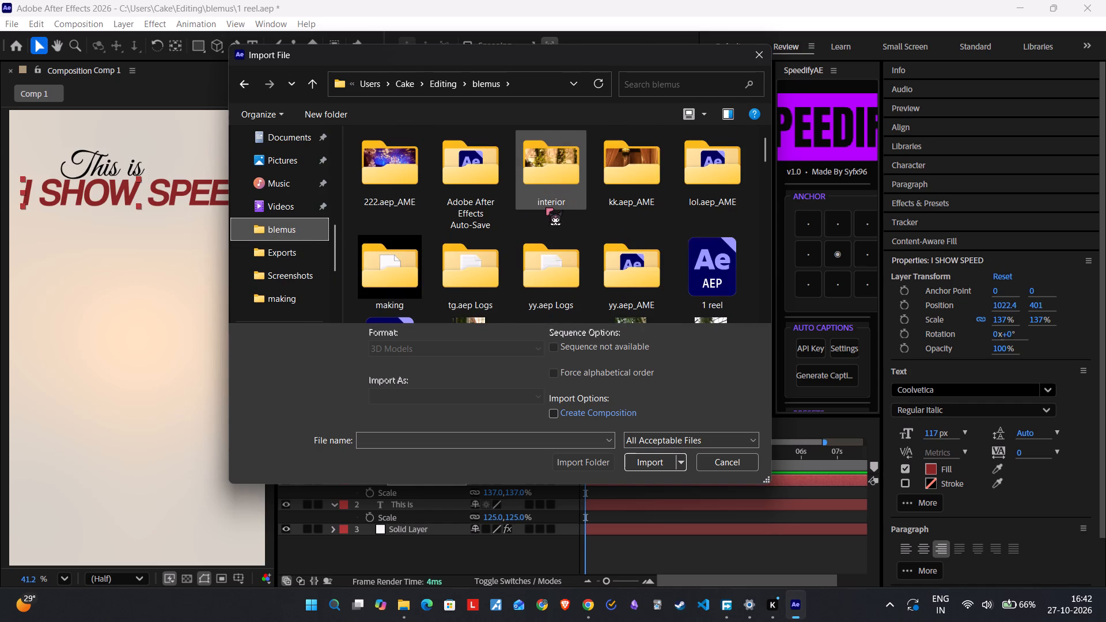
# Switch to Free Download Manager and show the folder where Assetss.zip was saved.
pyautogui.click(726, 605)
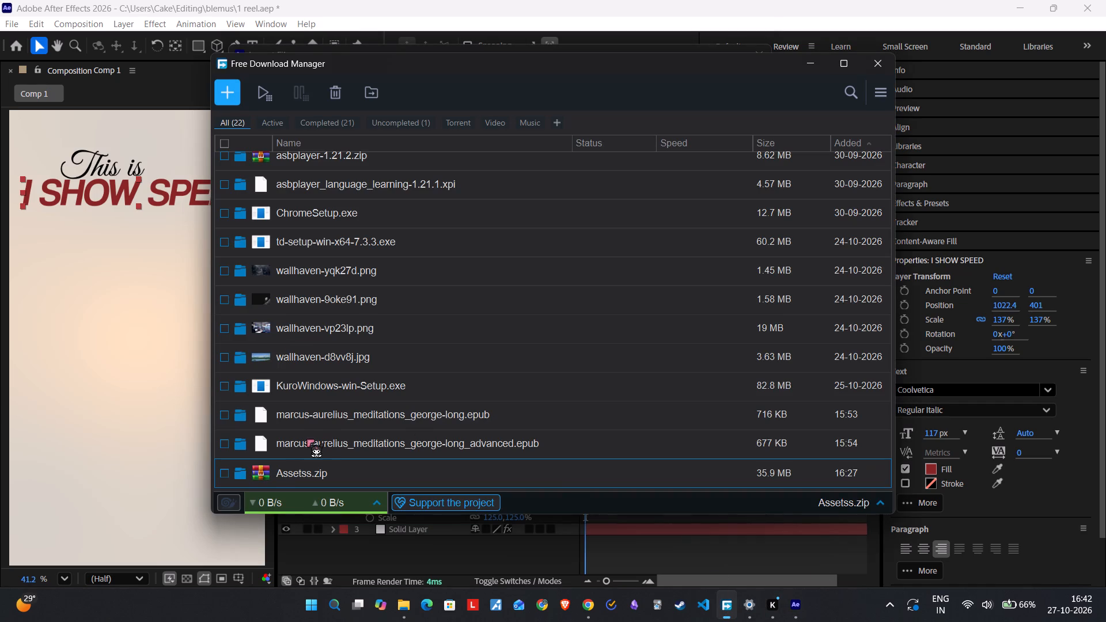
pyautogui.click(243, 479)
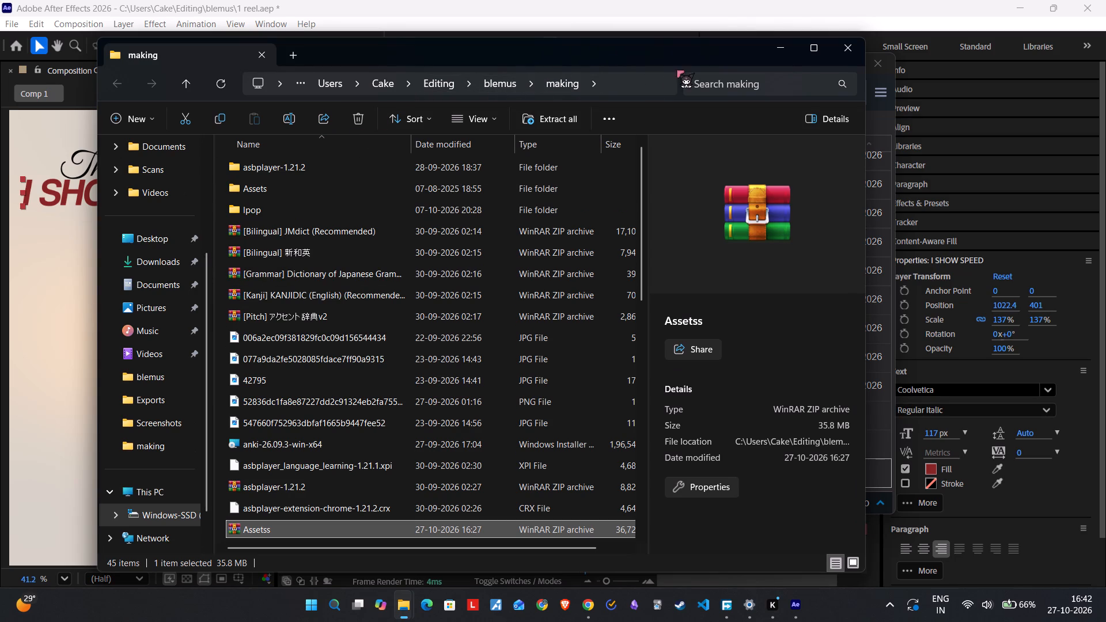
pyautogui.click(794, 50)
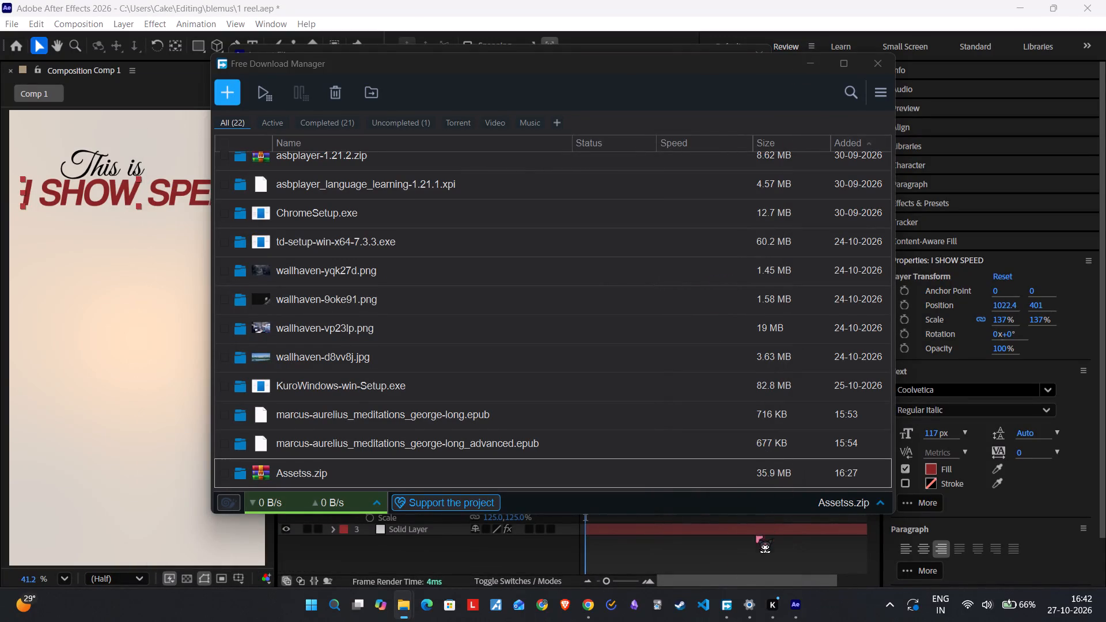
pyautogui.click(399, 604)
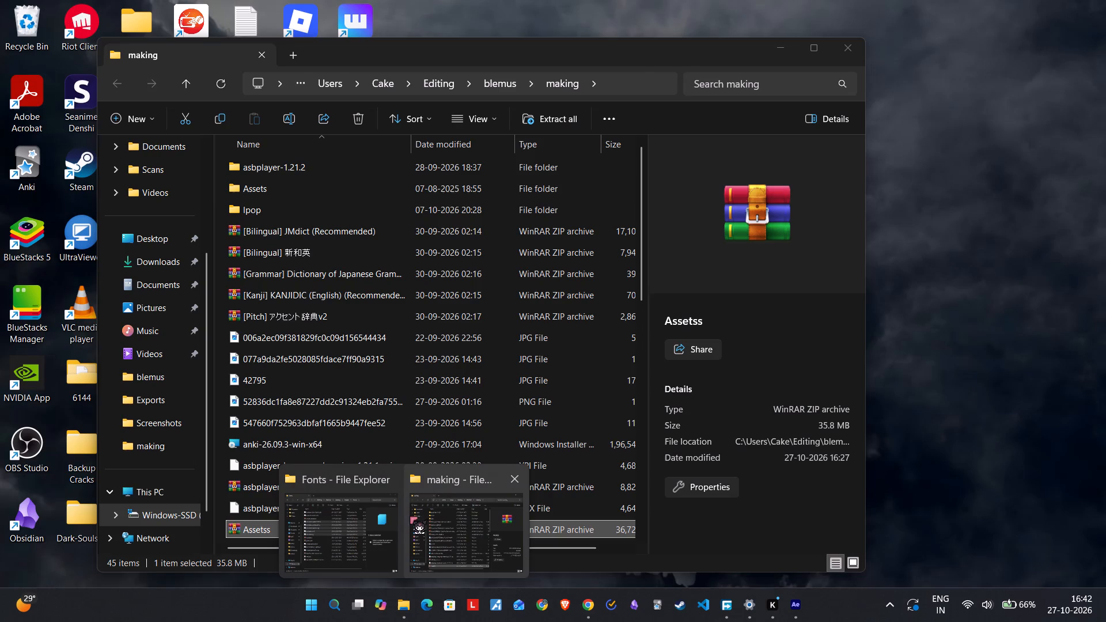
# Return to After Effects and import Ac, Polroid, Texturelabs_Grunge_228M and Youtube SS as footage from the making folder's Assets subfolder.
pyautogui.click(797, 605)
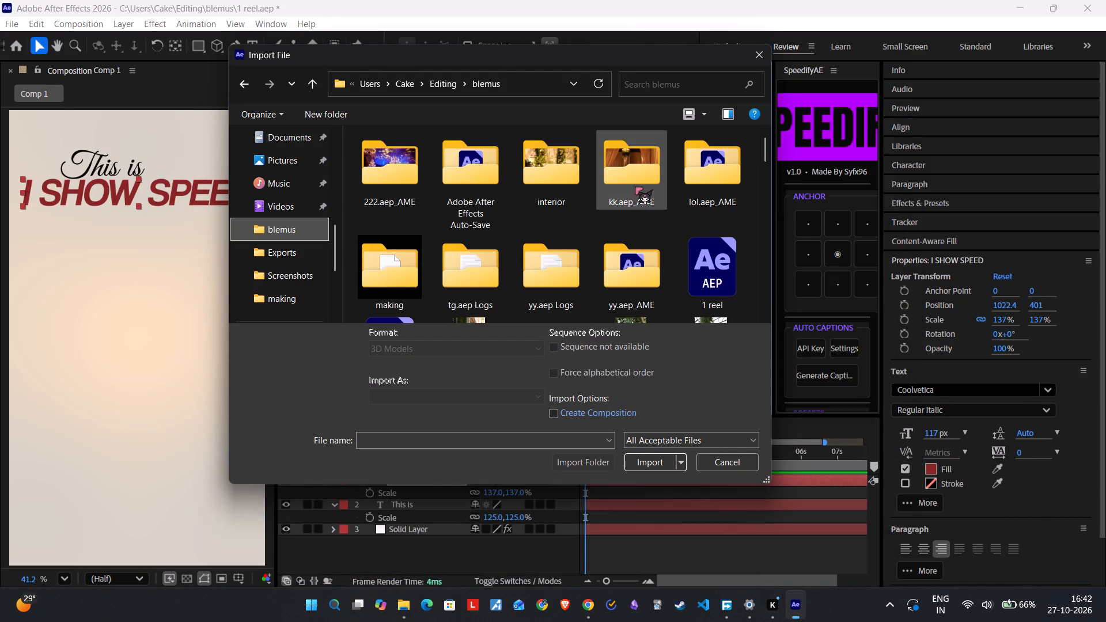
pyautogui.scroll(-1, 501, 204)
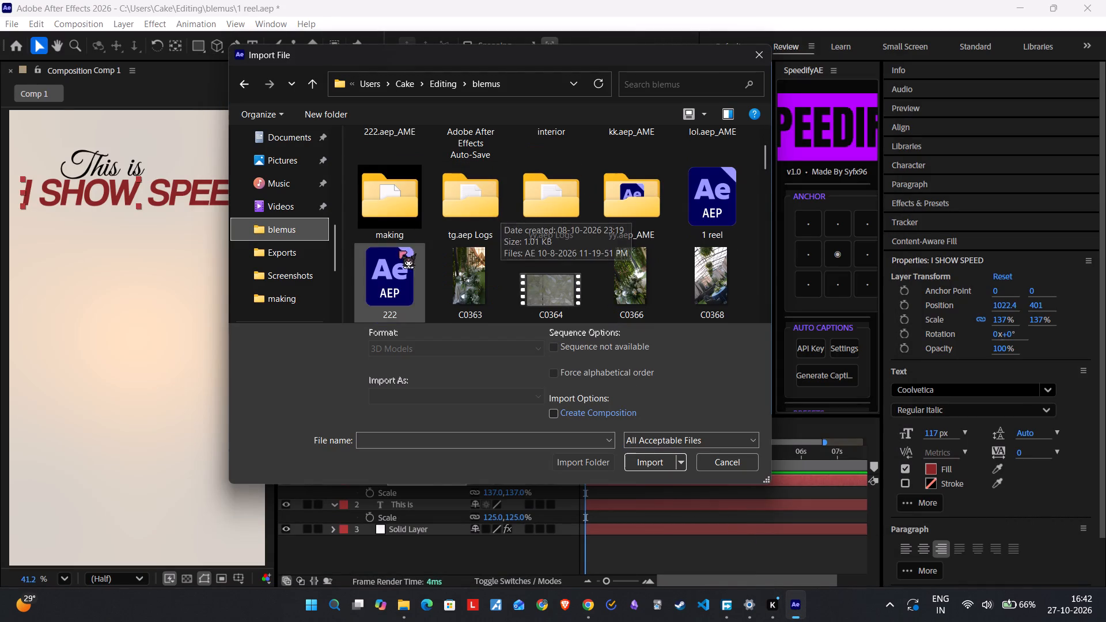
pyautogui.doubleClick(388, 223)
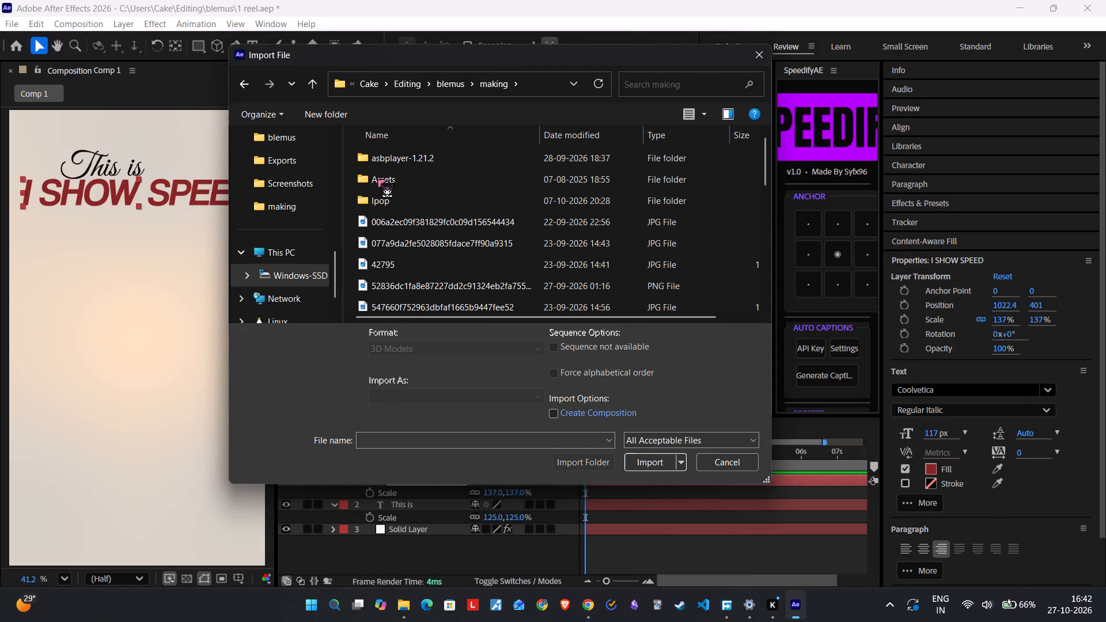
pyautogui.doubleClick(377, 179)
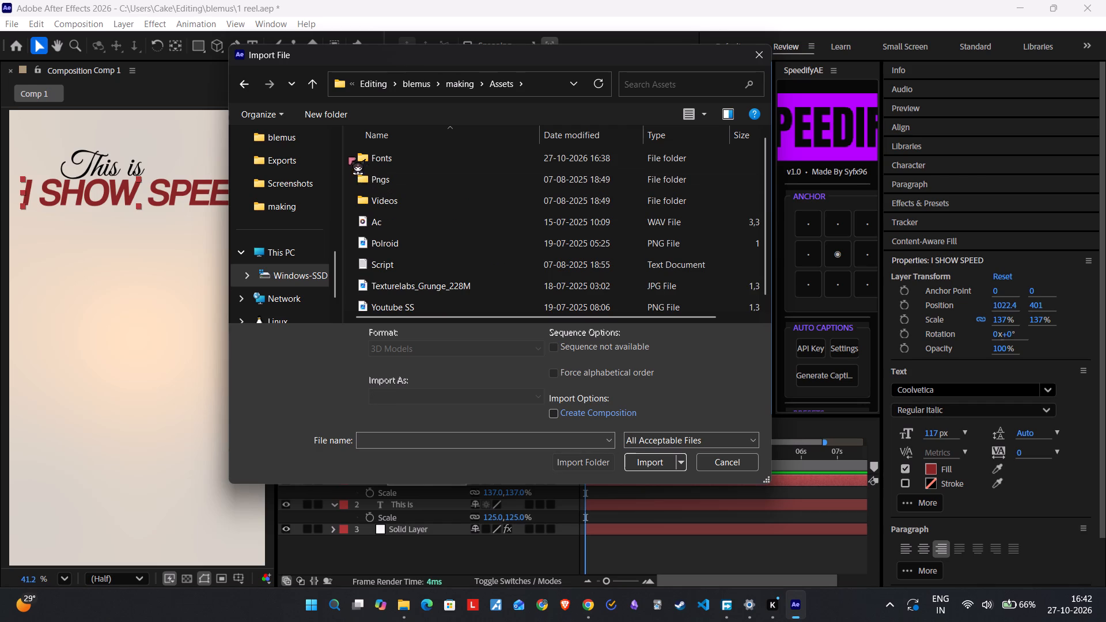
pyautogui.moveTo(347, 154); pyautogui.dragTo(516, 310)
pyautogui.scroll(-2, 477, 275)
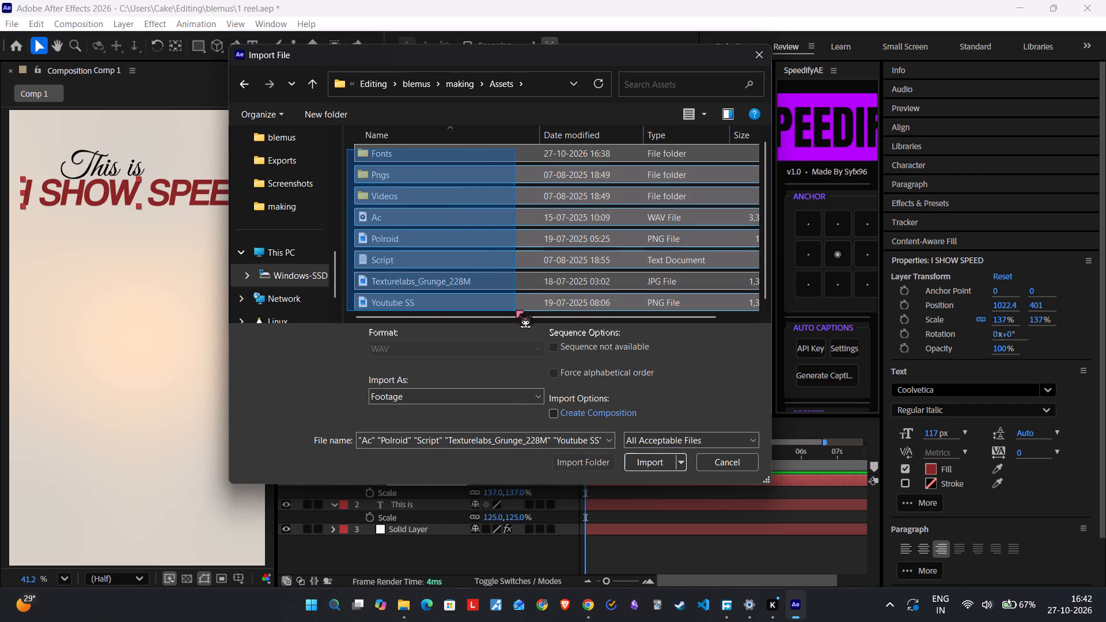
pyautogui.moveTo(516, 310); pyautogui.dragTo(516, 309)
pyautogui.click(649, 460)
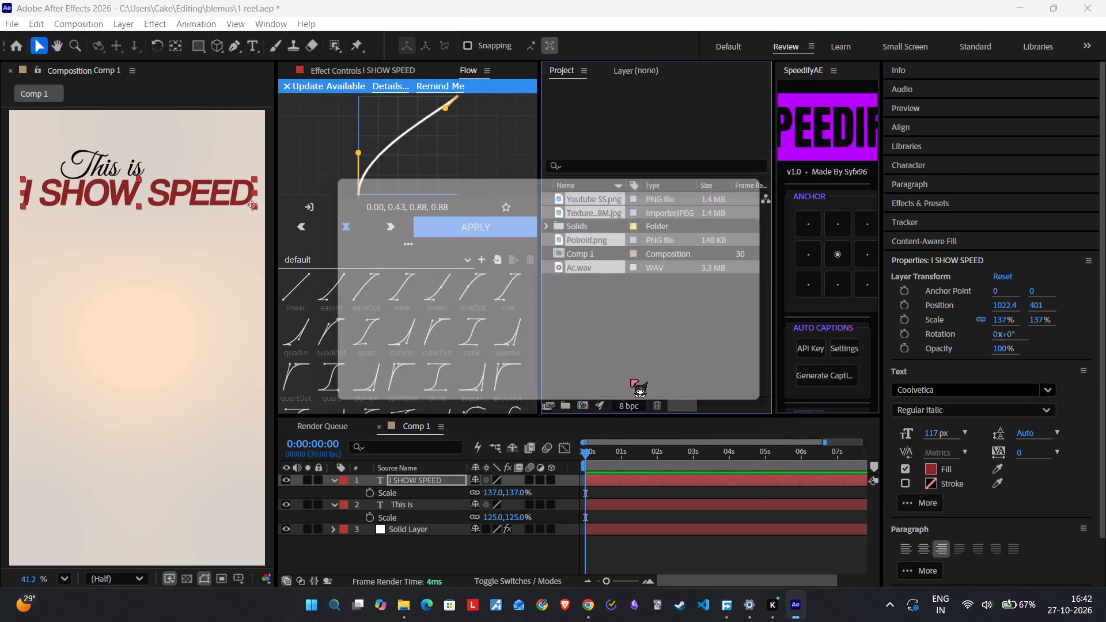
pyautogui.click(752, 382)
pyautogui.click(634, 322)
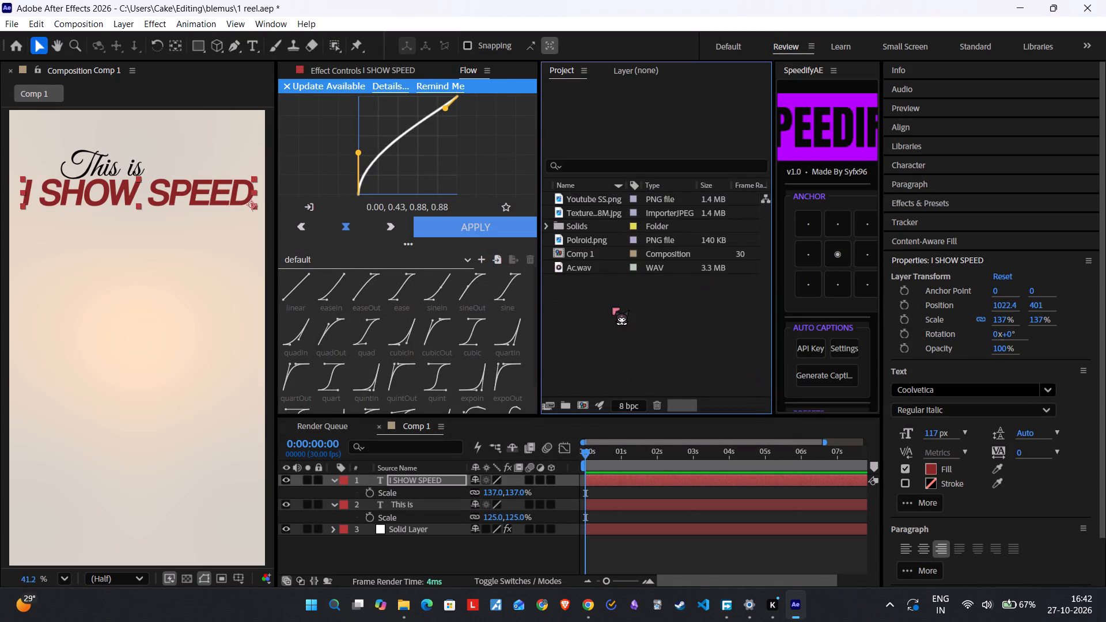
# Open Ac.wav for viewing as footage, and return to the project's item list.
pyautogui.click(595, 264)
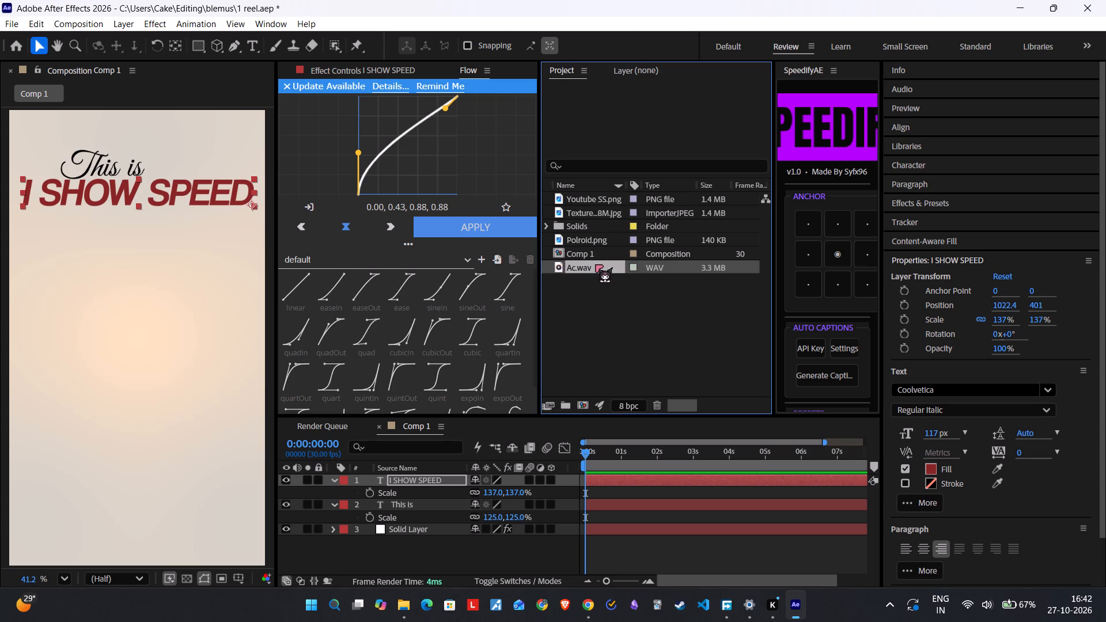
pyautogui.doubleClick(595, 264)
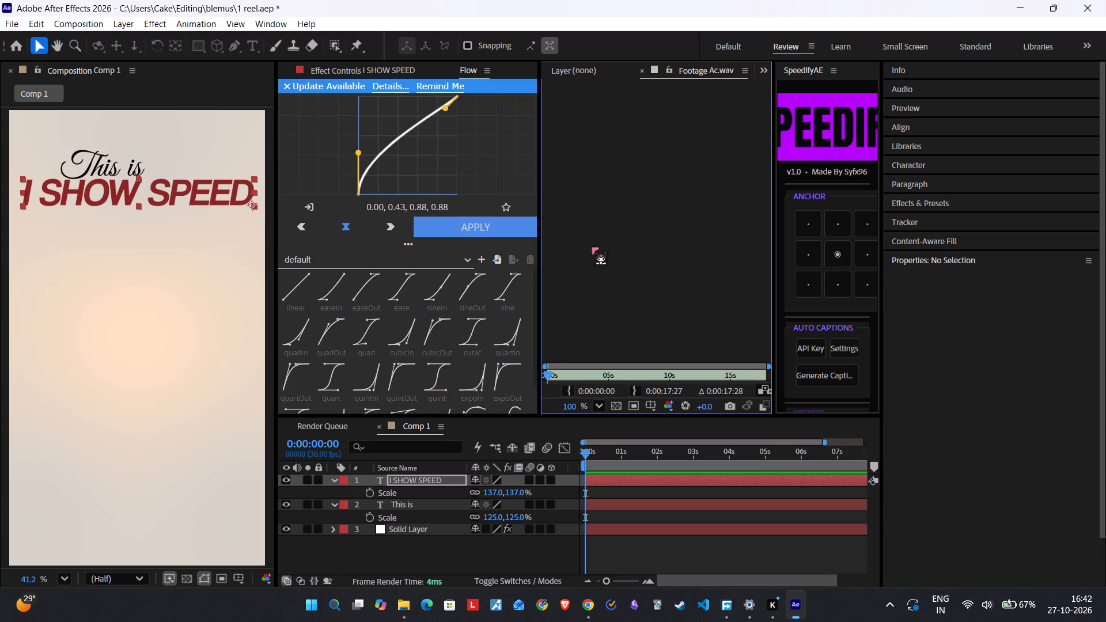
pyautogui.click(602, 63)
pyautogui.click(767, 66)
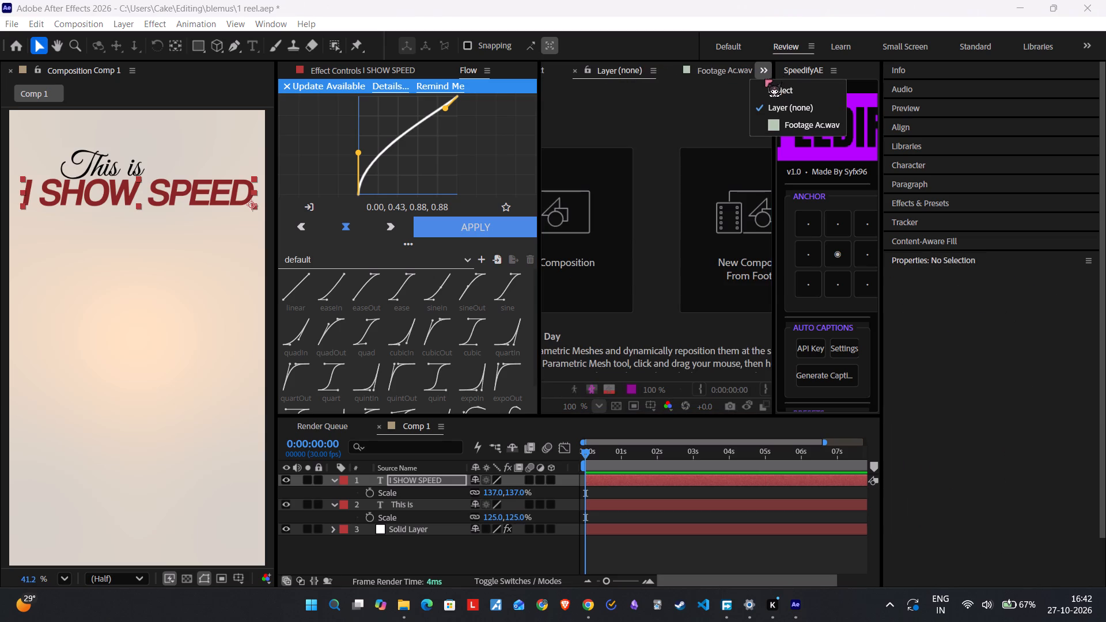
pyautogui.click(775, 90)
# Import the video "1 (1)" from the Videos subfolder of Assets as footage.
pyautogui.rightClick(655, 283)
pyautogui.click(707, 349)
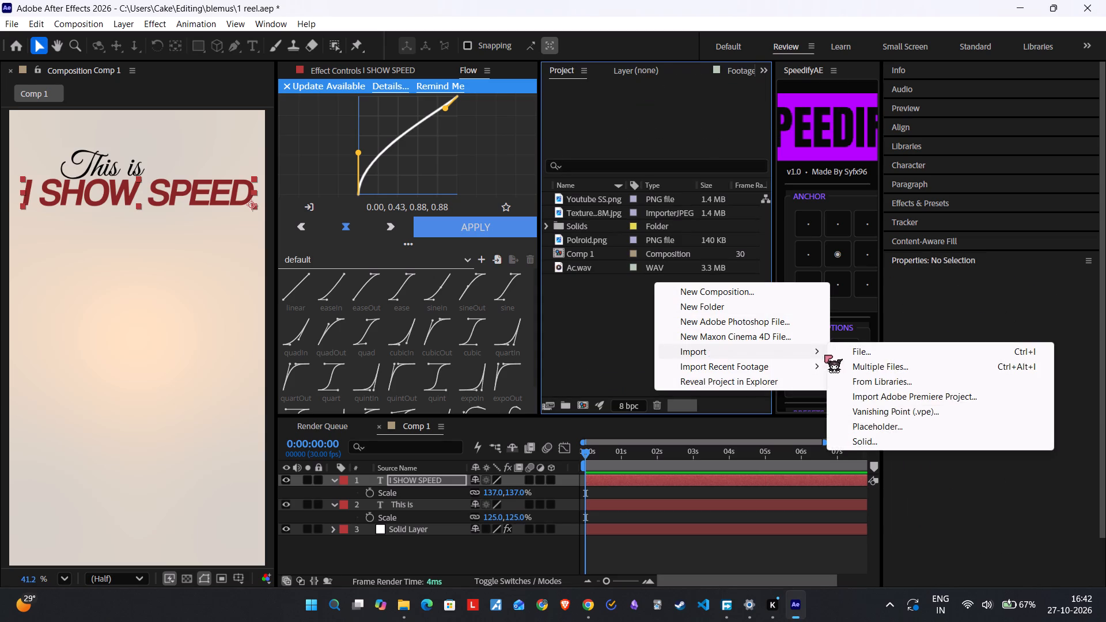
pyautogui.click(841, 349)
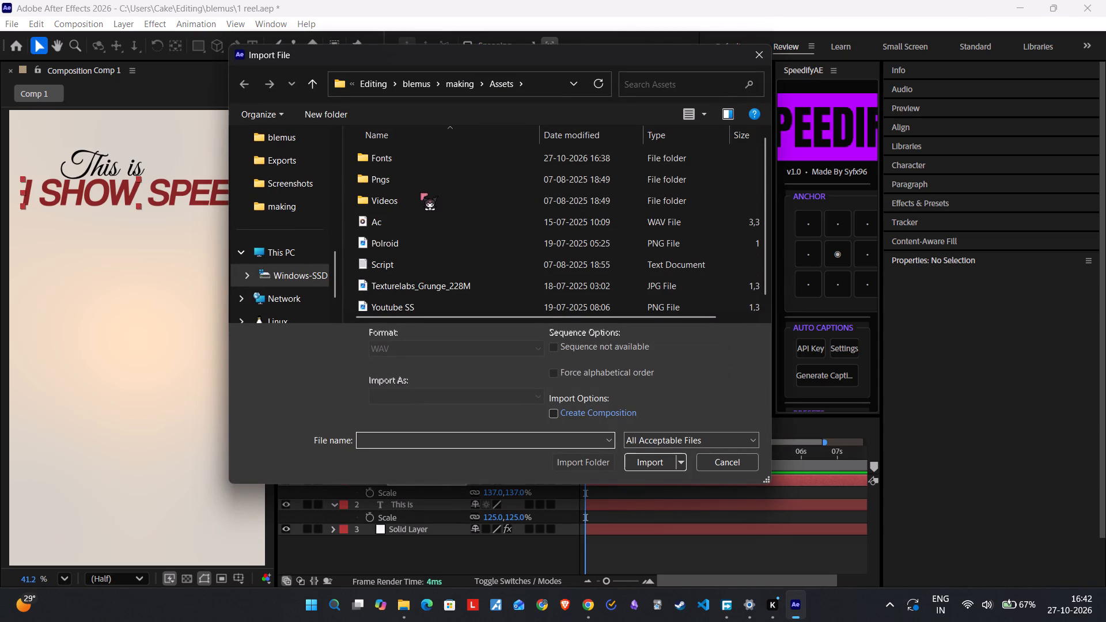
pyautogui.doubleClick(402, 204)
pyautogui.click(391, 198)
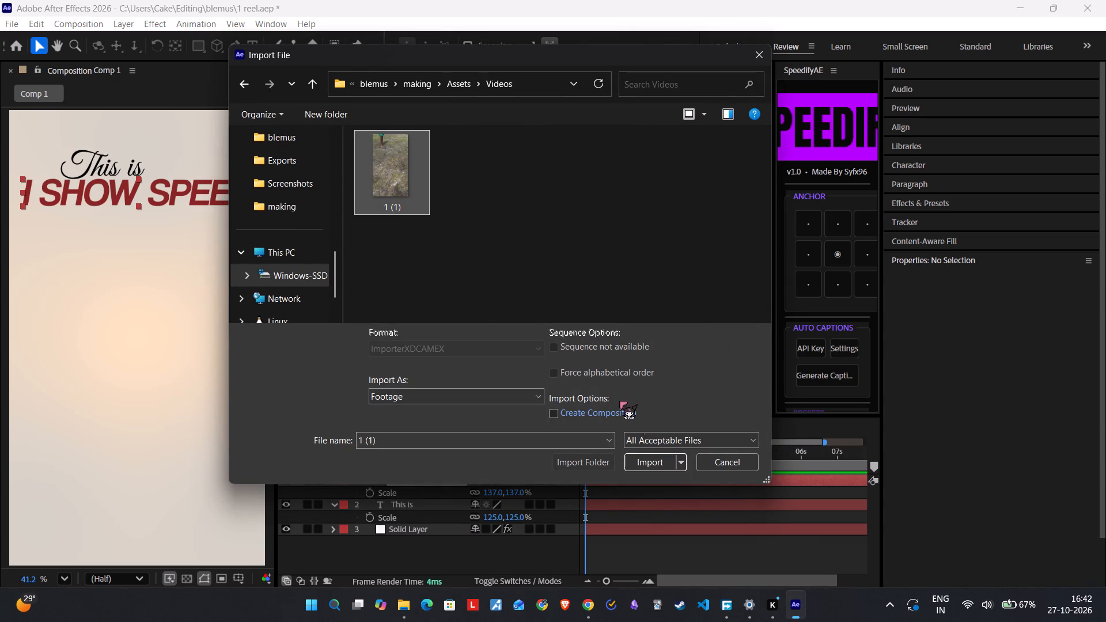
pyautogui.click(655, 460)
# Import all seven images from the Pngs subfolder of Assets as footage.
pyautogui.rightClick(677, 316)
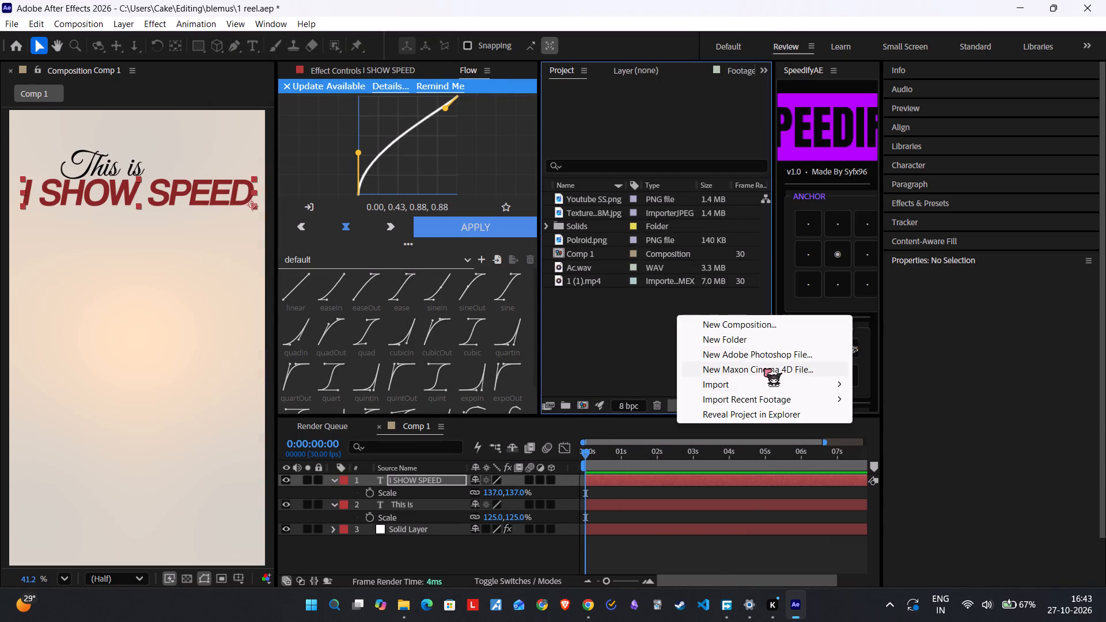
pyautogui.click(744, 390)
pyautogui.click(885, 389)
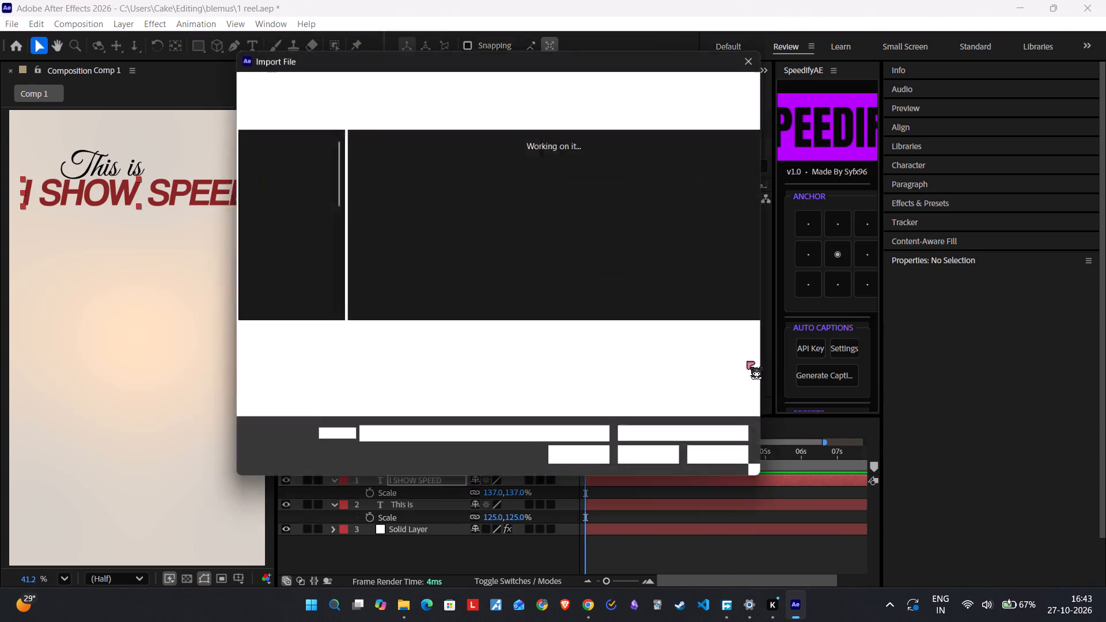
pyautogui.click(244, 81)
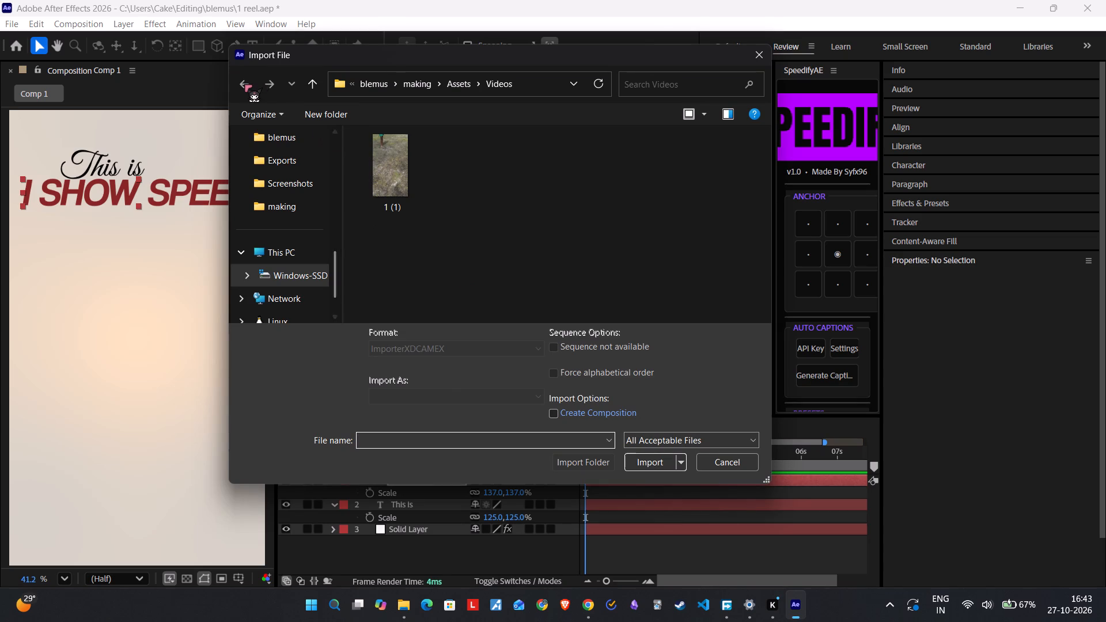
pyautogui.click(244, 84)
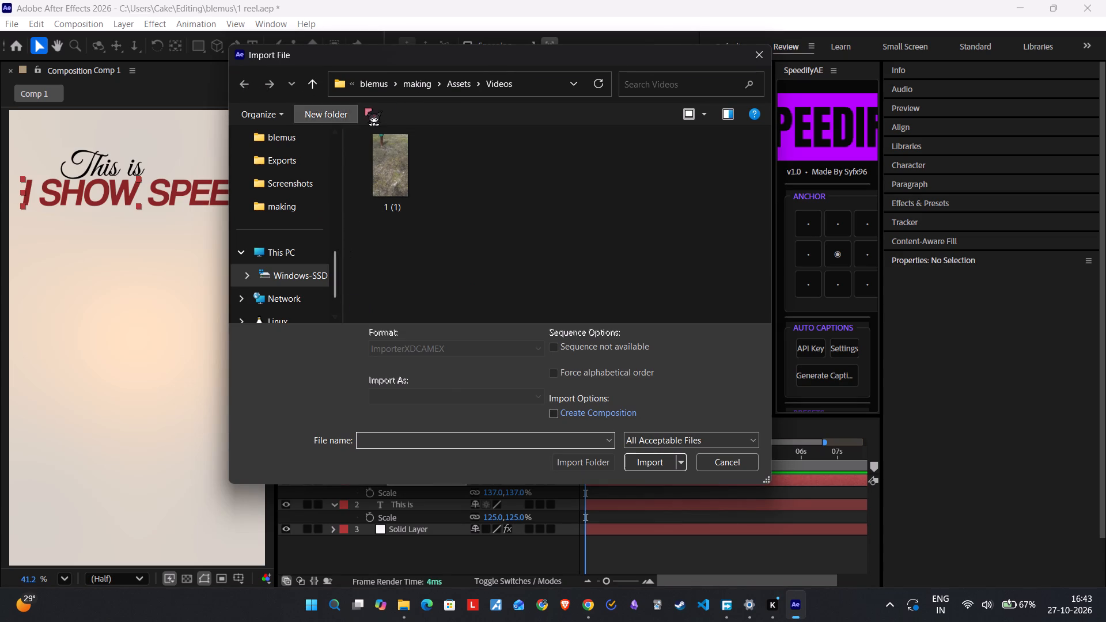
pyautogui.click(497, 80)
pyautogui.click(466, 84)
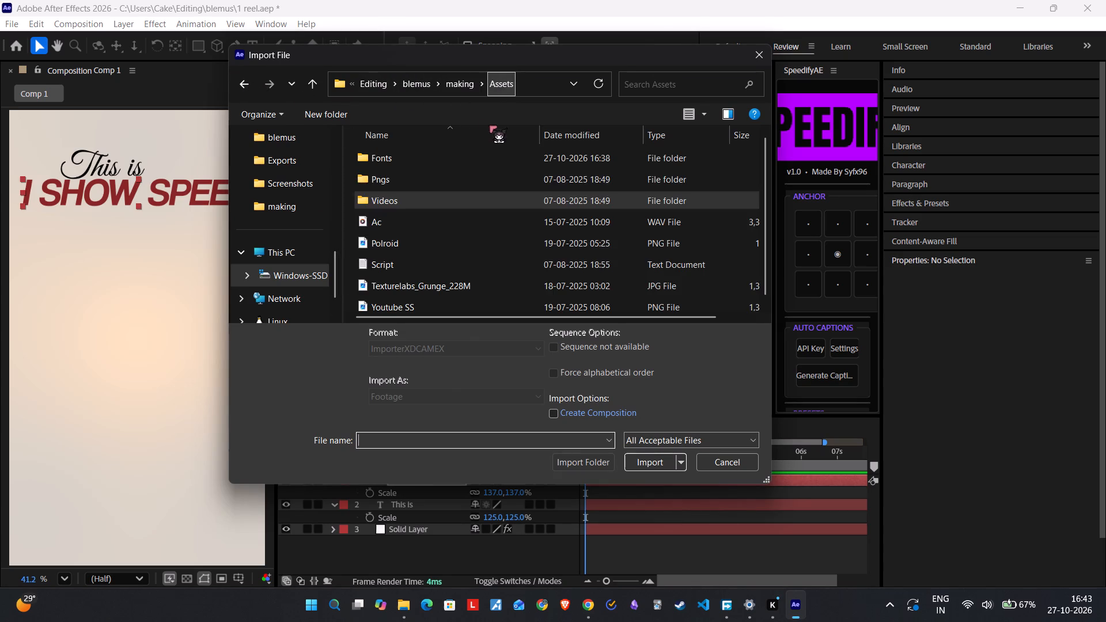
pyautogui.doubleClick(384, 172)
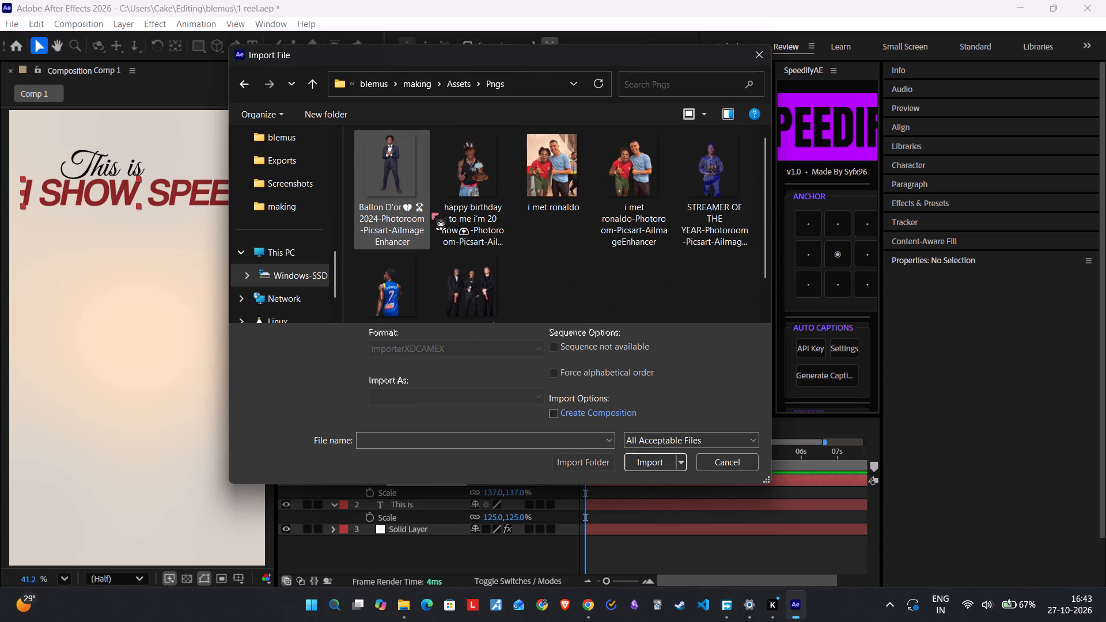
pyautogui.moveTo(349, 169); pyautogui.dragTo(619, 290)
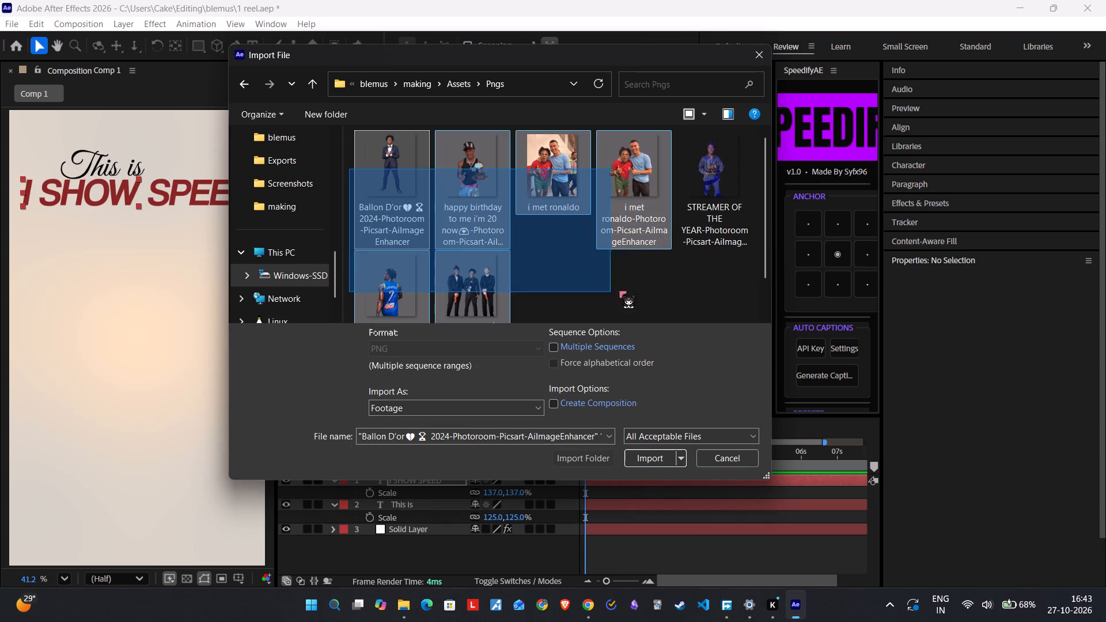
pyautogui.moveTo(619, 290); pyautogui.dragTo(707, 301)
pyautogui.click(658, 455)
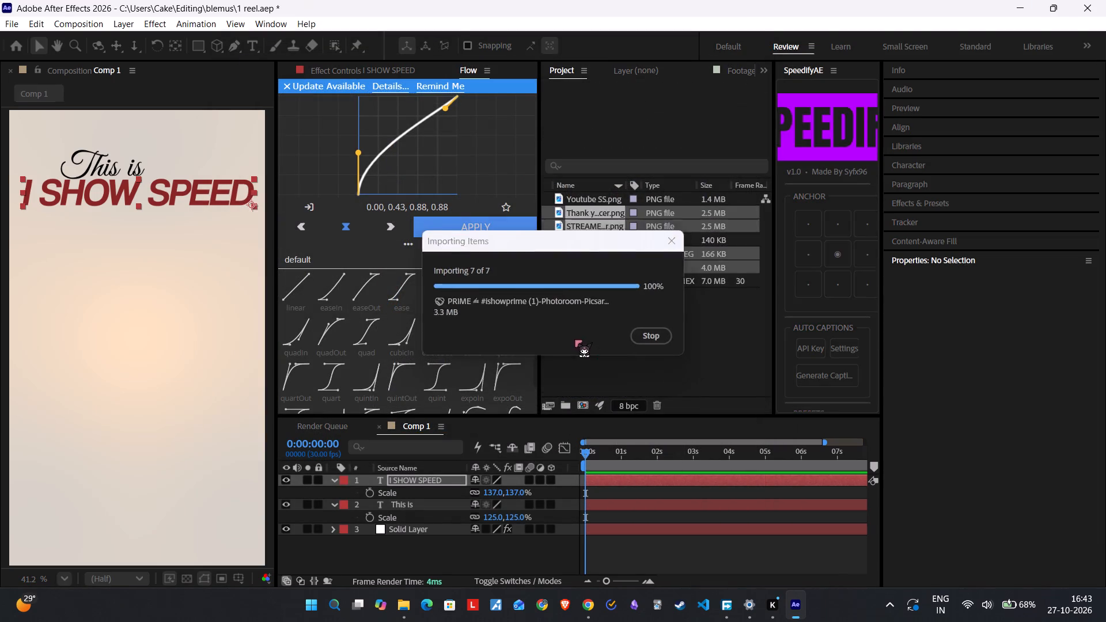
pyautogui.click(600, 390)
# Browse the imported images, add the Ballon D'or 2024 PNG to Comp 1 above the title, and scale it to 66%.
pyautogui.click(579, 358)
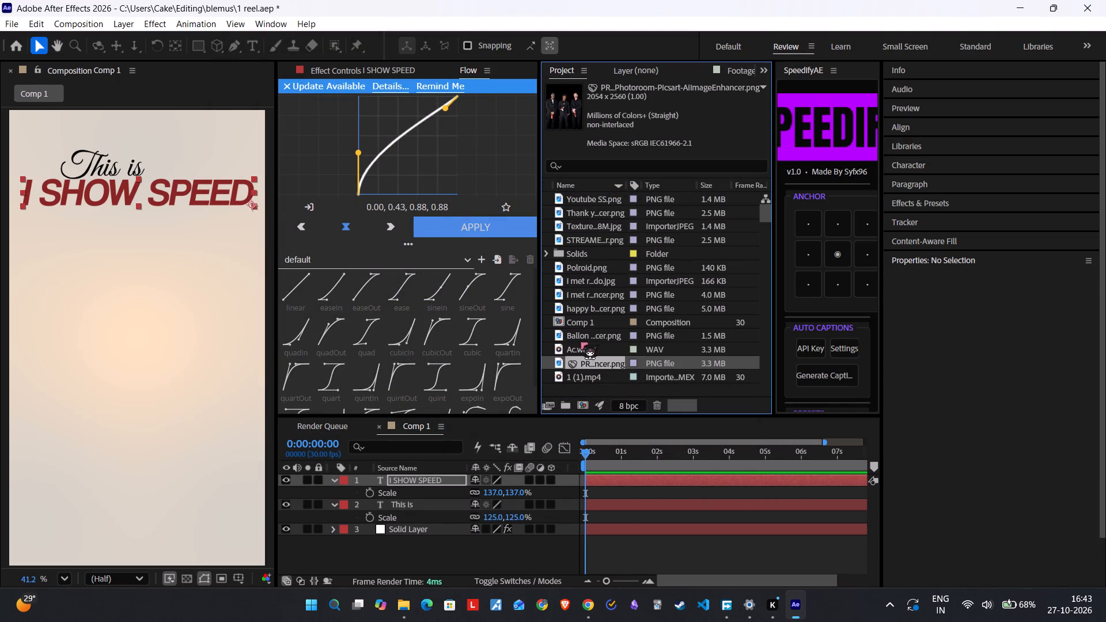
pyautogui.click(584, 332)
pyautogui.click(588, 304)
pyautogui.click(579, 338)
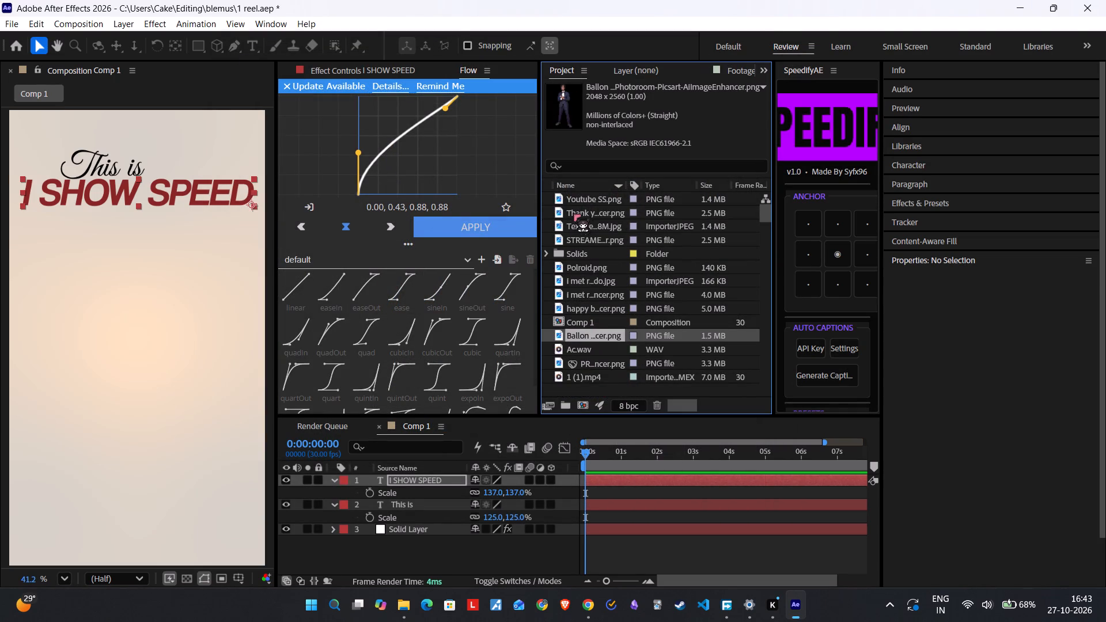
pyautogui.moveTo(588, 333); pyautogui.dragTo(136, 324)
pyautogui.press('s')
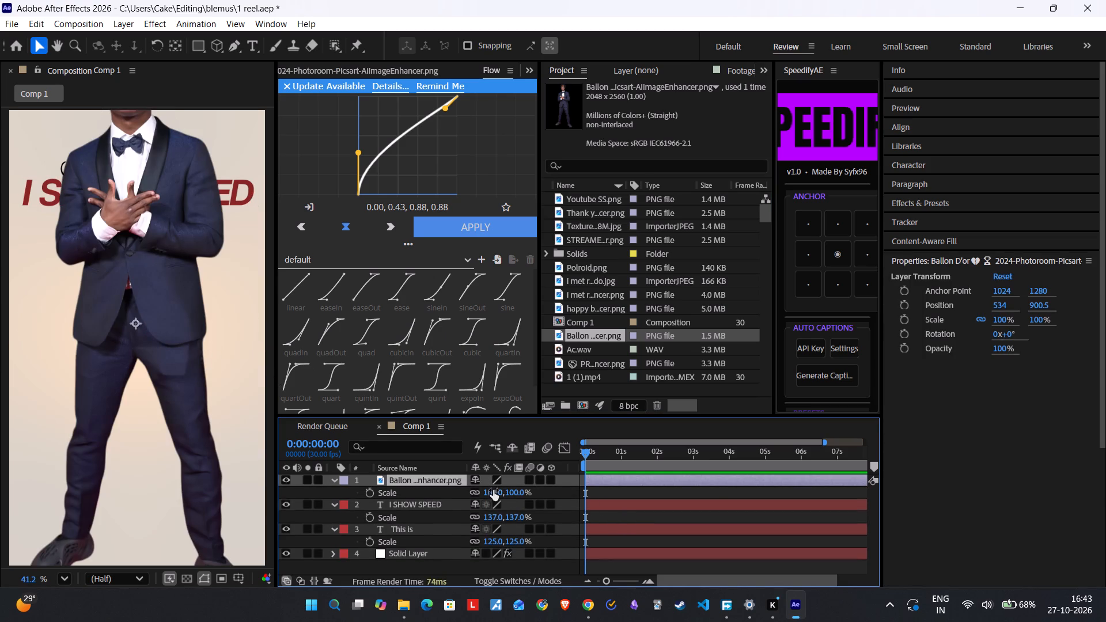
pyautogui.moveTo(491, 492); pyautogui.dragTo(465, 491)
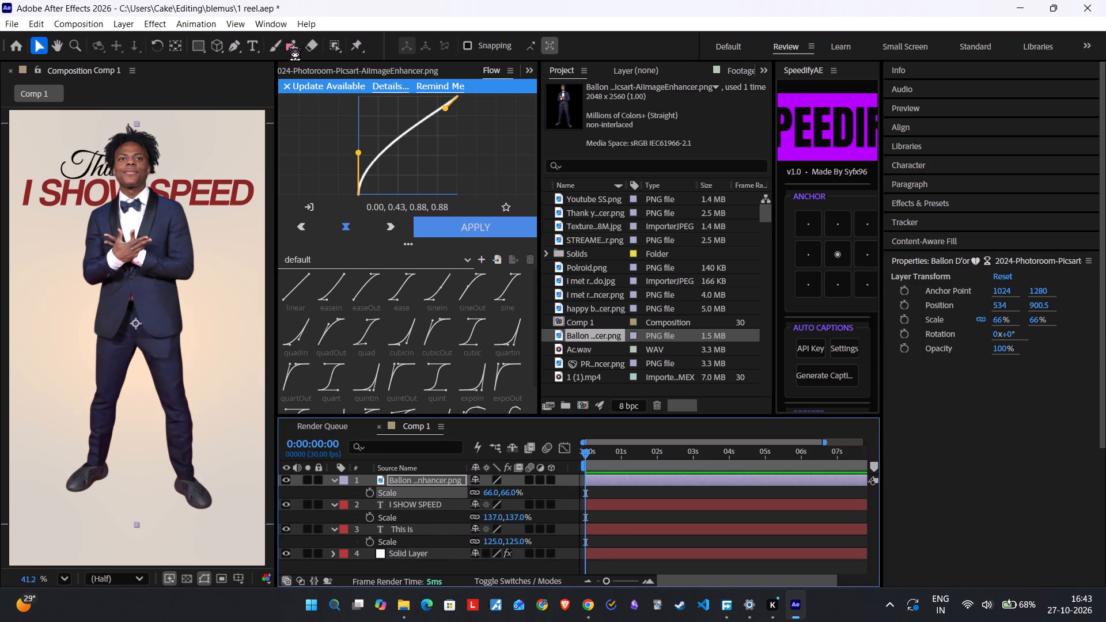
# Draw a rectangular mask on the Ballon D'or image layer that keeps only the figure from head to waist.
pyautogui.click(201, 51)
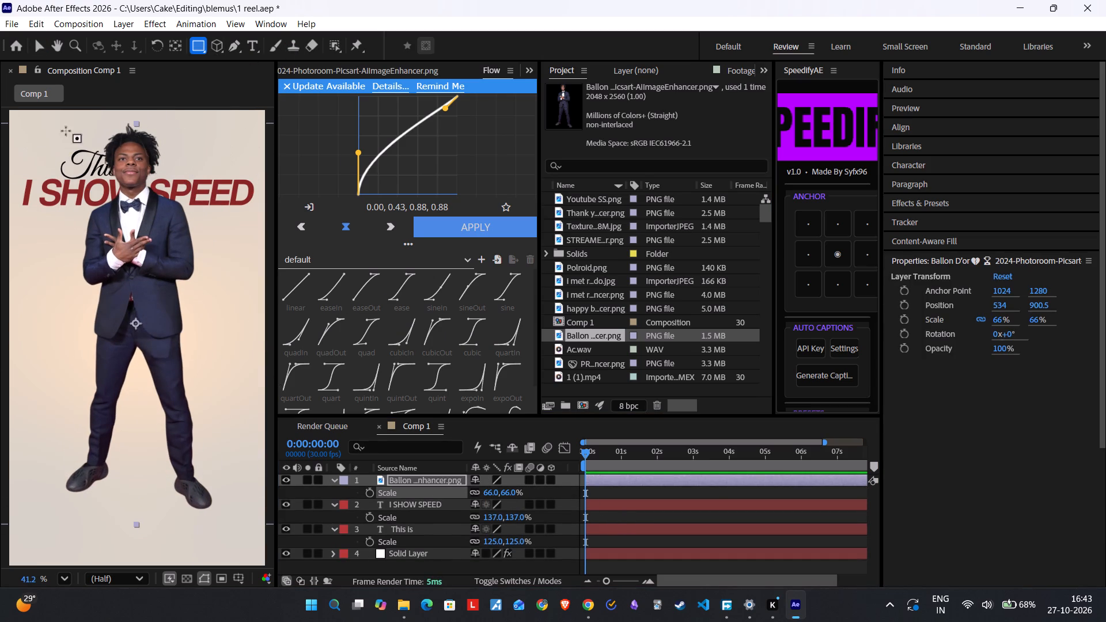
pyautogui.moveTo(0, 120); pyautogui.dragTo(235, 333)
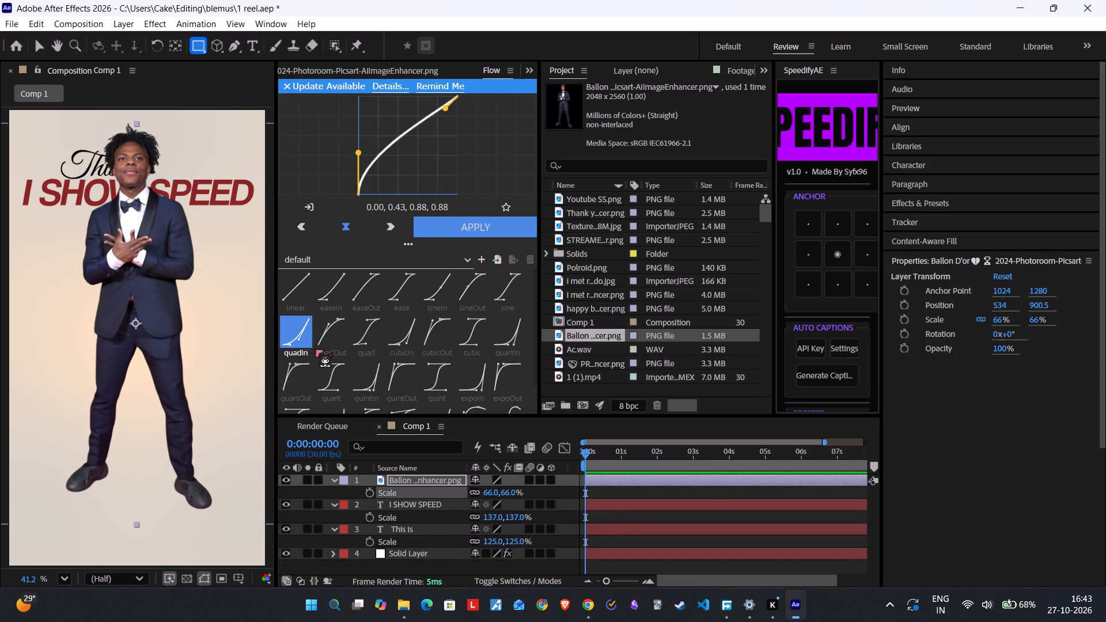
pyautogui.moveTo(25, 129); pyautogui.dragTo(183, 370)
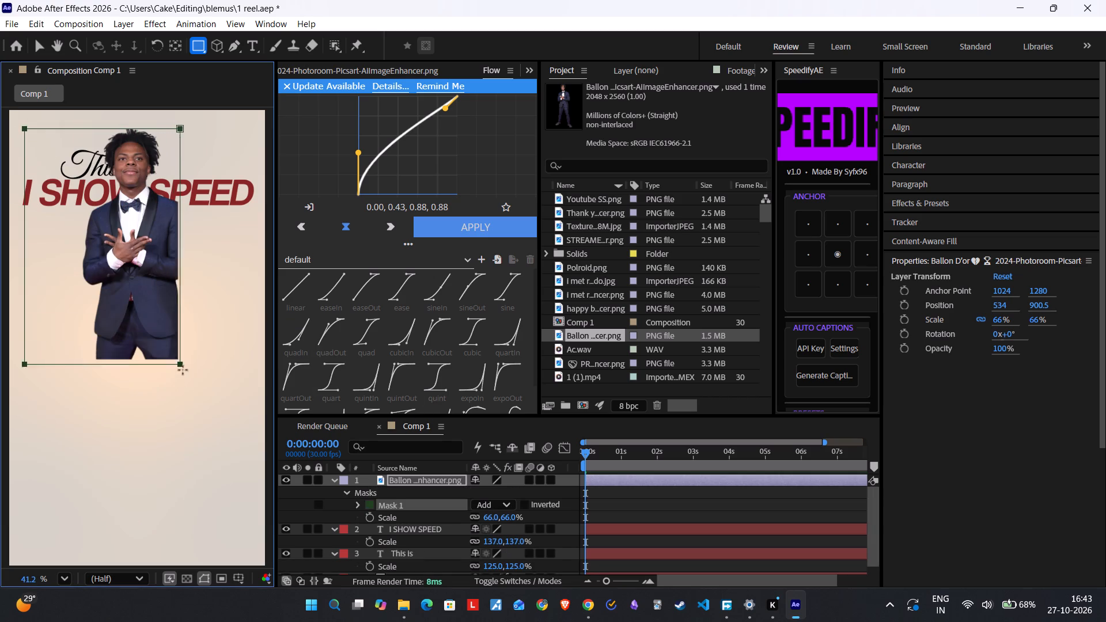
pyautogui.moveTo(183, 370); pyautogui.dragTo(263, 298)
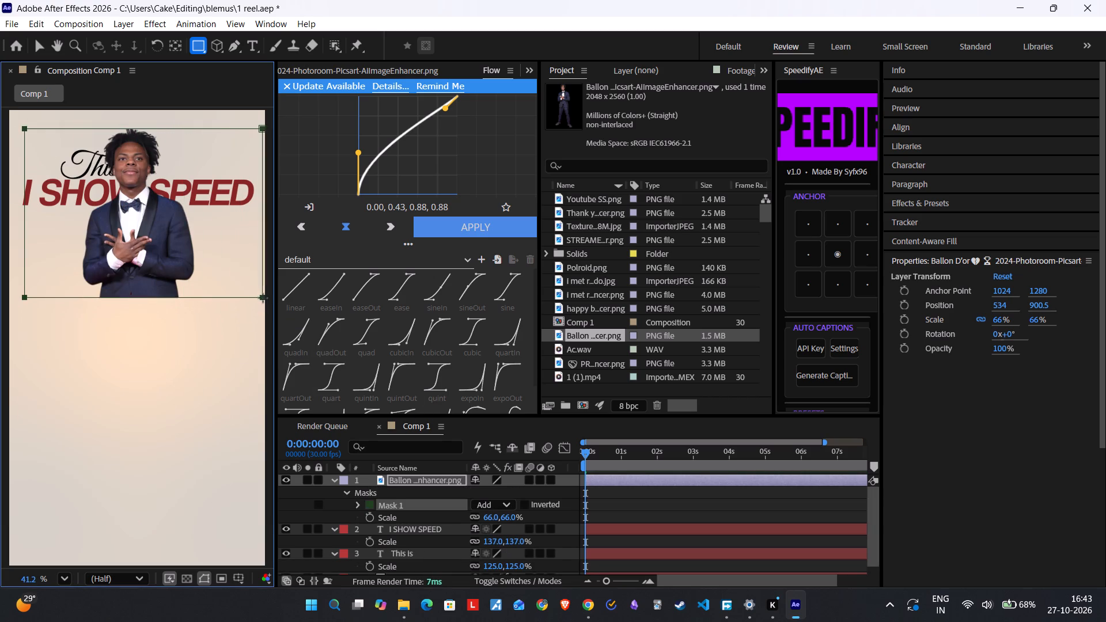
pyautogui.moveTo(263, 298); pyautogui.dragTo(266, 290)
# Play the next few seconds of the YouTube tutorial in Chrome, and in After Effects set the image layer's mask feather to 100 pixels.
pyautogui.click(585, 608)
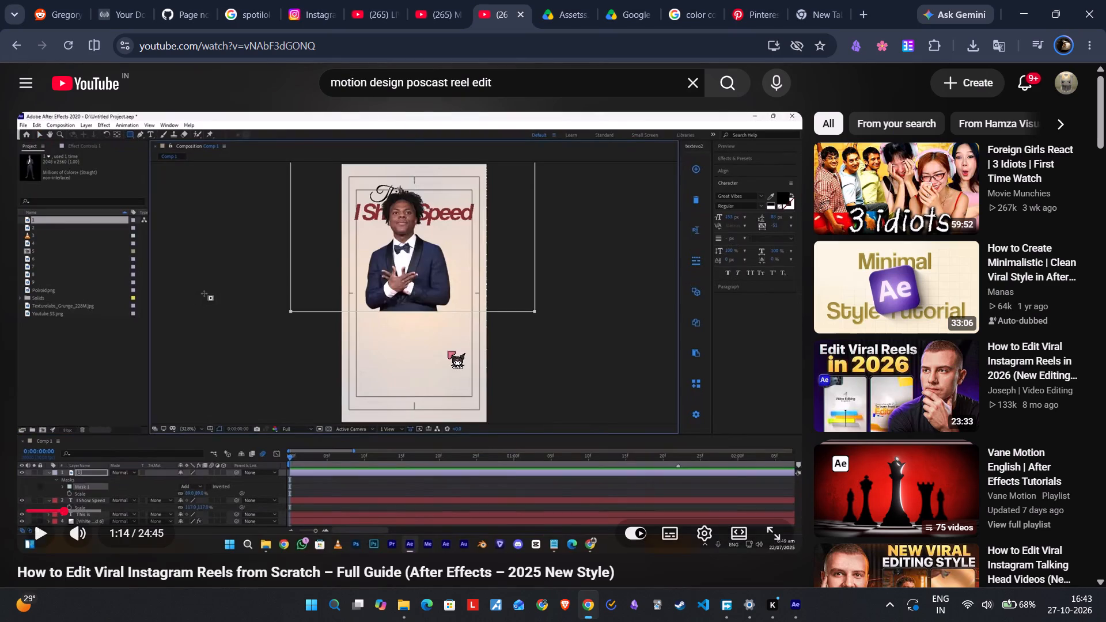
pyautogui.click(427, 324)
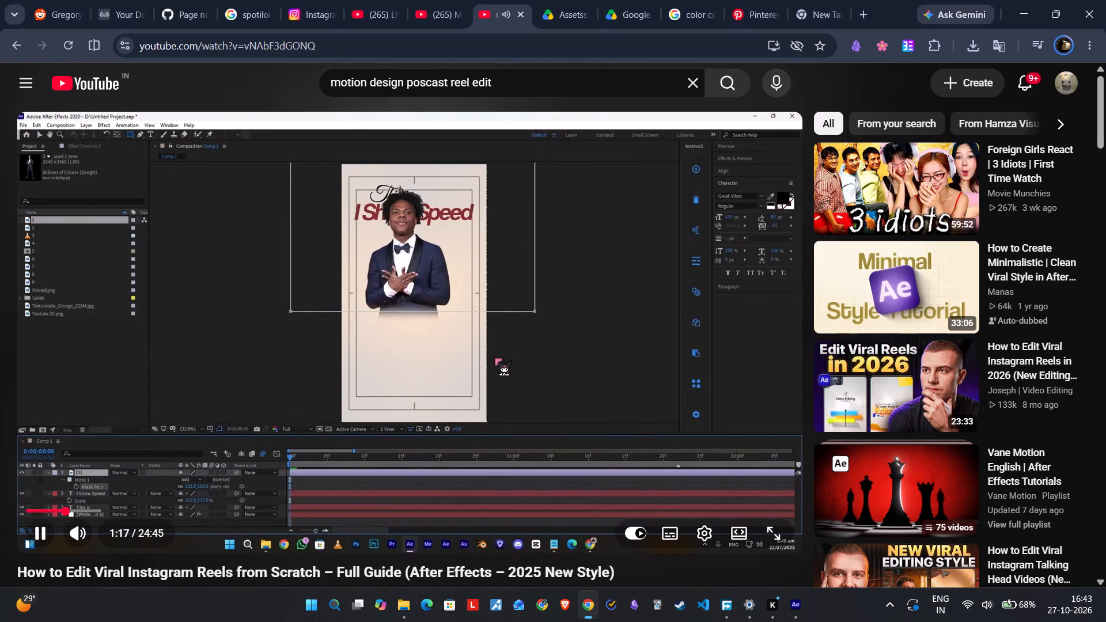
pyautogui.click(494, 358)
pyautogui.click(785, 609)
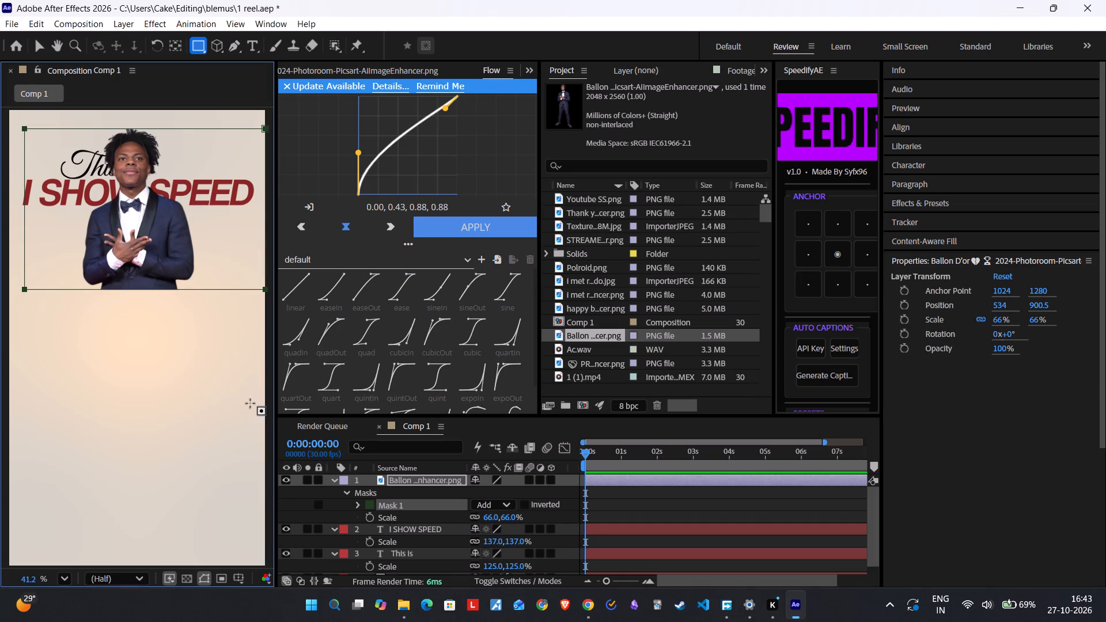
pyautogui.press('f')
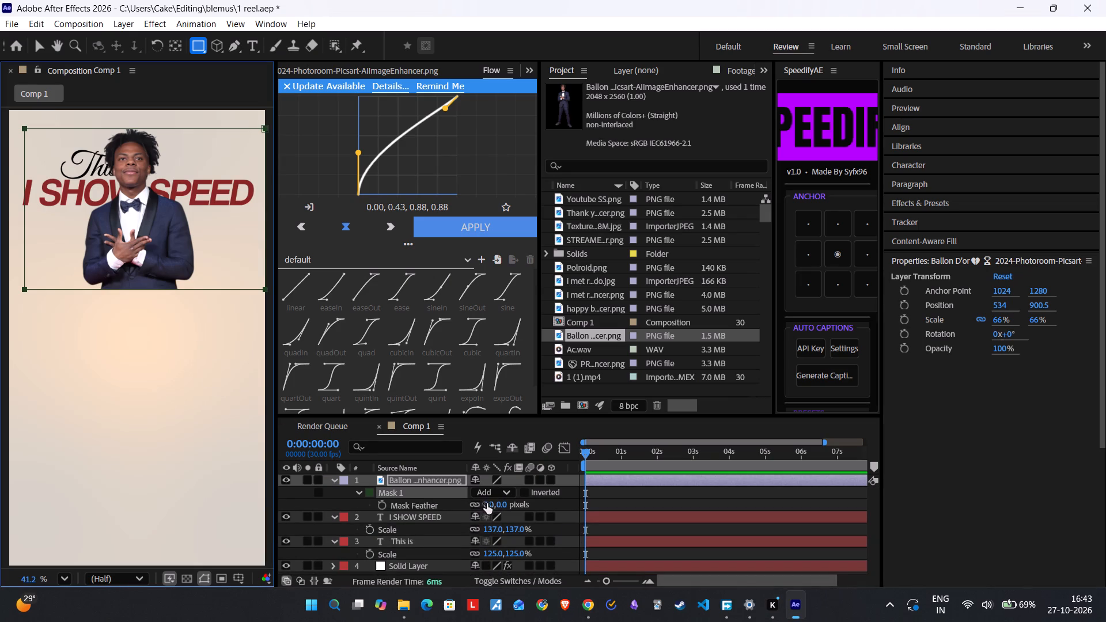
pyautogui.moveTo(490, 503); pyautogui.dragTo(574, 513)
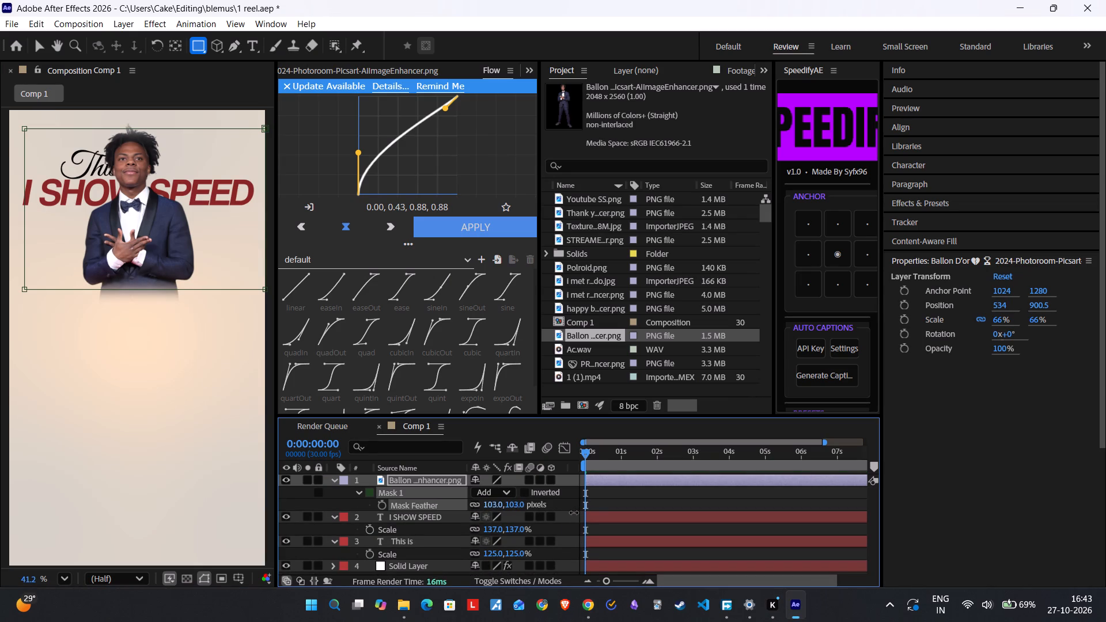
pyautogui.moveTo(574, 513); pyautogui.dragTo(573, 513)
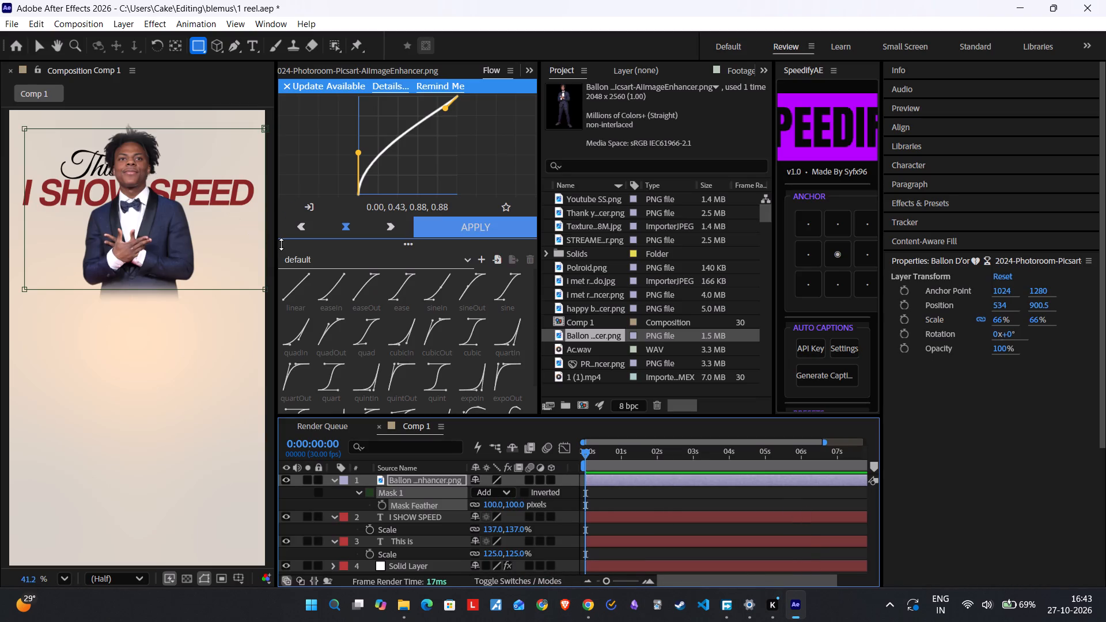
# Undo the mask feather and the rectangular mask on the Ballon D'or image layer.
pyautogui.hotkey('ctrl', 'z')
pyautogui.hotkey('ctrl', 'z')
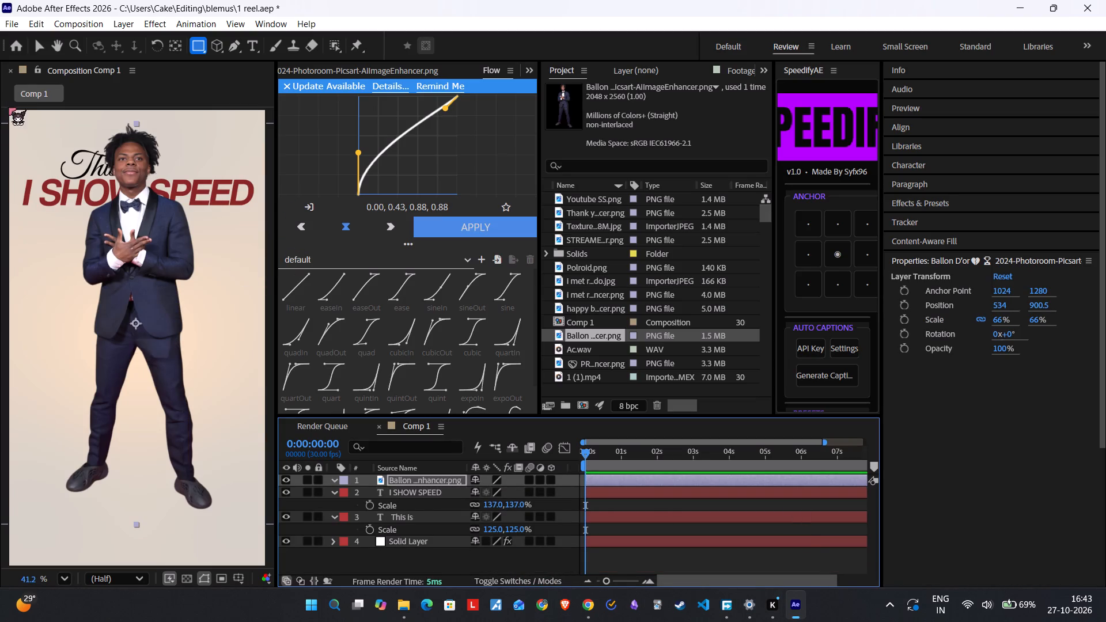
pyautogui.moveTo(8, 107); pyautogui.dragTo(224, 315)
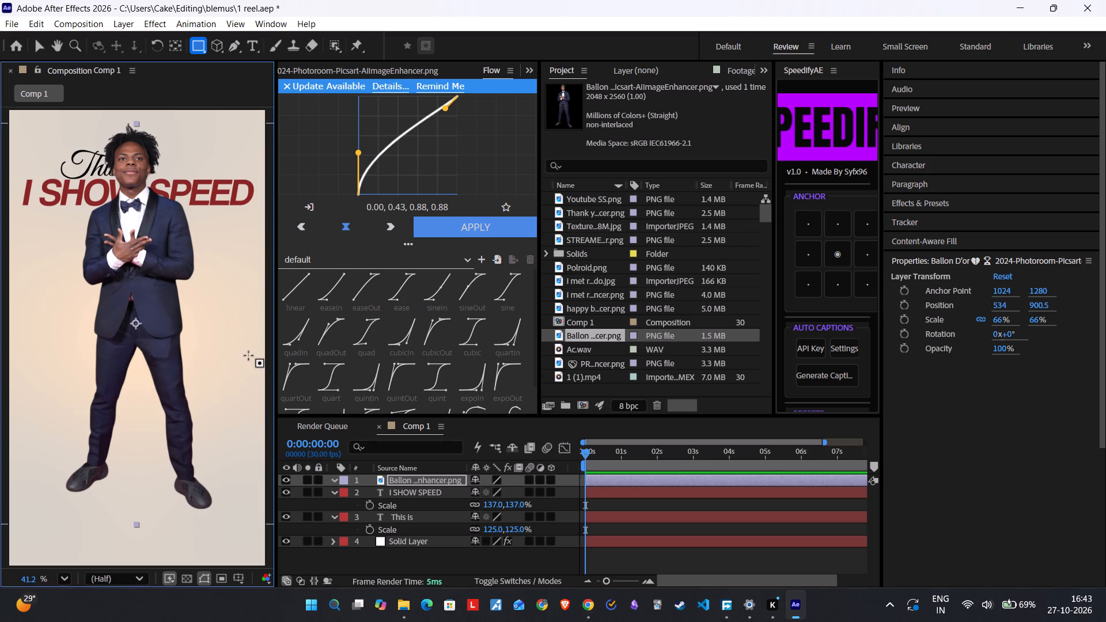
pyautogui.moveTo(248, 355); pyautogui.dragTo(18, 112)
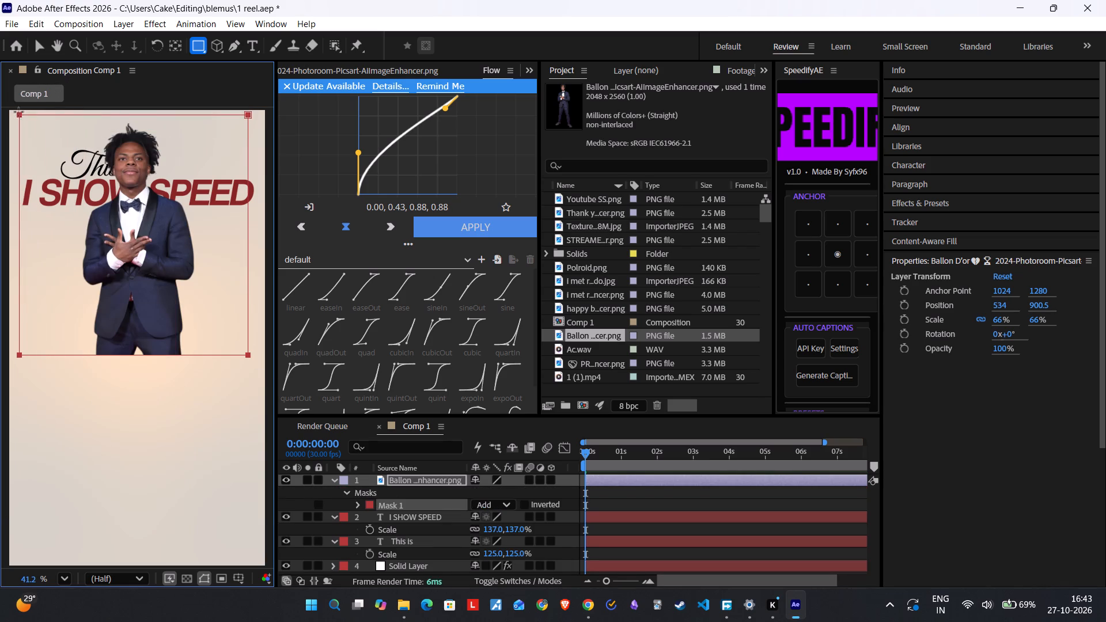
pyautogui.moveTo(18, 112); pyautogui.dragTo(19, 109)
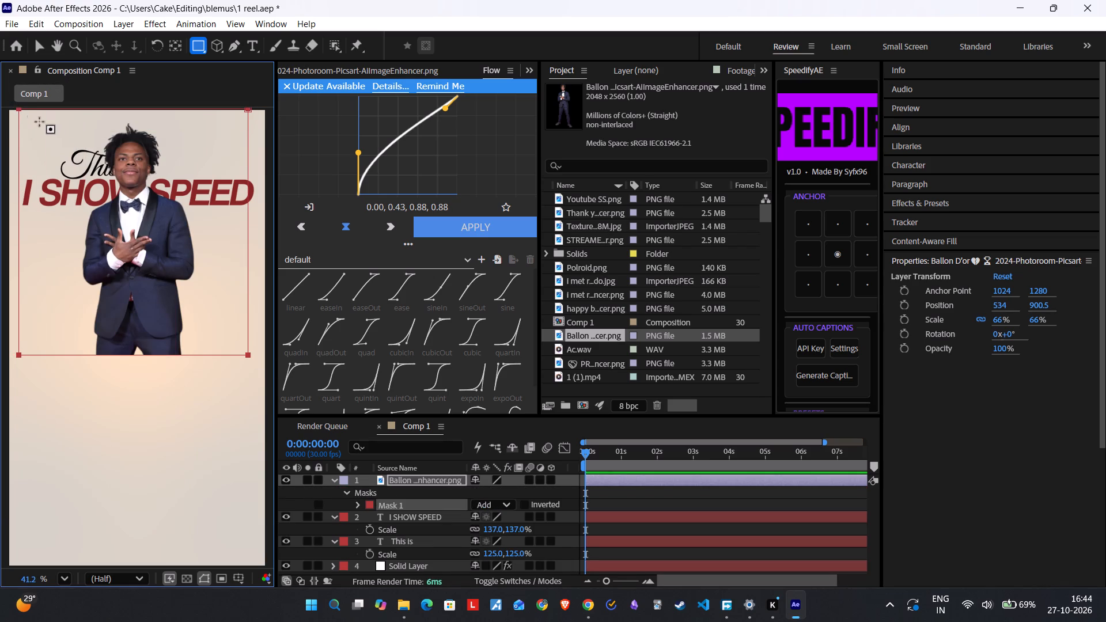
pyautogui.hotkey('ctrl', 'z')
# Mask the Ballon D'or image to the upper body with a rectangle reaching the frame's top edge, and increase its mask feather.
pyautogui.moveTo(235, 301); pyautogui.dragTo(80, 233)
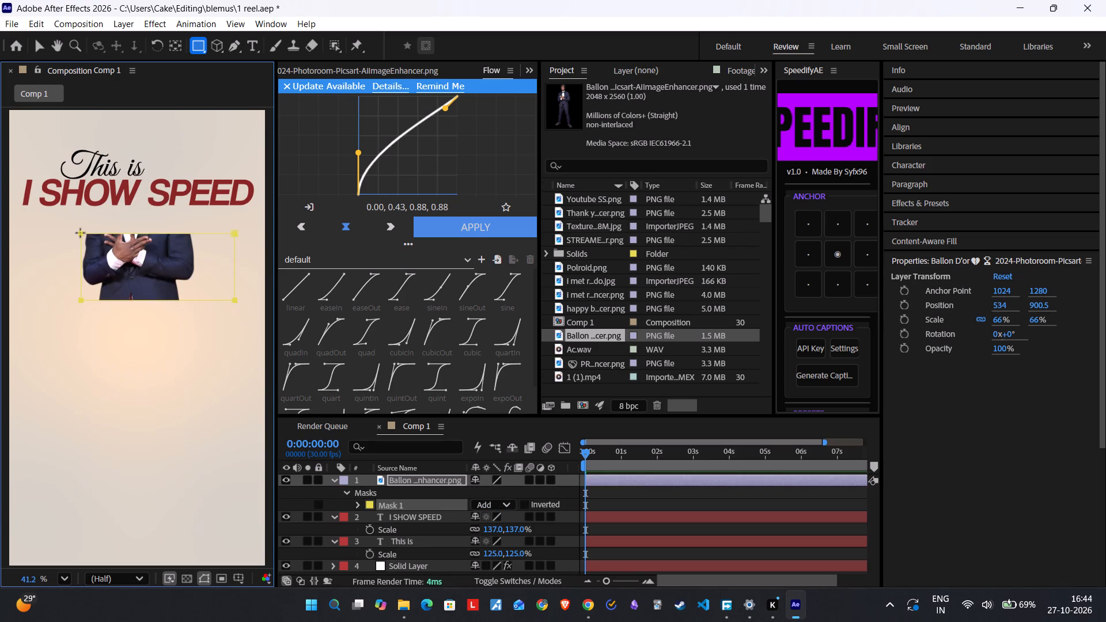
pyautogui.moveTo(80, 233); pyautogui.dragTo(20, 93)
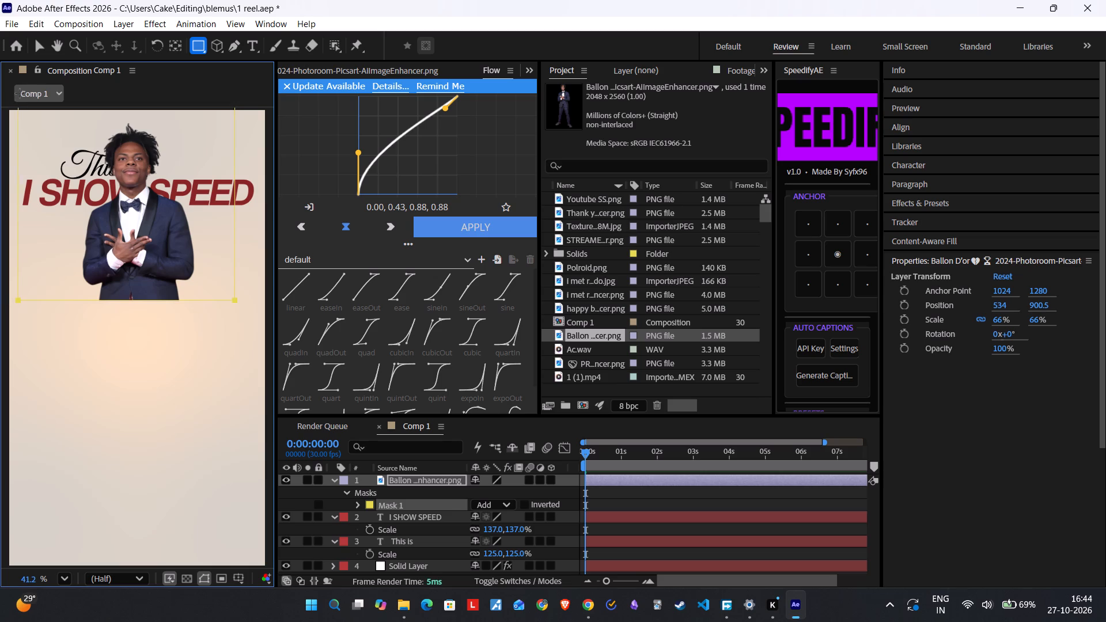
pyautogui.moveTo(20, 93); pyautogui.dragTo(20, 93)
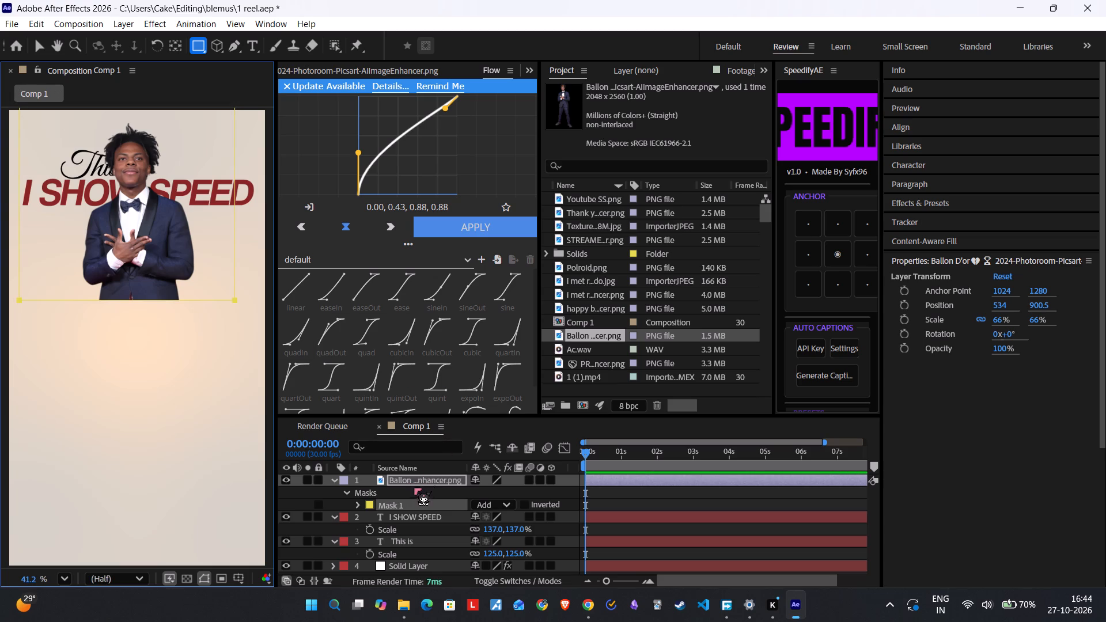
pyautogui.press('f')
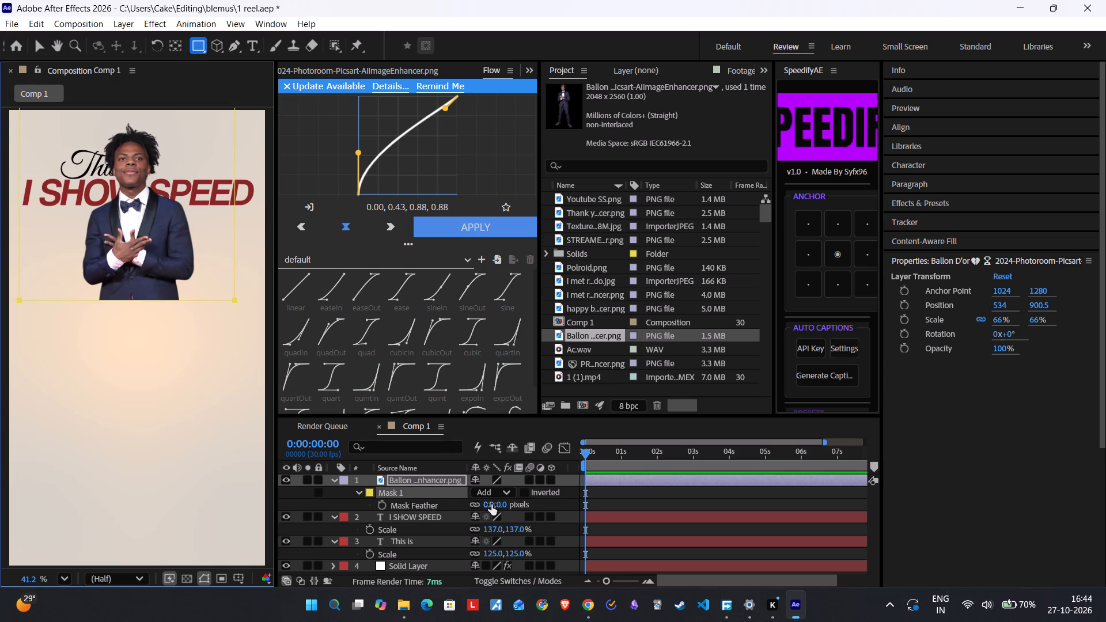
pyautogui.moveTo(488, 505); pyautogui.dragTo(546, 505)
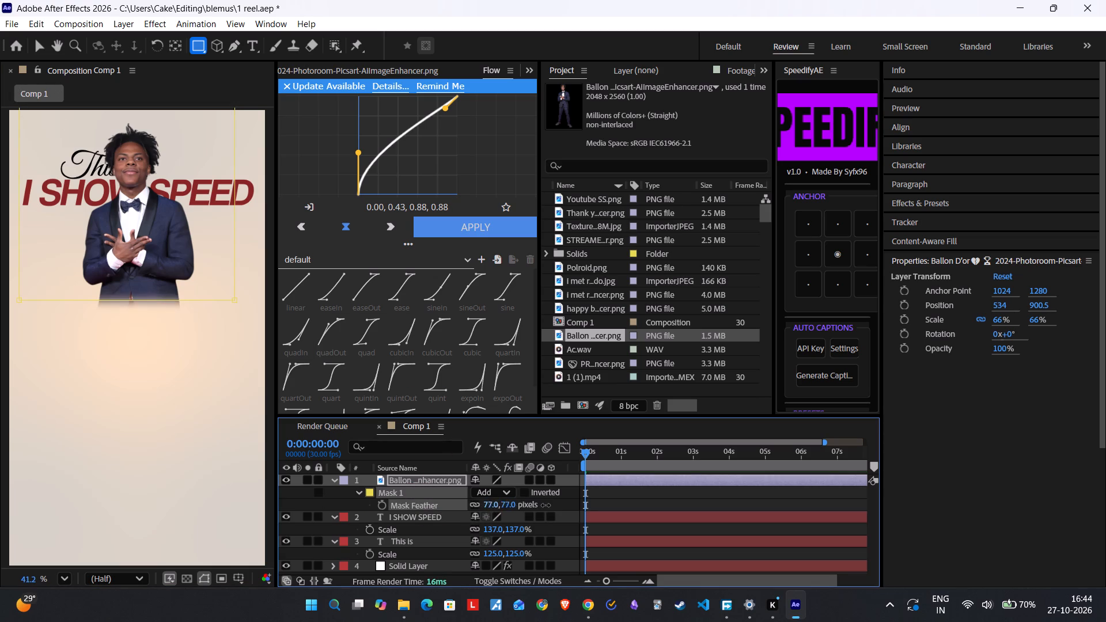
# Set the Mask Feather of the Ballon D'or image's mask to 100 pixels.
pyautogui.moveTo(546, 505); pyautogui.dragTo(561, 505)
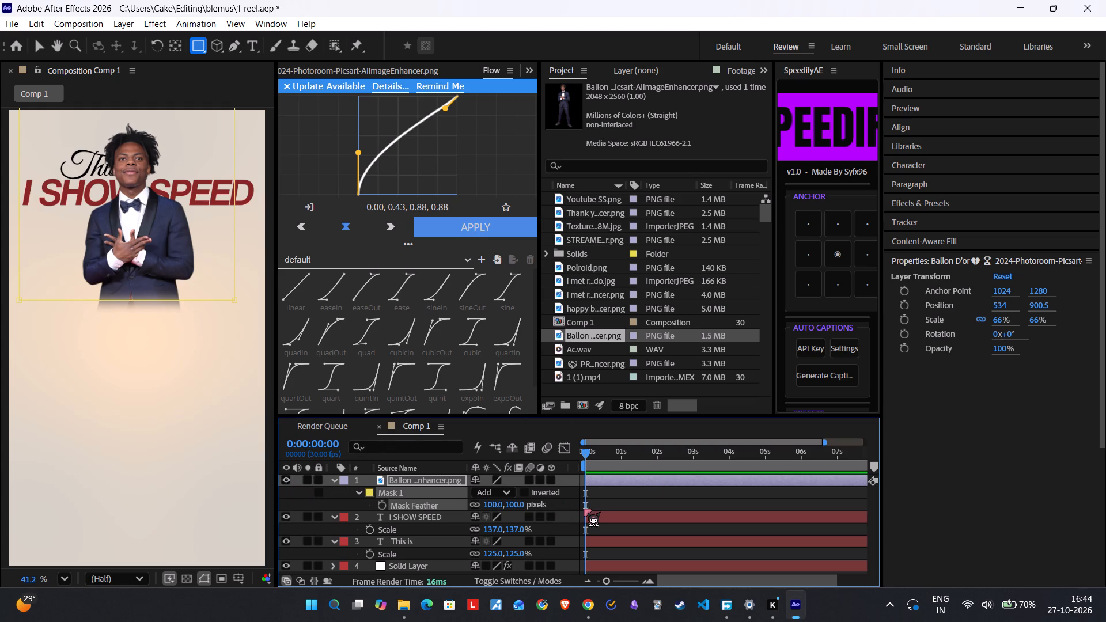
# Move the Ballon D'or cutout down below the I SHOW SPEED title, to a position of about 561, 1284.
pyautogui.click(40, 41)
pyautogui.moveTo(137, 238); pyautogui.dragTo(156, 314)
pyautogui.moveTo(140, 261); pyautogui.dragTo(134, 350)
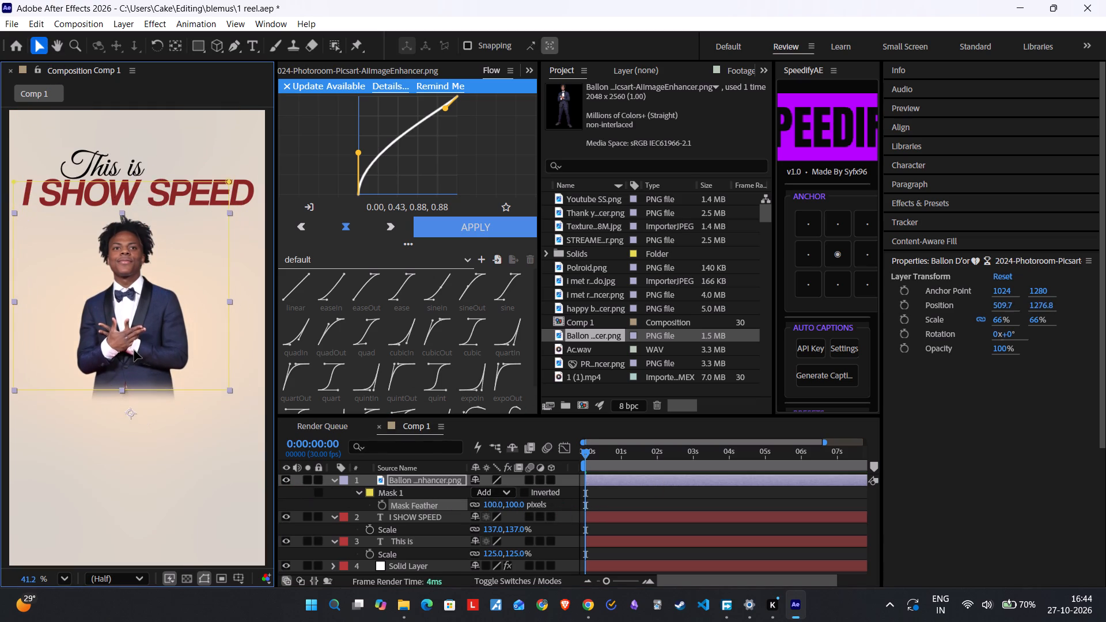
pyautogui.moveTo(134, 350); pyautogui.dragTo(146, 352)
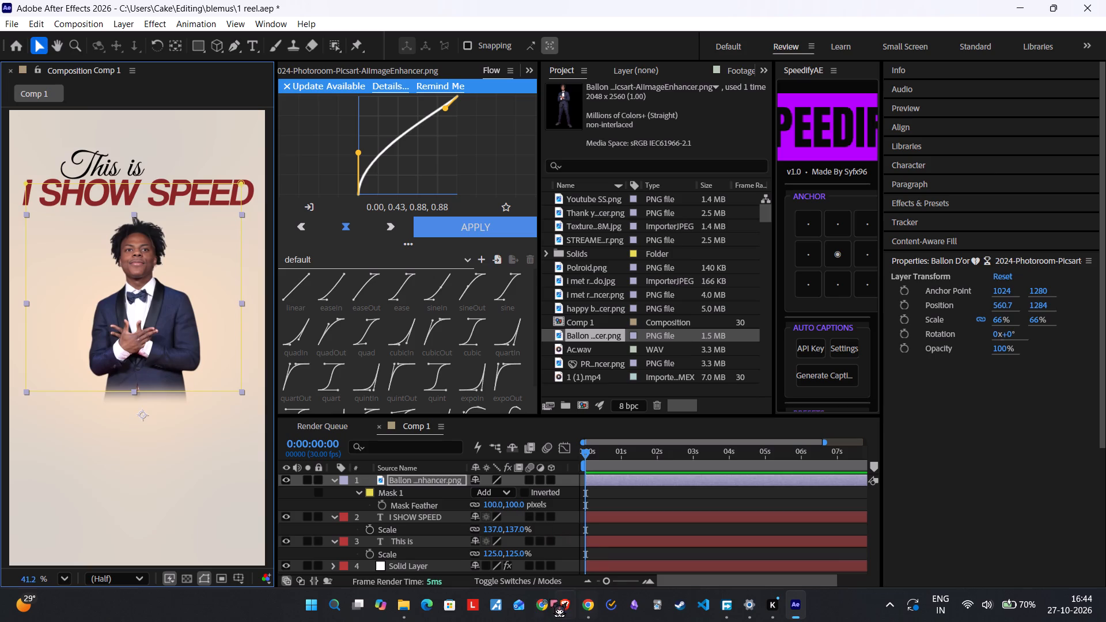
# Following the tutorial's layout, scale the Ballon D'or cutout to 90% and reposition it at about 552, 1464 beneath the title.
pyautogui.click(583, 605)
pyautogui.click(471, 362)
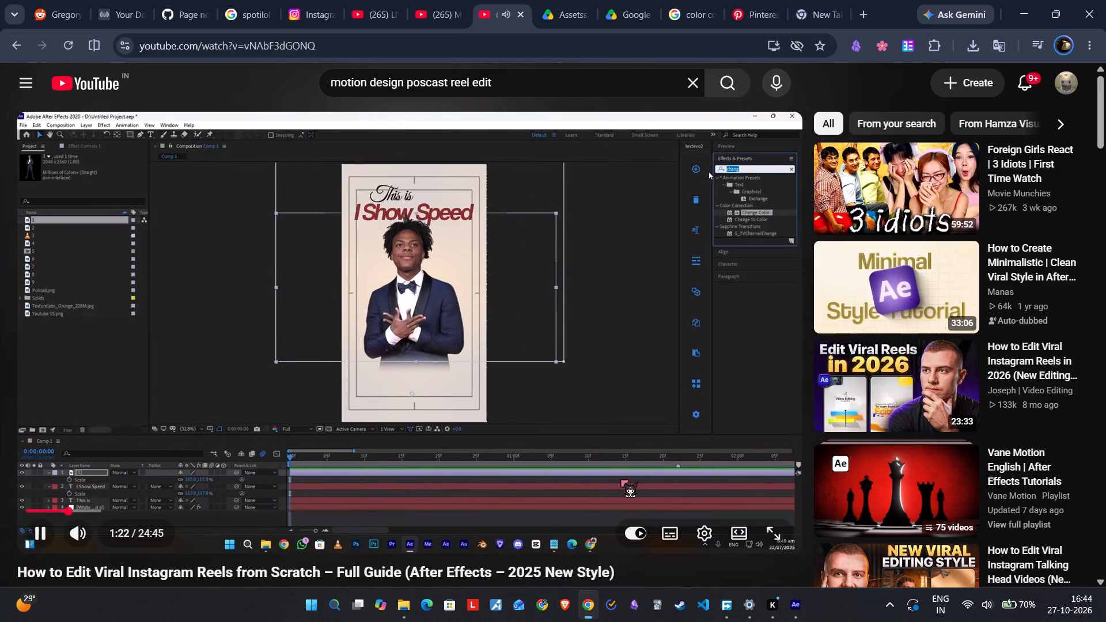
pyautogui.click(802, 609)
pyautogui.click(181, 347)
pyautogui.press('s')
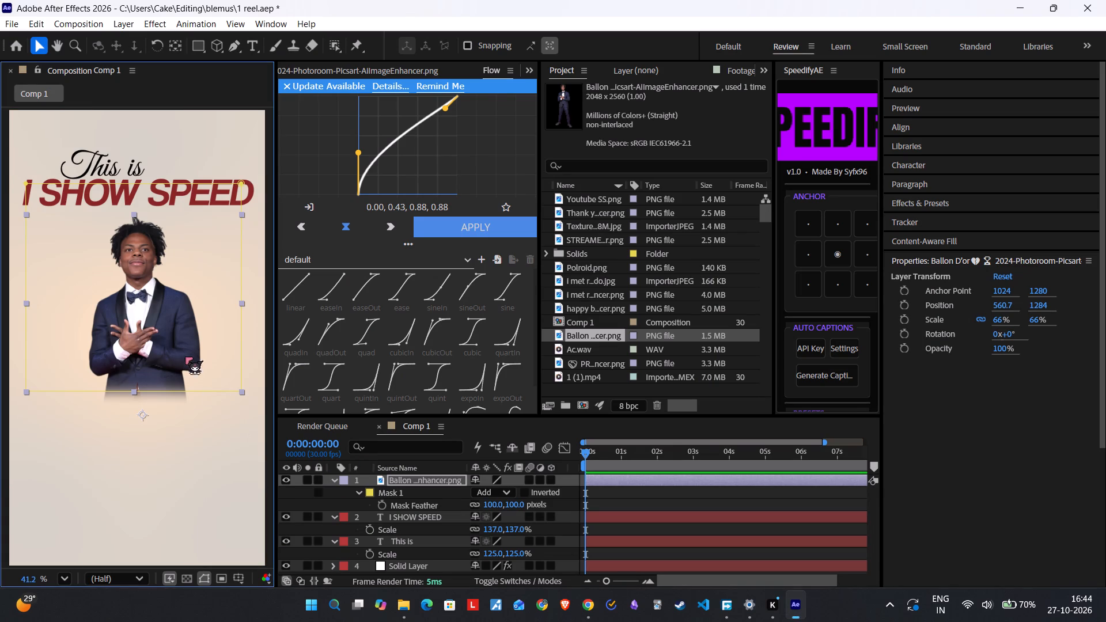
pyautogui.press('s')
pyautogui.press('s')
pyautogui.moveTo(483, 506); pyautogui.dragTo(491, 506)
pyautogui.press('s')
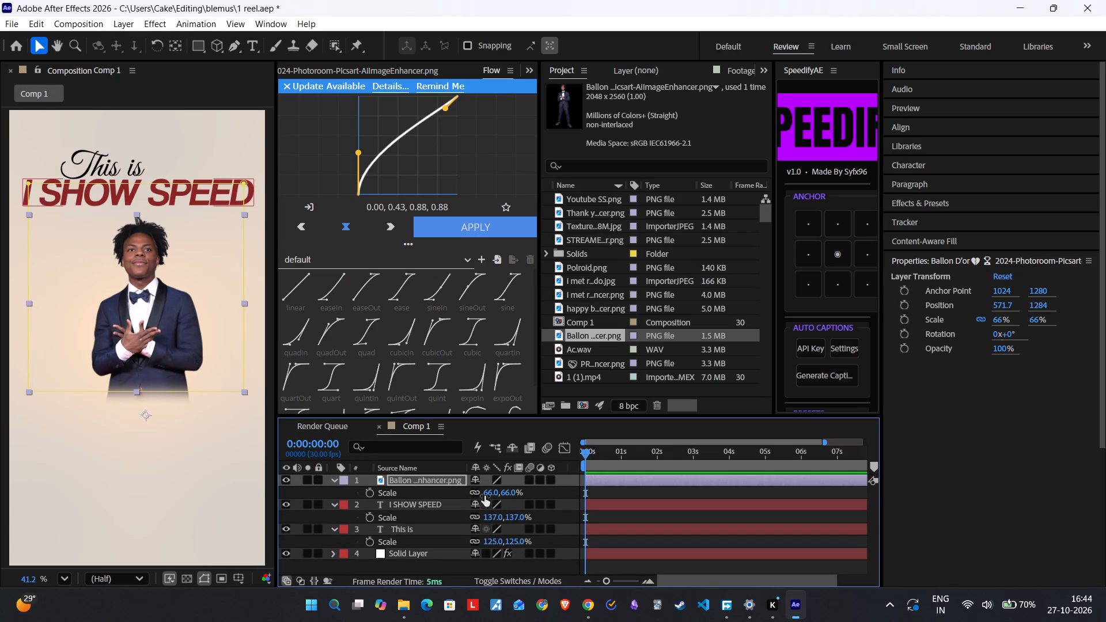
pyautogui.moveTo(484, 491); pyautogui.dragTo(503, 492)
pyautogui.moveTo(164, 309); pyautogui.dragTo(161, 333)
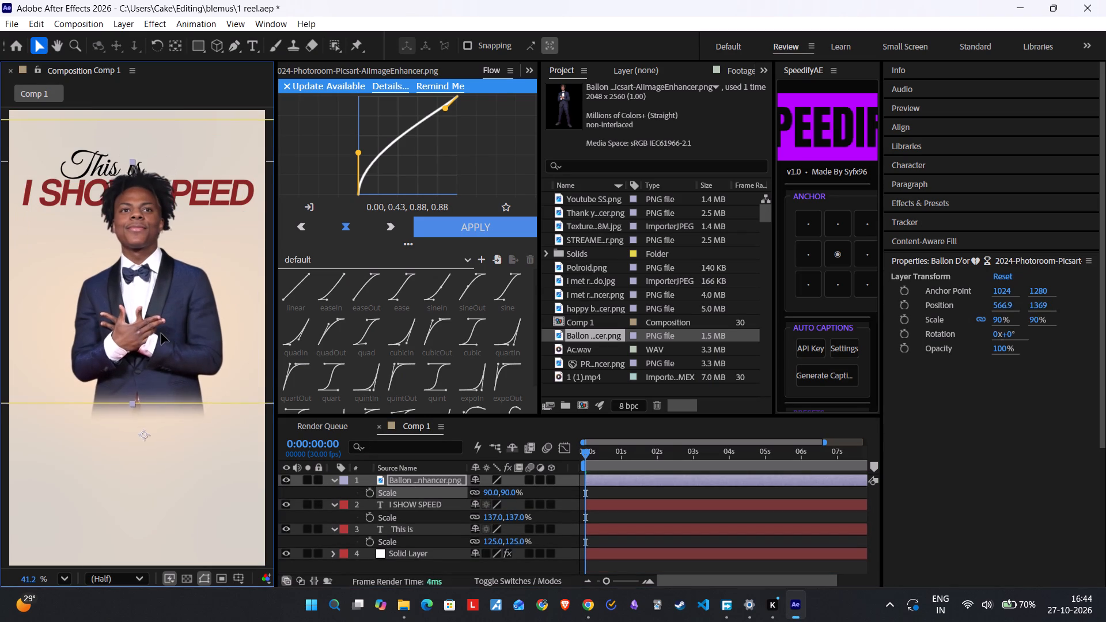
pyautogui.moveTo(161, 333); pyautogui.dragTo(160, 351)
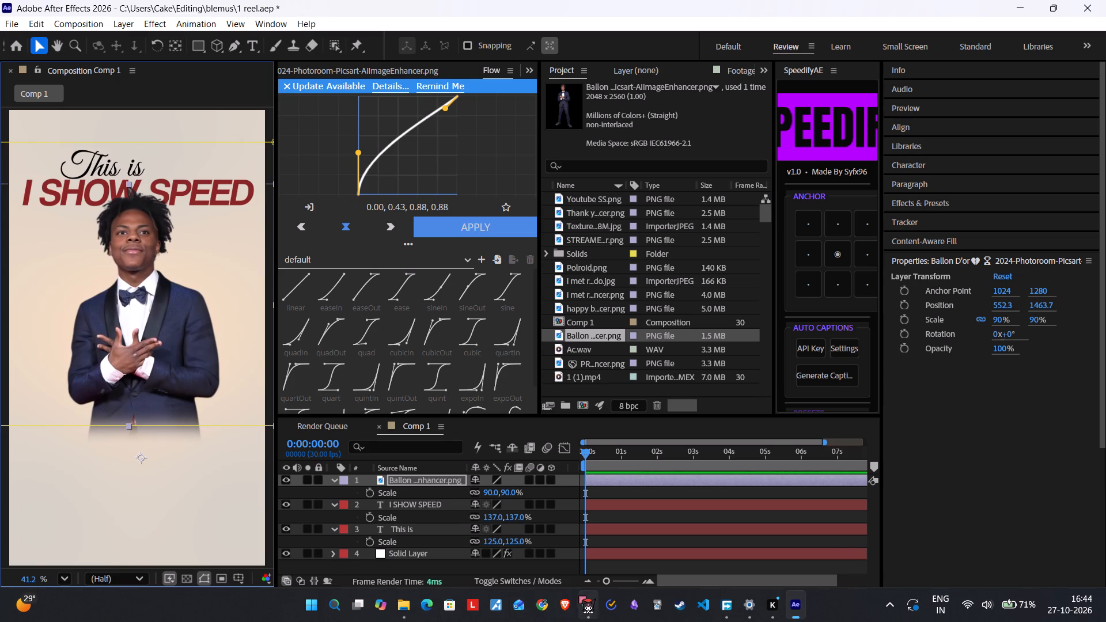
# In Chrome, skip the ad and replay the tutorial section on applying the Change Color effect to the cutout.
pyautogui.click(578, 596)
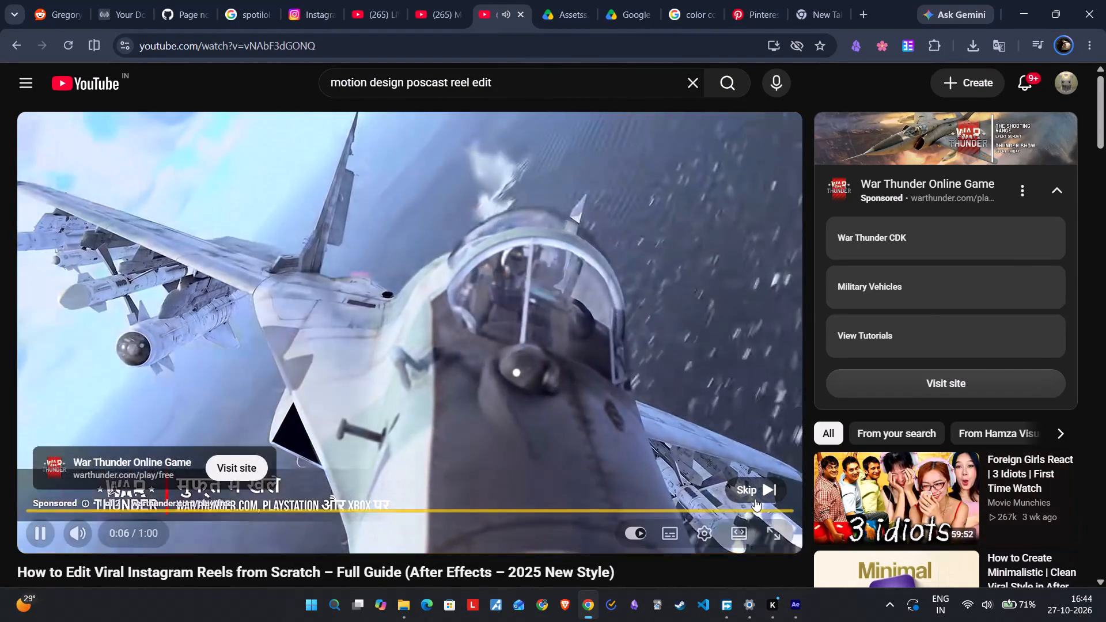
pyautogui.click(754, 491)
pyautogui.press('Left')
pyautogui.press('Left')
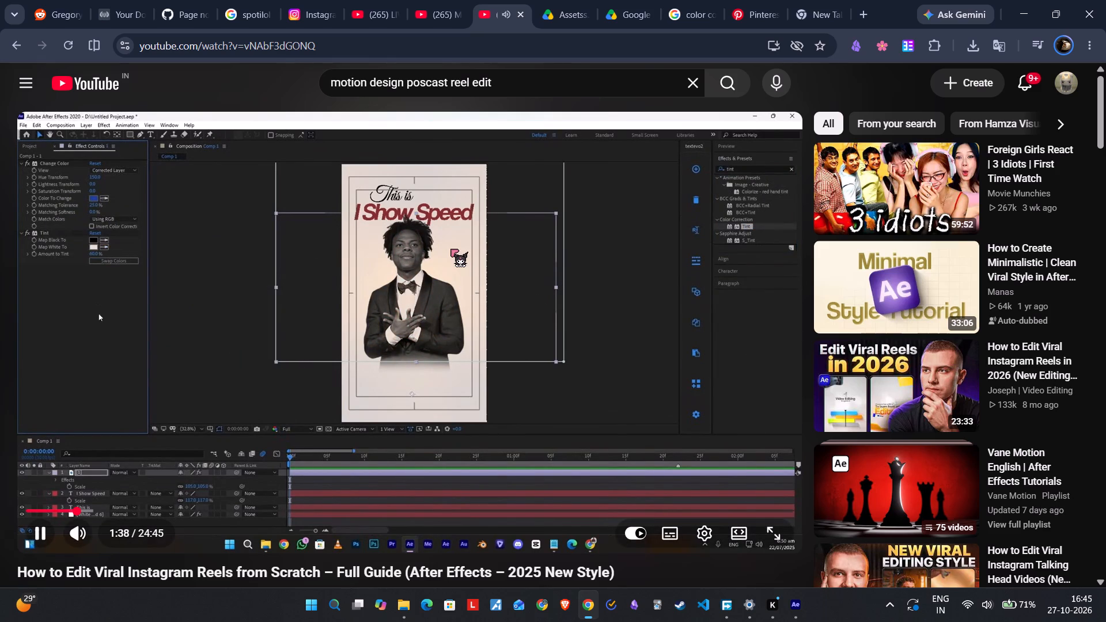
pyautogui.press('Left')
pyautogui.press('Left')
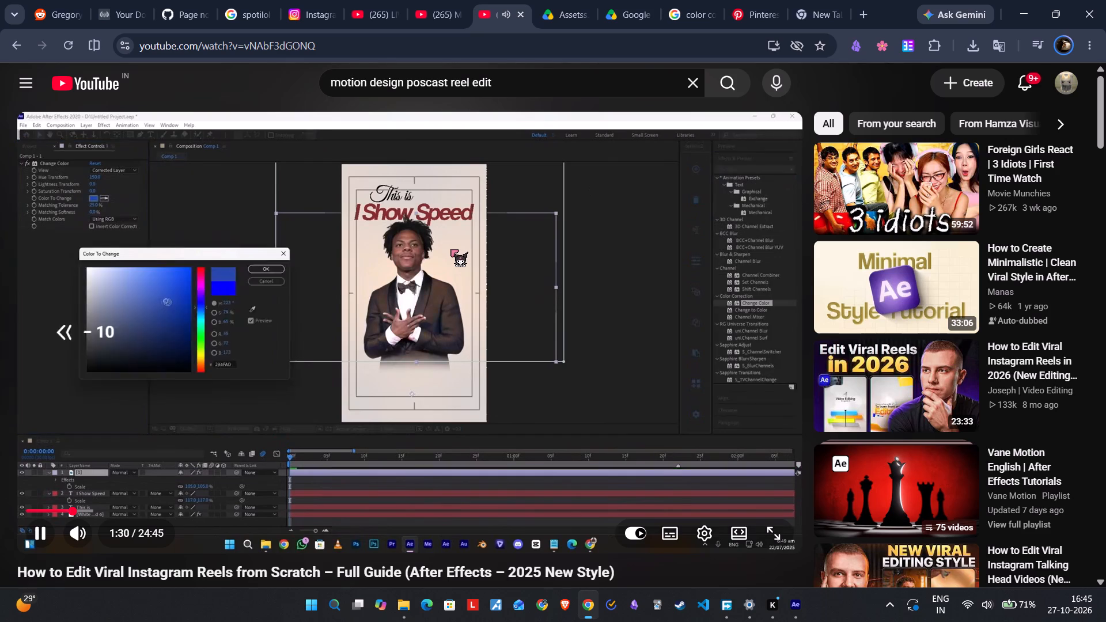
pyautogui.press('Left')
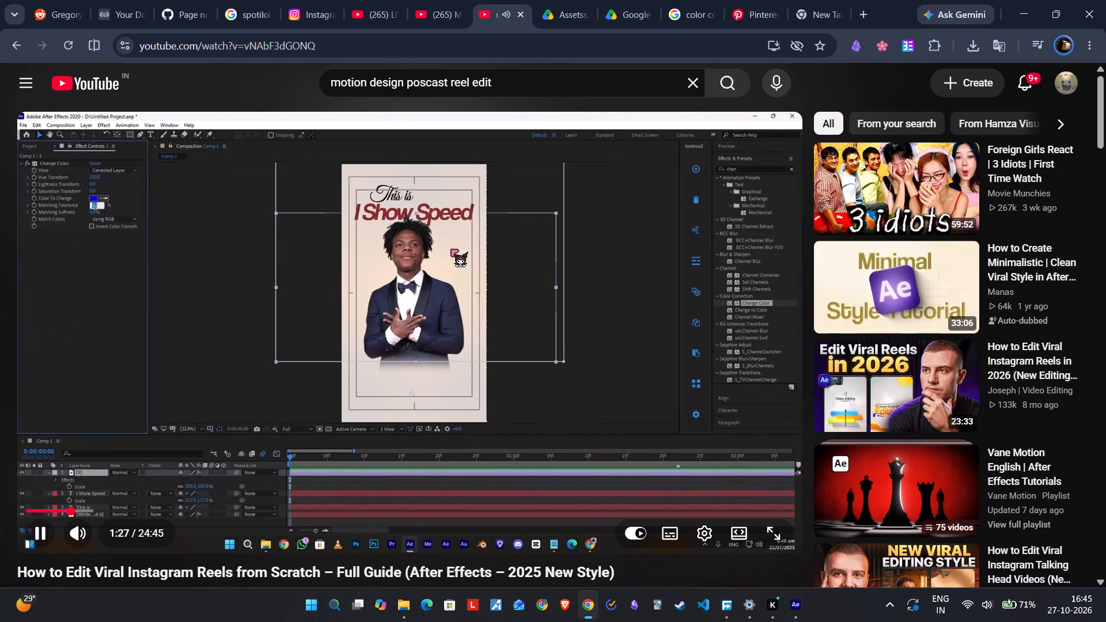
pyautogui.press('Left')
pyautogui.press('Left')
# Back in After Effects, lower the Ballon D'or cutout slightly, to a position of about 550, 1507.
pyautogui.click(791, 612)
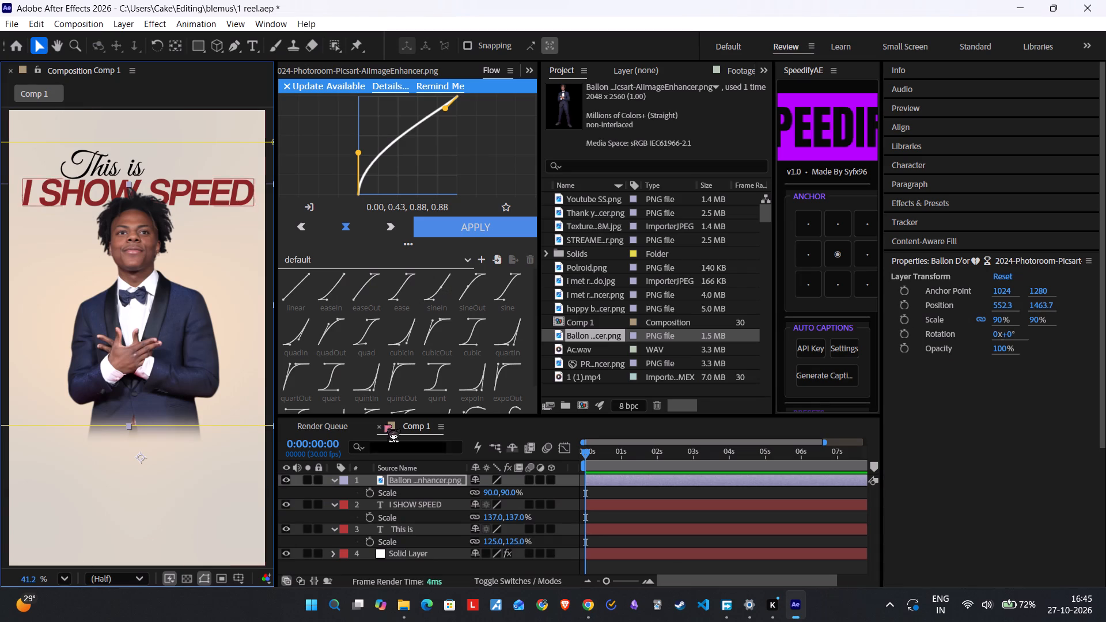
pyautogui.moveTo(146, 354); pyautogui.dragTo(145, 364)
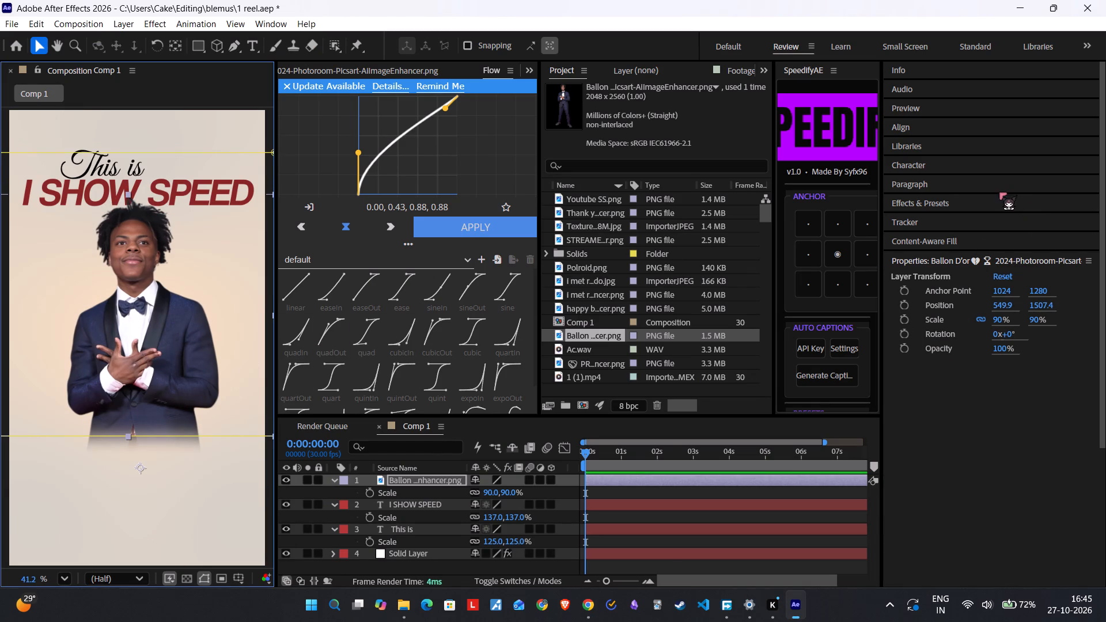
# Find the Change Color effect by searching the effects for "change" and apply it to the Ballon D'or cutout.
pyautogui.click(905, 113)
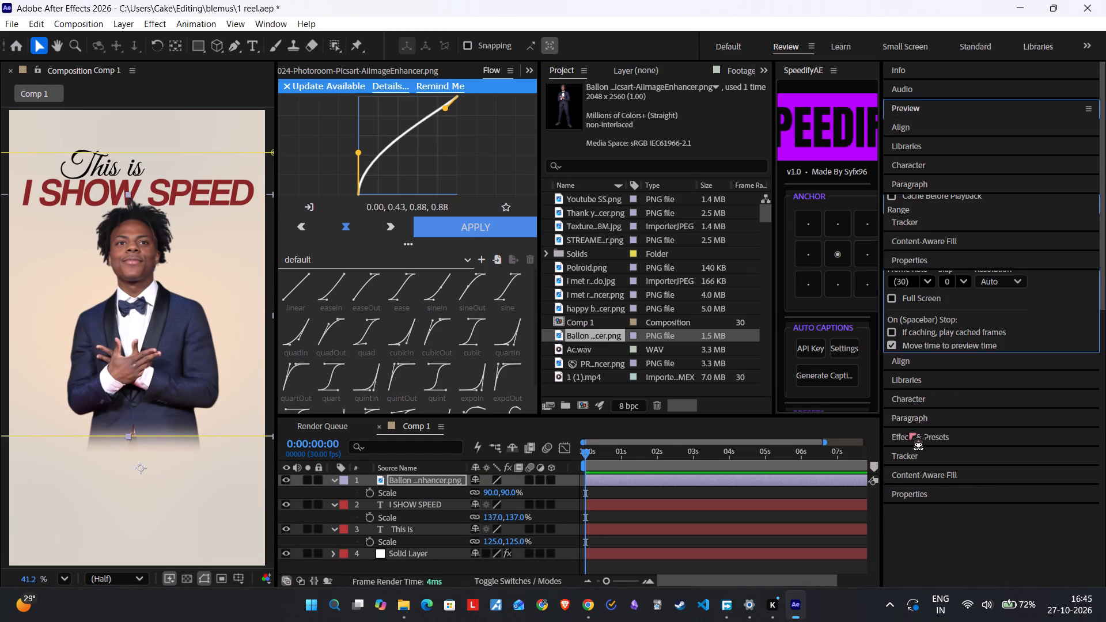
pyautogui.click(908, 432)
pyautogui.moveTo(949, 218); pyautogui.dragTo(907, 218)
pyautogui.press('BackSpace')
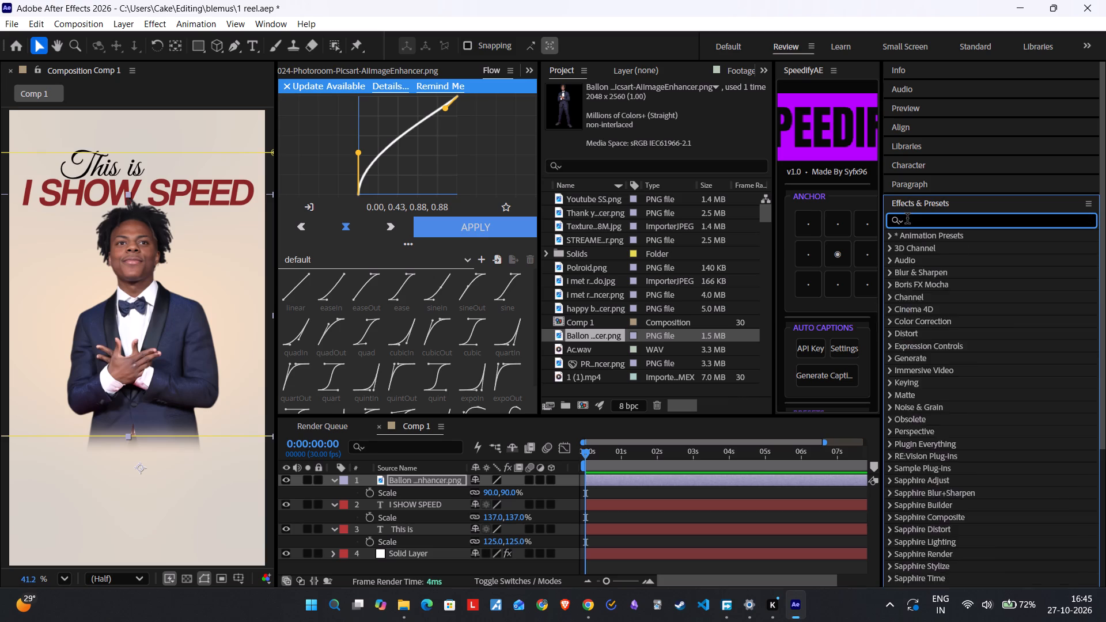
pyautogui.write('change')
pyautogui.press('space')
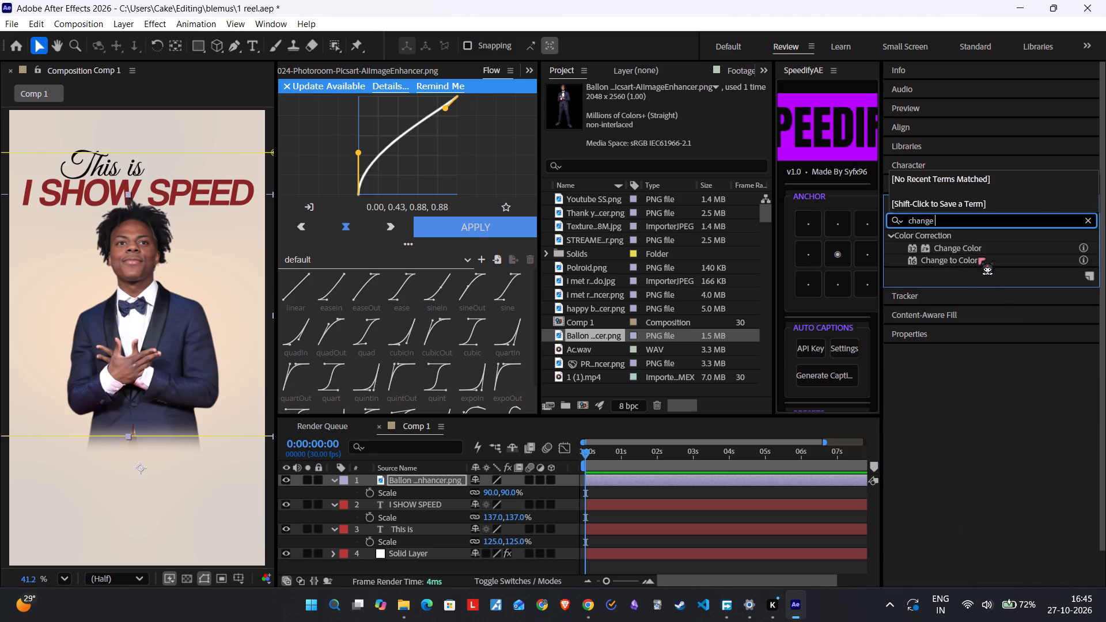
pyautogui.moveTo(967, 245); pyautogui.dragTo(153, 318)
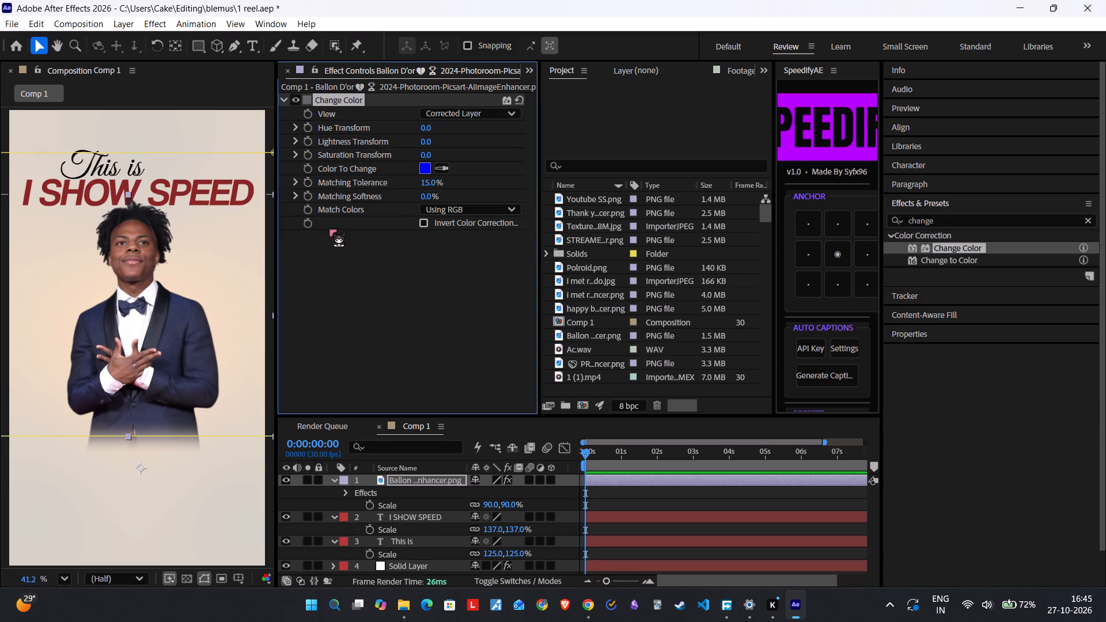
# Check the tutorial's Change Color settings in Chrome and set the effect's Hue Transform to 150 in After Effects.
pyautogui.click(590, 605)
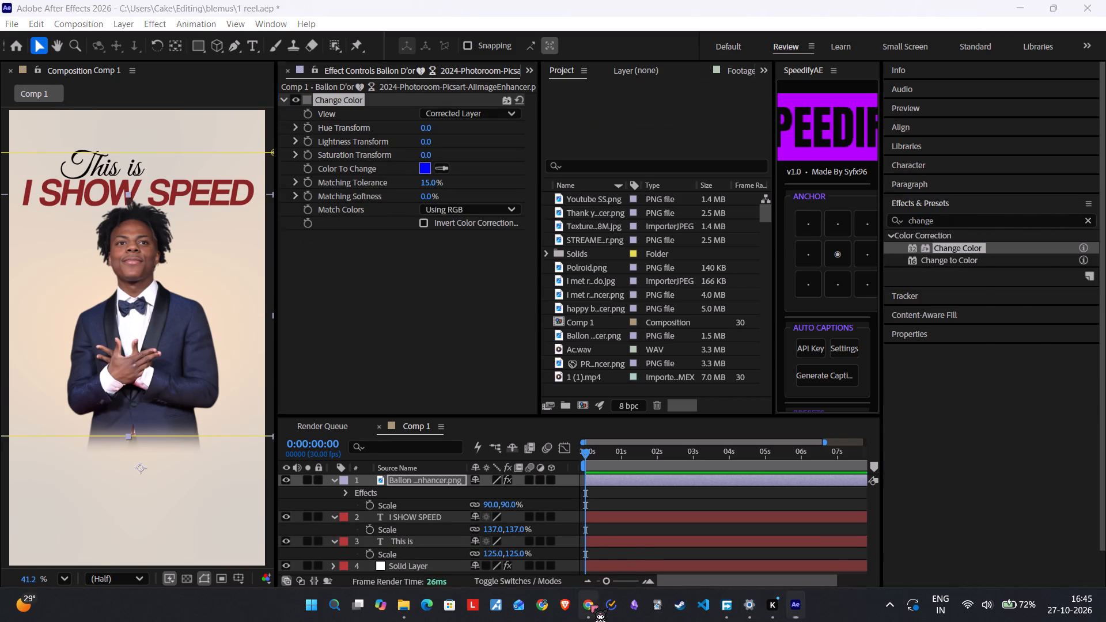
pyautogui.click(478, 380)
pyautogui.press('Left')
pyautogui.press('Left')
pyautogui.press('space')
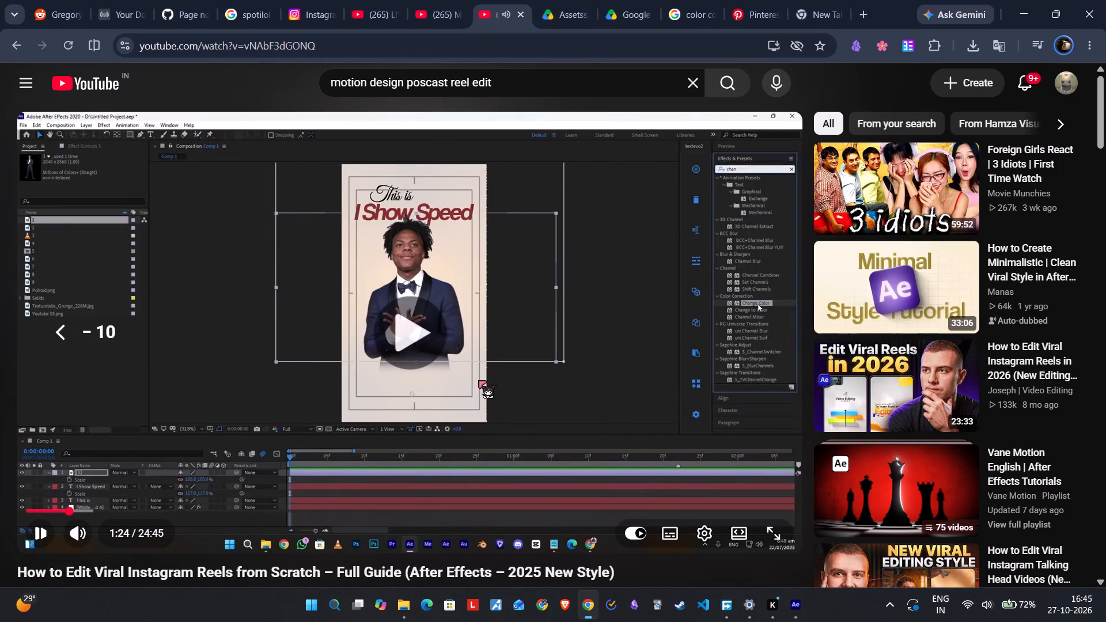
pyautogui.click(804, 604)
pyautogui.click(429, 127)
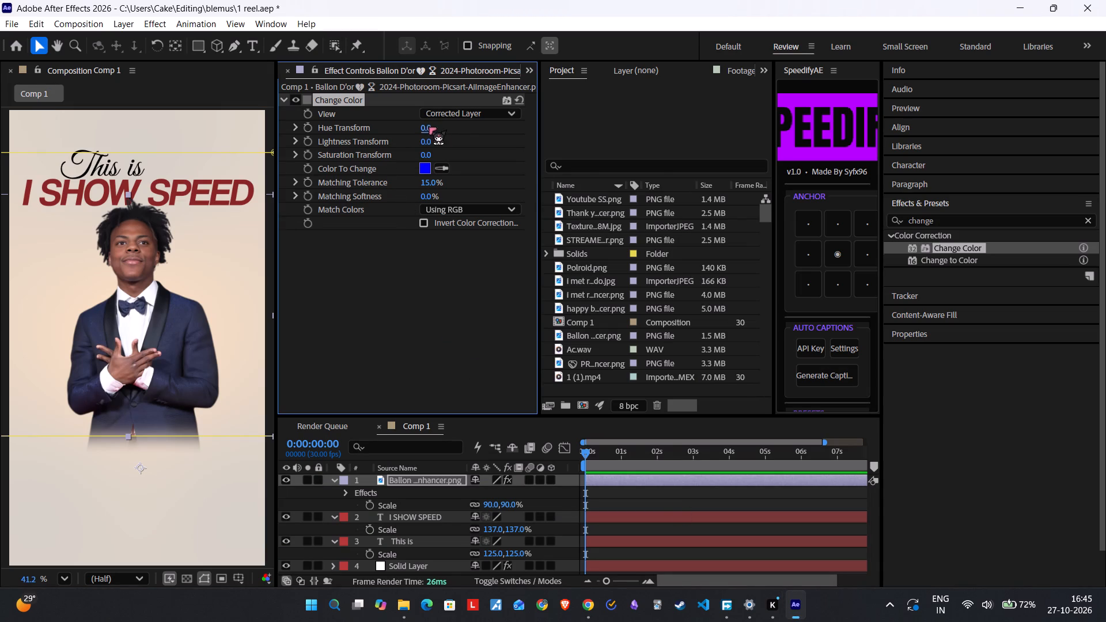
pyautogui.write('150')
pyautogui.click(411, 314)
# In Chrome, watch the tutorial section on choosing the Color To Change and setting the matching tolerance.
pyautogui.click(590, 604)
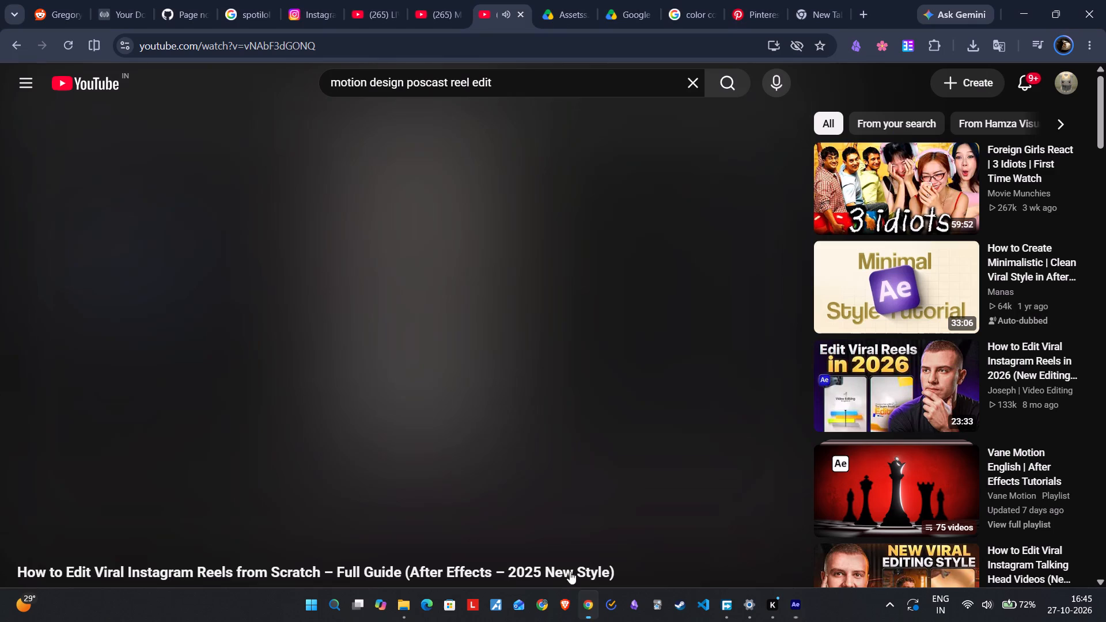
pyautogui.click(463, 382)
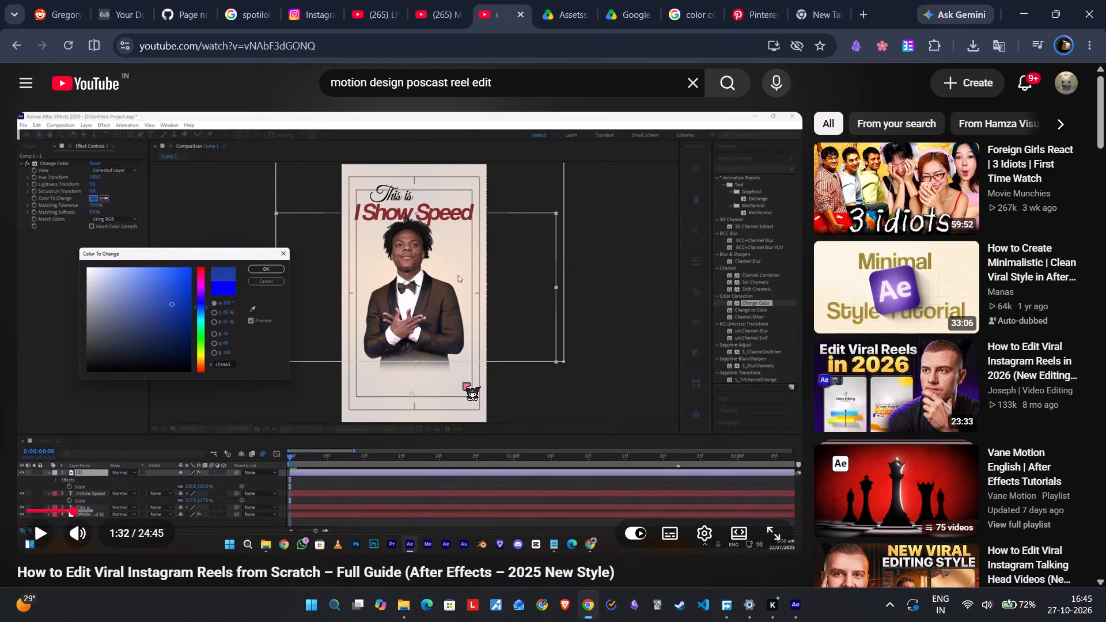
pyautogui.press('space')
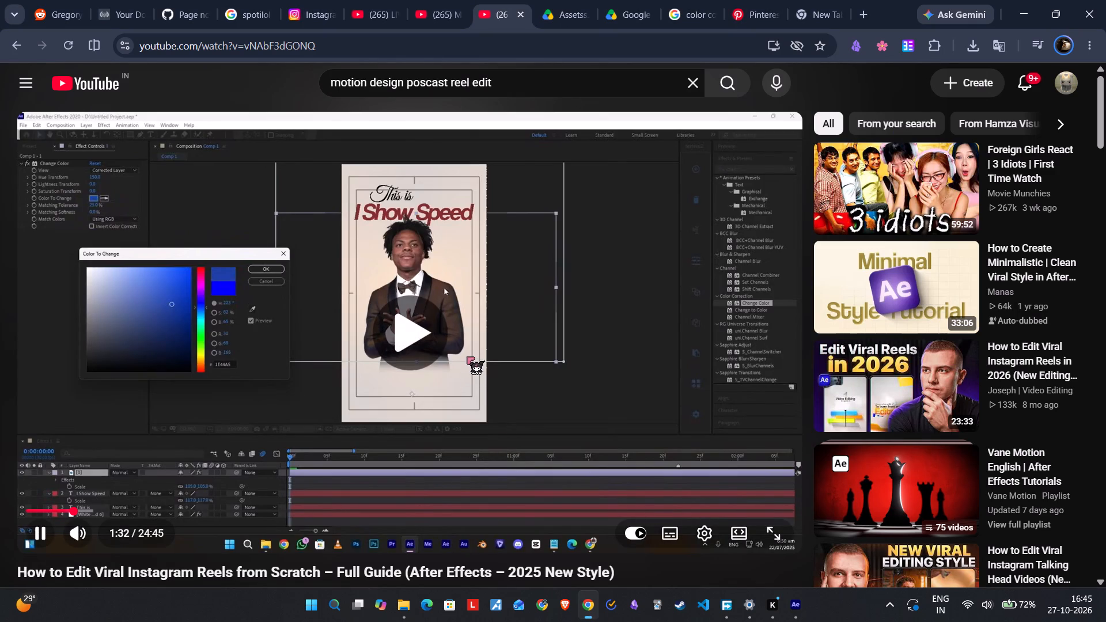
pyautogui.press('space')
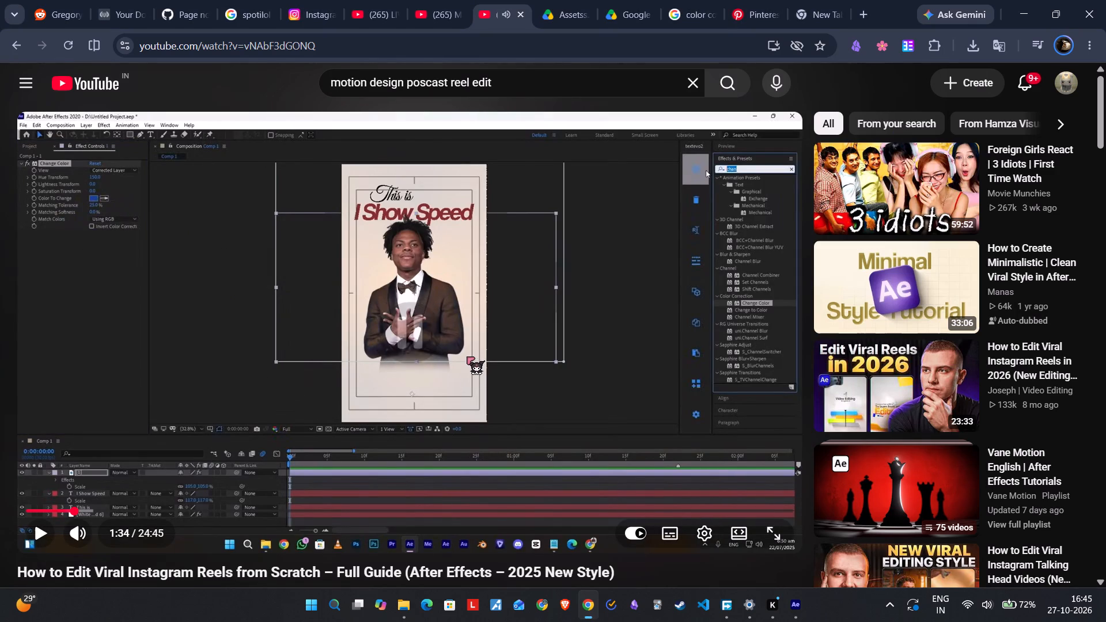
# Switch to After Effects and set the Change Color effect's Matching Tolerance to 25%.
pyautogui.click(798, 608)
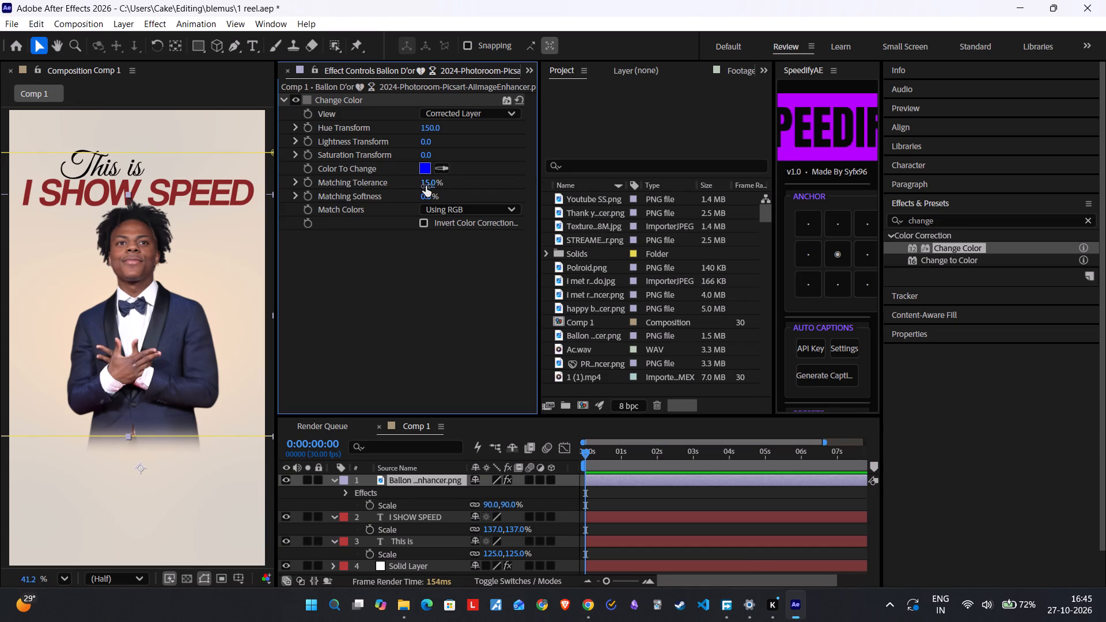
pyautogui.click(426, 185)
pyautogui.press('2')
pyautogui.press('5')
pyautogui.click(366, 275)
# Return to the YouTube tutorial and rewatch how the Color To Change is picked, around 1:30.
pyautogui.click(585, 603)
pyautogui.click(331, 328)
pyautogui.click(329, 328)
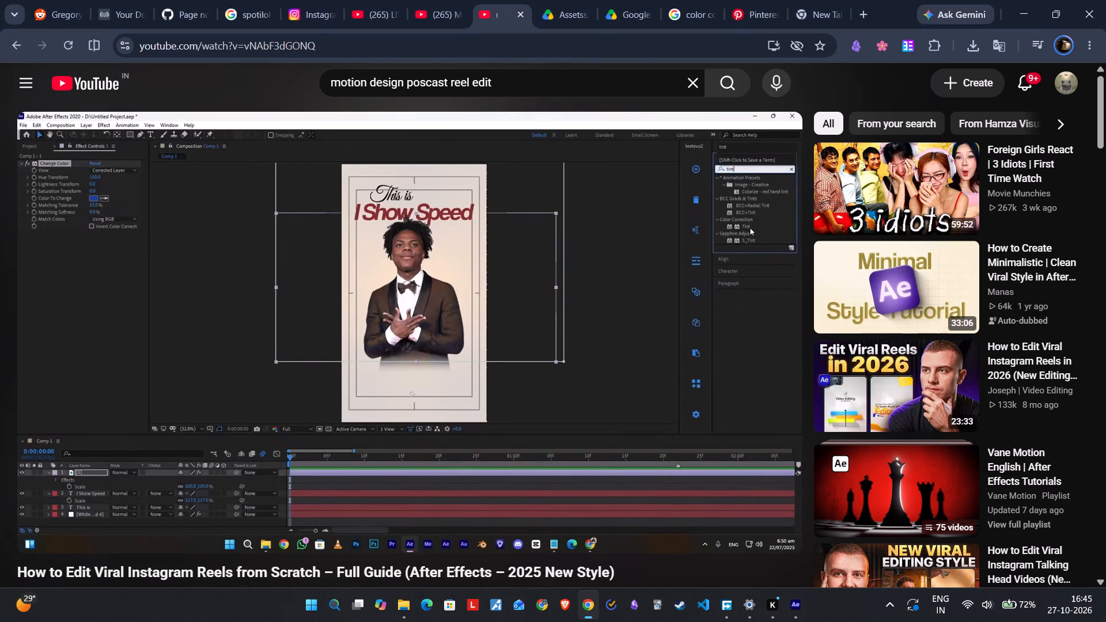
pyautogui.click(329, 328)
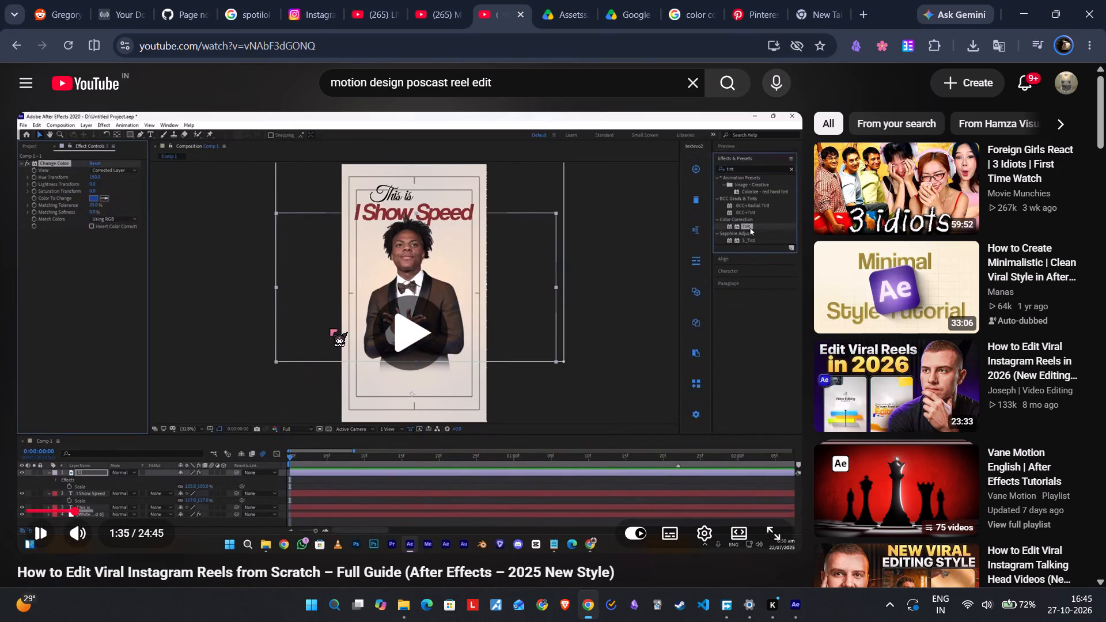
pyautogui.press('Left')
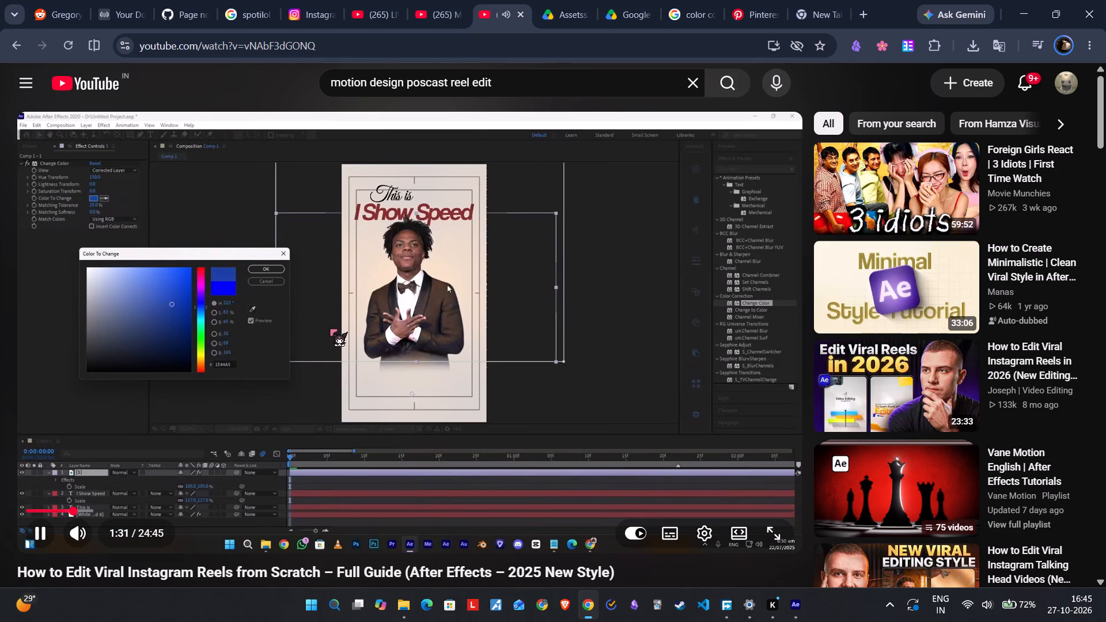
pyautogui.press('Left')
pyautogui.click(315, 316)
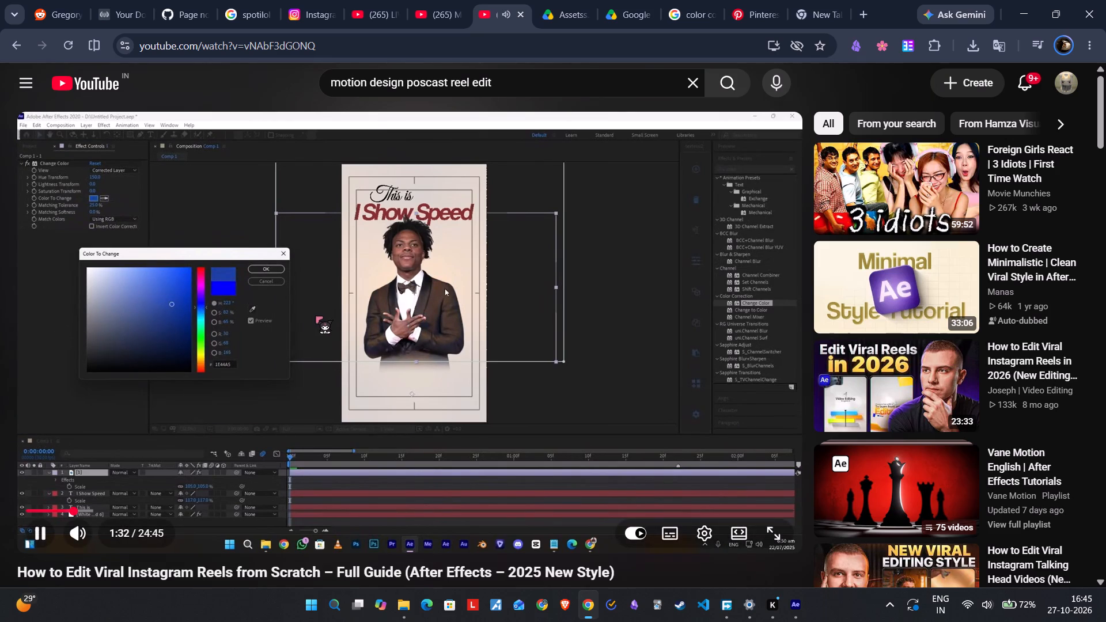
# Switch to After Effects and reposition the cutout near the frame's centre so the hair overlaps the lower edge of the title.
pyautogui.click(799, 612)
pyautogui.moveTo(115, 352); pyautogui.dragTo(137, 334)
pyautogui.moveTo(153, 348); pyautogui.dragTo(137, 365)
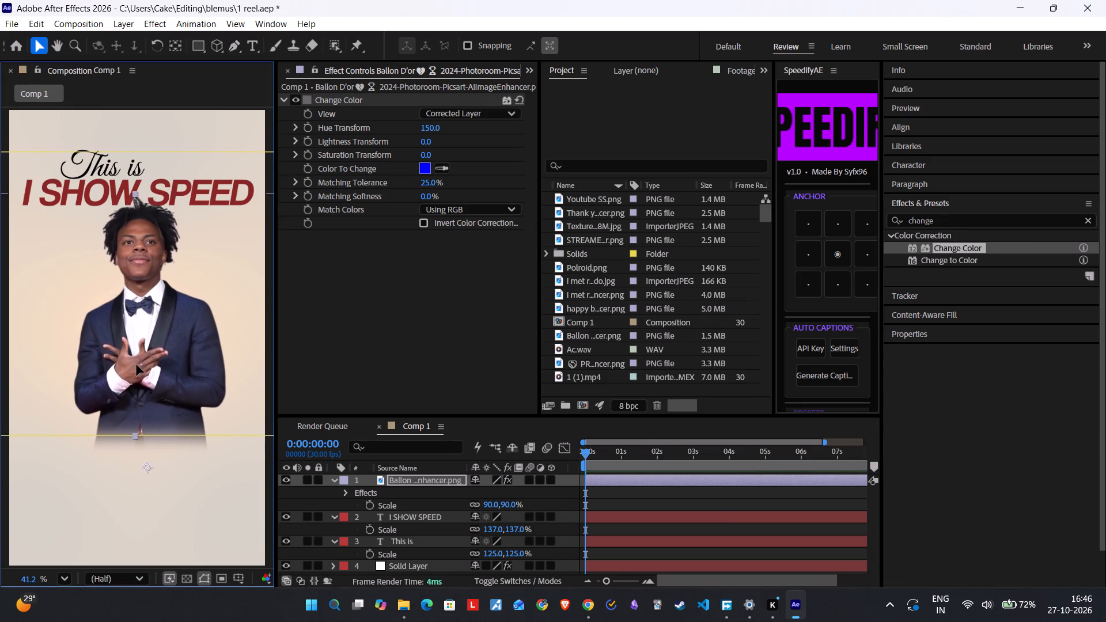
pyautogui.moveTo(137, 365); pyautogui.dragTo(124, 369)
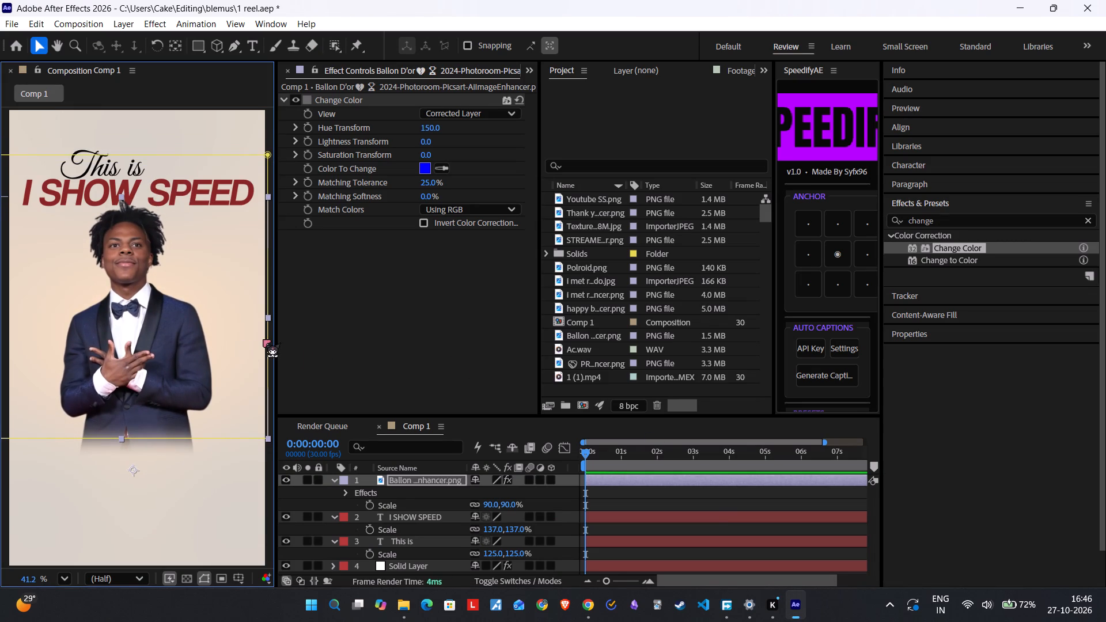
pyautogui.moveTo(164, 353); pyautogui.dragTo(168, 345)
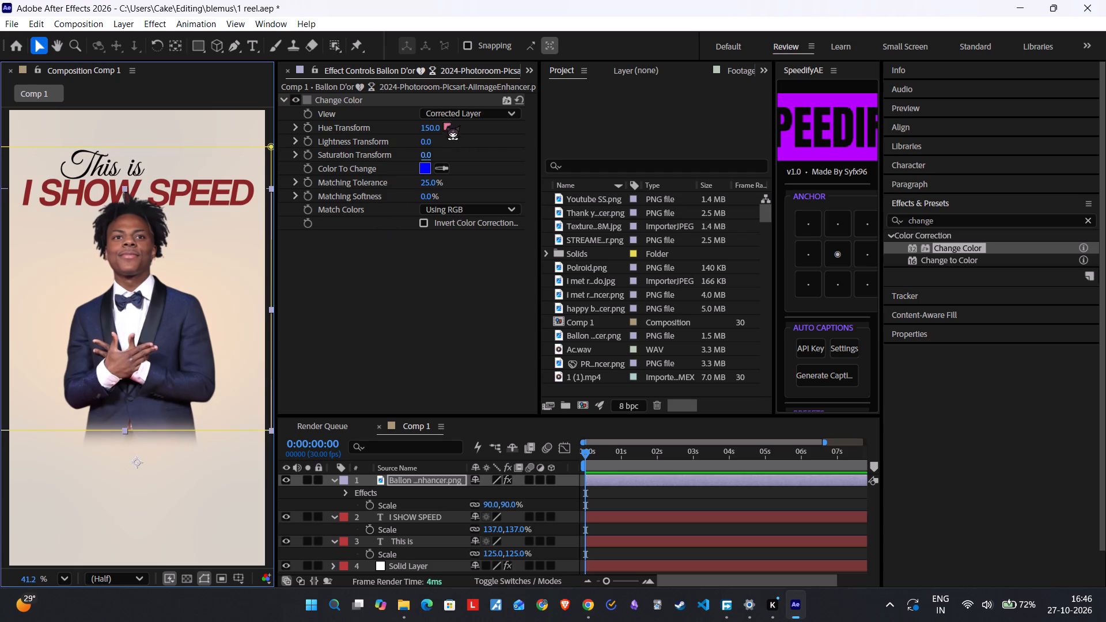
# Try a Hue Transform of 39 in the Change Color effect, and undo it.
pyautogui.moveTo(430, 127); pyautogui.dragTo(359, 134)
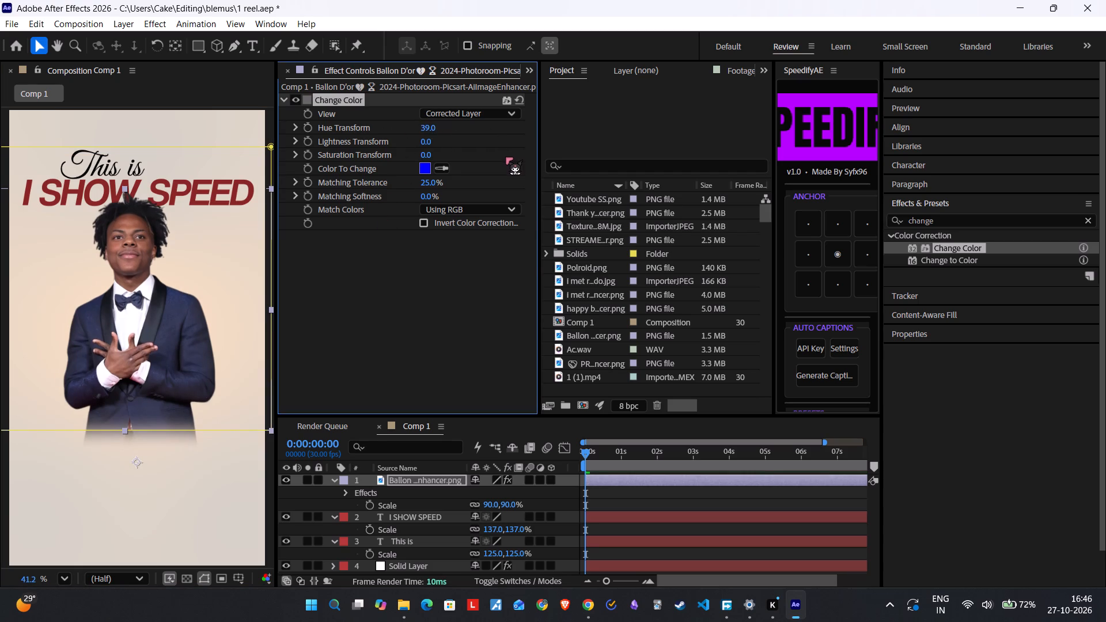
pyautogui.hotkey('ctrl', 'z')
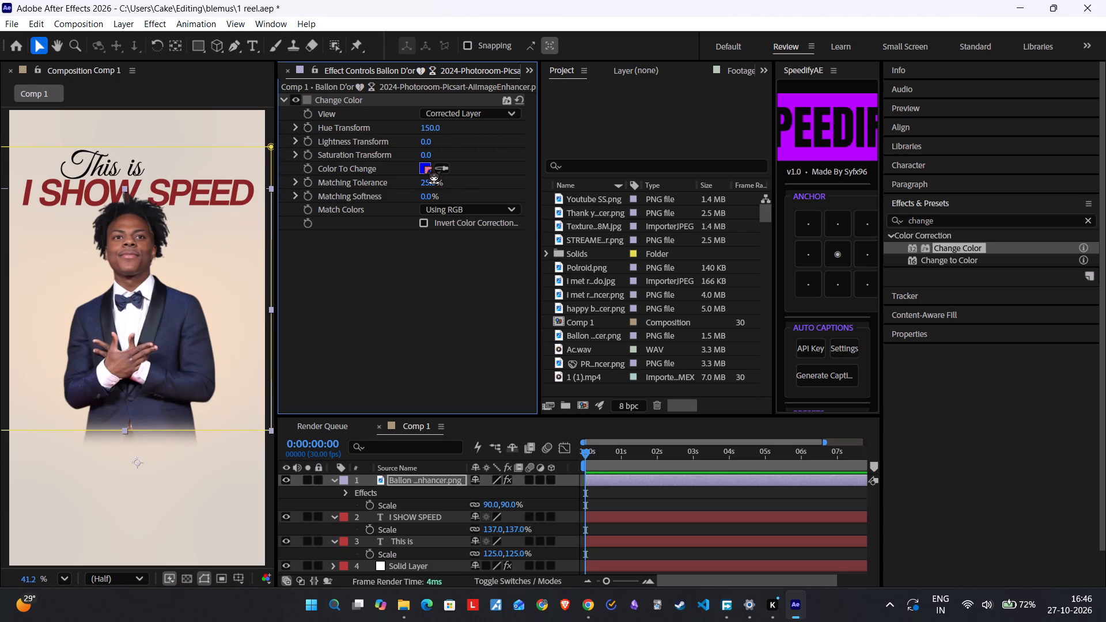
# Set the Change Color effect's Color To Change to a darker blue.
pyautogui.click(424, 166)
pyautogui.moveTo(570, 211); pyautogui.dragTo(567, 219)
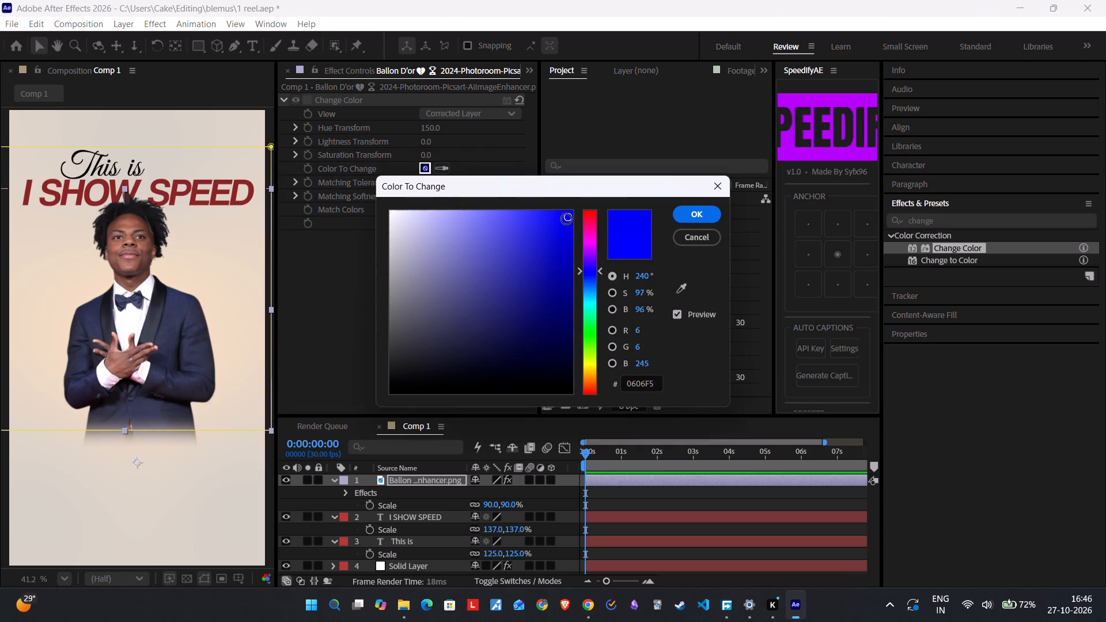
# Darken the Change Color effect's Color To Change to the blue 2020A1 so the suit turns brown.
pyautogui.moveTo(567, 219); pyautogui.dragTo(551, 248)
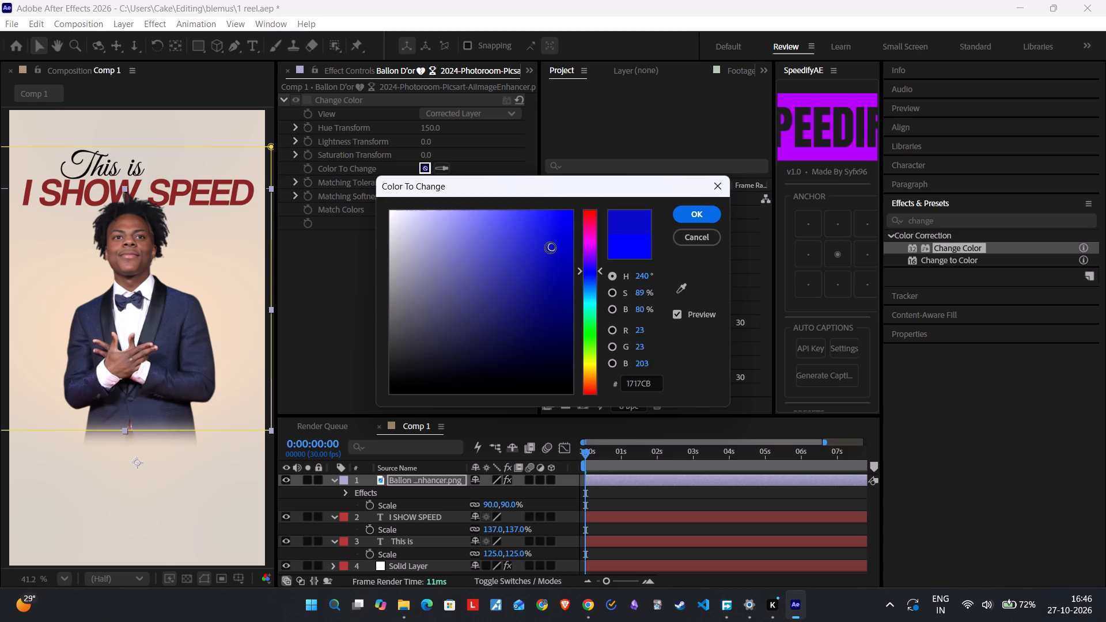
pyautogui.moveTo(551, 248); pyautogui.dragTo(543, 267)
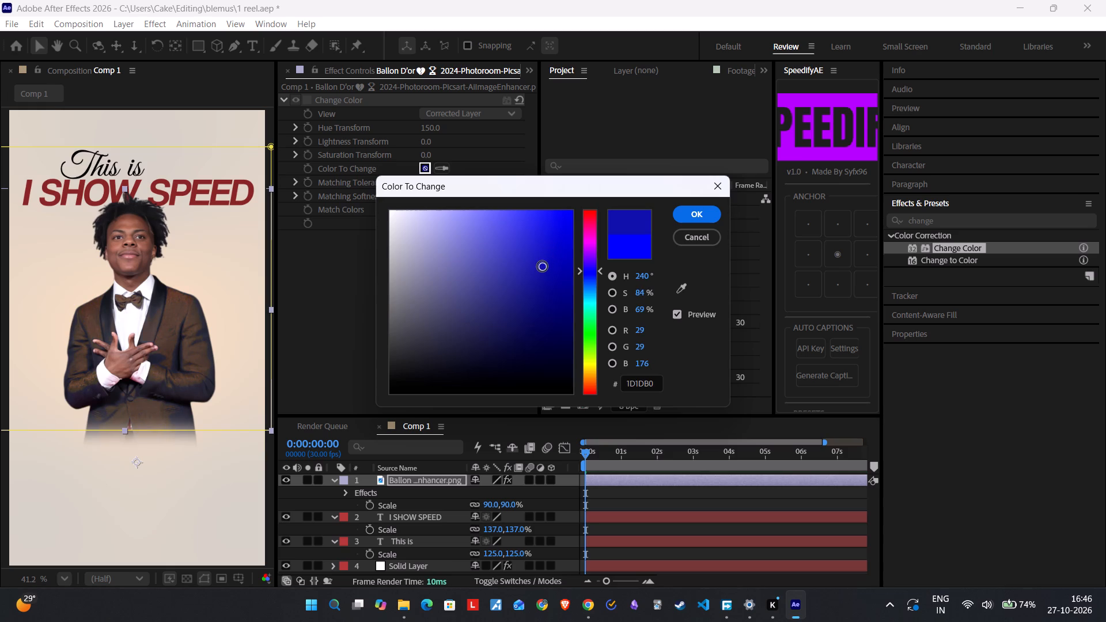
pyautogui.moveTo(543, 267); pyautogui.dragTo(539, 264)
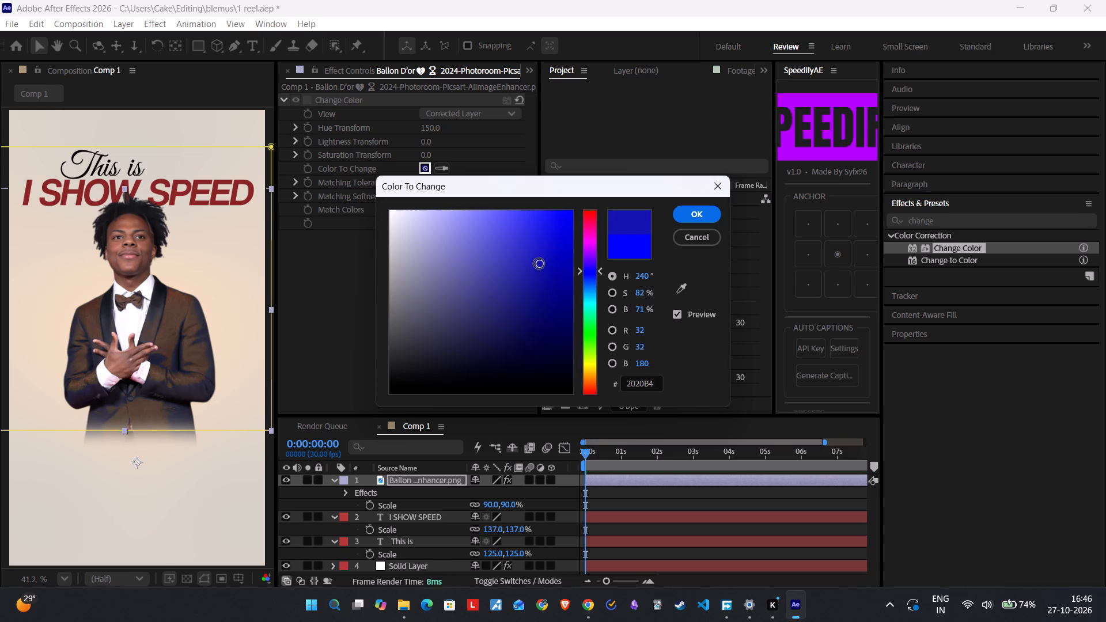
pyautogui.moveTo(539, 264); pyautogui.dragTo(533, 286)
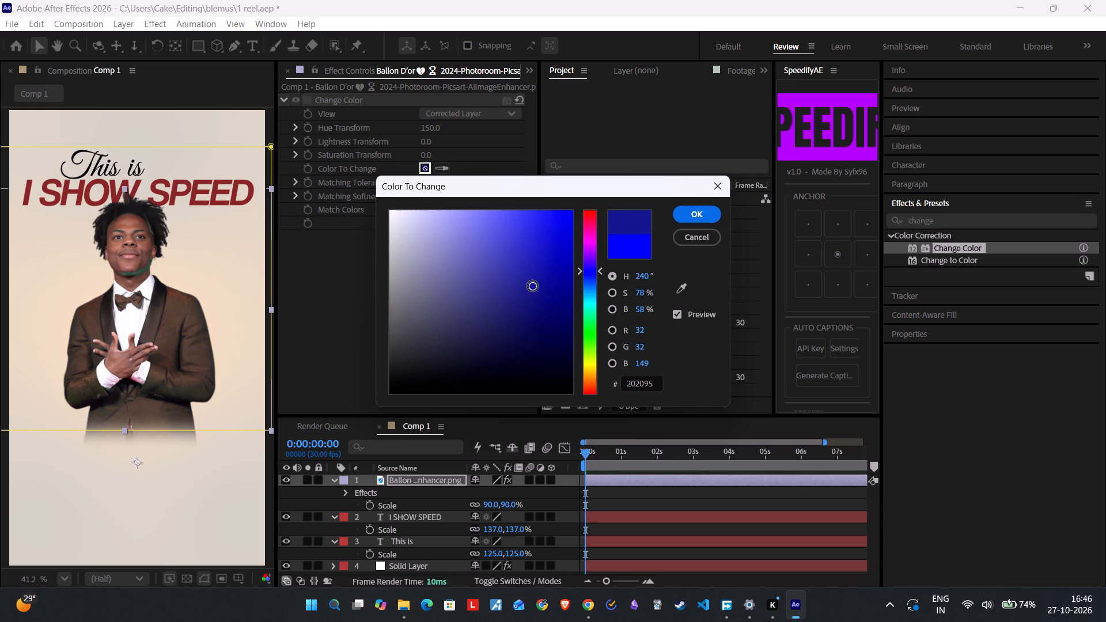
pyautogui.moveTo(533, 286); pyautogui.dragTo(536, 278)
# Switch to the YouTube tutorial in Chrome and play briefly from 1:33 to see which effect follows the colour change.
pyautogui.click(592, 600)
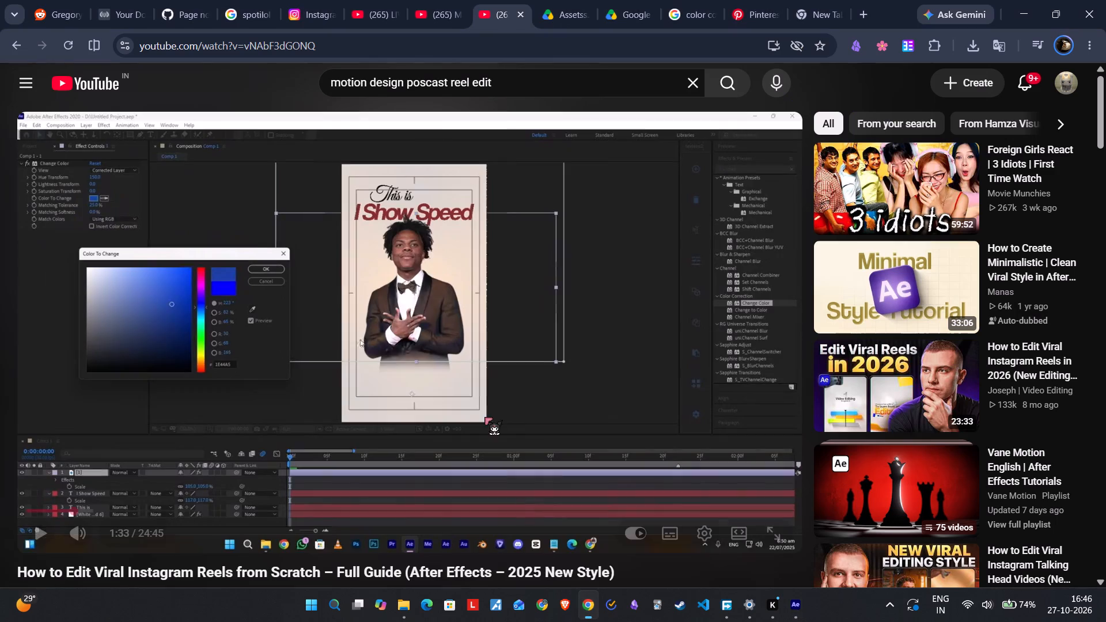
pyautogui.click(480, 392)
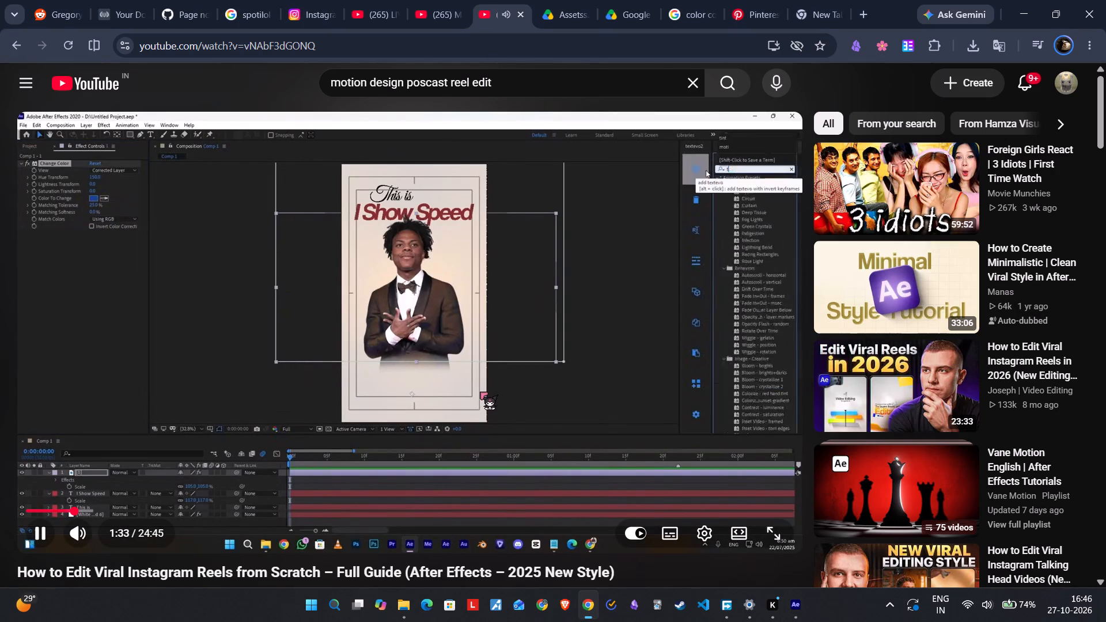
pyautogui.click(480, 392)
# Return to After Effects and accept the picked 2020A1 blue as the Color To Change.
pyautogui.click(801, 614)
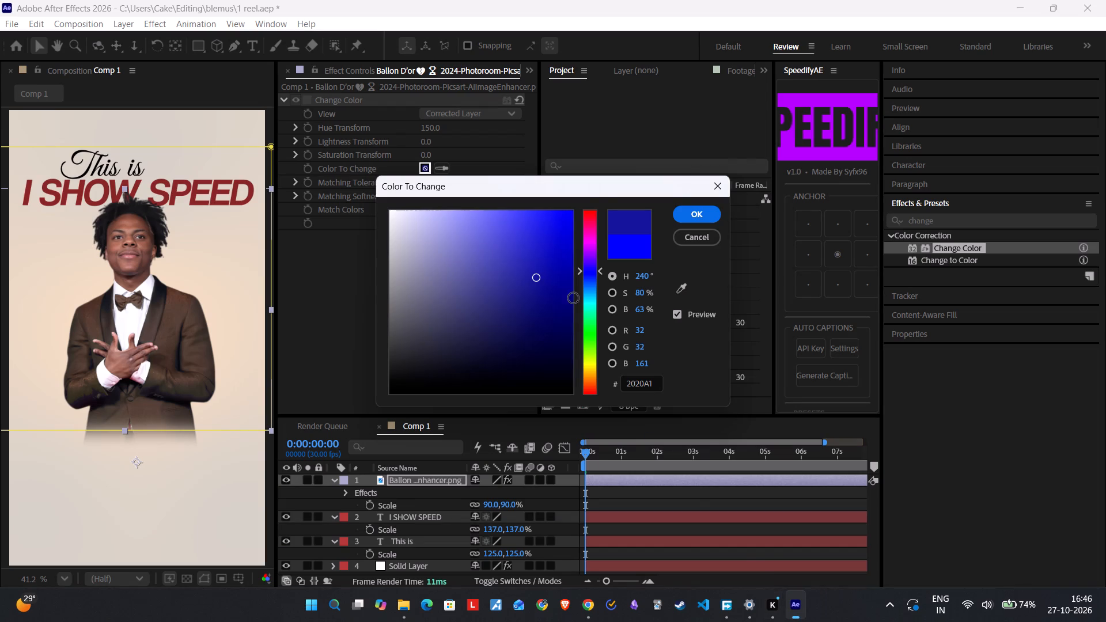
pyautogui.click(714, 203)
pyautogui.click(699, 214)
# Search the effects for "tint" and apply the Color Correction Tint effect to the IShowSpeed cutout.
pyautogui.moveTo(941, 221); pyautogui.dragTo(892, 222)
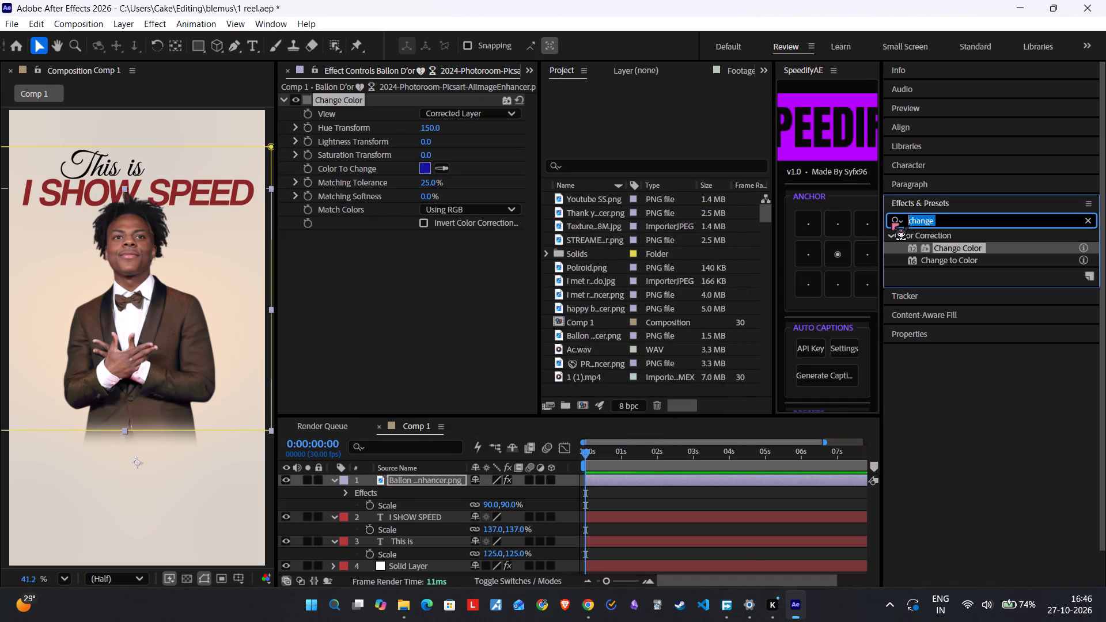
pyautogui.press('BackSpace')
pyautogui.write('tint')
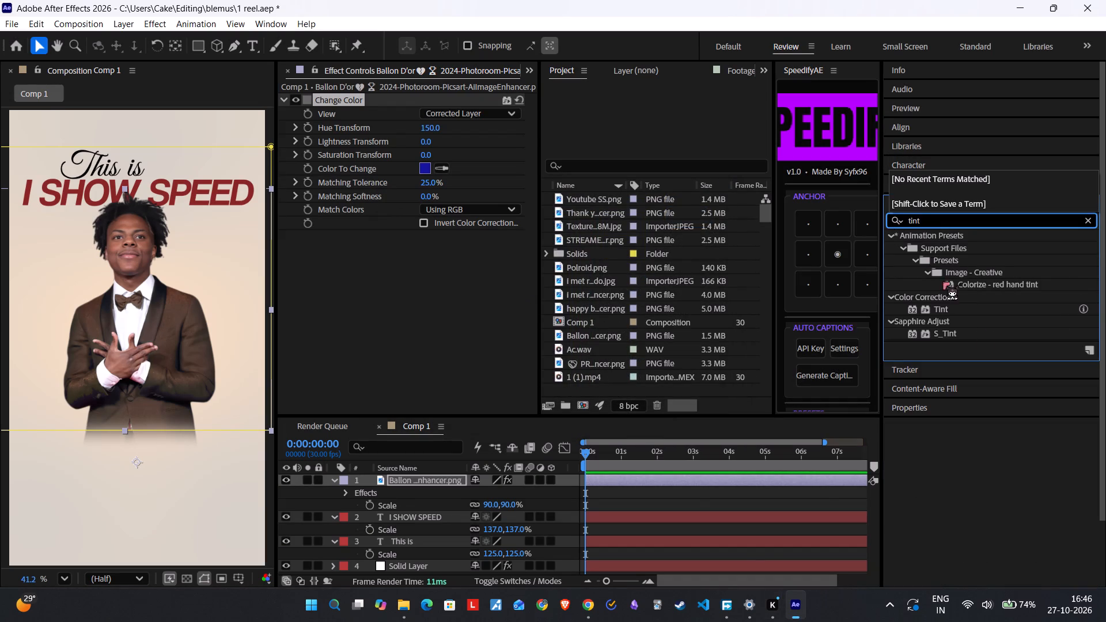
pyautogui.moveTo(934, 306); pyautogui.dragTo(173, 326)
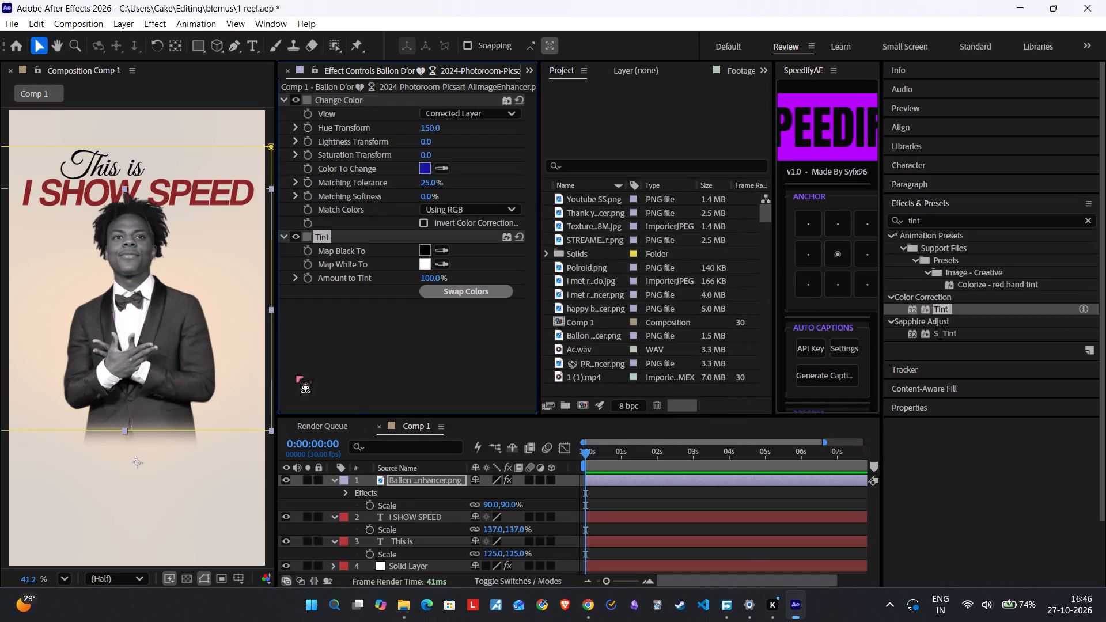
# Switch to the YouTube tutorial and resume it around 1:35 to see how the Tint effect is set.
pyautogui.click(593, 616)
pyautogui.click(450, 394)
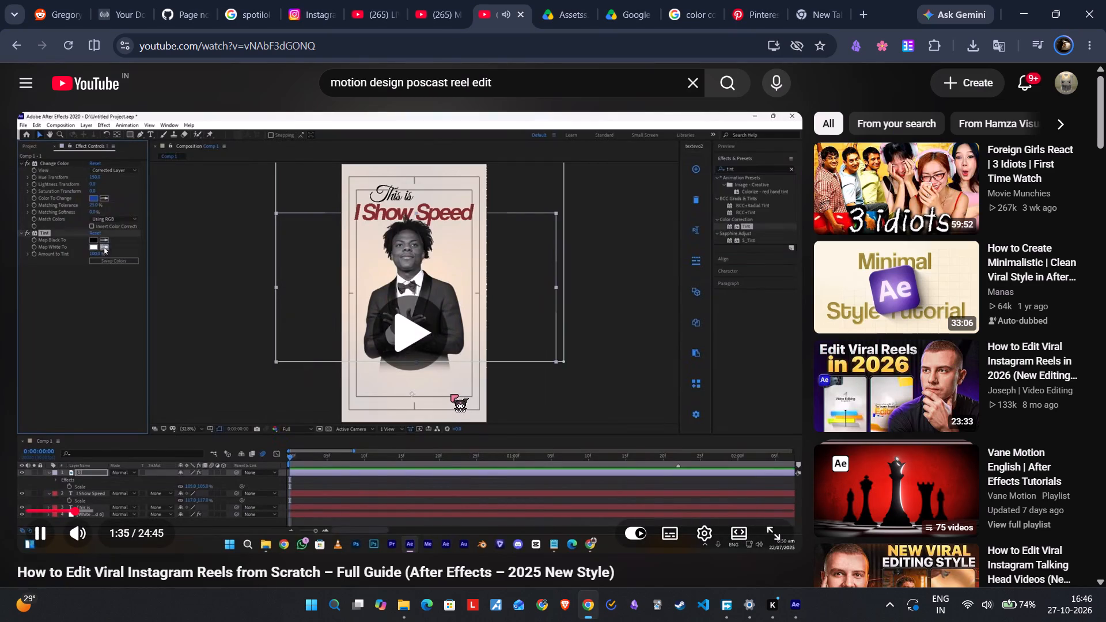
# Replay the Tint effect part of the YouTube tutorial, from about 1:35, to examine its settings.
pyautogui.press('Right')
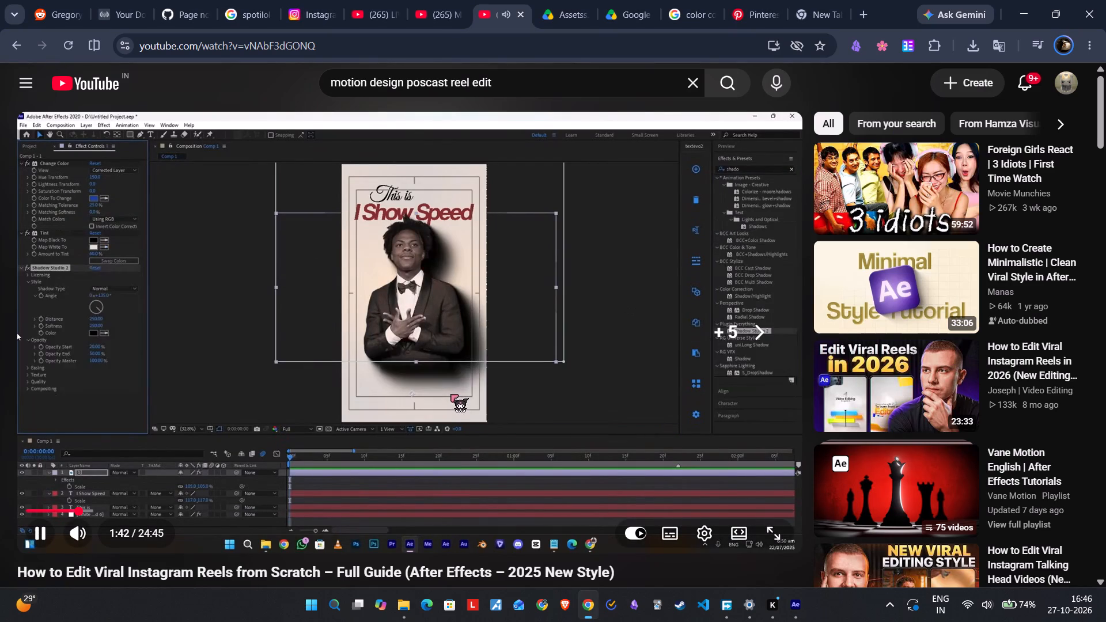
pyautogui.press('Left')
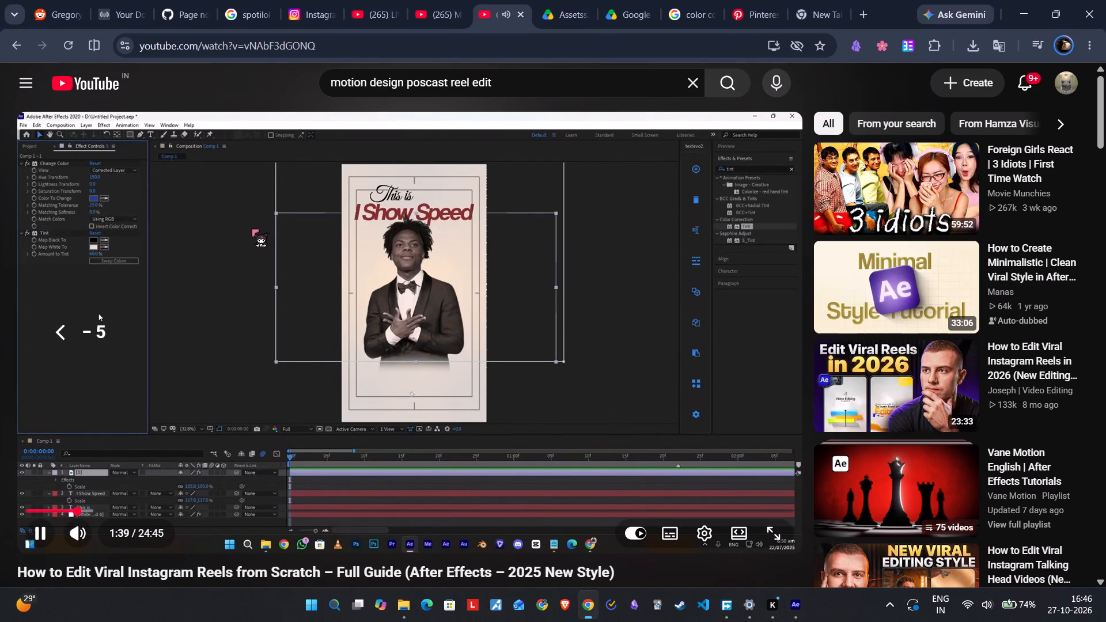
pyautogui.press('Left')
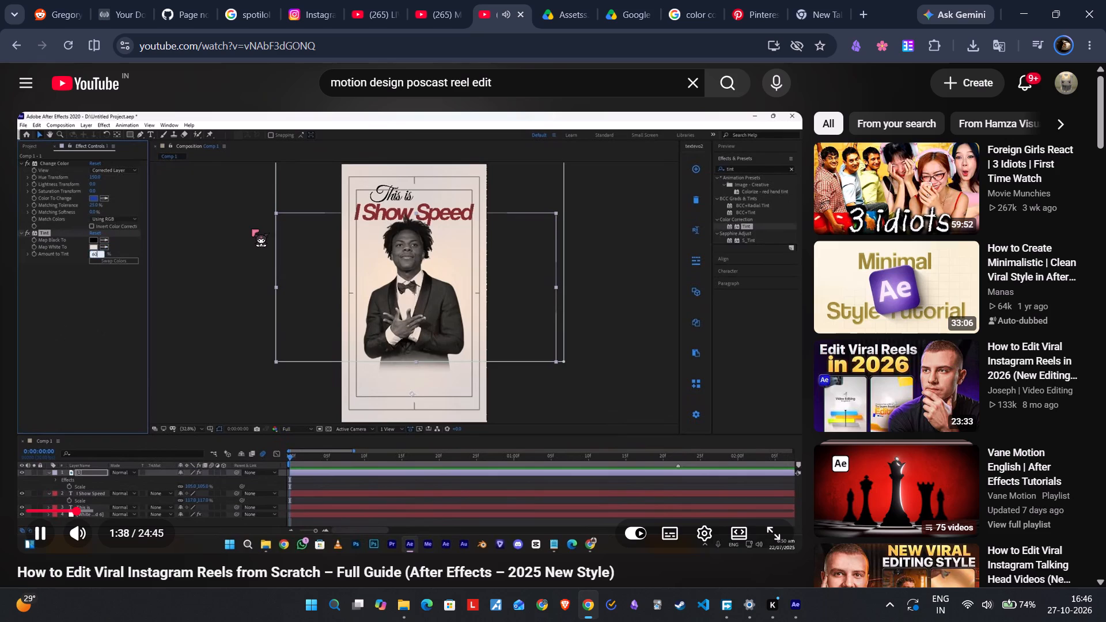
pyautogui.press('Left')
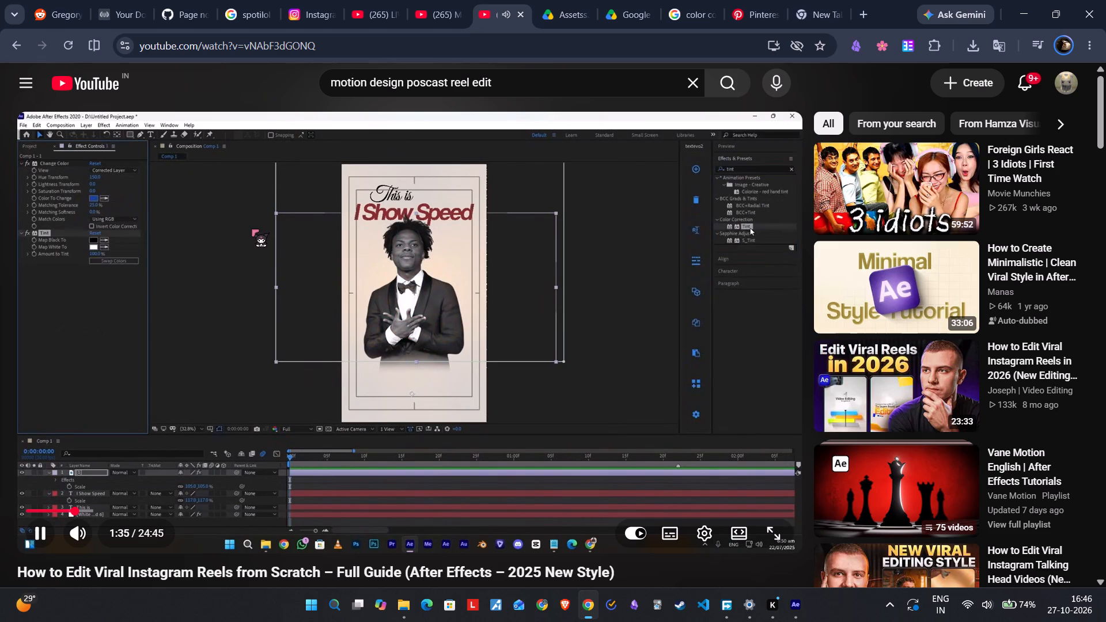
pyautogui.click(251, 229)
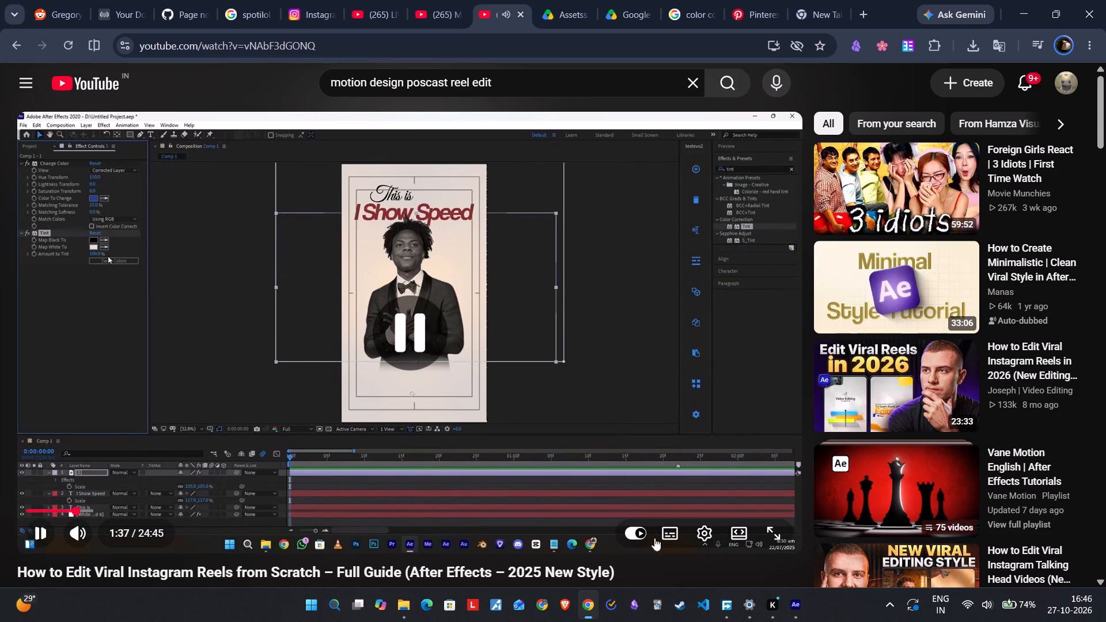
# Switch to After Effects and sample the beige background beside the cutout as the Tint effect's Map White To colour.
pyautogui.click(787, 600)
pyautogui.click(441, 263)
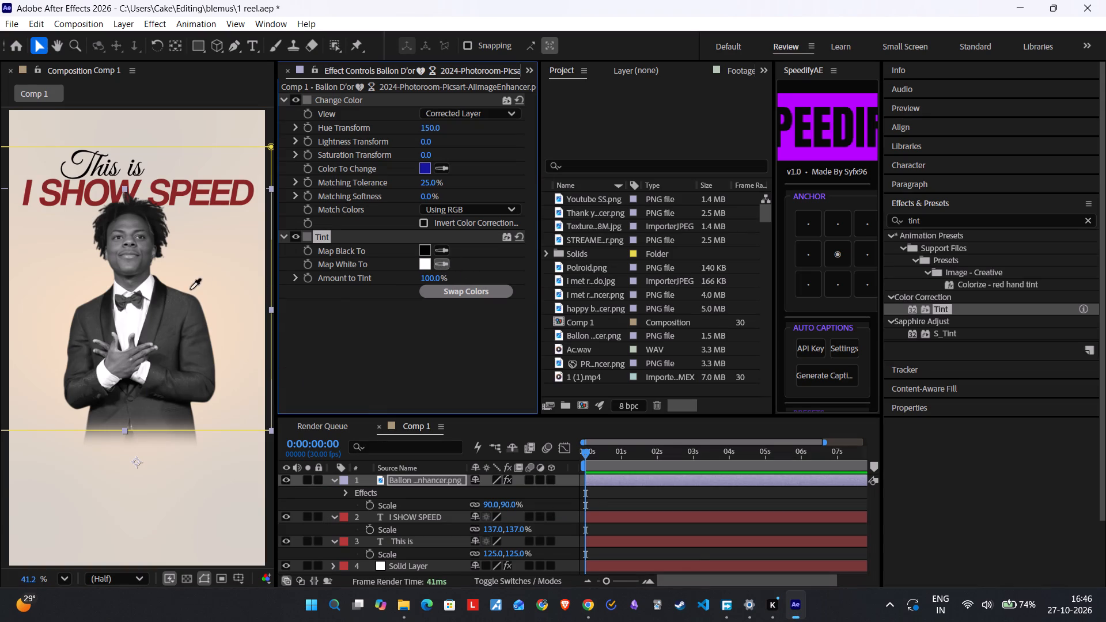
pyautogui.click(206, 267)
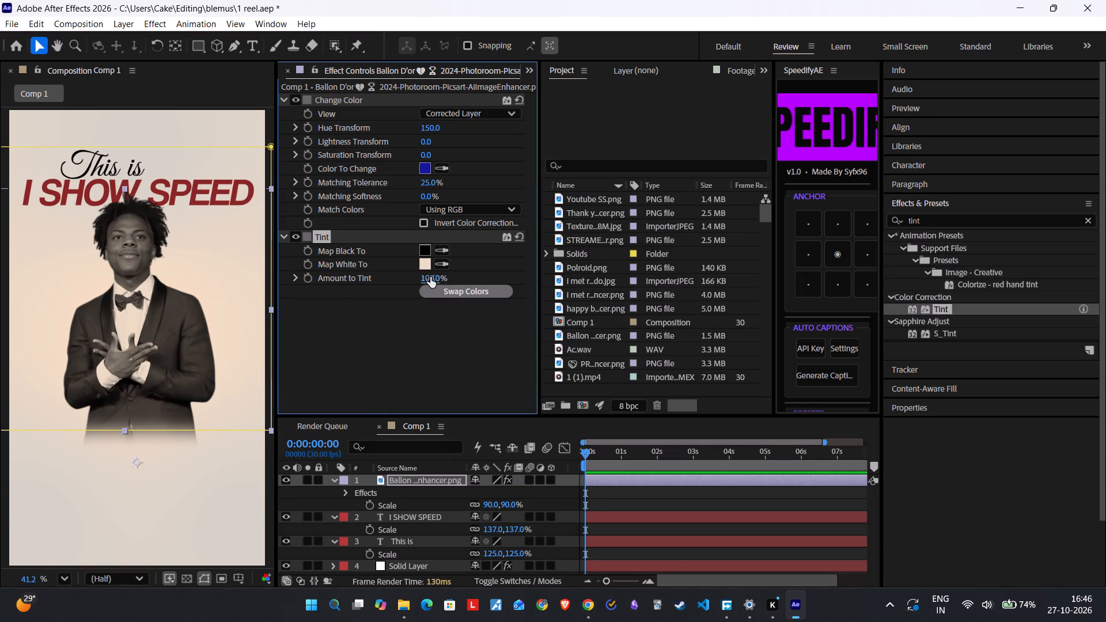
# Set the Tint effect's Amount to Tint to 60%.
pyautogui.click(430, 277)
pyautogui.write('6-')
pyautogui.press('BackSpace')
pyautogui.press('0')
pyautogui.click(412, 318)
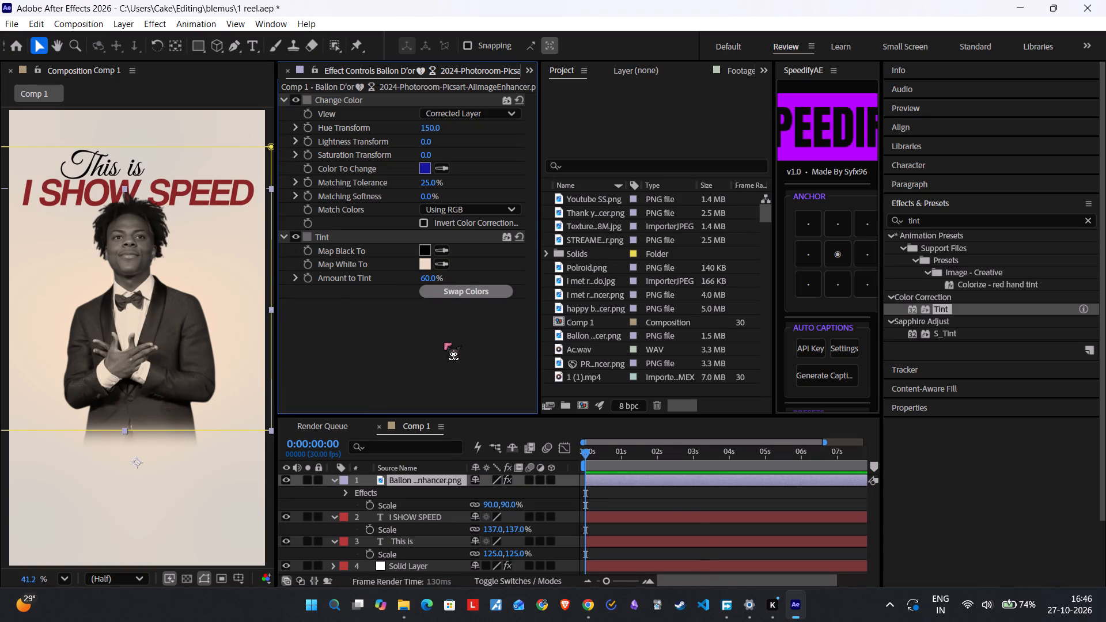
# Switch to the YouTube tutorial in Chrome and play it to see which effect follows the Tint.
pyautogui.click(591, 600)
pyautogui.click(513, 374)
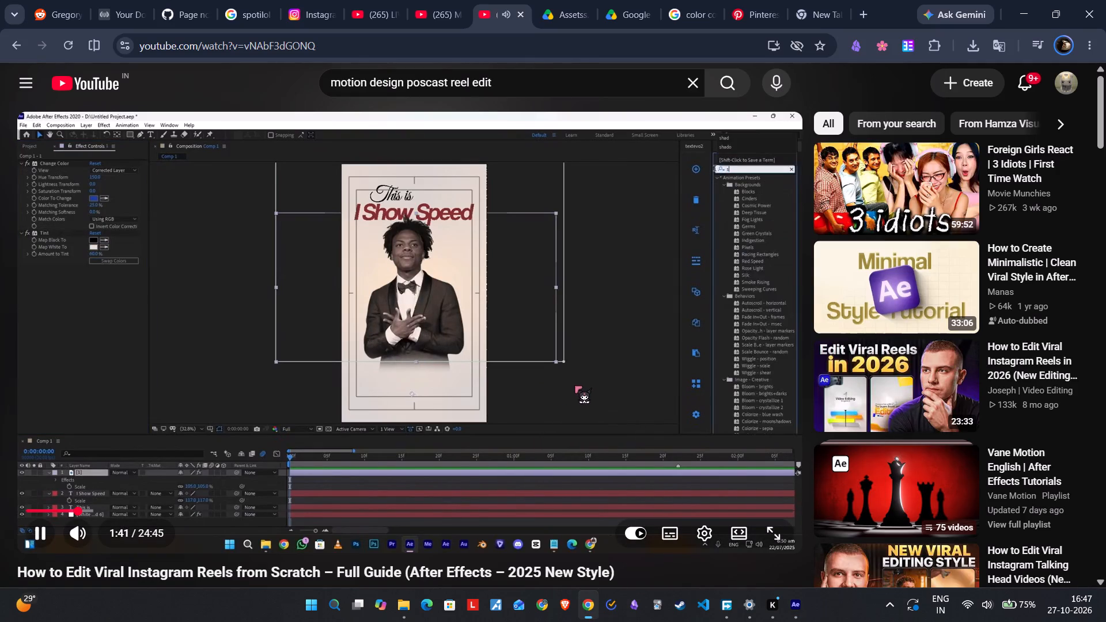
# Switch to After Effects and search the effects and presets for "shadow".
pyautogui.click(794, 605)
pyautogui.moveTo(937, 227); pyautogui.dragTo(892, 226)
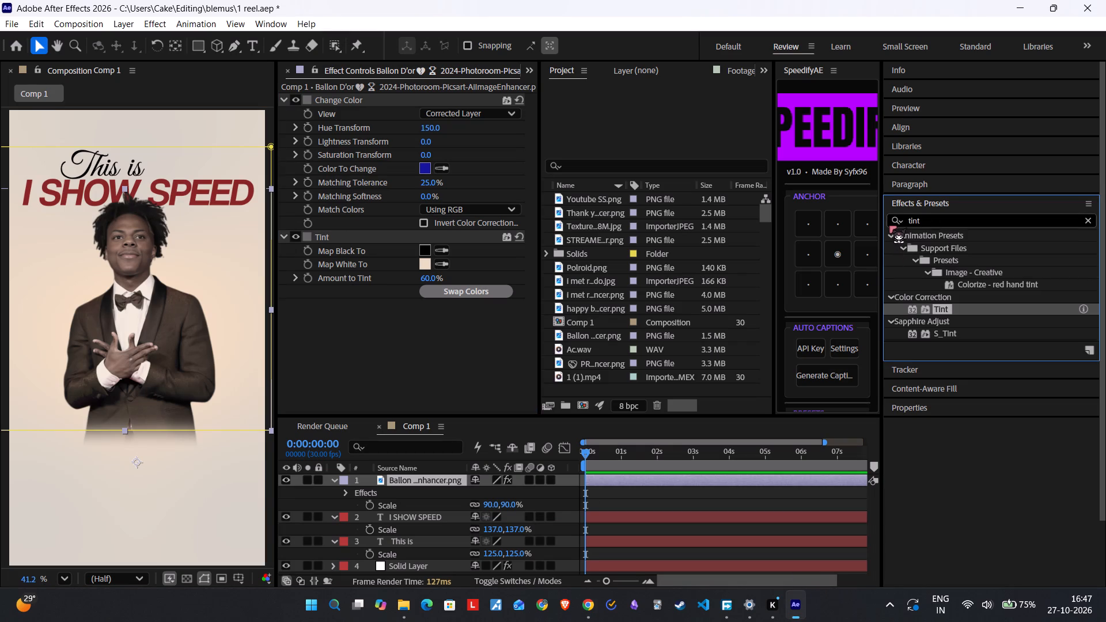
pyautogui.moveTo(921, 220); pyautogui.dragTo(912, 220)
pyautogui.press('BackSpace')
pyautogui.press('BackSpace')
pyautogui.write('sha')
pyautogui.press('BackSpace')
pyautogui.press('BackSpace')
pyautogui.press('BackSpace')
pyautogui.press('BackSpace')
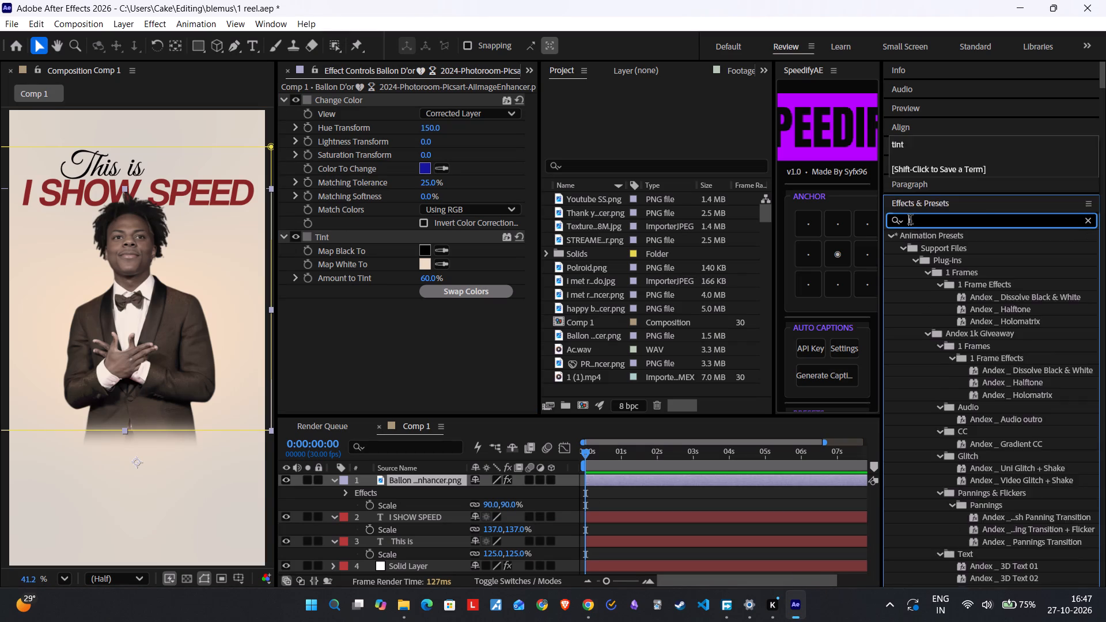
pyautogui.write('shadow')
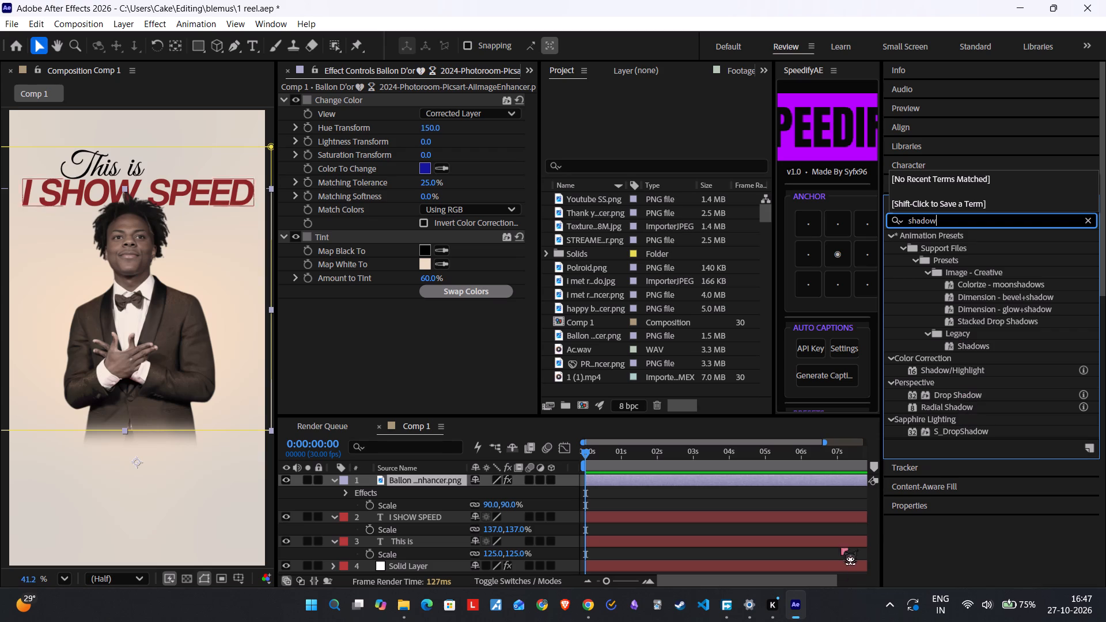
# Switch to the YouTube tutorial in Chrome and replay it from about 1:37 to examine which shadow effect is applied.
pyautogui.click(588, 606)
pyautogui.click(494, 356)
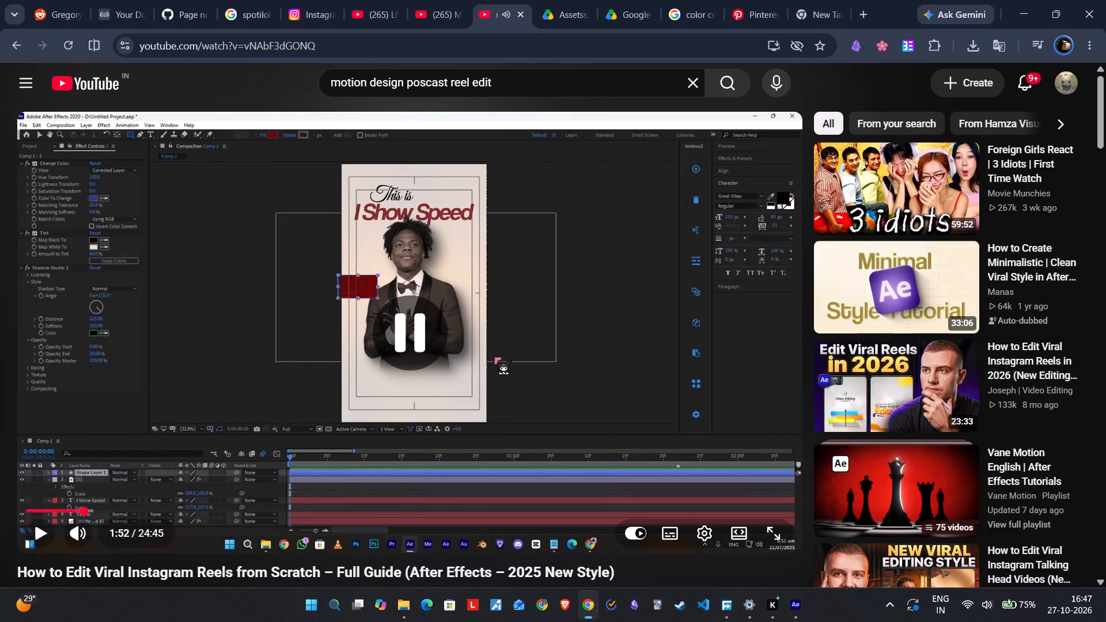
pyautogui.press('Left')
pyautogui.press('Left')
pyautogui.press('Left')
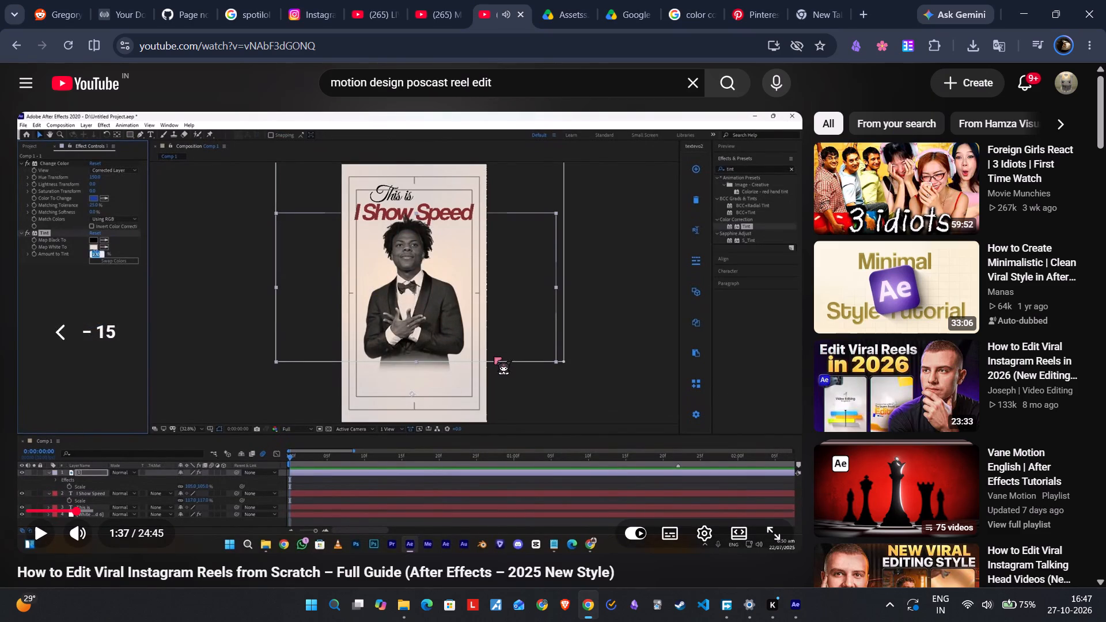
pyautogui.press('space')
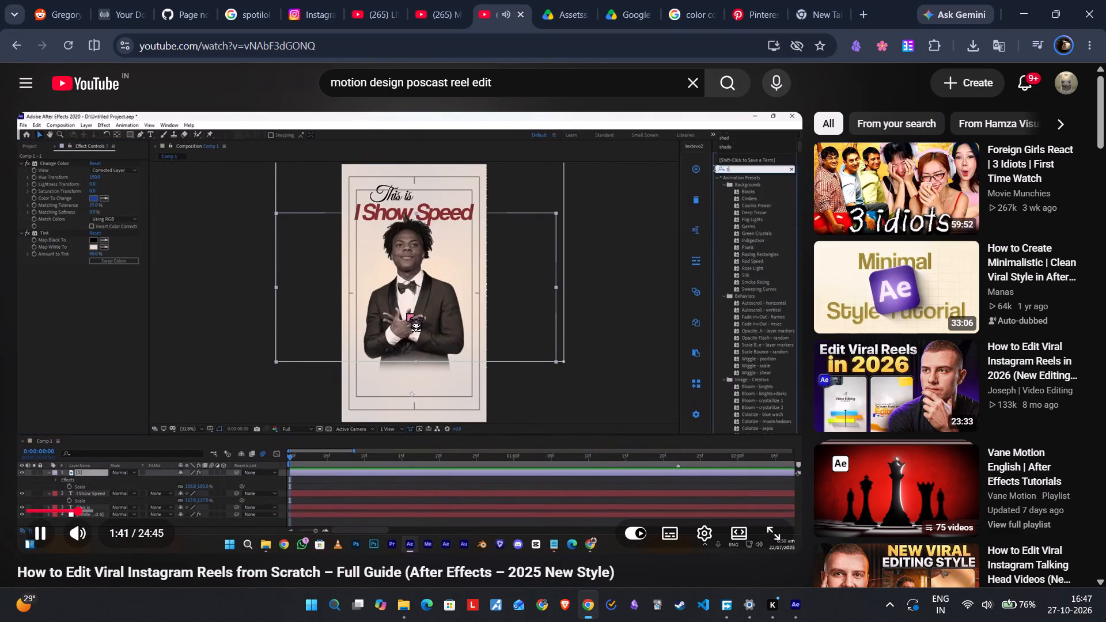
pyautogui.click(406, 313)
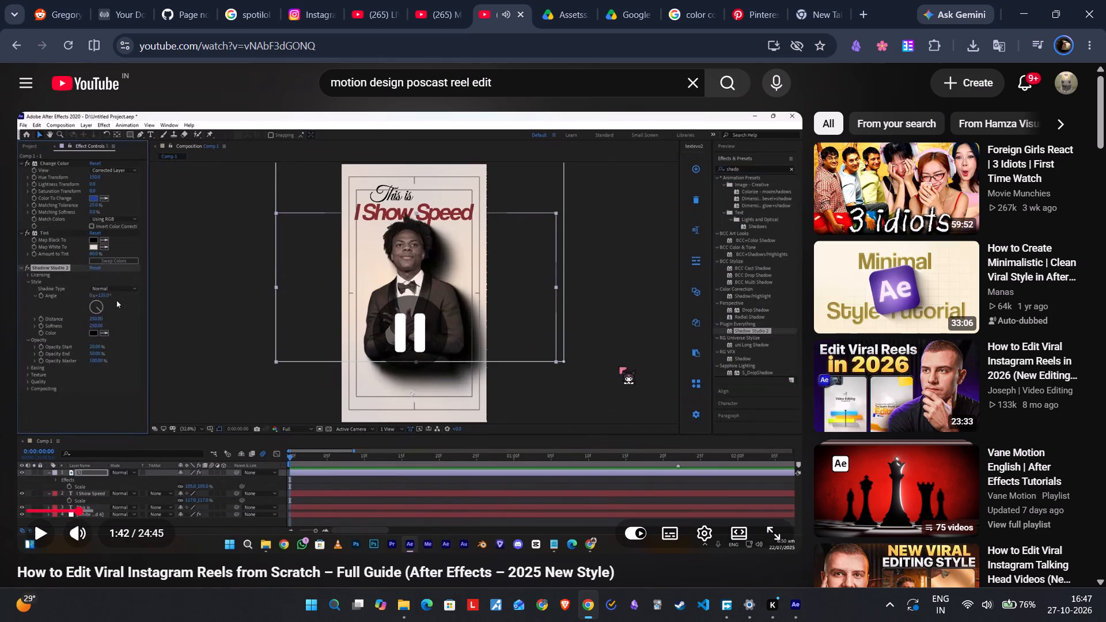
# Look through the Assets folder inside the making folder in File Explorer.
pyautogui.click(800, 597)
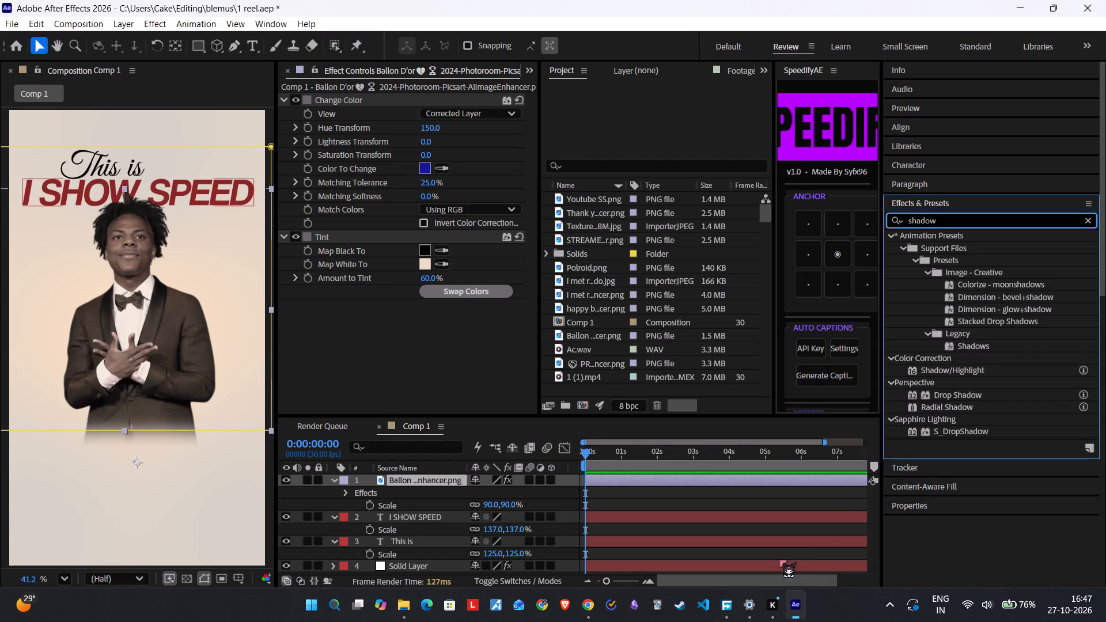
pyautogui.click(403, 608)
pyautogui.click(464, 529)
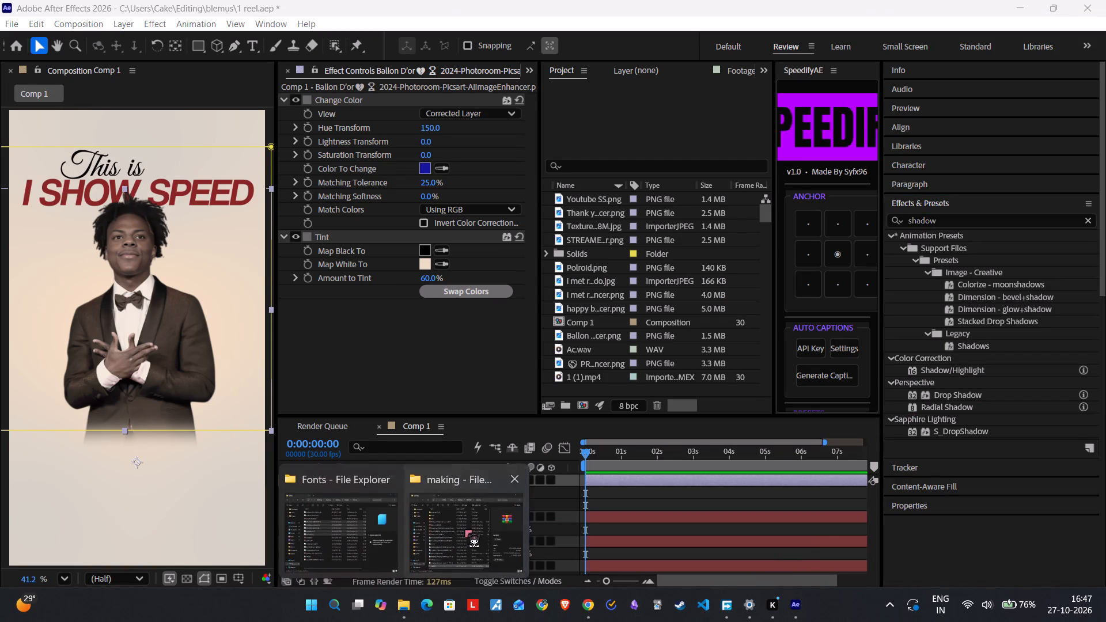
pyautogui.doubleClick(247, 188)
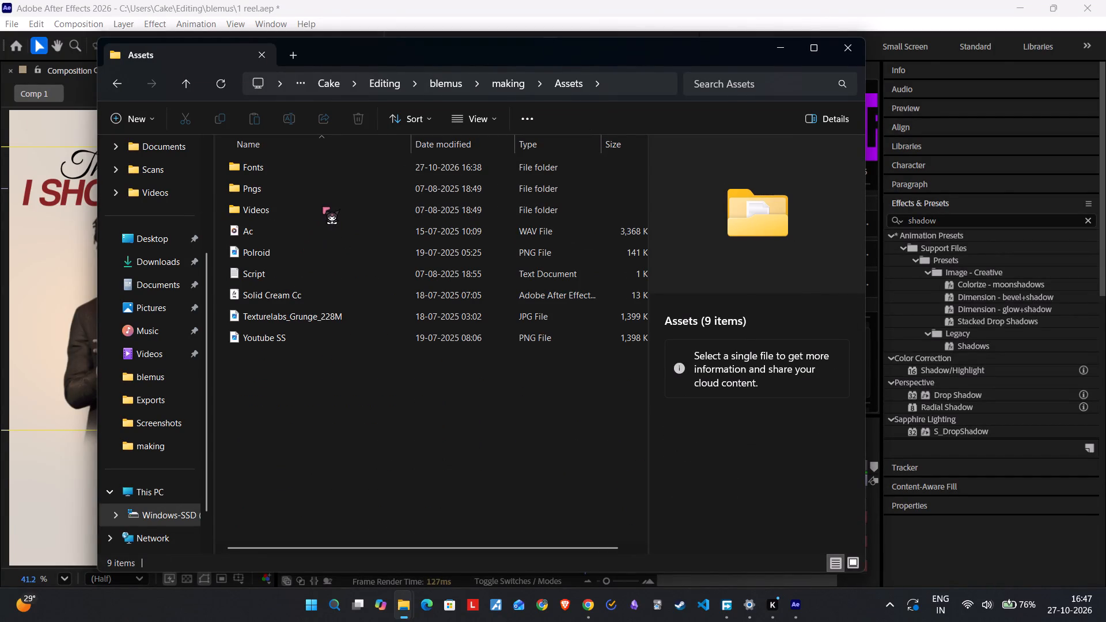
pyautogui.click(778, 52)
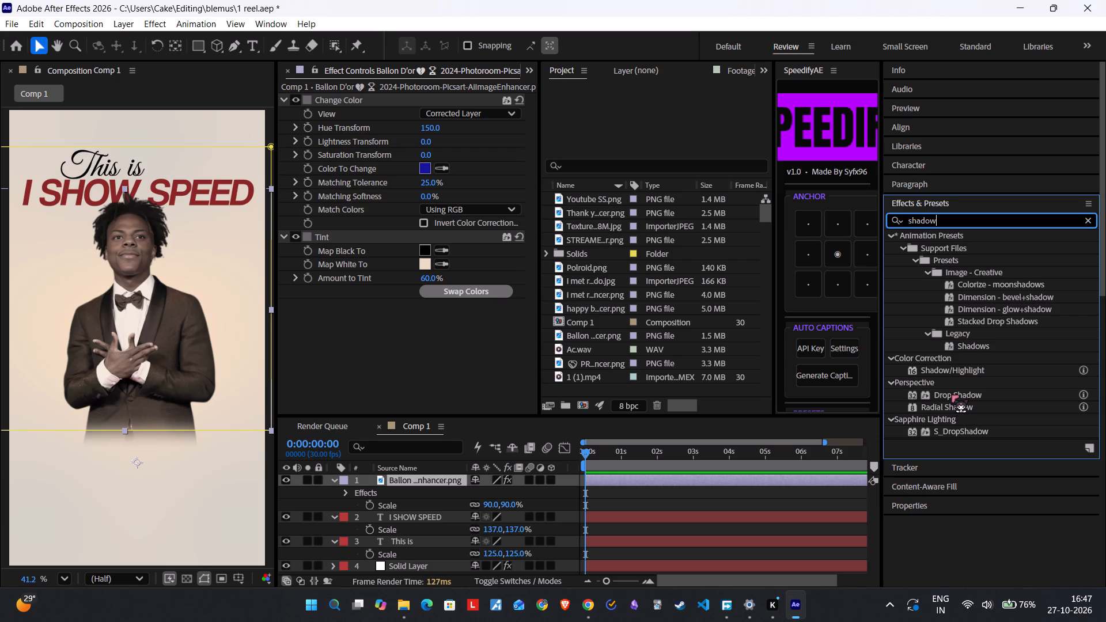
# Apply the S_DropShadow effect to the IShowSpeed cutout in After Effects.
pyautogui.moveTo(949, 430); pyautogui.dragTo(170, 330)
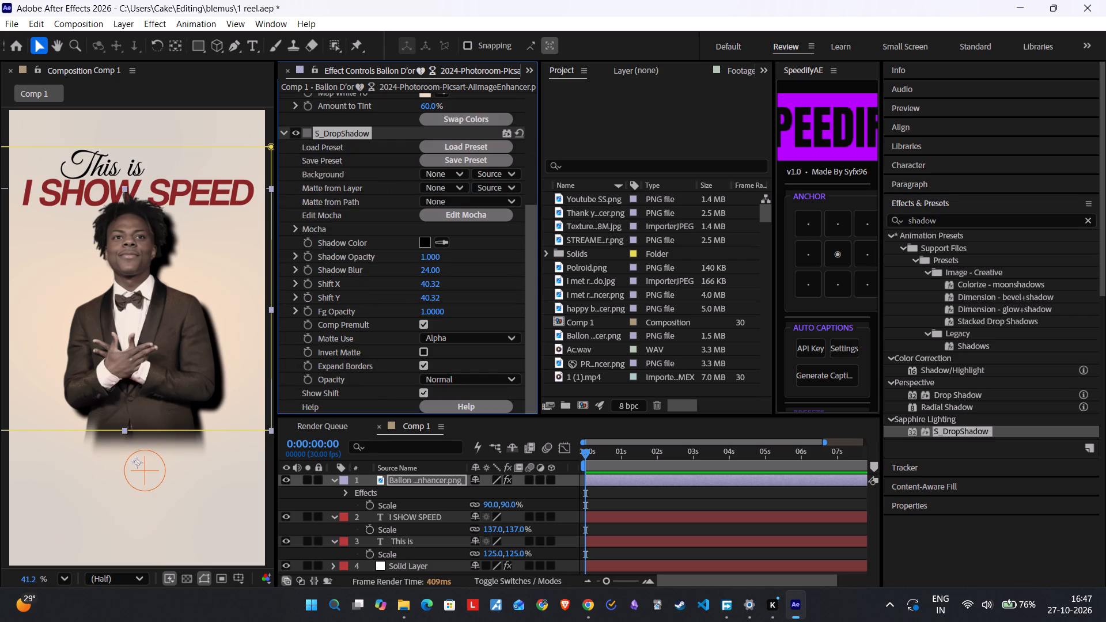
# Switch to the YouTube tutorial and replay the shadow part around 1:42 to examine the shadow effect's settings.
pyautogui.click(588, 604)
pyautogui.click(447, 401)
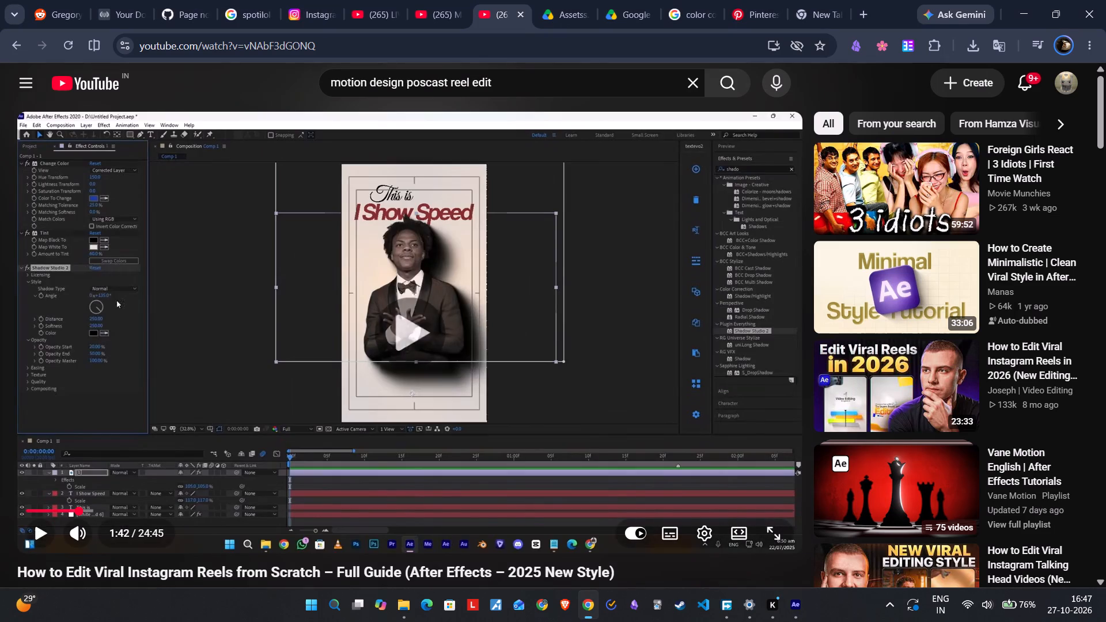
pyautogui.press('Left')
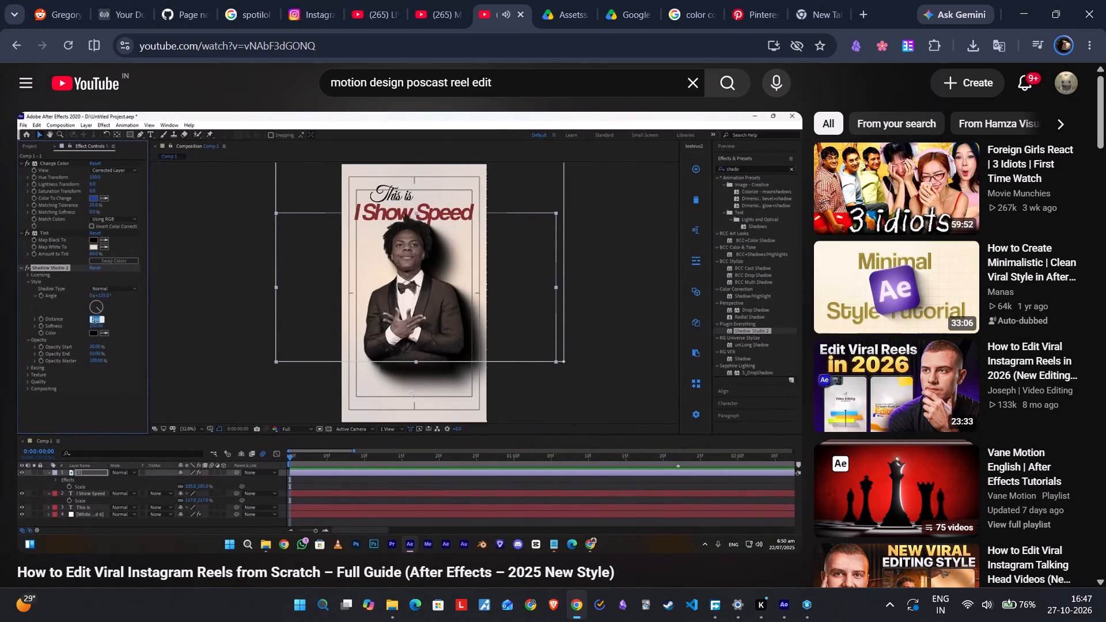
pyautogui.click(563, 412)
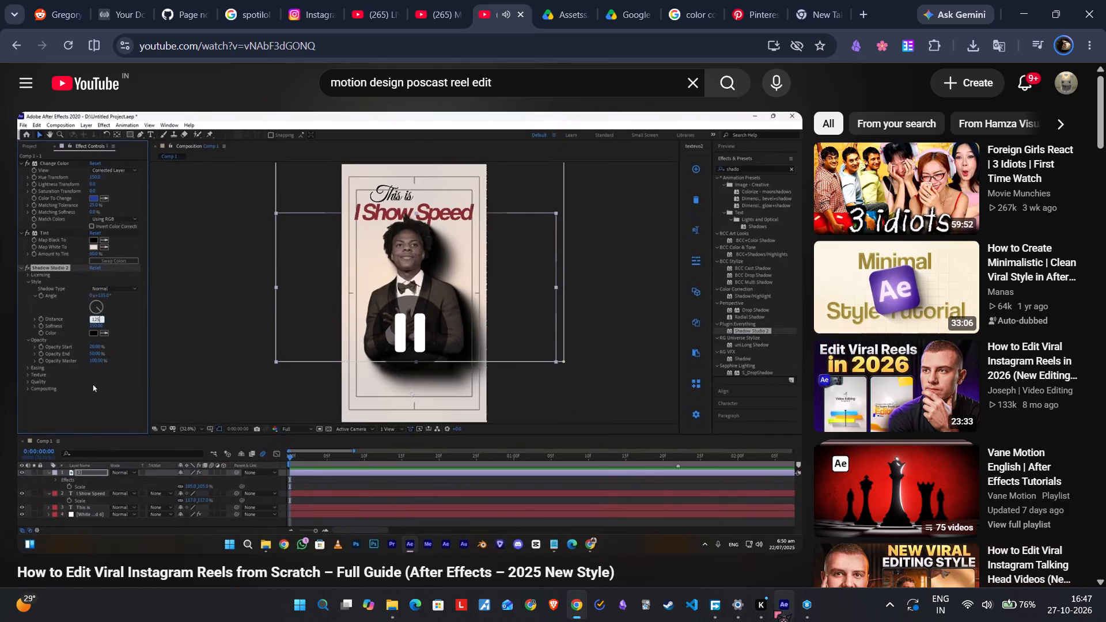
# Look over the S_DropShadow settings in After Effects, comparing them with the YouTube tutorial's shadow settings around 1:45.
pyautogui.click(775, 610)
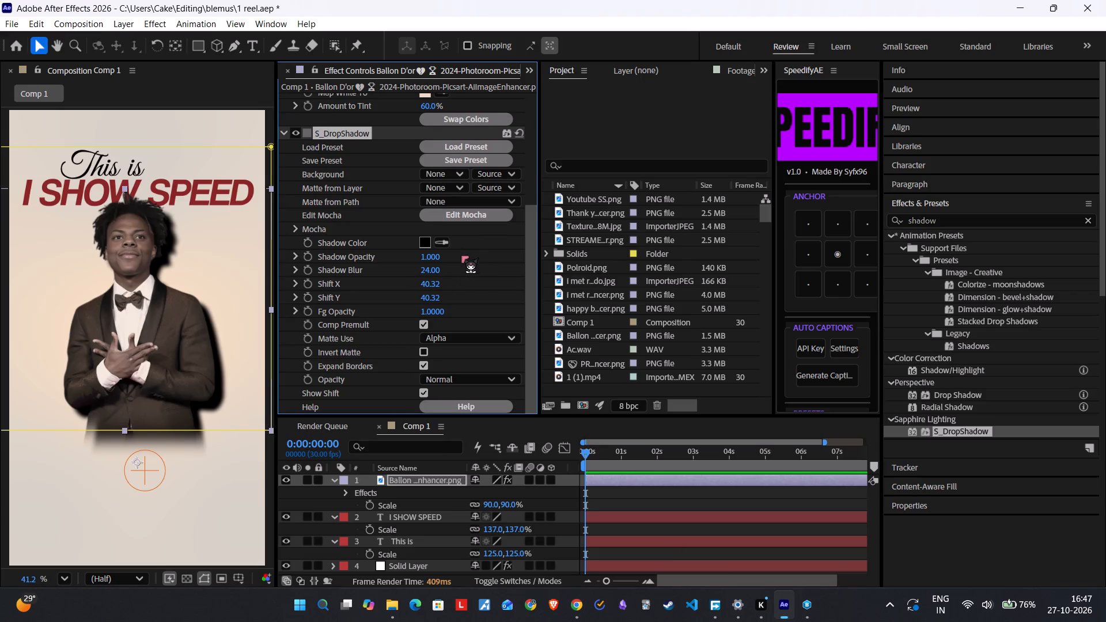
pyautogui.scroll(-3, 461, 260)
pyautogui.scroll(1, 459, 246)
pyautogui.scroll(-3, 456, 242)
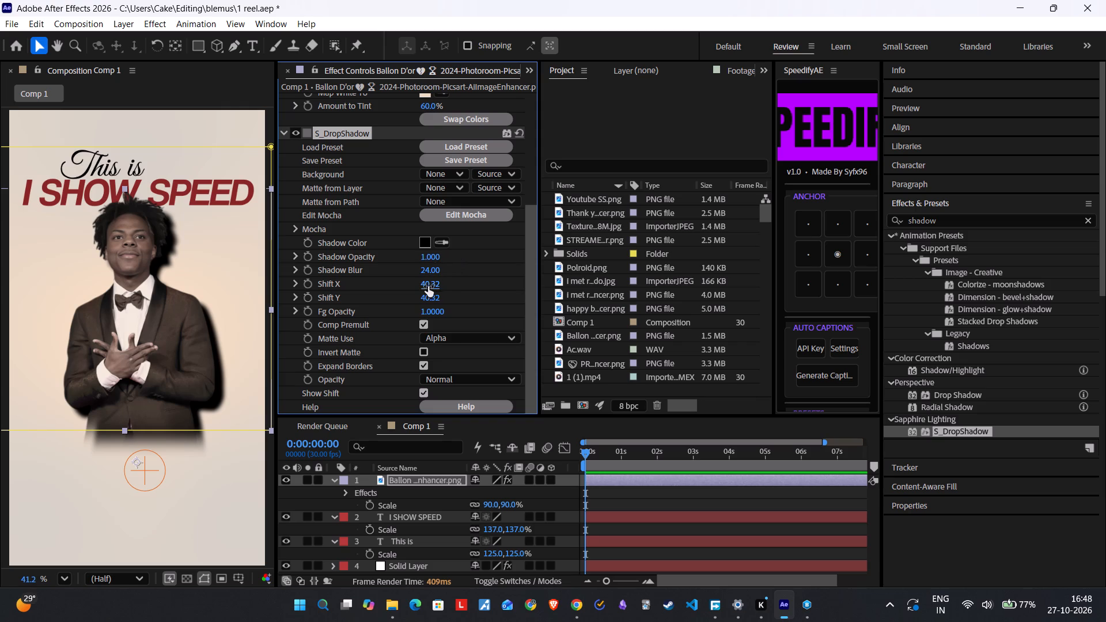
pyautogui.click(426, 283)
pyautogui.click(575, 602)
pyautogui.click(520, 409)
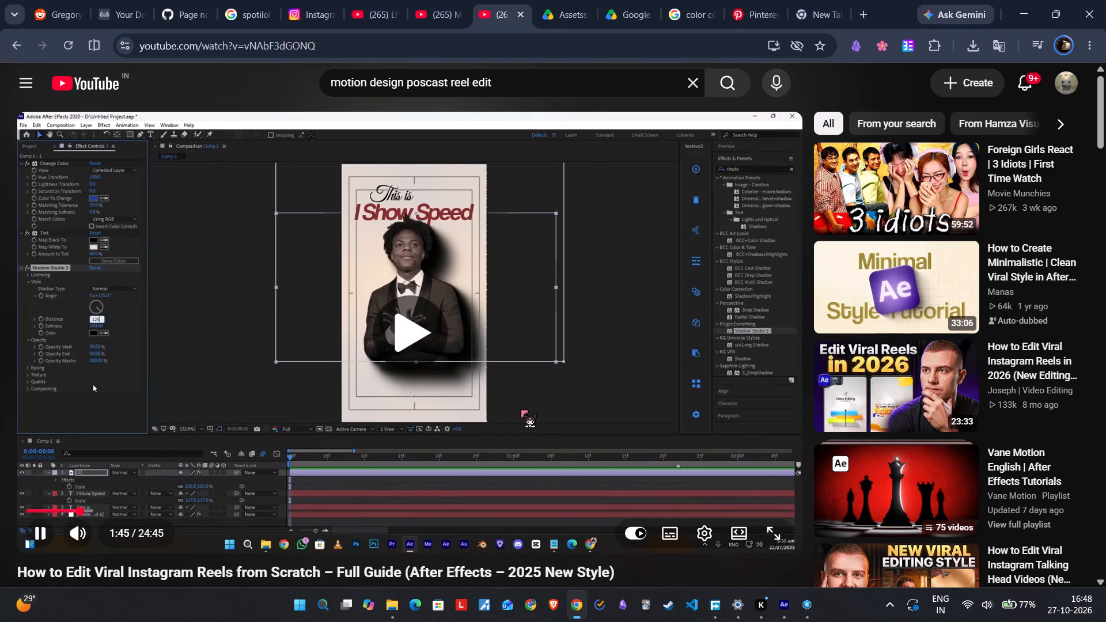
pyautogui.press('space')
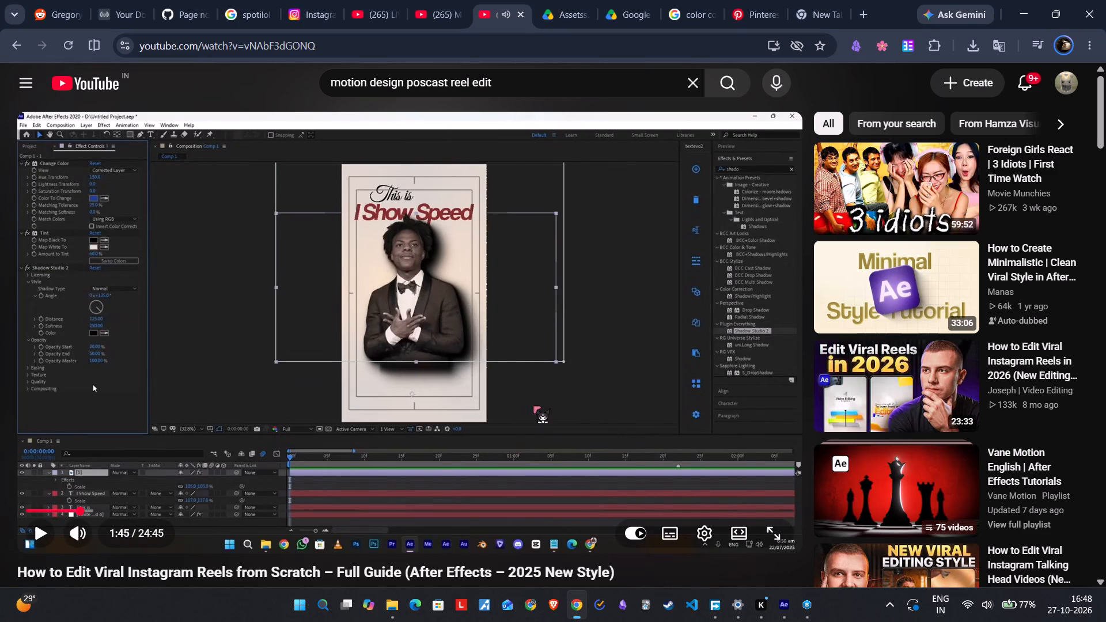
pyautogui.click(556, 430)
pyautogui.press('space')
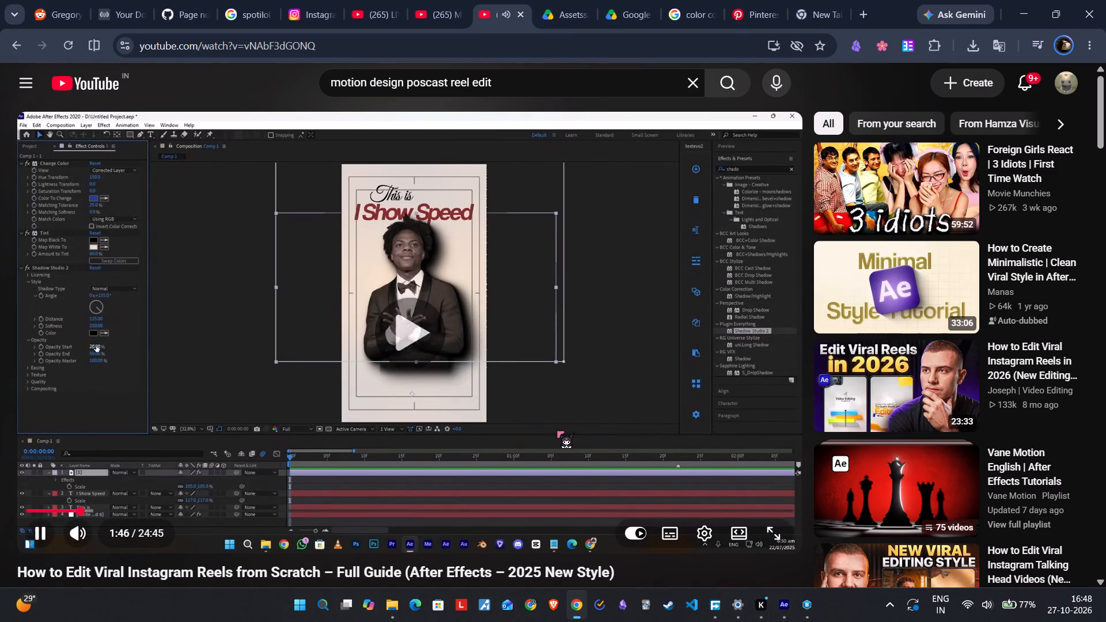
# Return to After Effects and set the cutout's S_DropShadow Shadow Blur to 62 and Shadow Opacity to 0.93.
pyautogui.click(784, 603)
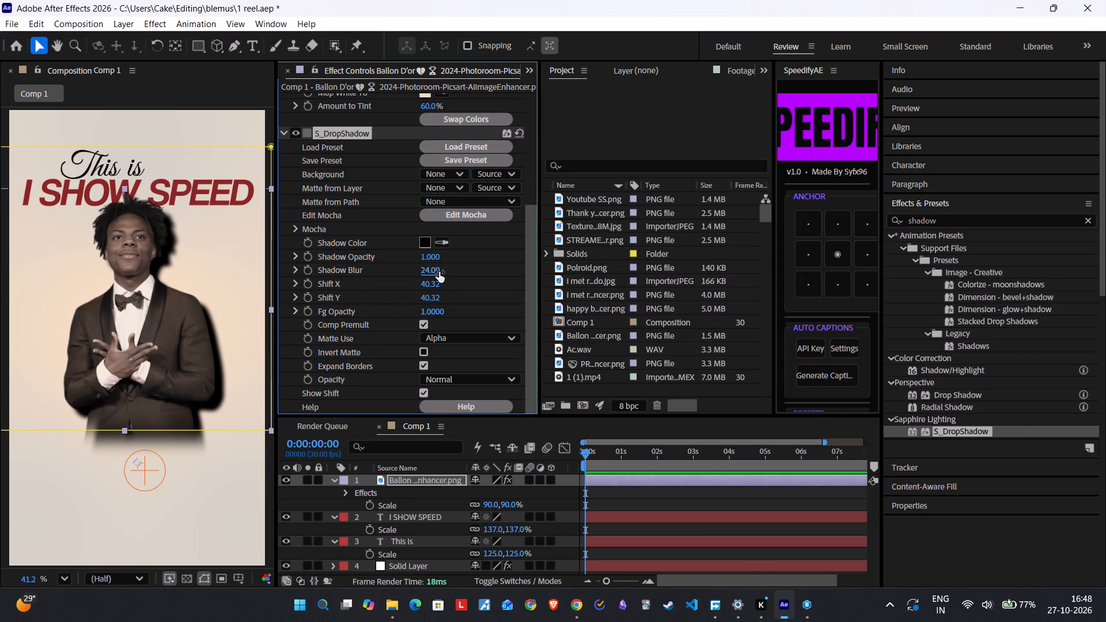
pyautogui.moveTo(435, 271); pyautogui.dragTo(463, 273)
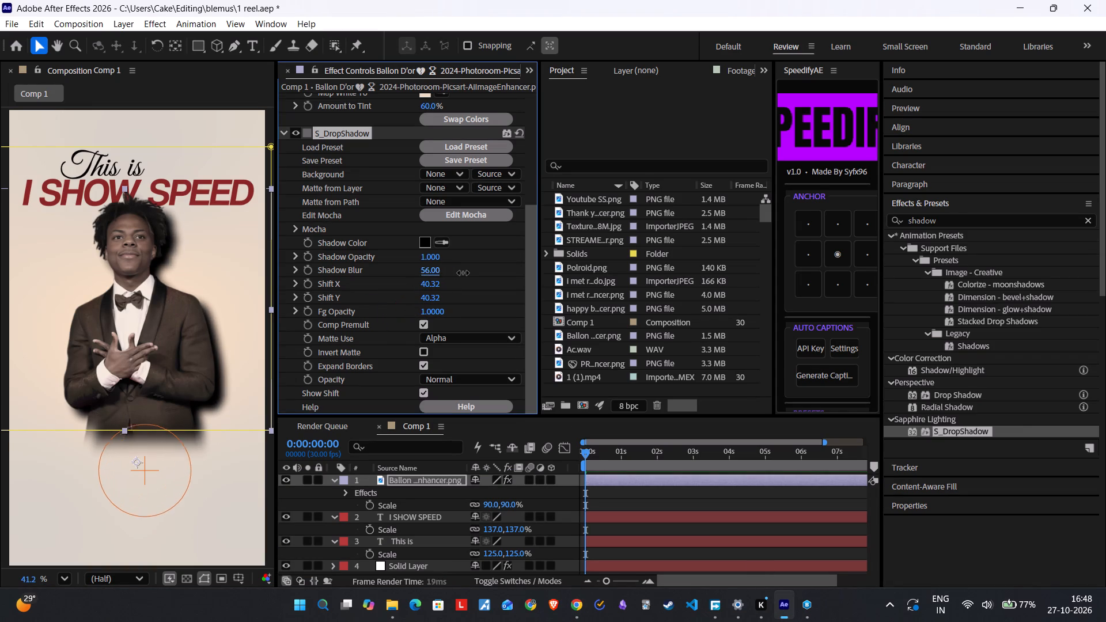
pyautogui.moveTo(463, 273); pyautogui.dragTo(467, 273)
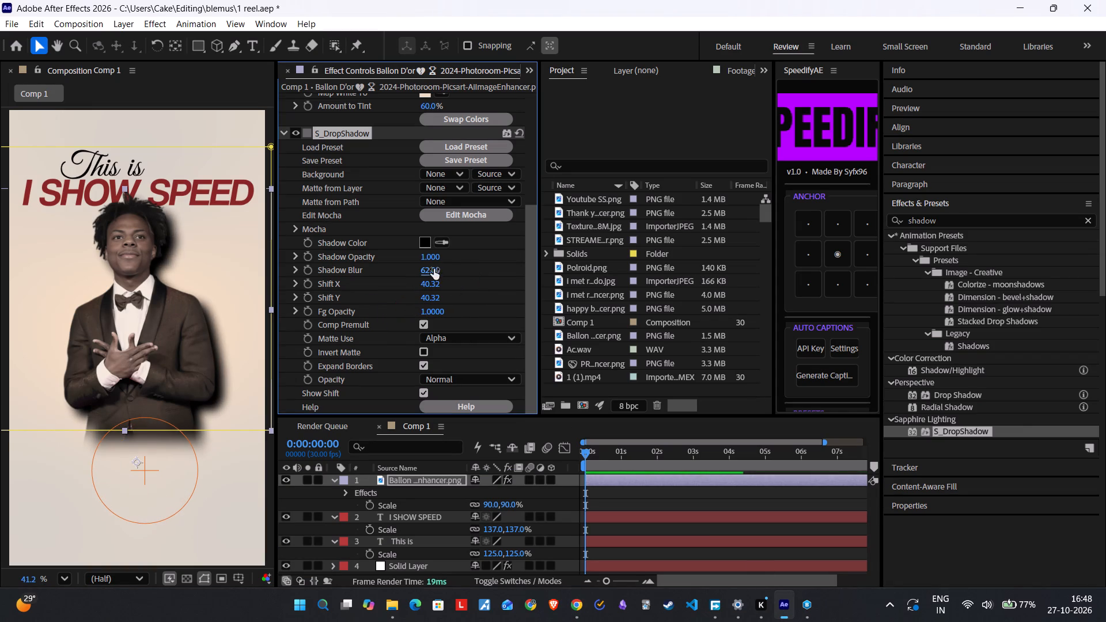
pyautogui.click(431, 260)
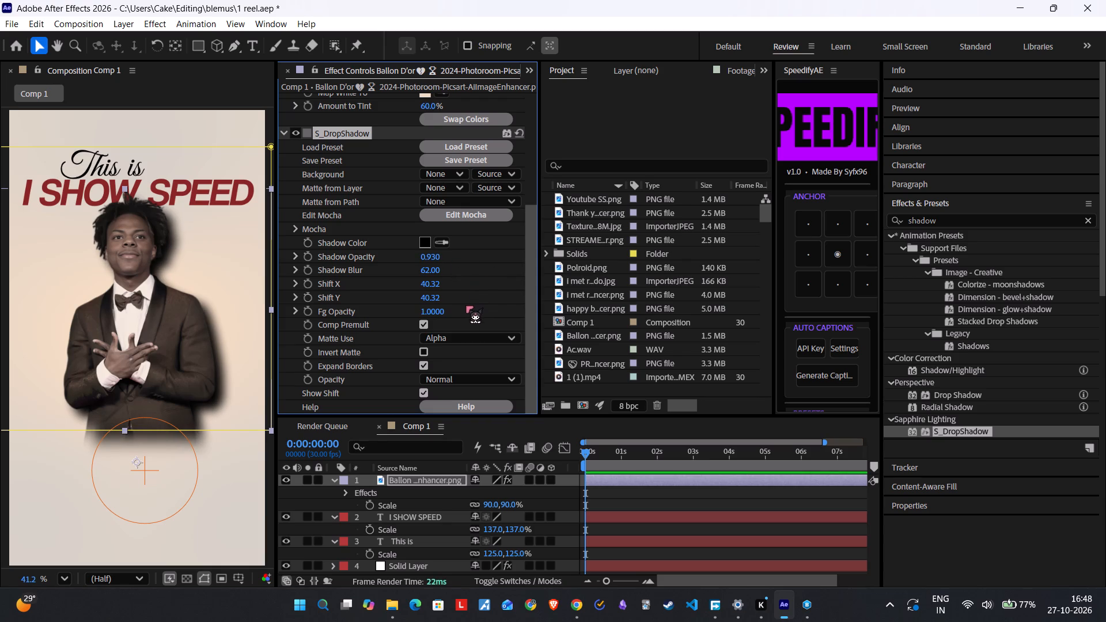
# Offset the cutout's drop shadow by setting Shift X to 100.32 and Shift Y to 50.32.
pyautogui.click(433, 286)
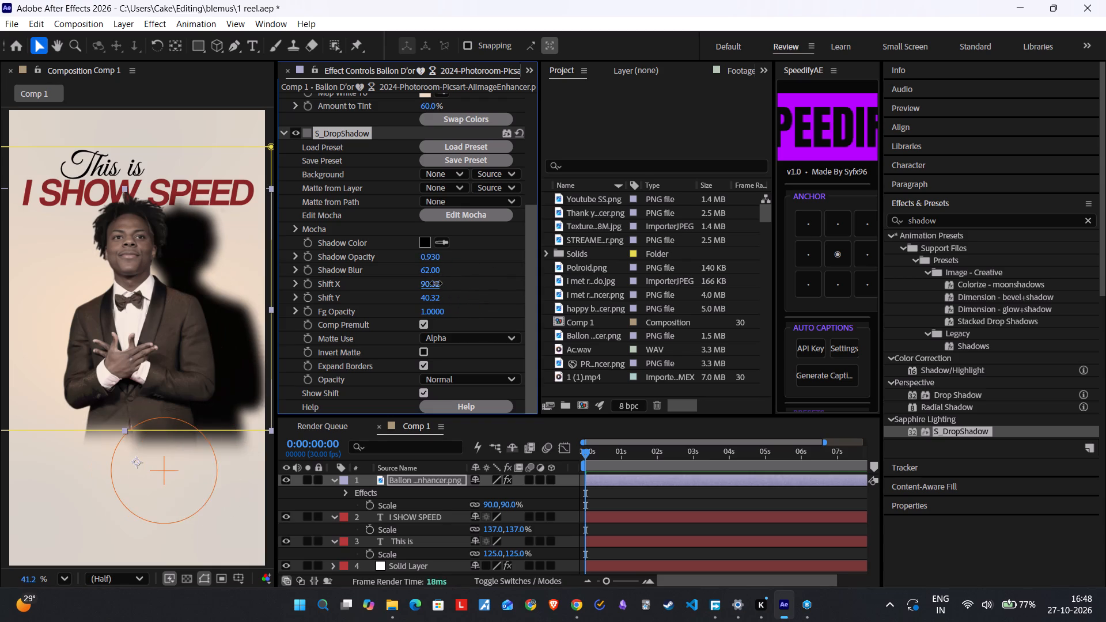
pyautogui.moveTo(433, 300); pyautogui.dragTo(418, 294)
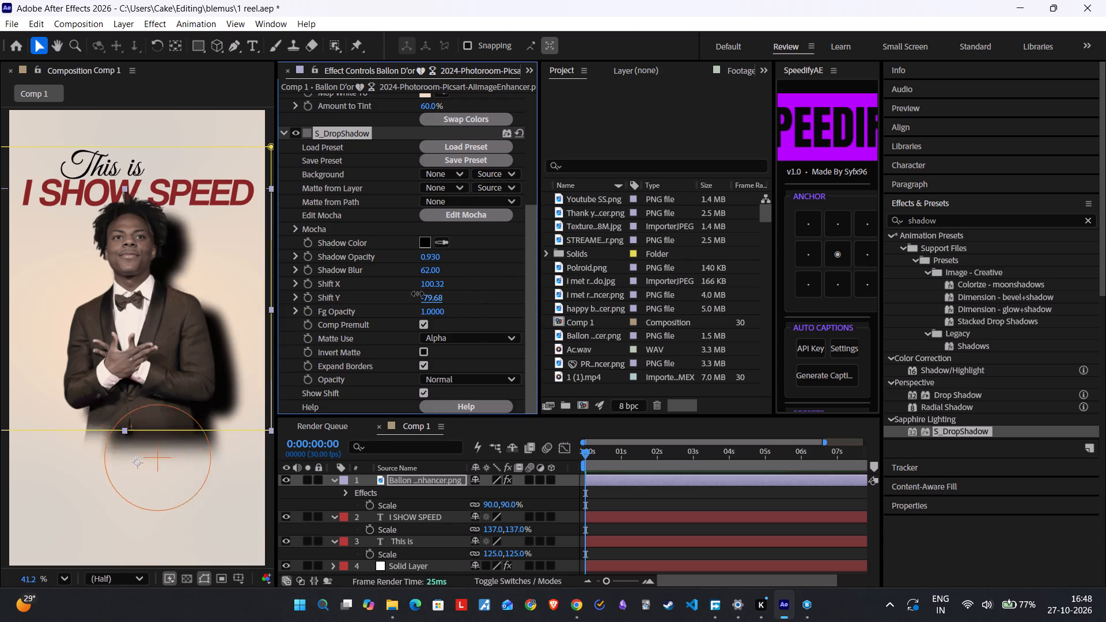
pyautogui.moveTo(418, 294); pyautogui.dragTo(431, 294)
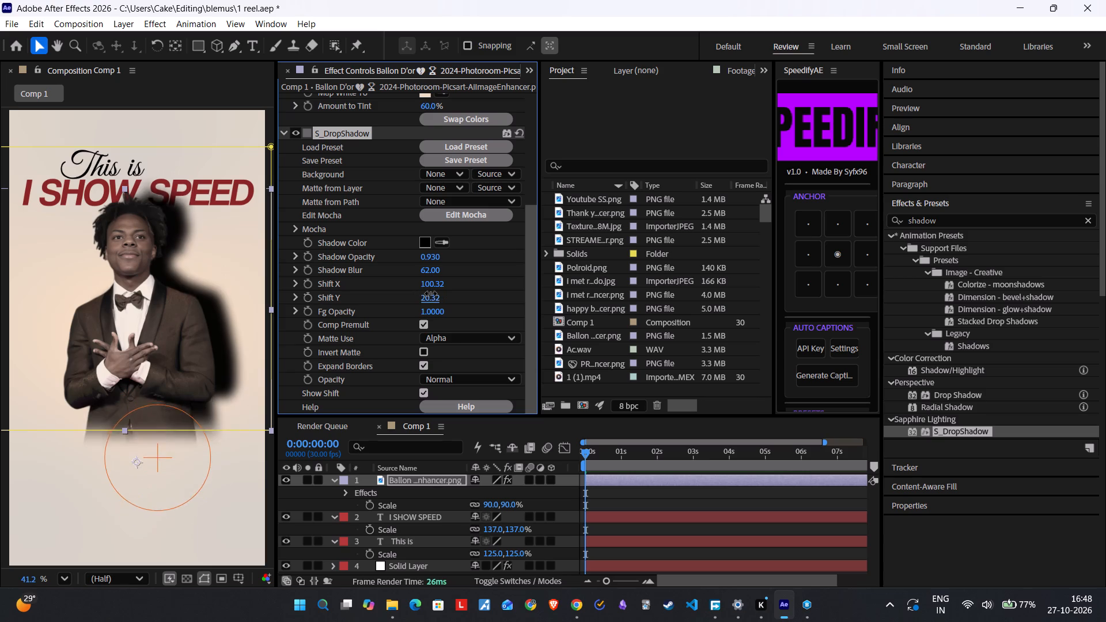
pyautogui.moveTo(431, 294); pyautogui.dragTo(427, 293)
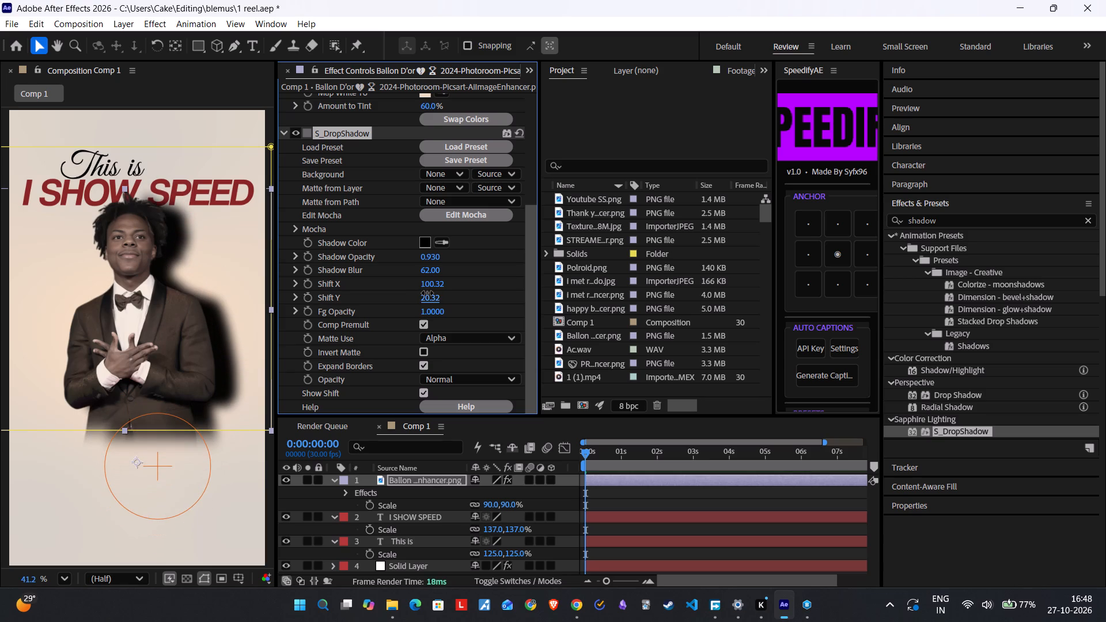
pyautogui.moveTo(427, 293); pyautogui.dragTo(431, 292)
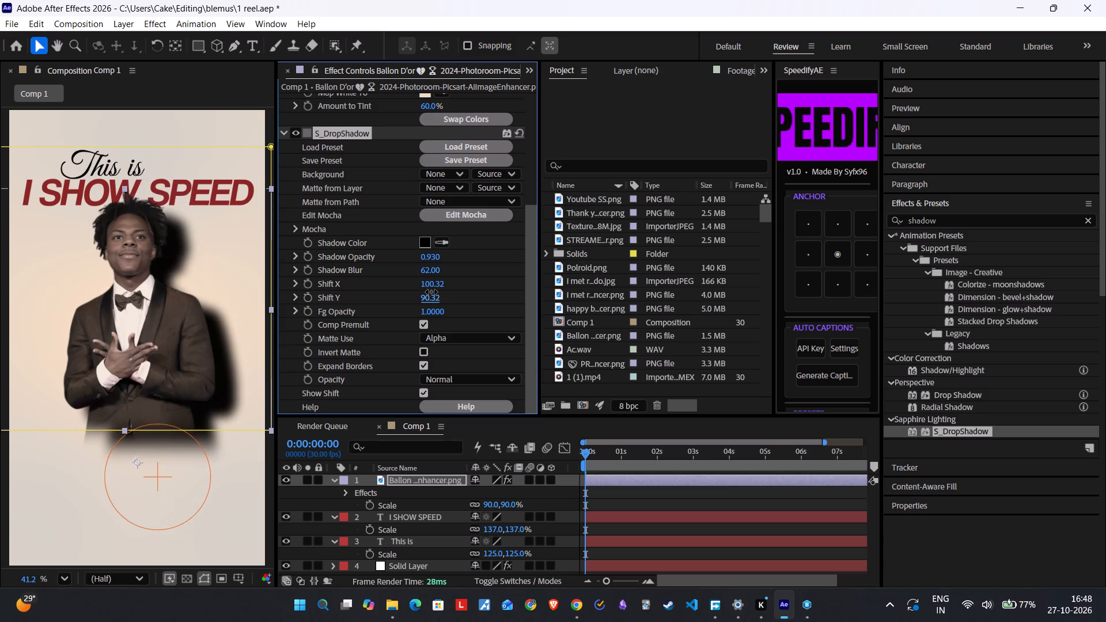
pyautogui.moveTo(431, 292); pyautogui.dragTo(429, 293)
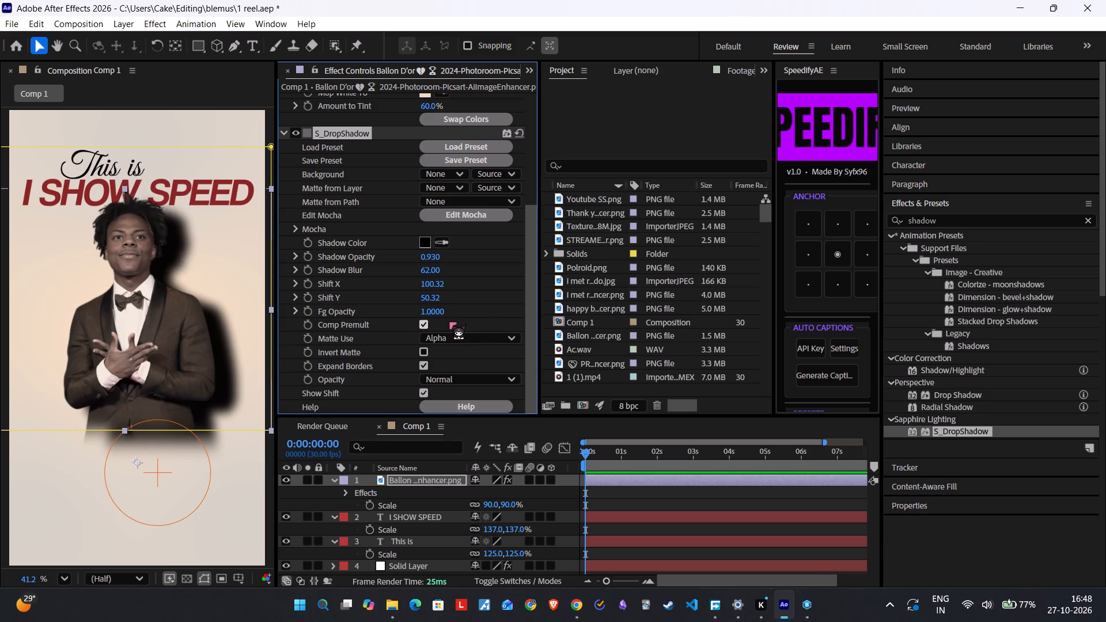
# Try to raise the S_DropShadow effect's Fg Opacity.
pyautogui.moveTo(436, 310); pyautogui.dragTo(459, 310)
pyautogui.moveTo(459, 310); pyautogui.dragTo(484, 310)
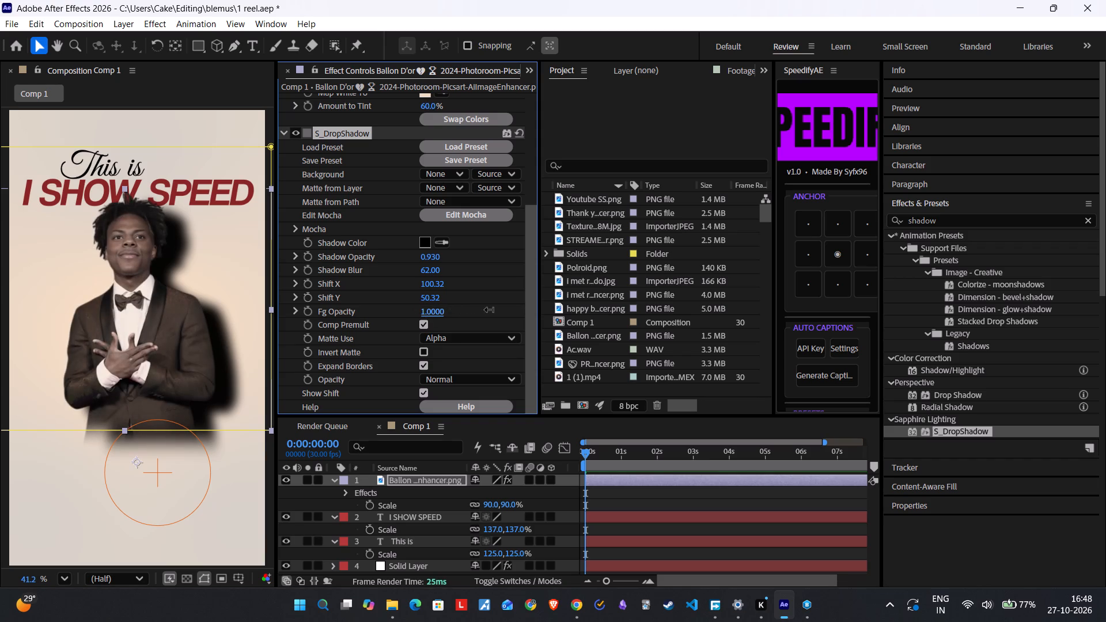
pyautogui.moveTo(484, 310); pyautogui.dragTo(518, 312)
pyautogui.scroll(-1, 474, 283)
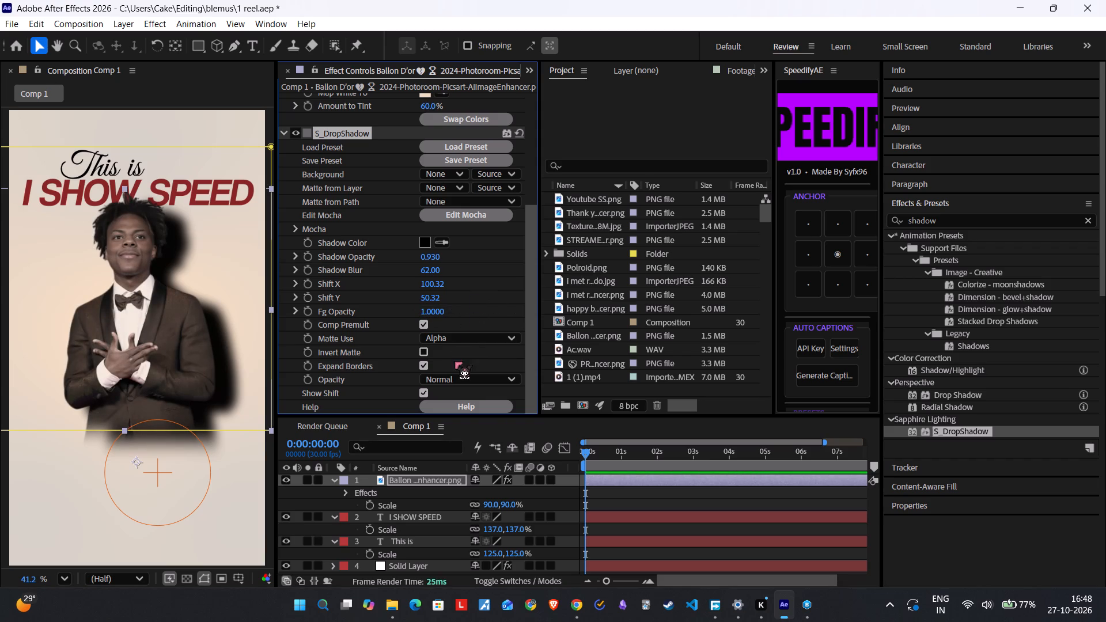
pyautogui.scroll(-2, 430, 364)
# Play the YouTube tutorial on to about 1:50 to examine its shadow result and the next tool it uses.
pyautogui.click(574, 611)
pyautogui.click(507, 431)
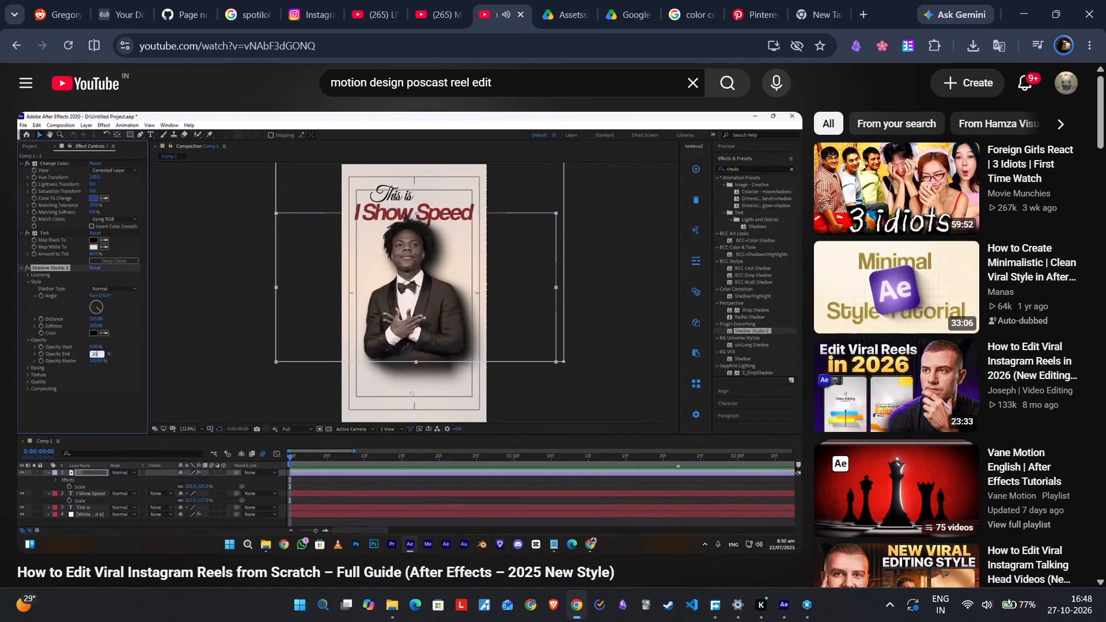
pyautogui.click(450, 389)
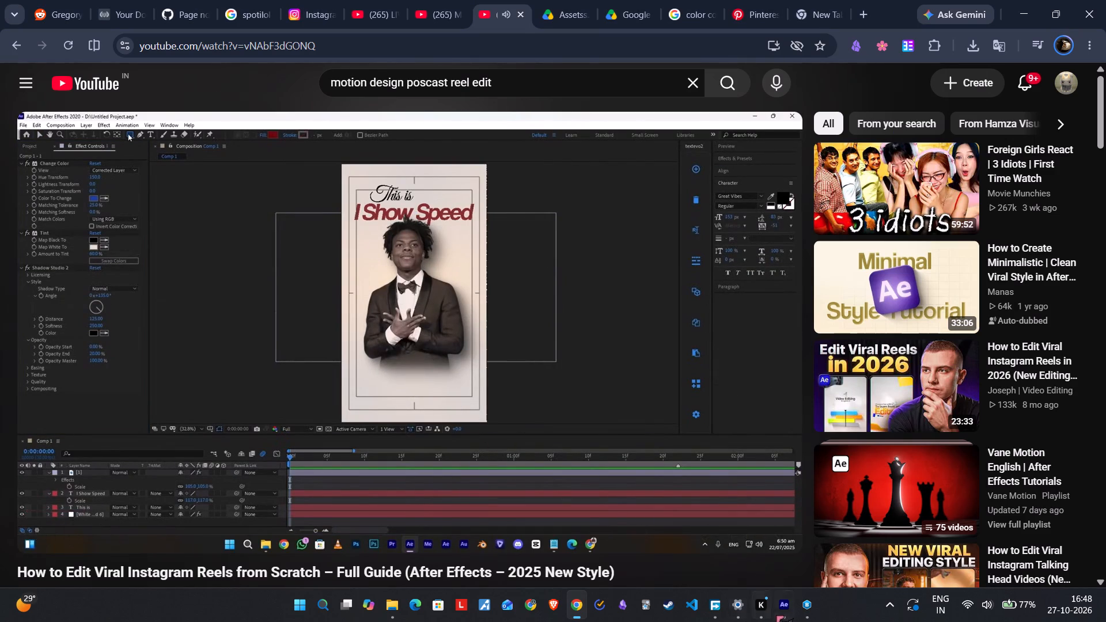
# Switch to After Effects and set the cutout's S_DropShadow Shadow Opacity to 0.990 and Shadow Blur to 183.
pyautogui.click(779, 610)
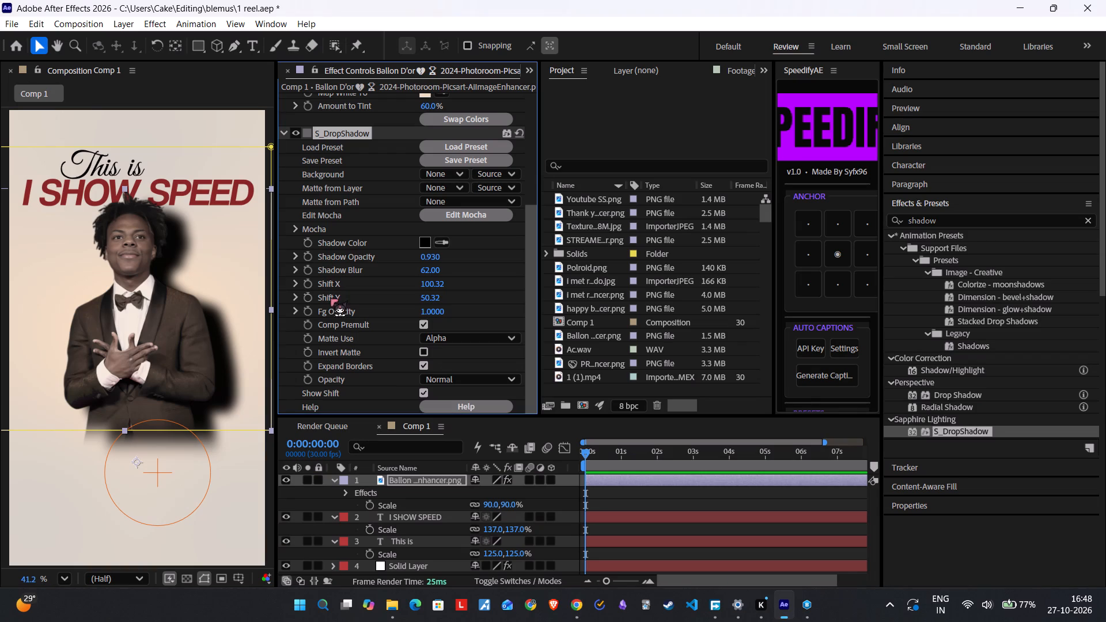
pyautogui.moveTo(435, 258); pyautogui.dragTo(400, 264)
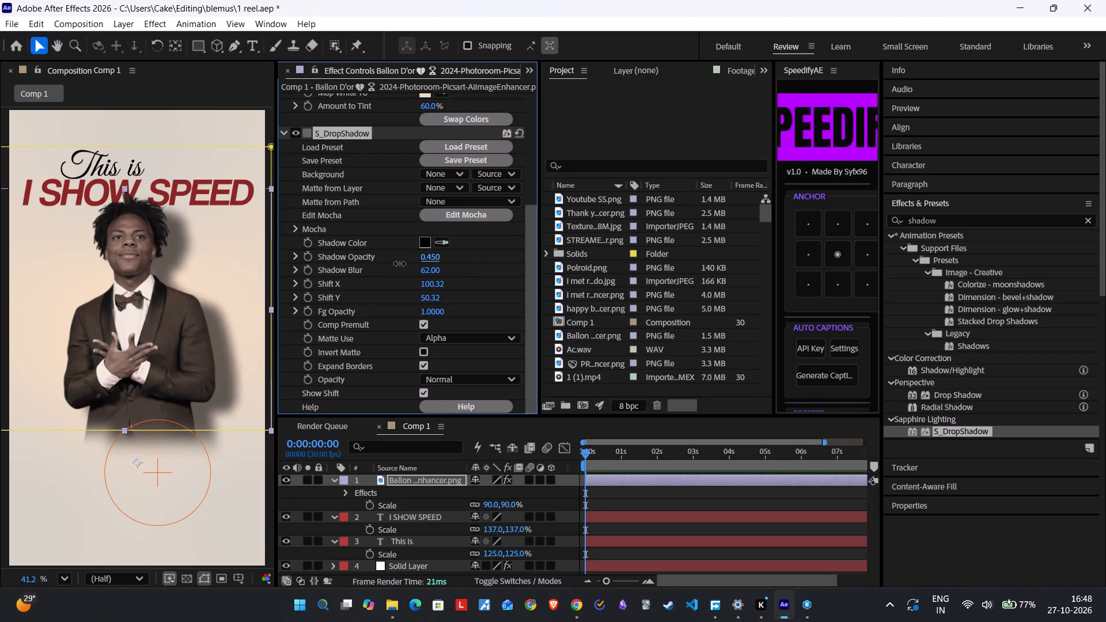
pyautogui.moveTo(400, 264); pyautogui.dragTo(421, 270)
pyautogui.moveTo(421, 270); pyautogui.dragTo(453, 273)
pyautogui.moveTo(432, 272); pyautogui.dragTo(400, 277)
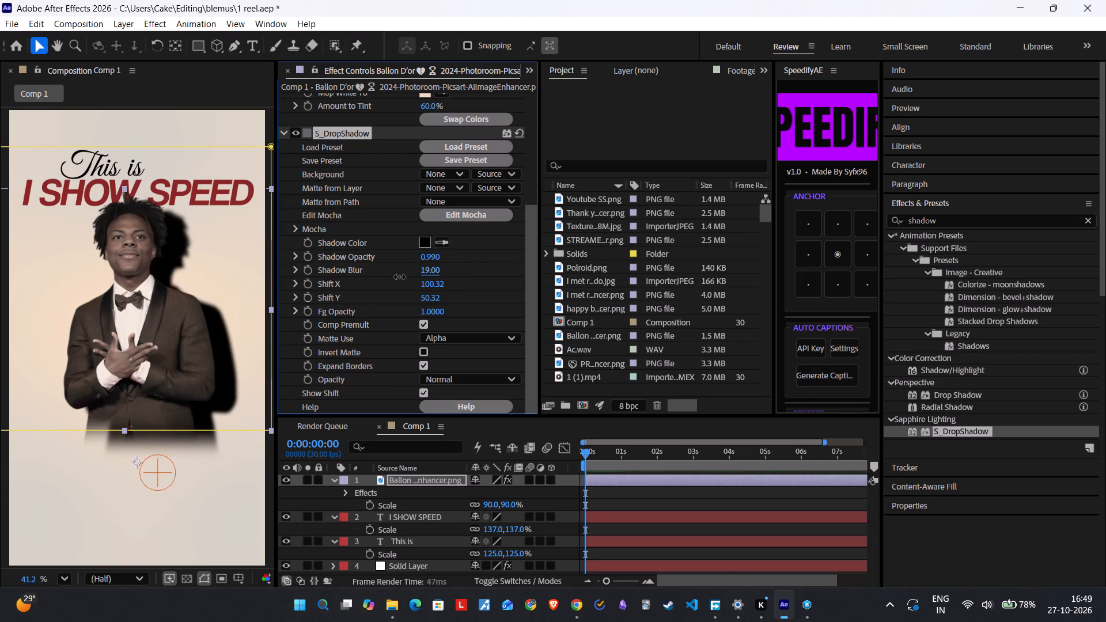
pyautogui.moveTo(400, 277); pyautogui.dragTo(503, 280)
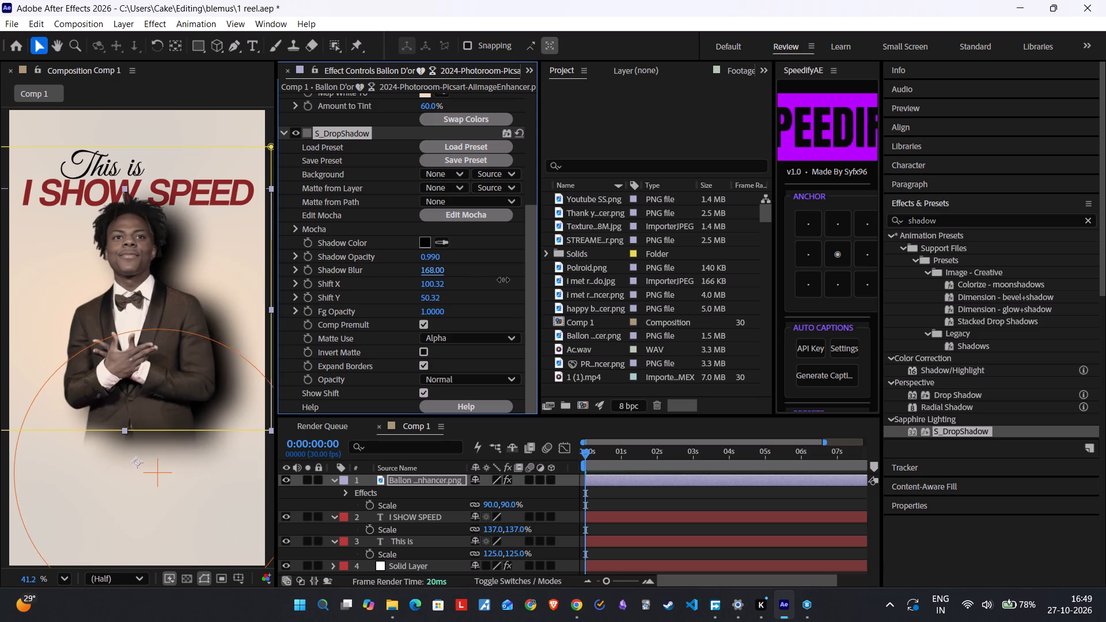
pyautogui.moveTo(503, 280); pyautogui.dragTo(512, 280)
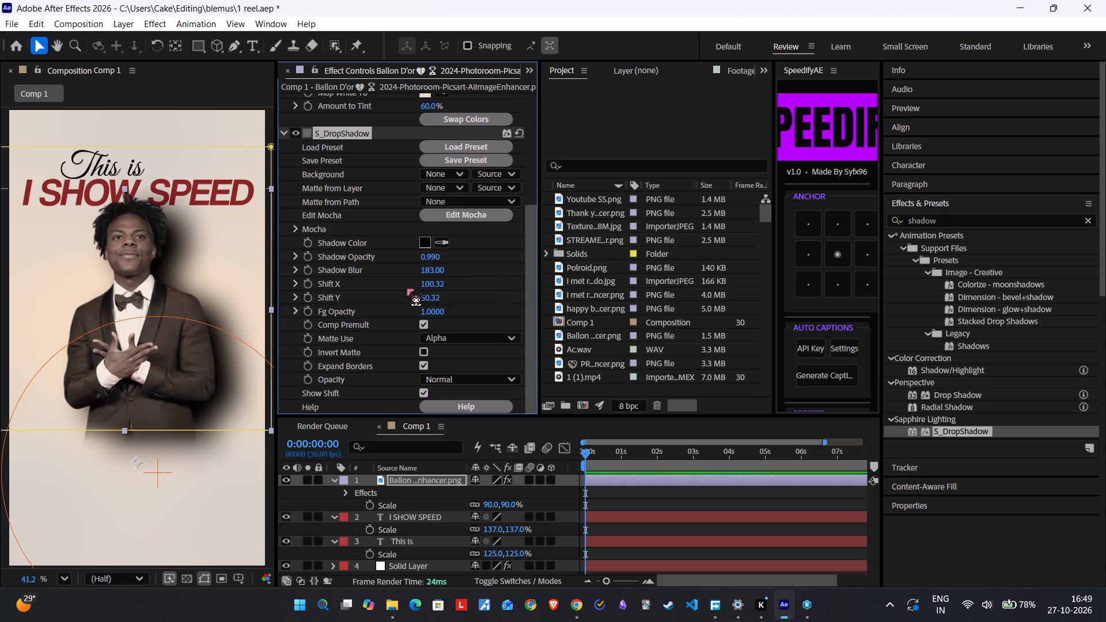
# Switch to the YouTube tutorial and replay the part around 1:52 to examine how the rectangle over the cutout is drawn and textured.
pyautogui.click(574, 593)
pyautogui.click(488, 356)
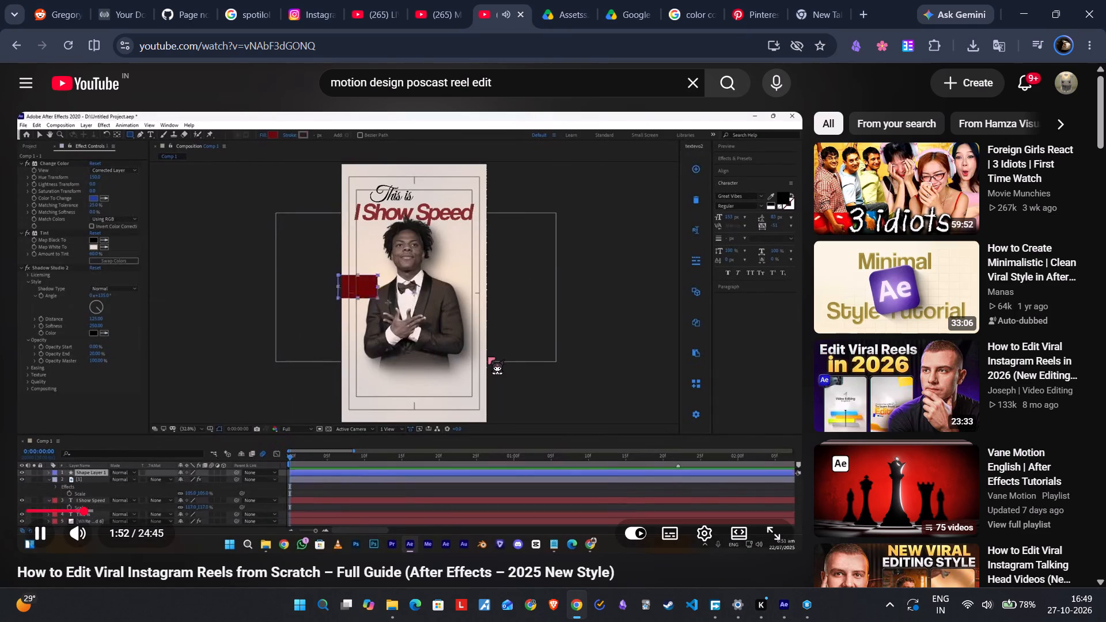
pyautogui.click(487, 356)
pyautogui.click(608, 442)
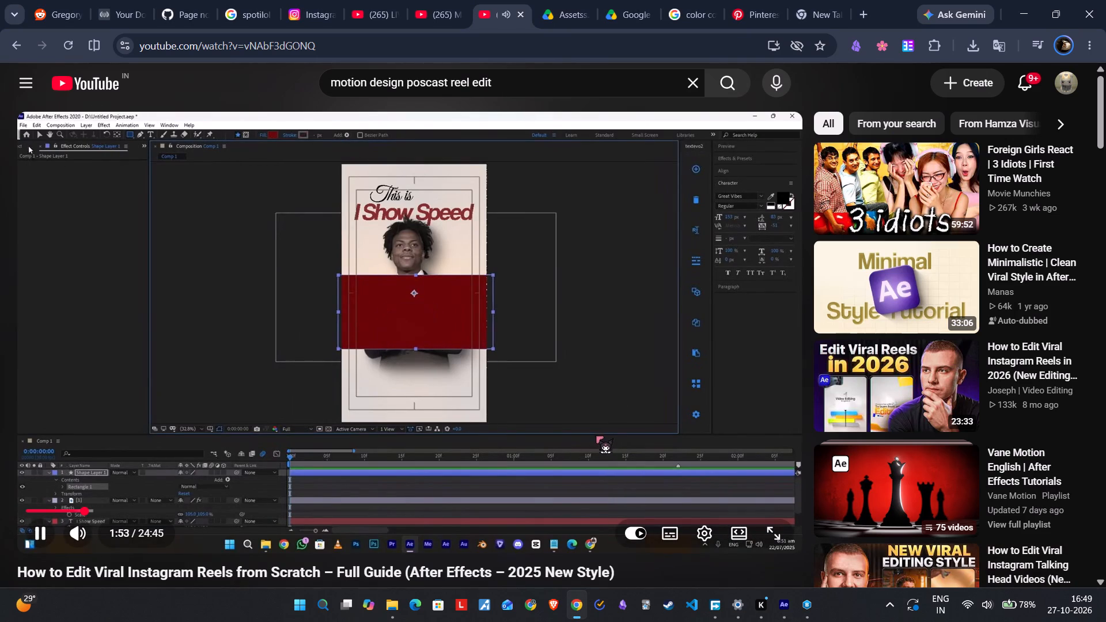
pyautogui.press('Left')
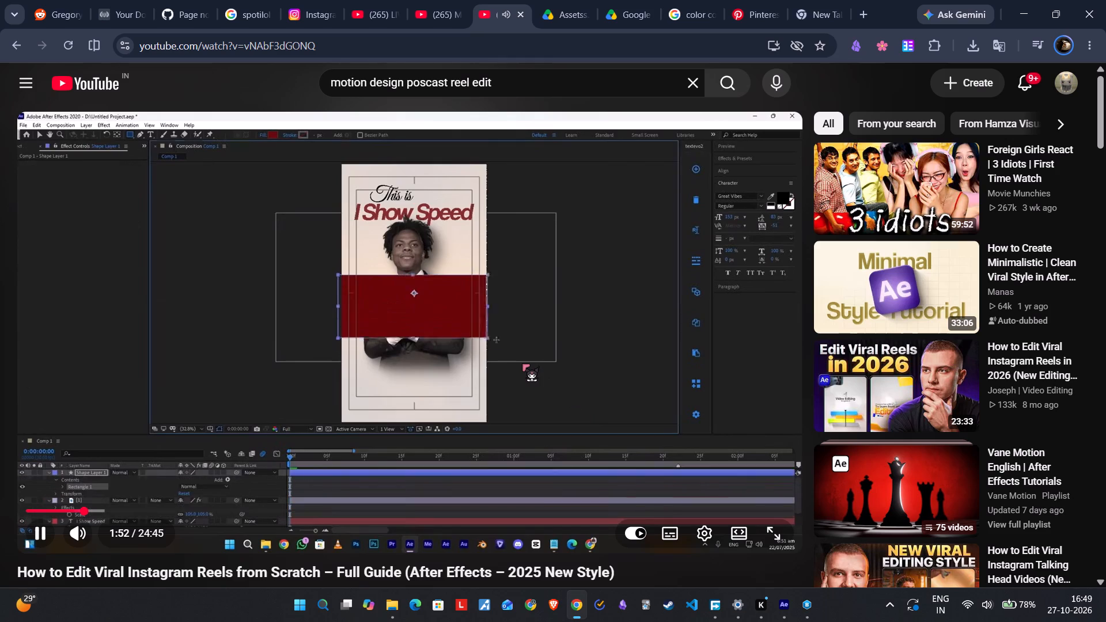
pyautogui.press('Left')
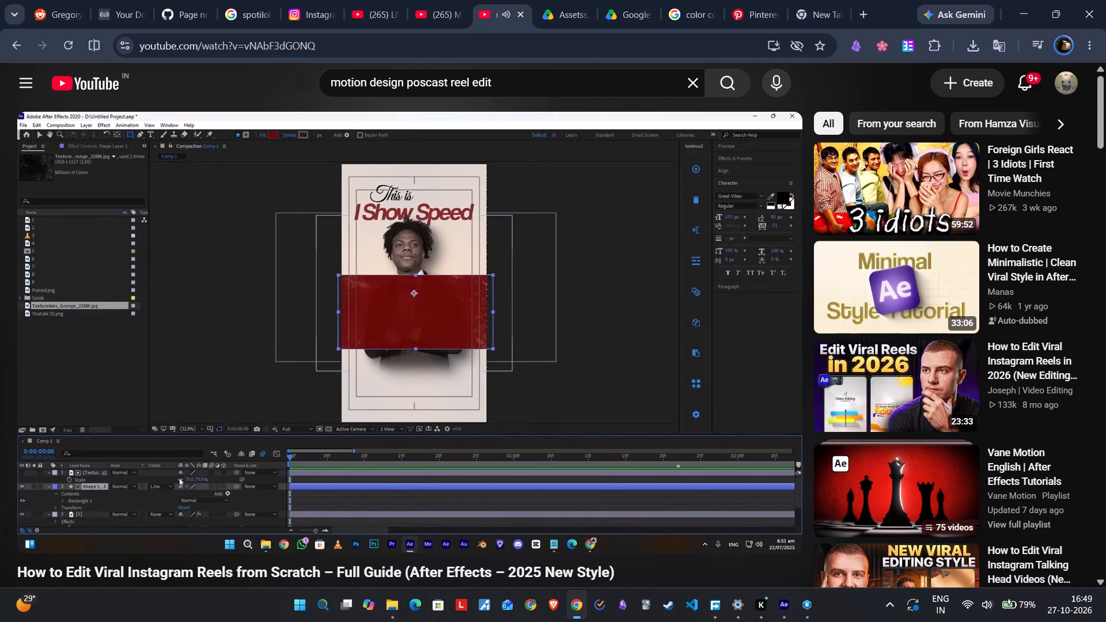
pyautogui.click(446, 301)
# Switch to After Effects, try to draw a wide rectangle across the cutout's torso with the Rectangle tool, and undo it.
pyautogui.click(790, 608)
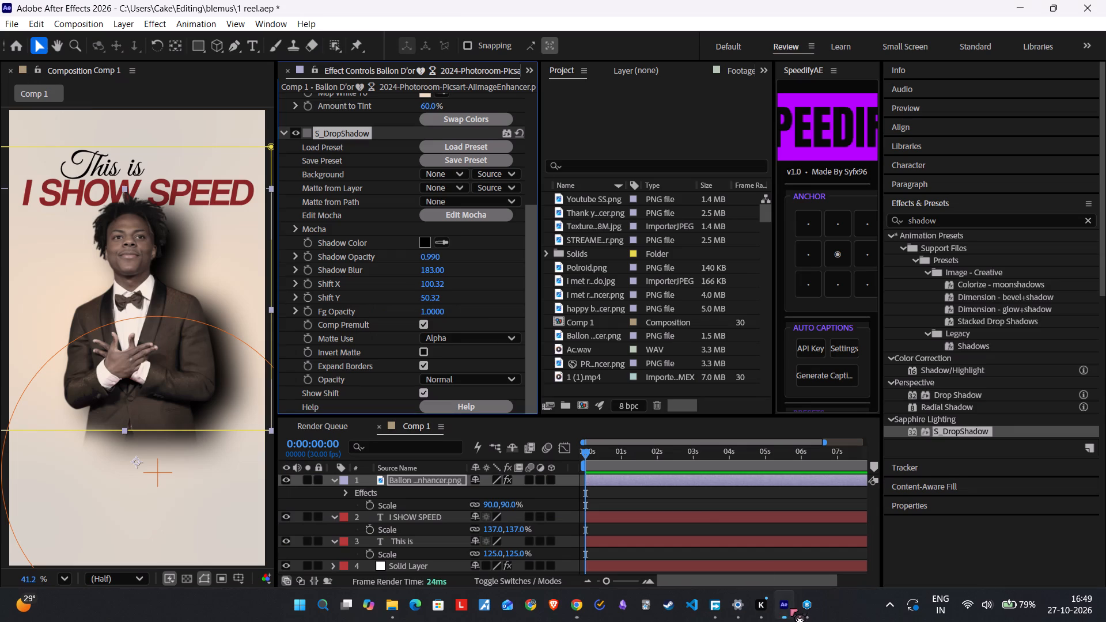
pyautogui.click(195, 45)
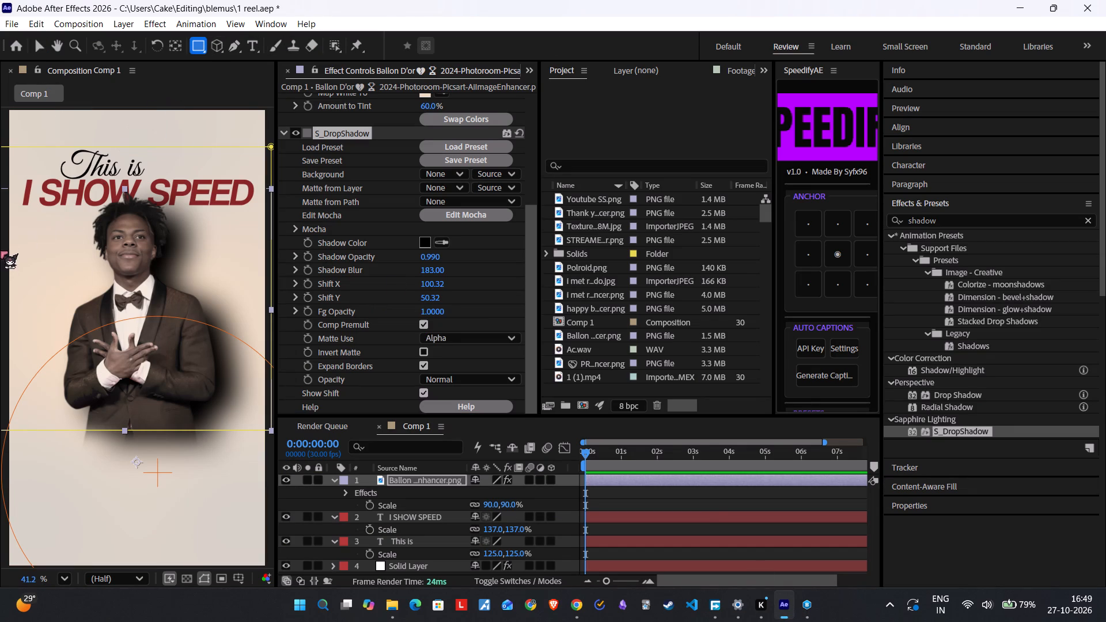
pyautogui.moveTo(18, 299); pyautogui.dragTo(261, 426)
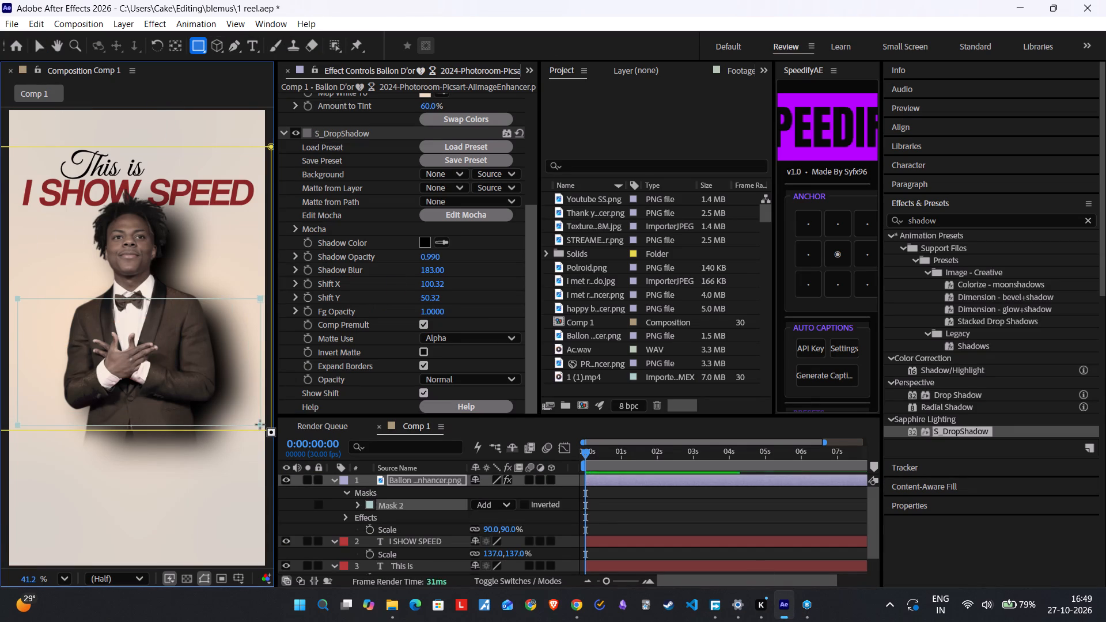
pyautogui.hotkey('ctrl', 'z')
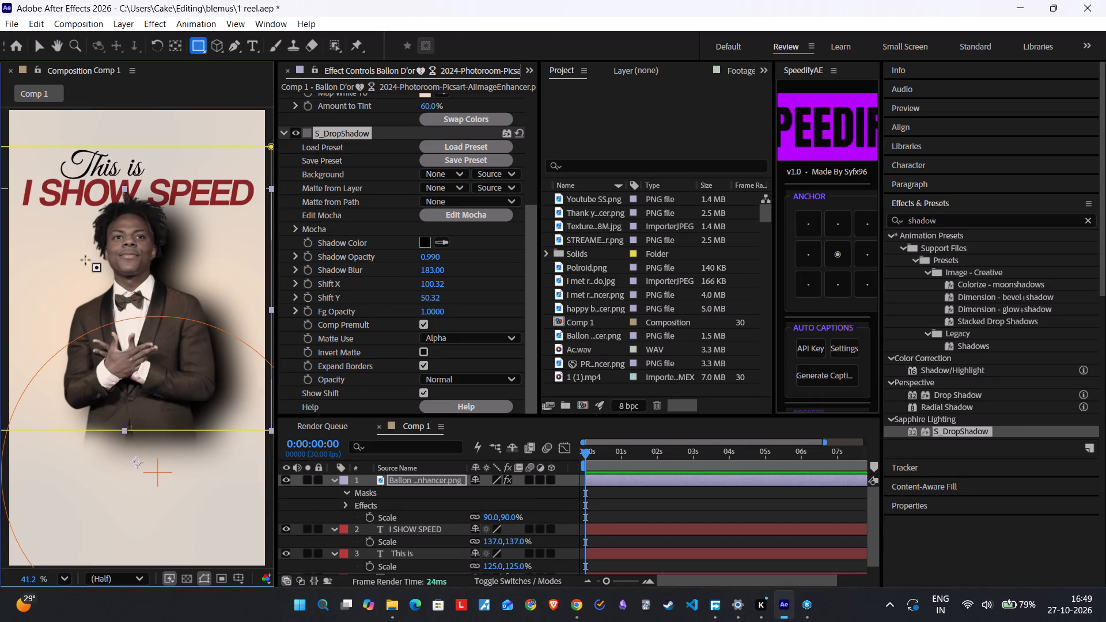
# Add a full-layer rectangular mask to the cutout layer with the Rectangle tool.
pyautogui.click(200, 47)
pyautogui.click(202, 52)
pyautogui.click(200, 51)
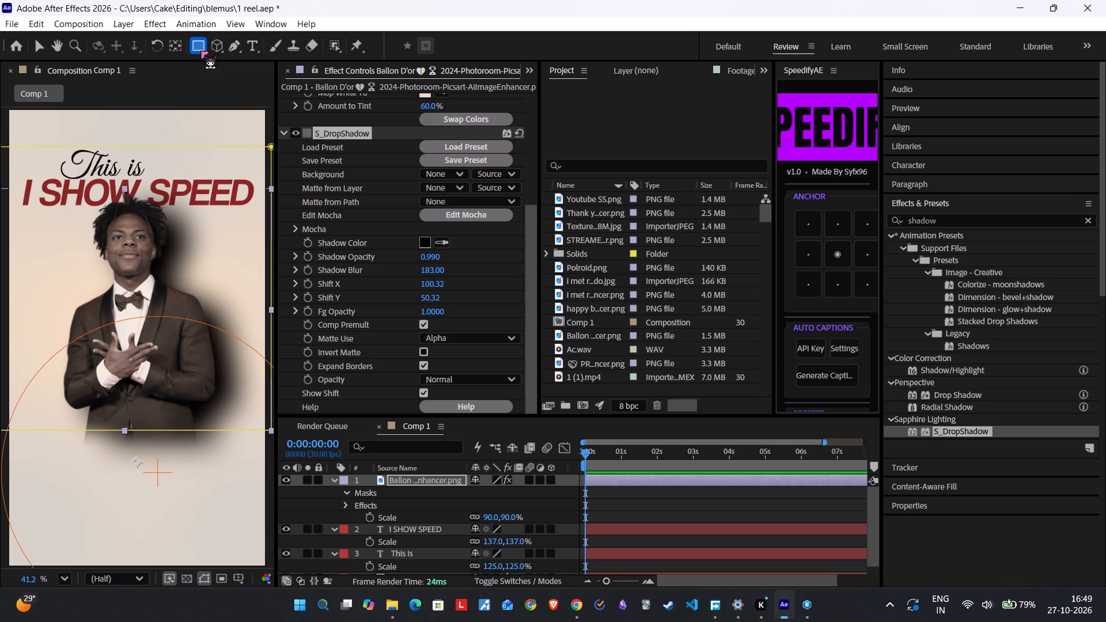
pyautogui.click(203, 52)
pyautogui.click(203, 52)
pyautogui.rightClick(202, 46)
pyautogui.click(199, 48)
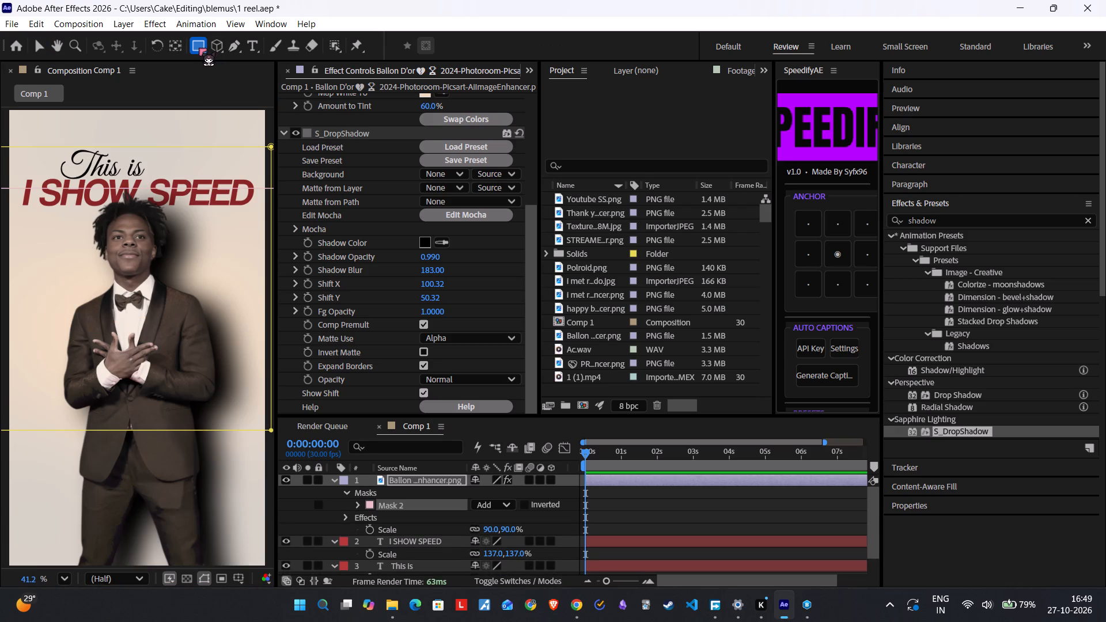
pyautogui.doubleClick(199, 48)
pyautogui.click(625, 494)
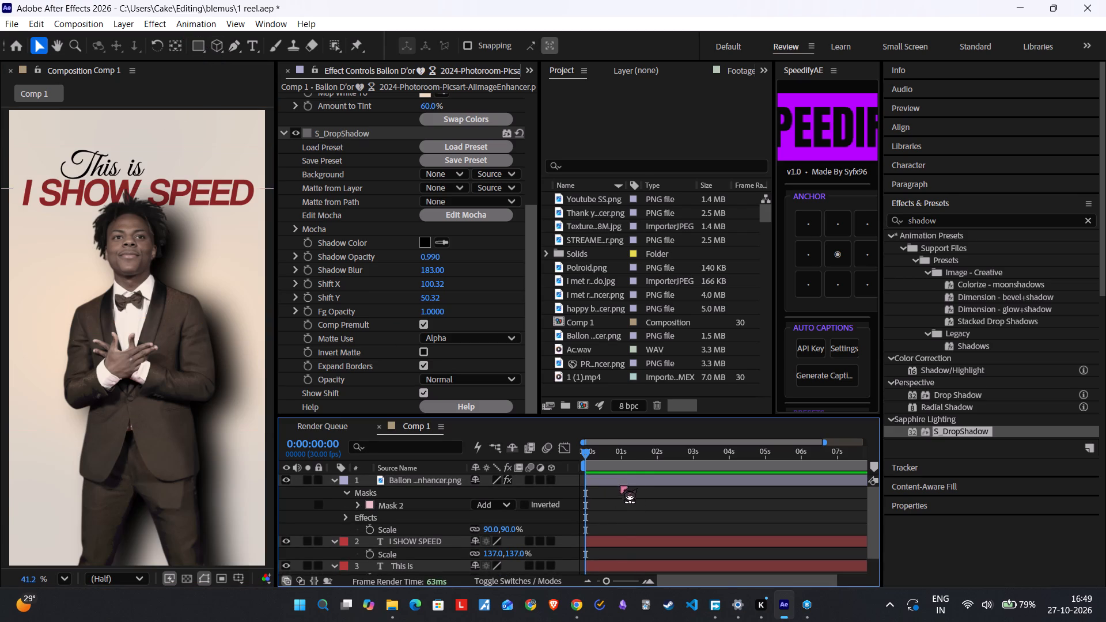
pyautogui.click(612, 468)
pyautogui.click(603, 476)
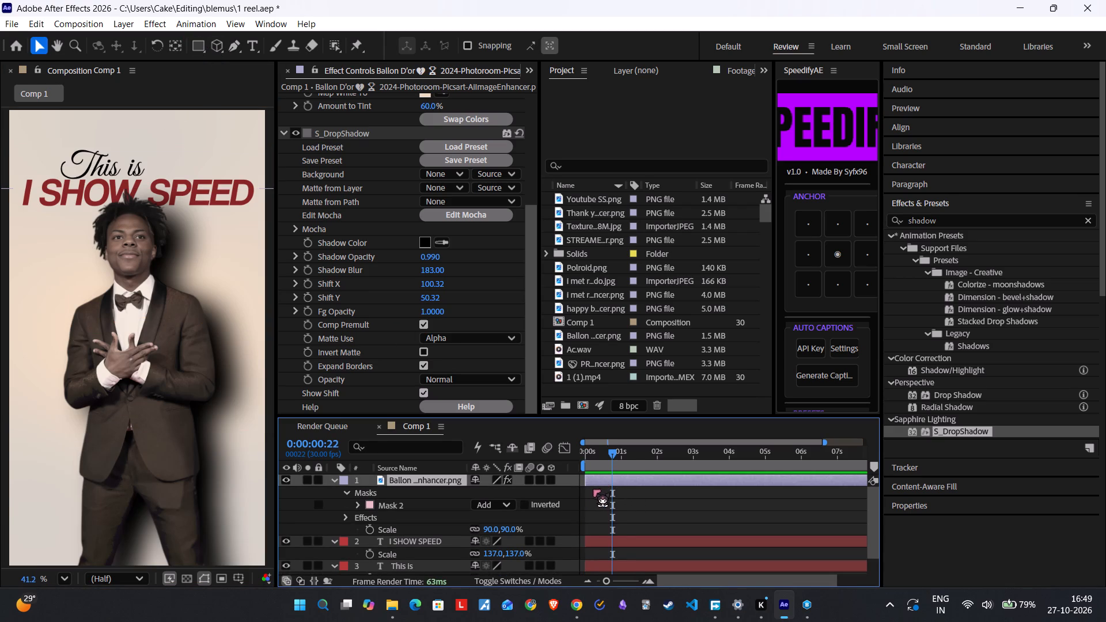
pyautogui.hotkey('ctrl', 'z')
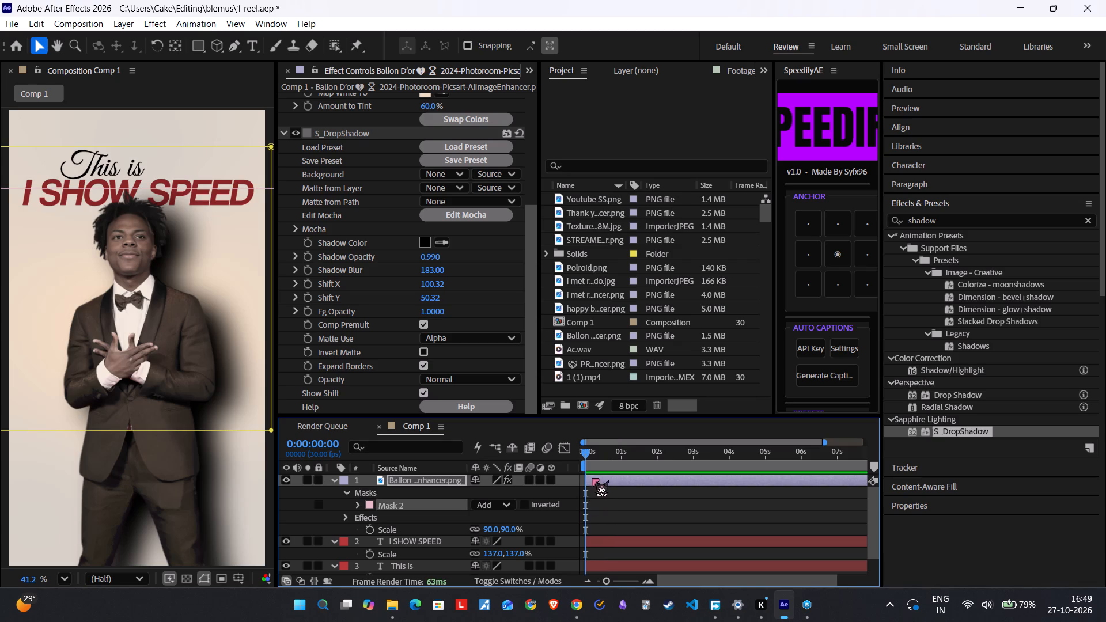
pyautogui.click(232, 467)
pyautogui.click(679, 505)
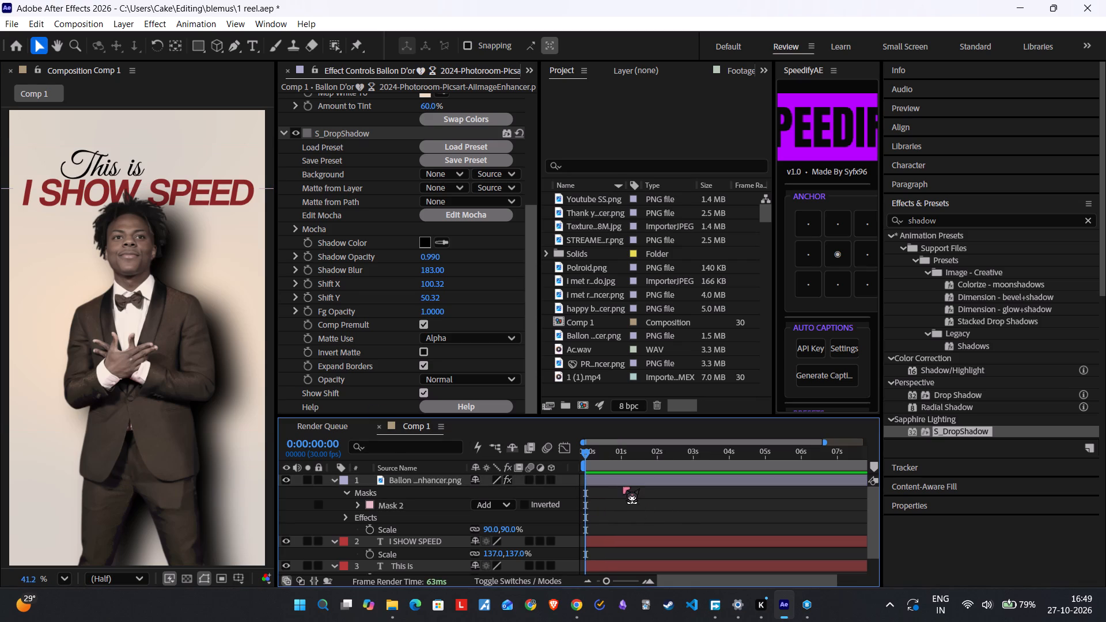
# Invert Mask 2 on the cutout layer, collapse the layer's properties and deselect it.
pyautogui.click(622, 486)
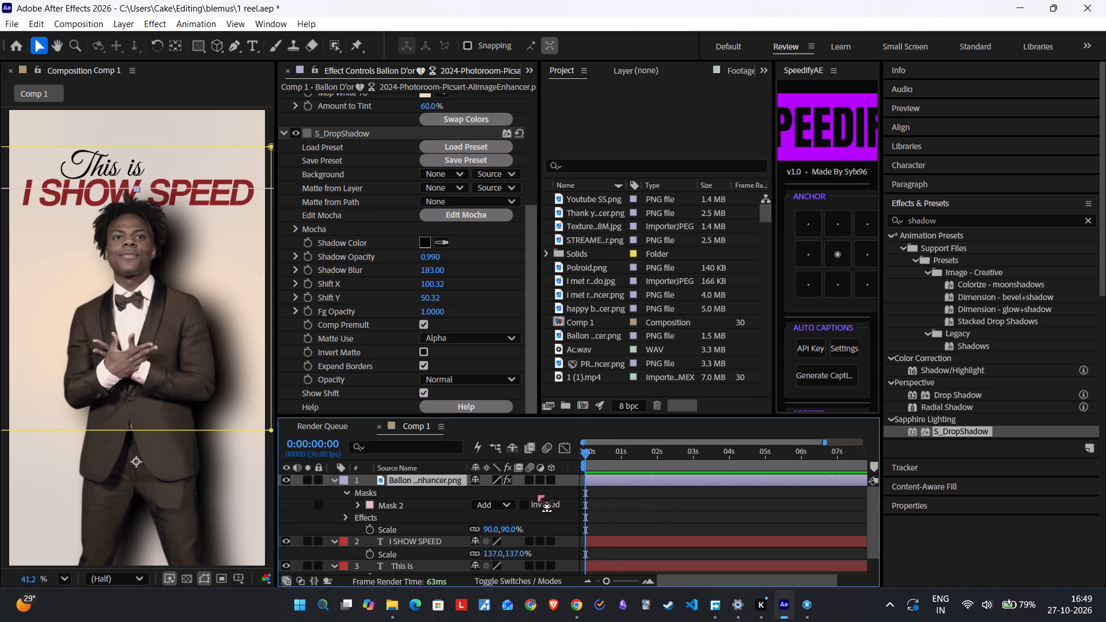
pyautogui.click(317, 505)
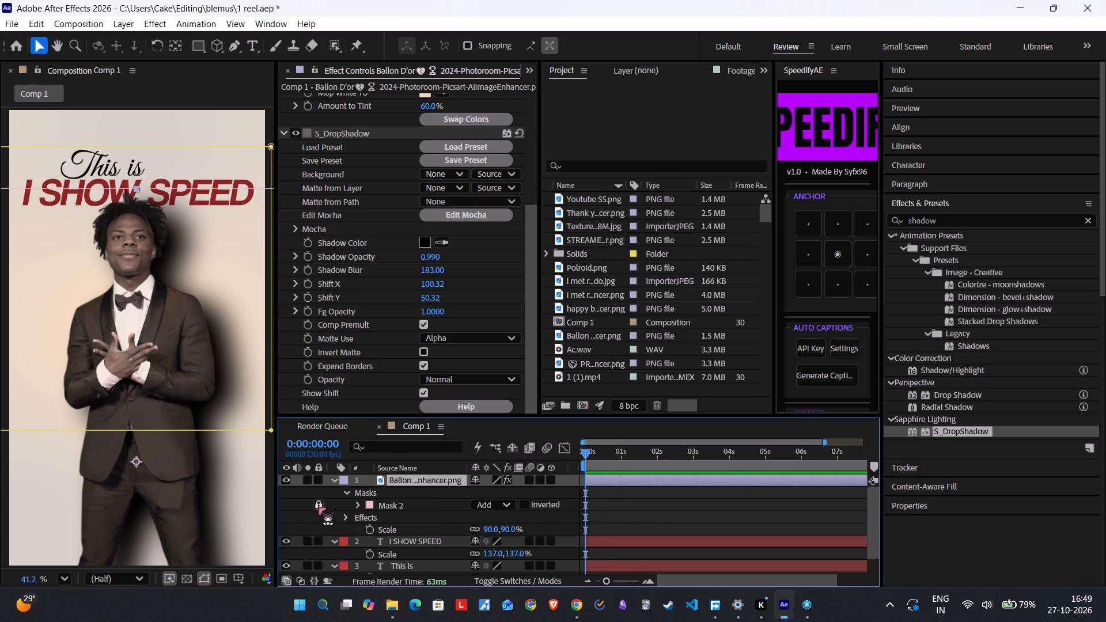
pyautogui.click(318, 507)
pyautogui.click(357, 502)
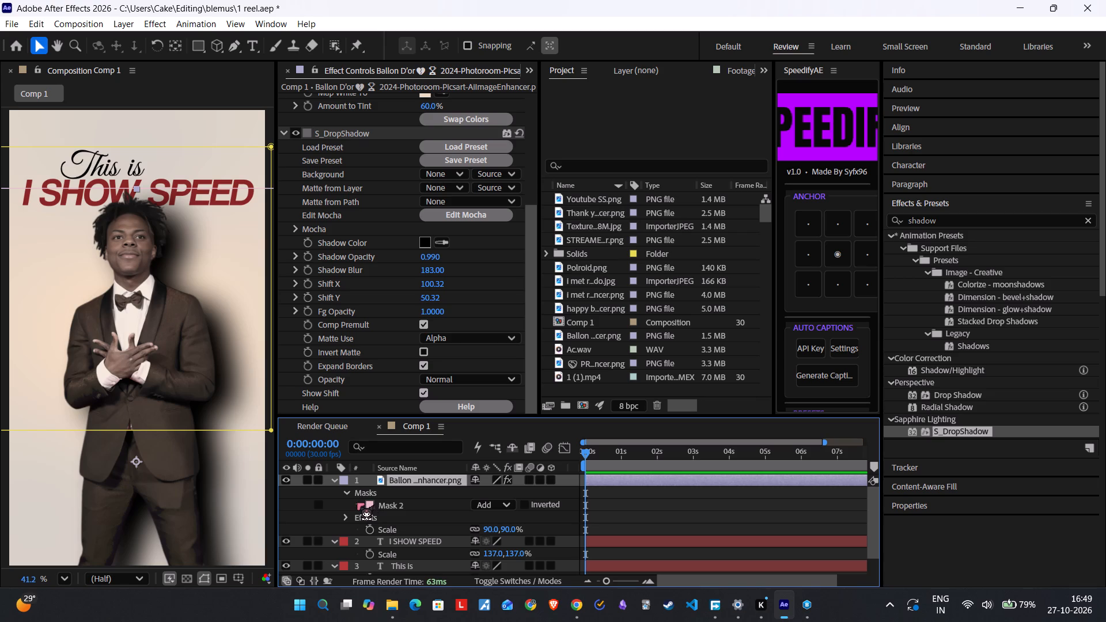
pyautogui.click(357, 502)
pyautogui.click(527, 505)
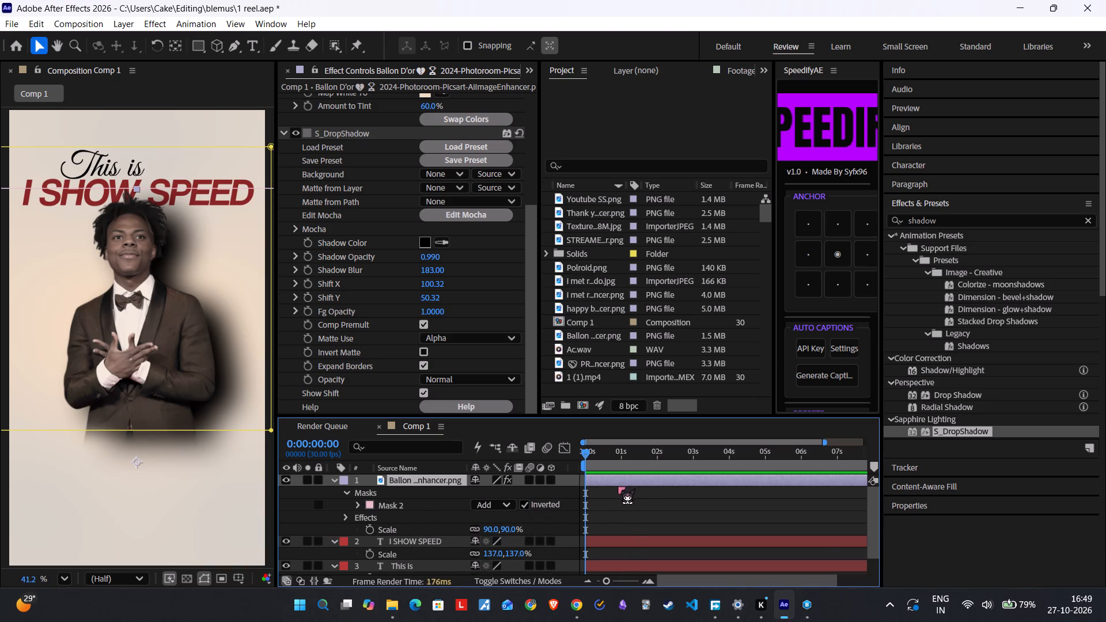
pyautogui.press('u')
pyautogui.click(620, 552)
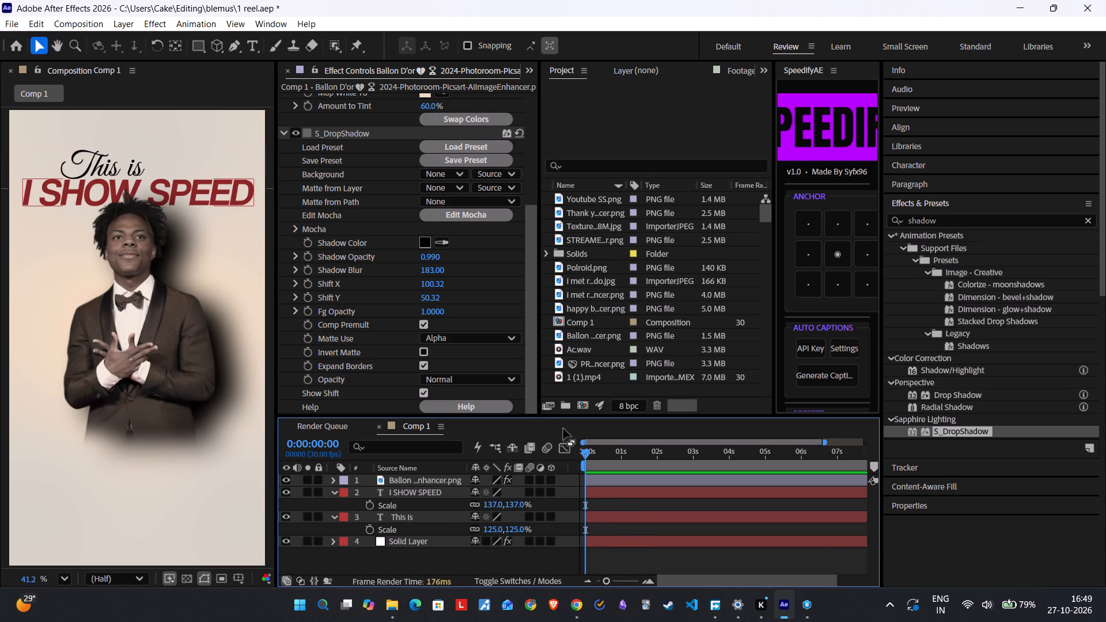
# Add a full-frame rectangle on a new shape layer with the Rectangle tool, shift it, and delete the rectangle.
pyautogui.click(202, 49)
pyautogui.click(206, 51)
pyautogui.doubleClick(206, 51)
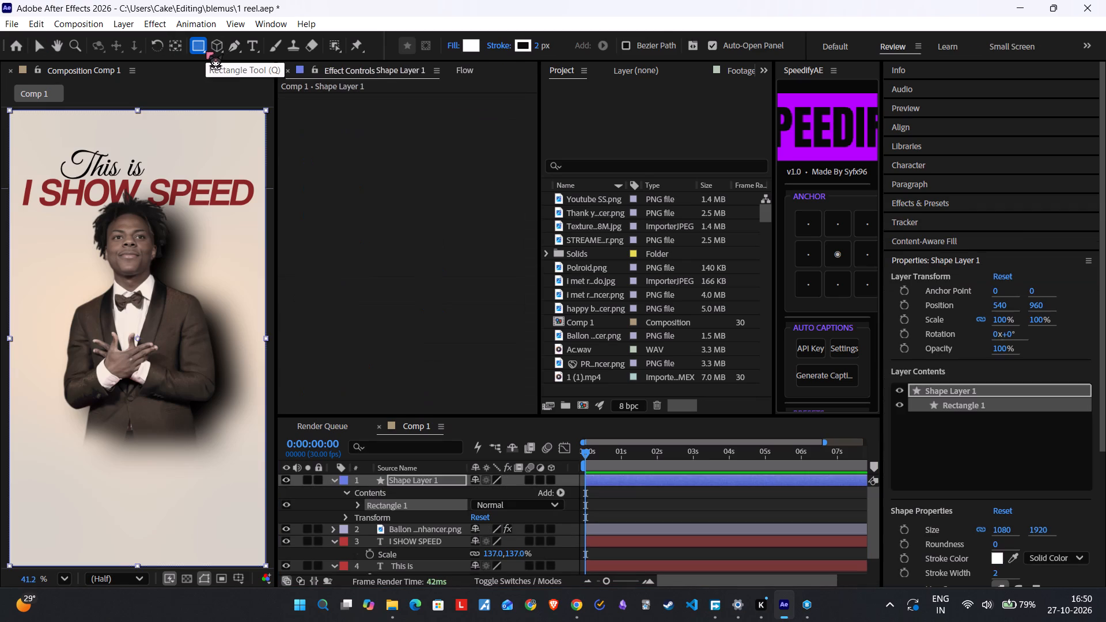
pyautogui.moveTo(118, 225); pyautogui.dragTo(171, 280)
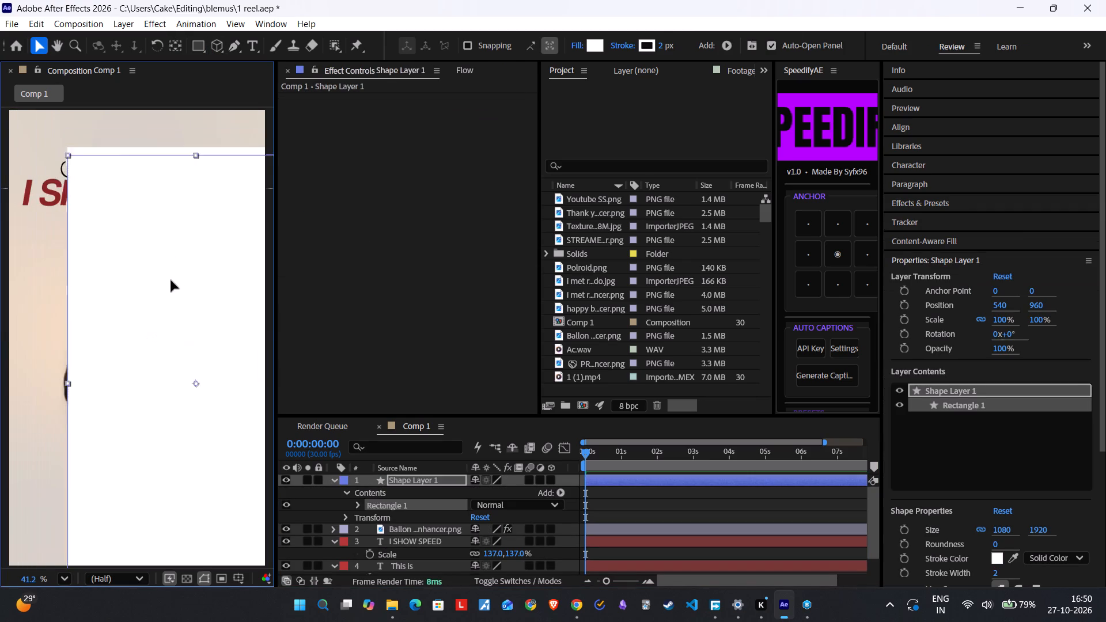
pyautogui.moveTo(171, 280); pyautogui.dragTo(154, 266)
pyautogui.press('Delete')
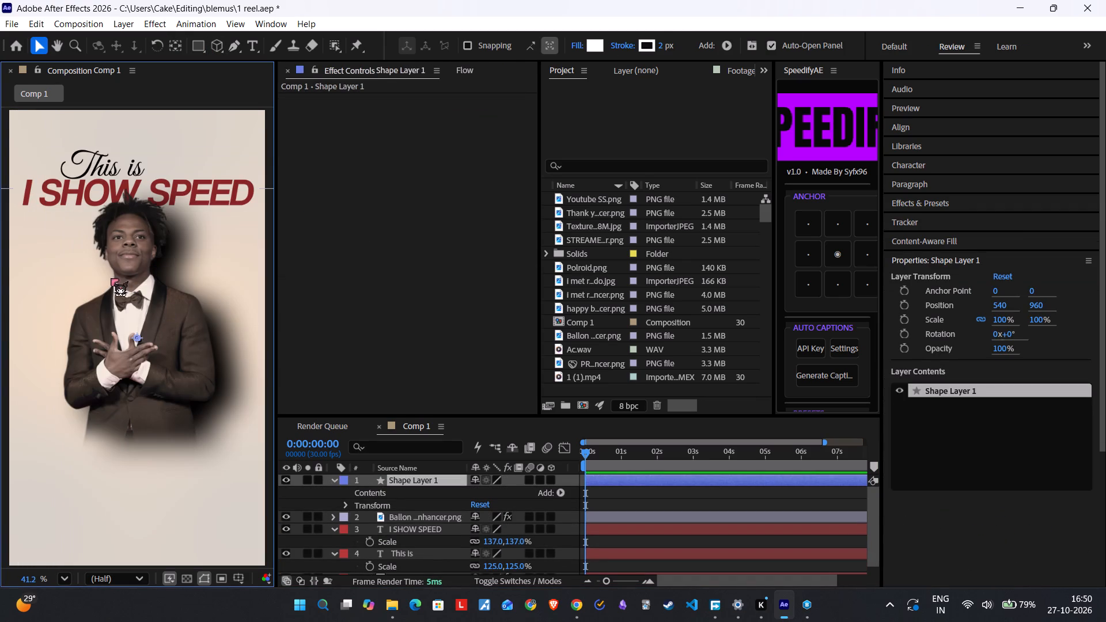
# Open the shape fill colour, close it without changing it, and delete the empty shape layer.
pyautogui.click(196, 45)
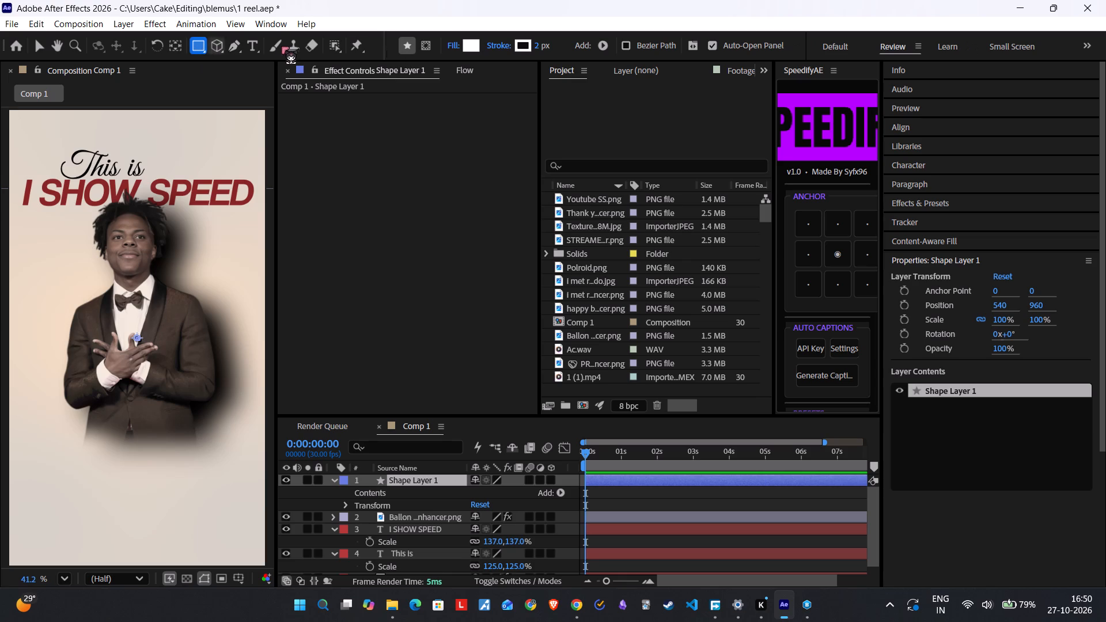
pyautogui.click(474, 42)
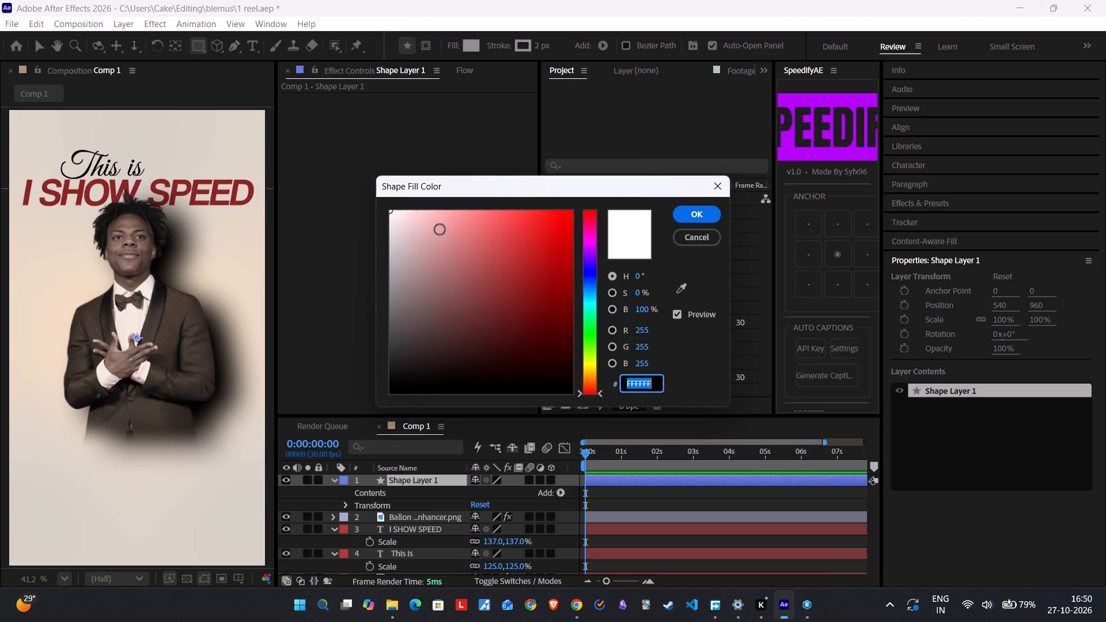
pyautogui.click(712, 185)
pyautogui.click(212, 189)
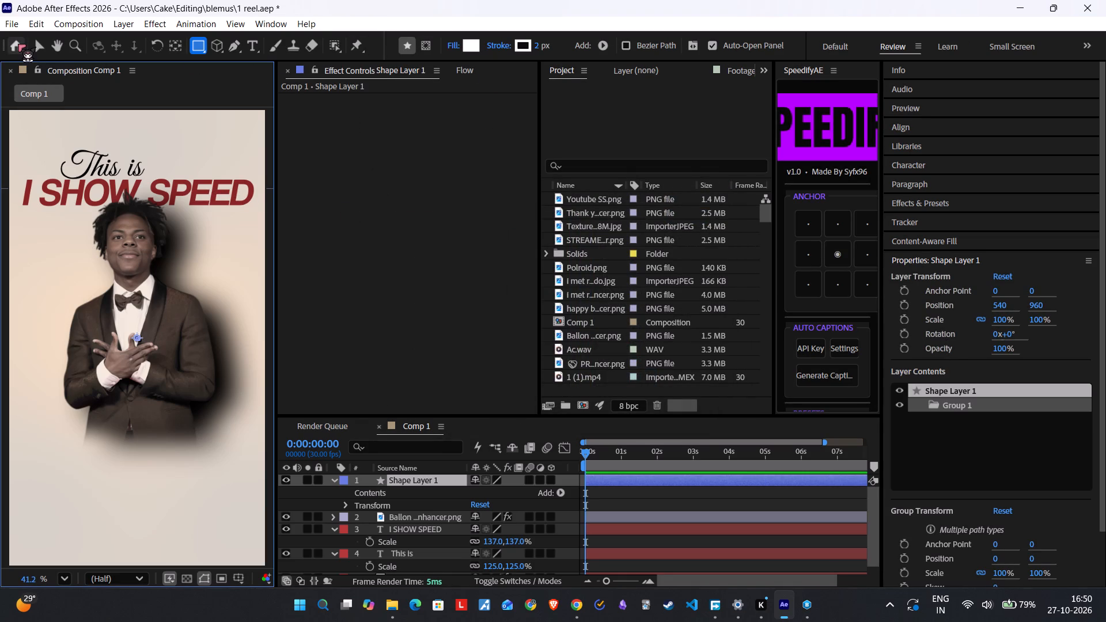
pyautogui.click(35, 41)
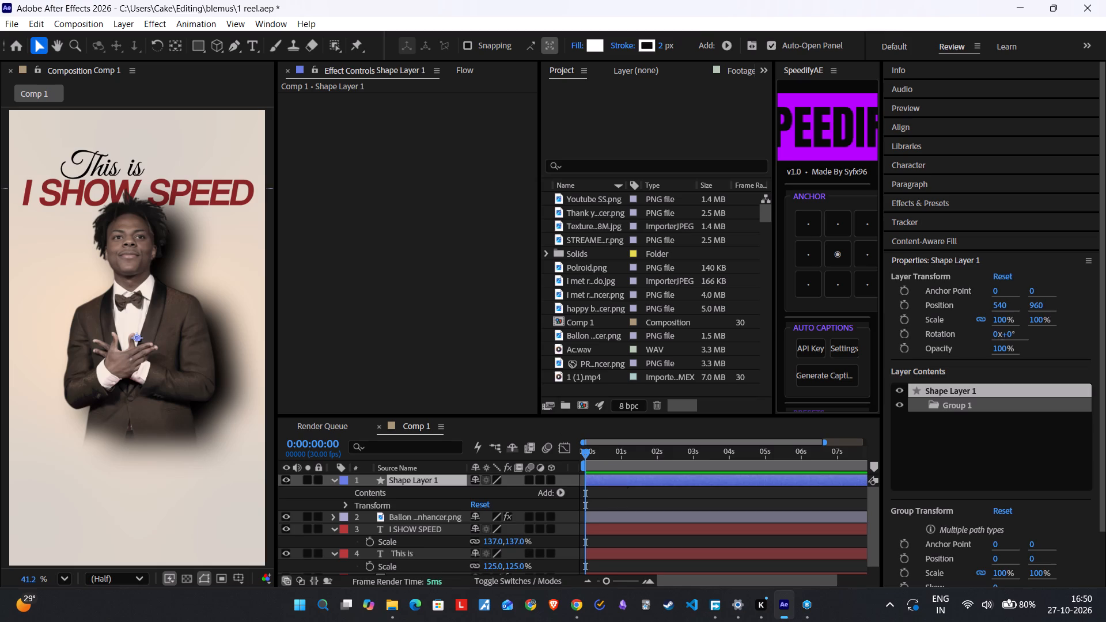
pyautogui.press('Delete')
# Copy the "I SHOW SPEED" title's fill colour code 8E2F2F.
pyautogui.click(228, 195)
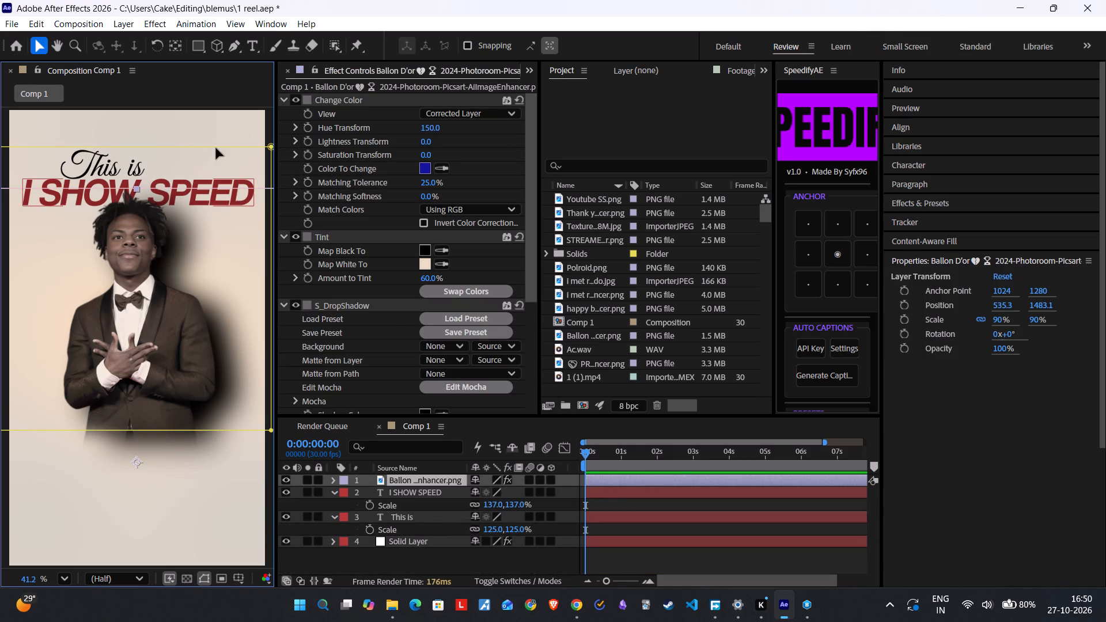
pyautogui.click(595, 488)
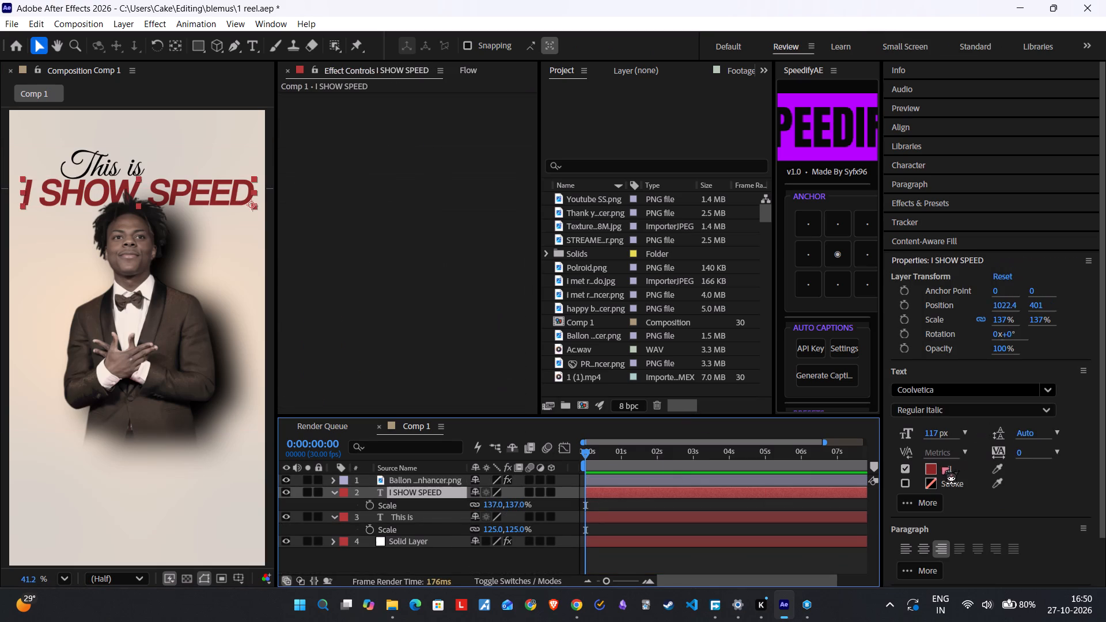
pyautogui.click(929, 468)
pyautogui.hotkey('ctrl', 'c')
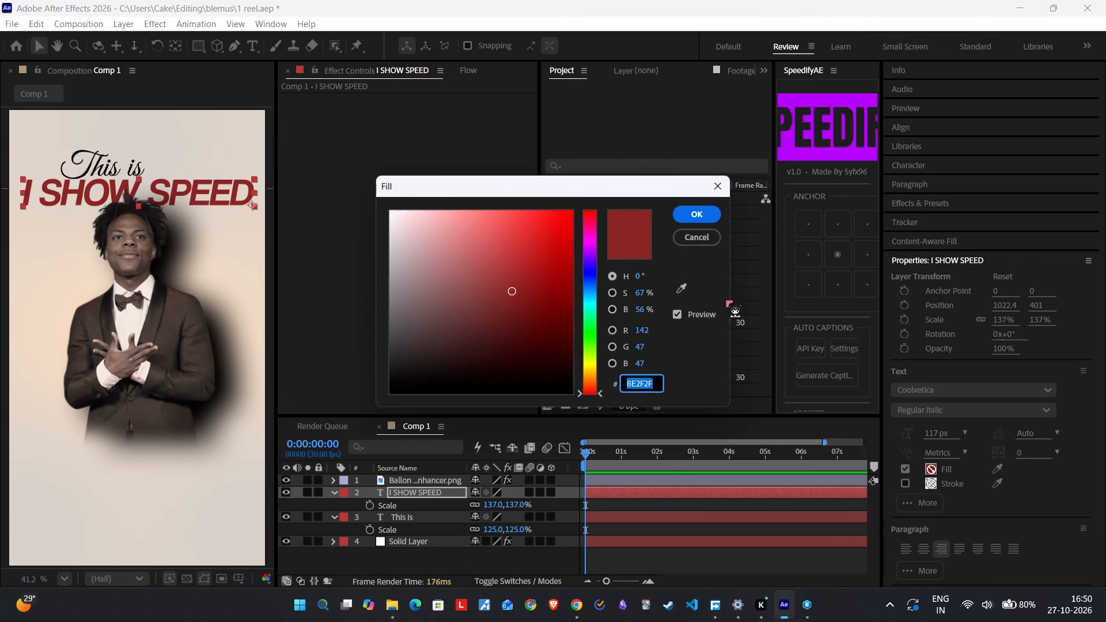
pyautogui.click(715, 187)
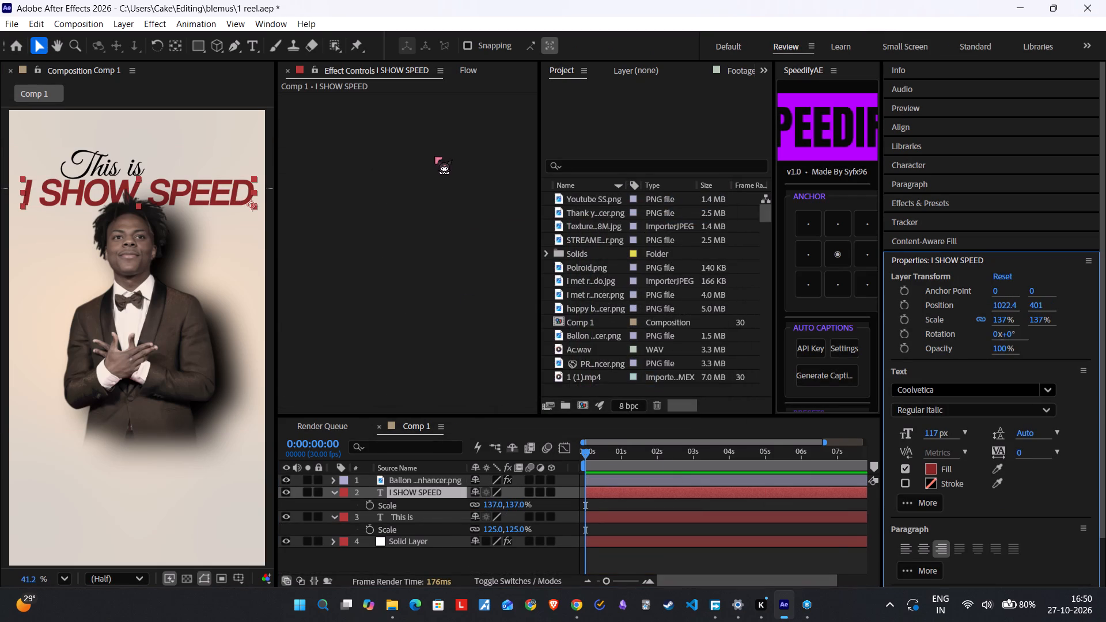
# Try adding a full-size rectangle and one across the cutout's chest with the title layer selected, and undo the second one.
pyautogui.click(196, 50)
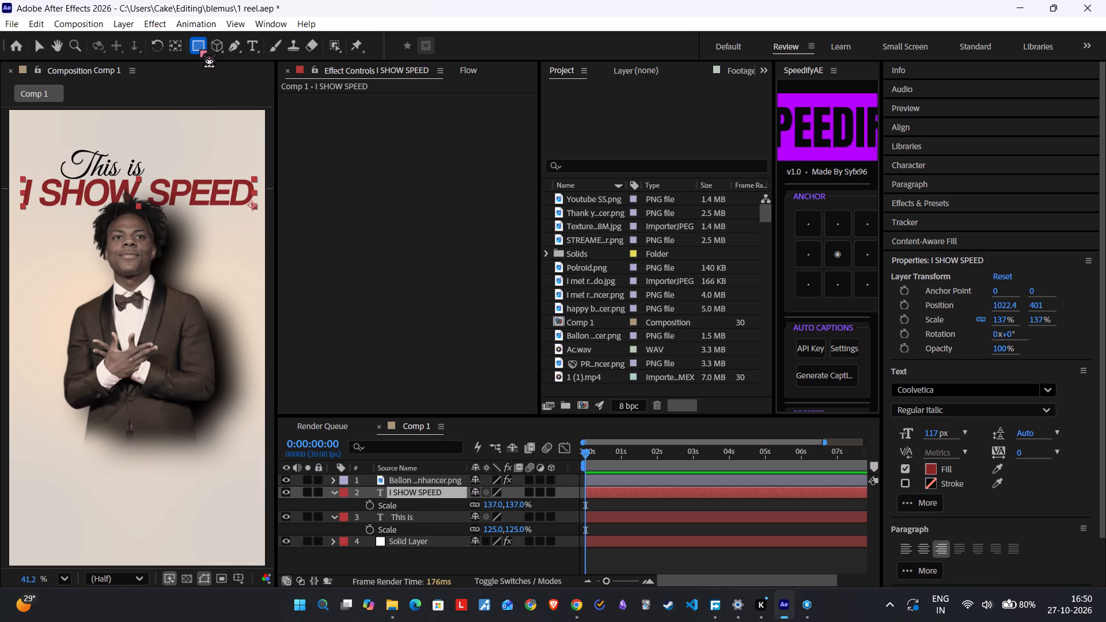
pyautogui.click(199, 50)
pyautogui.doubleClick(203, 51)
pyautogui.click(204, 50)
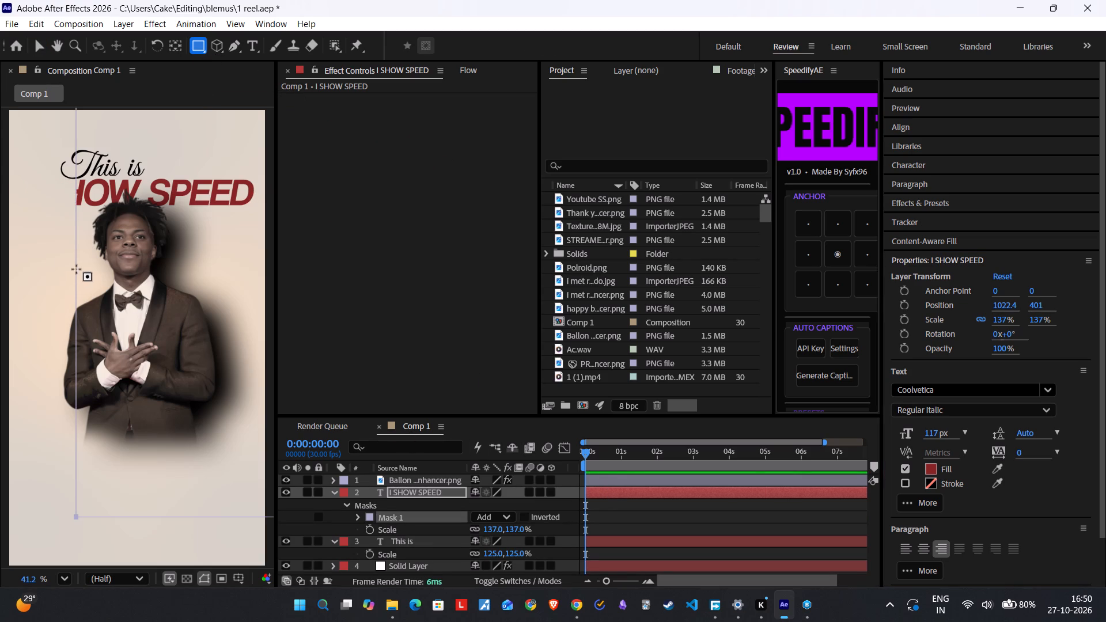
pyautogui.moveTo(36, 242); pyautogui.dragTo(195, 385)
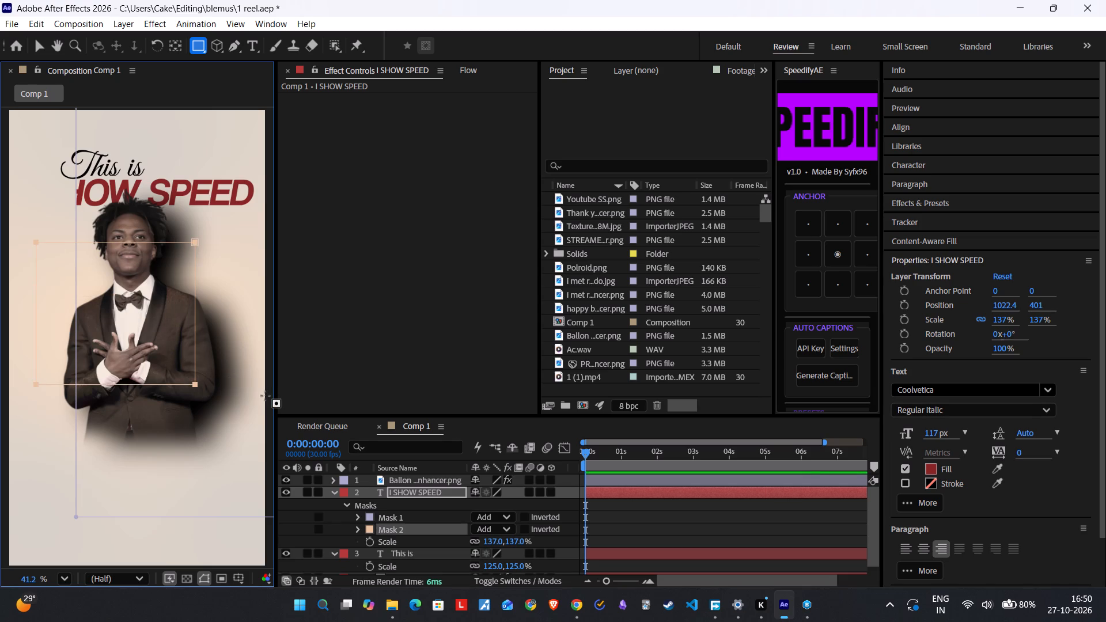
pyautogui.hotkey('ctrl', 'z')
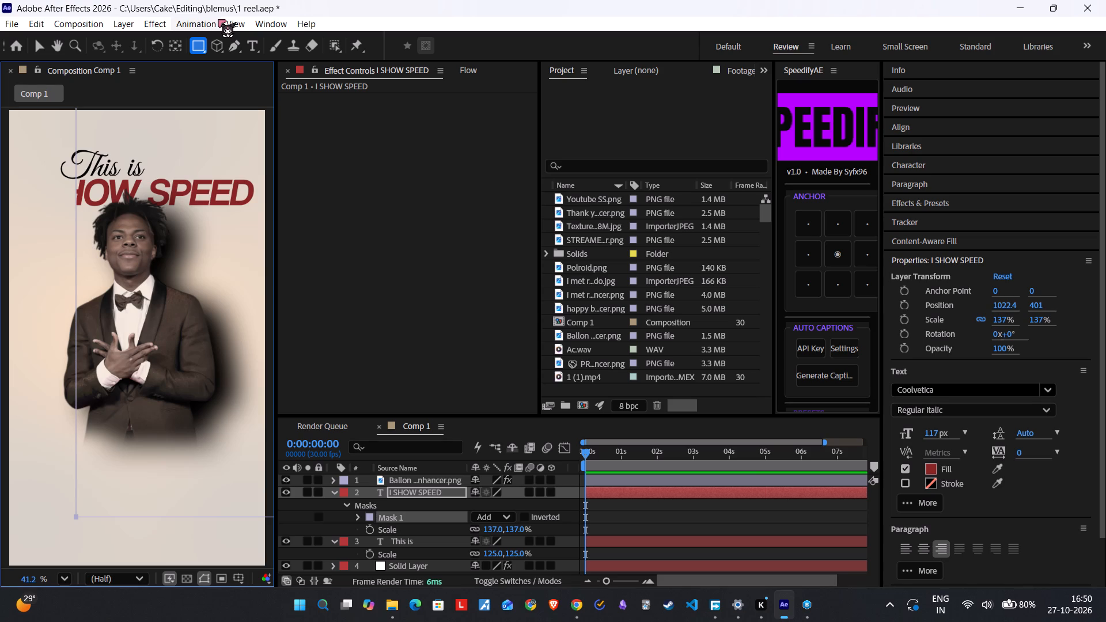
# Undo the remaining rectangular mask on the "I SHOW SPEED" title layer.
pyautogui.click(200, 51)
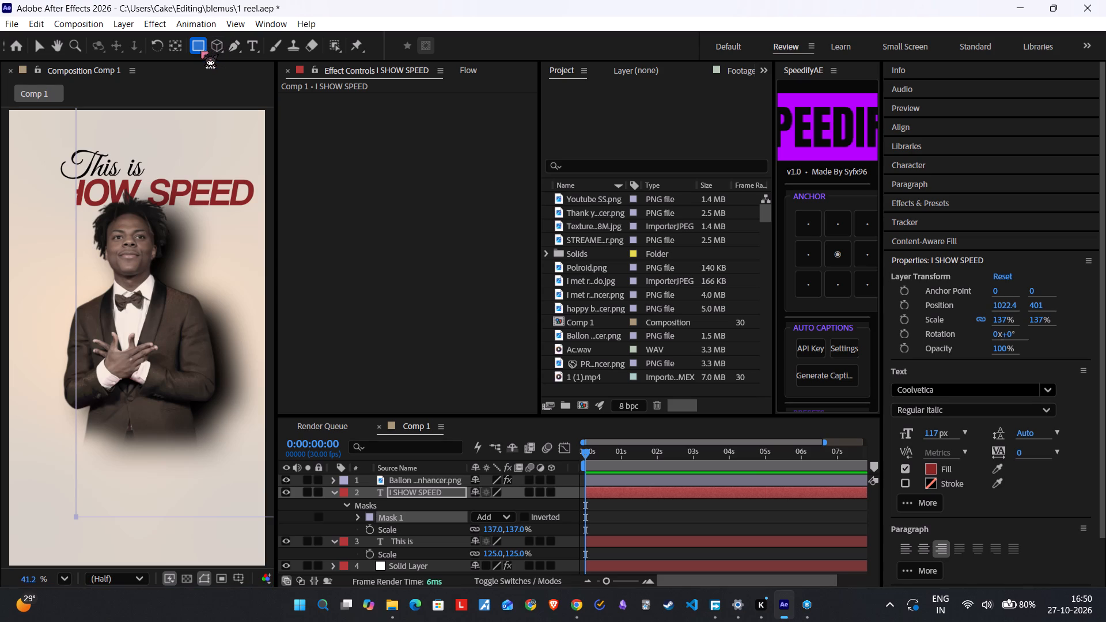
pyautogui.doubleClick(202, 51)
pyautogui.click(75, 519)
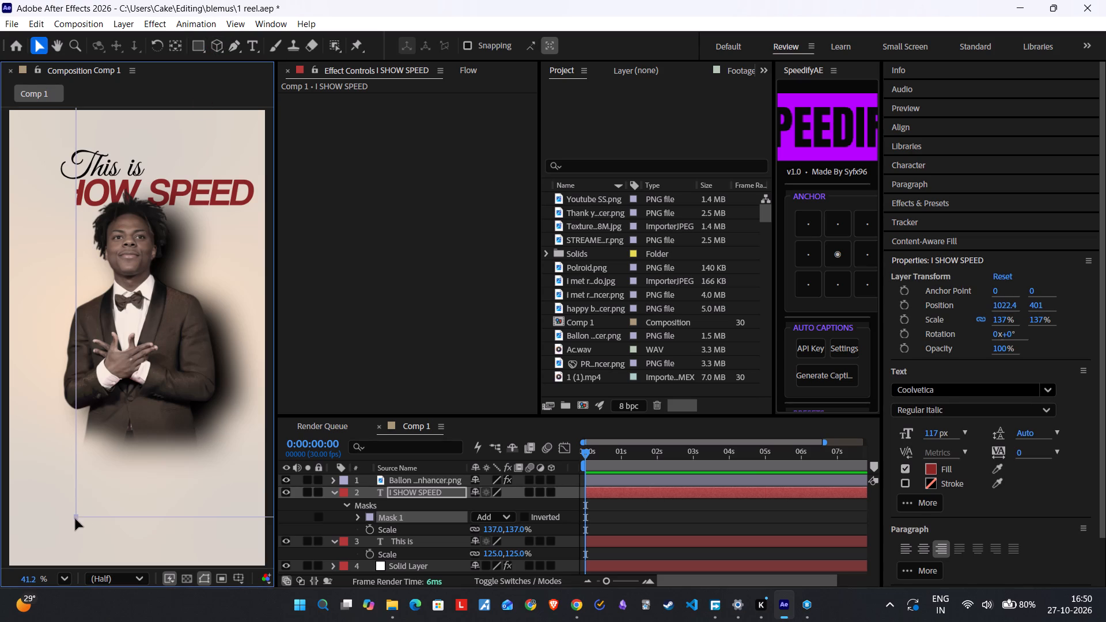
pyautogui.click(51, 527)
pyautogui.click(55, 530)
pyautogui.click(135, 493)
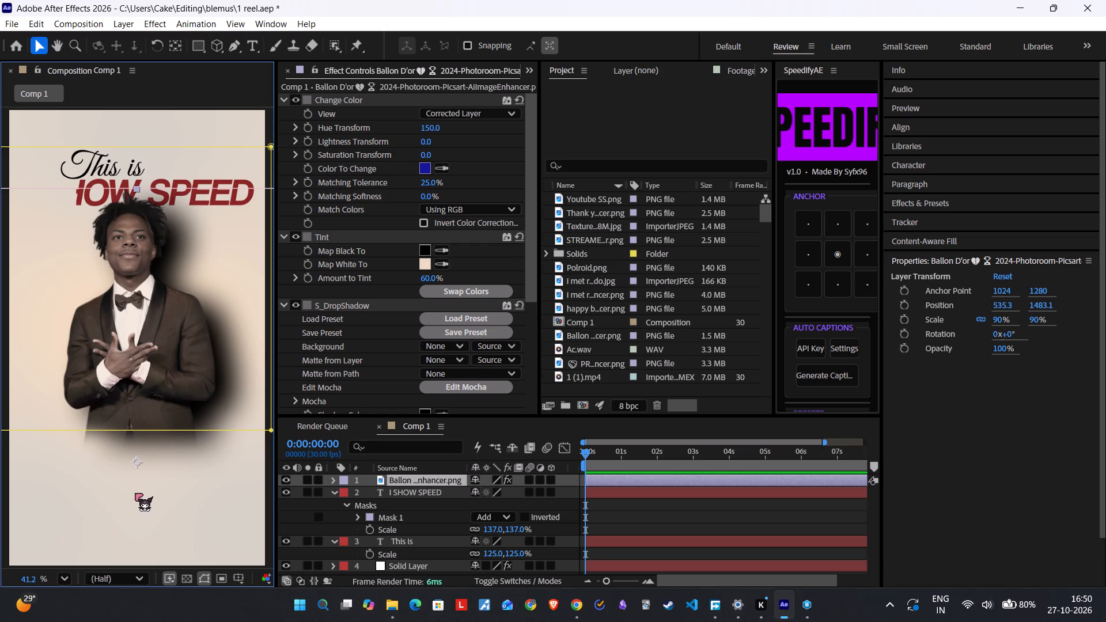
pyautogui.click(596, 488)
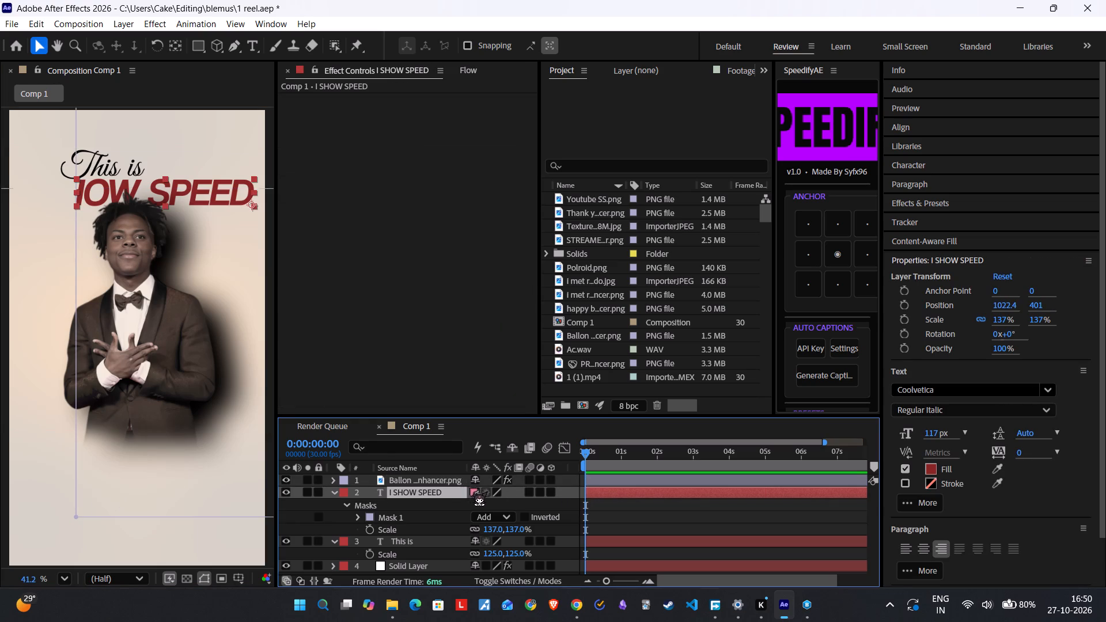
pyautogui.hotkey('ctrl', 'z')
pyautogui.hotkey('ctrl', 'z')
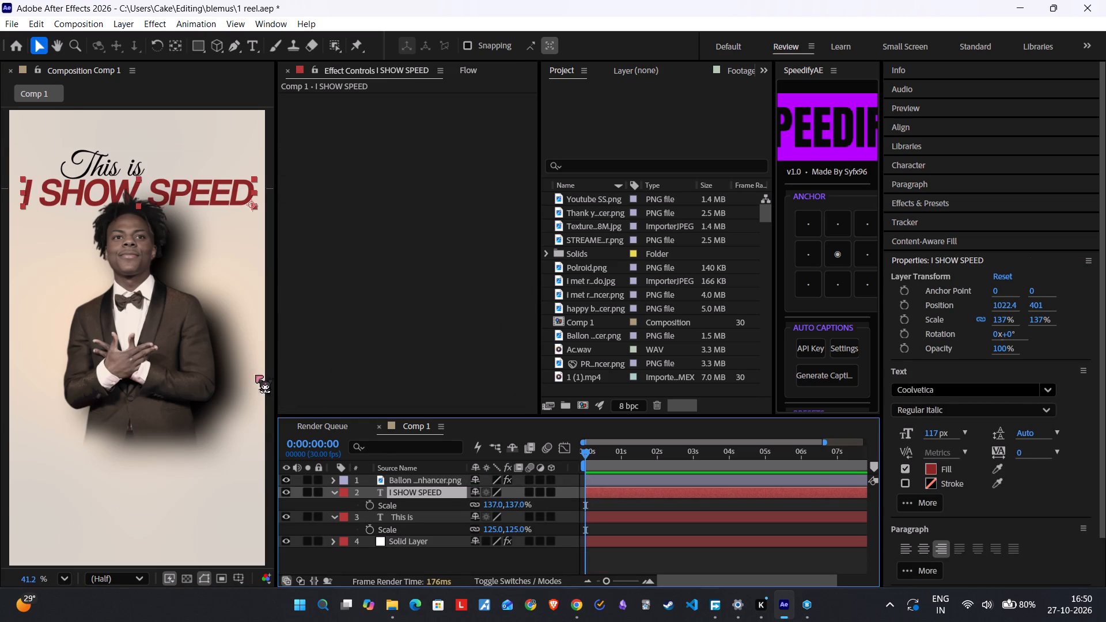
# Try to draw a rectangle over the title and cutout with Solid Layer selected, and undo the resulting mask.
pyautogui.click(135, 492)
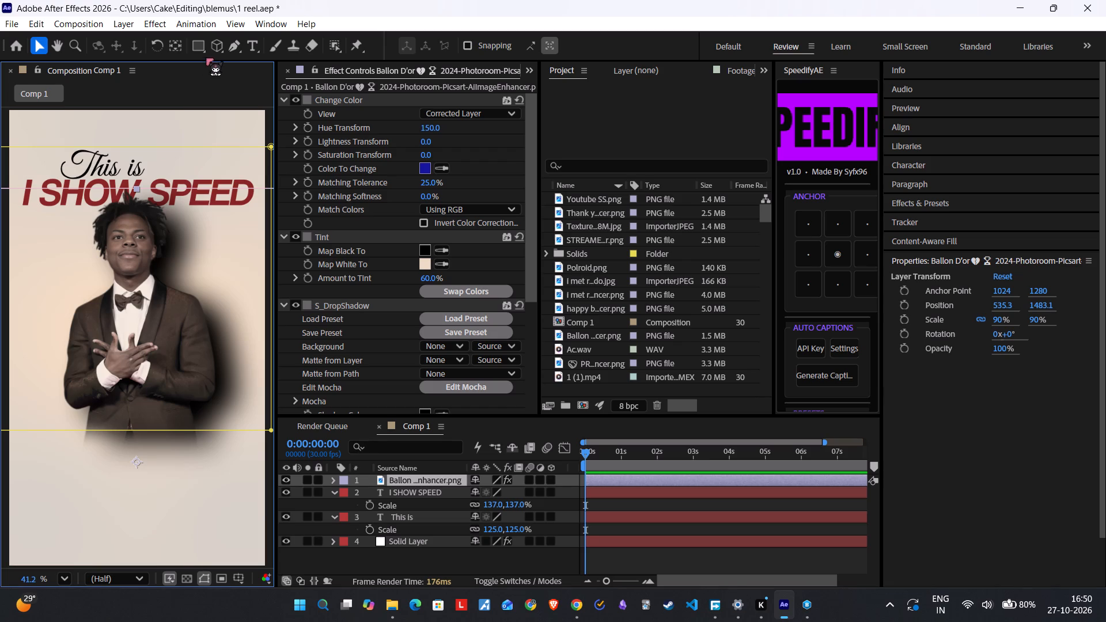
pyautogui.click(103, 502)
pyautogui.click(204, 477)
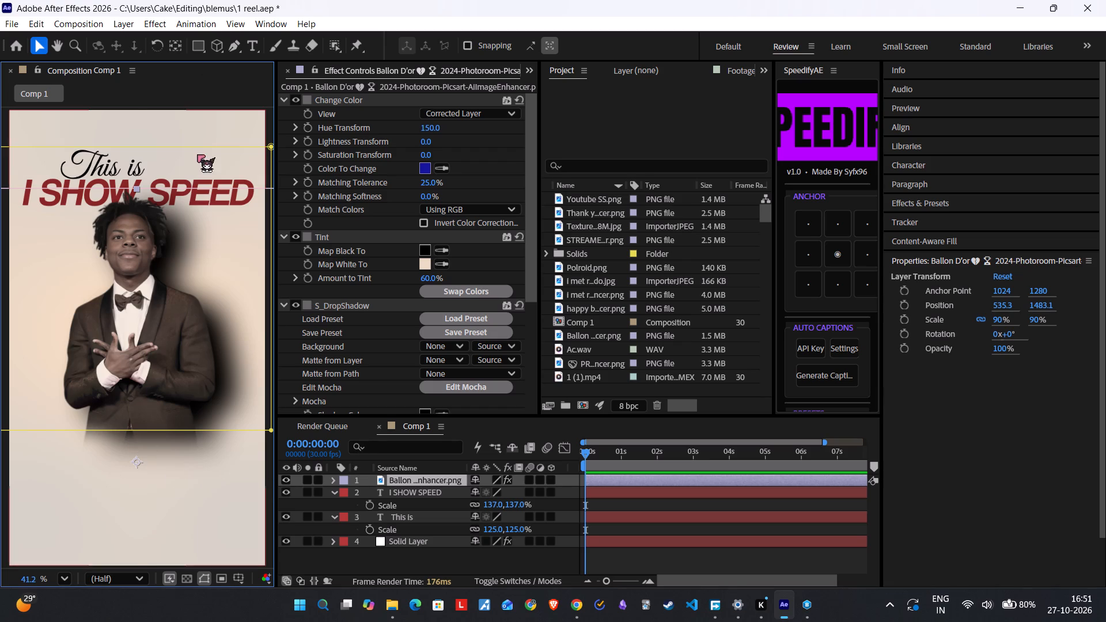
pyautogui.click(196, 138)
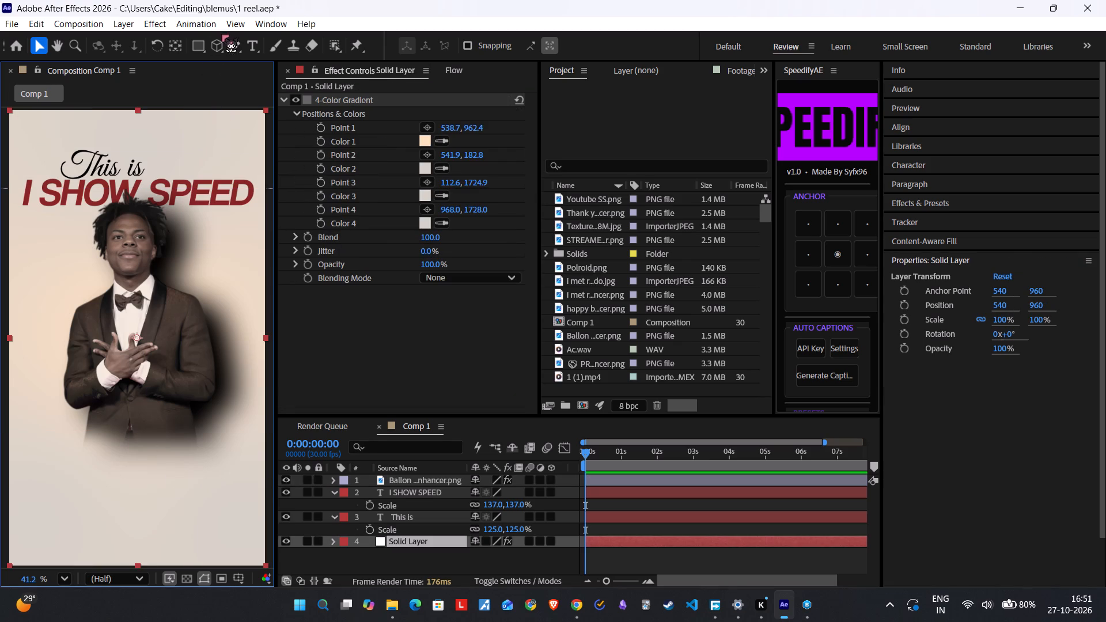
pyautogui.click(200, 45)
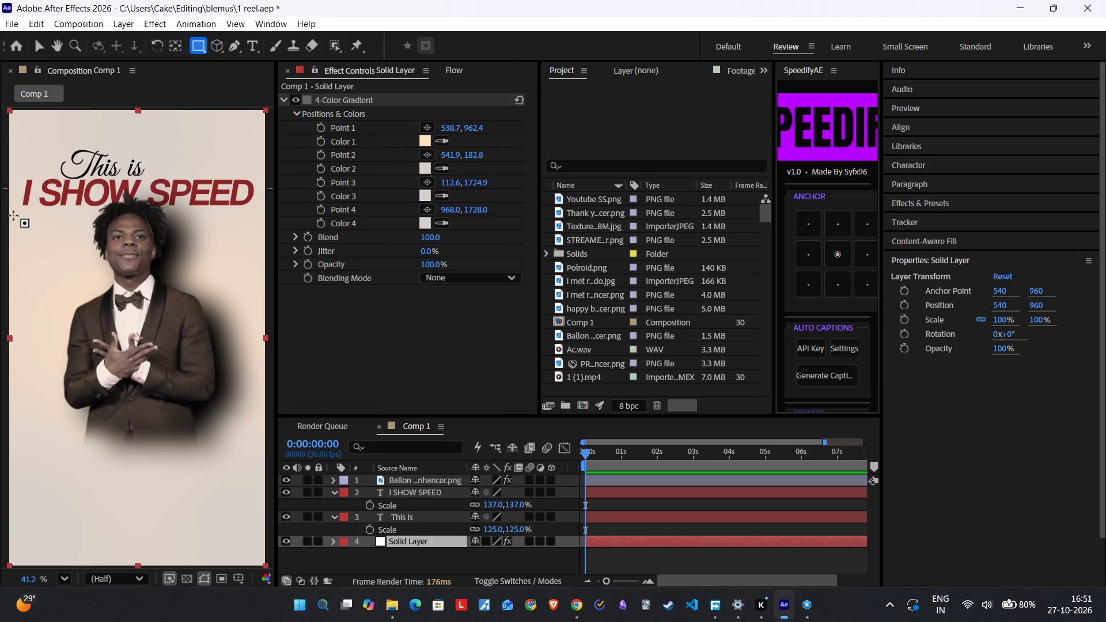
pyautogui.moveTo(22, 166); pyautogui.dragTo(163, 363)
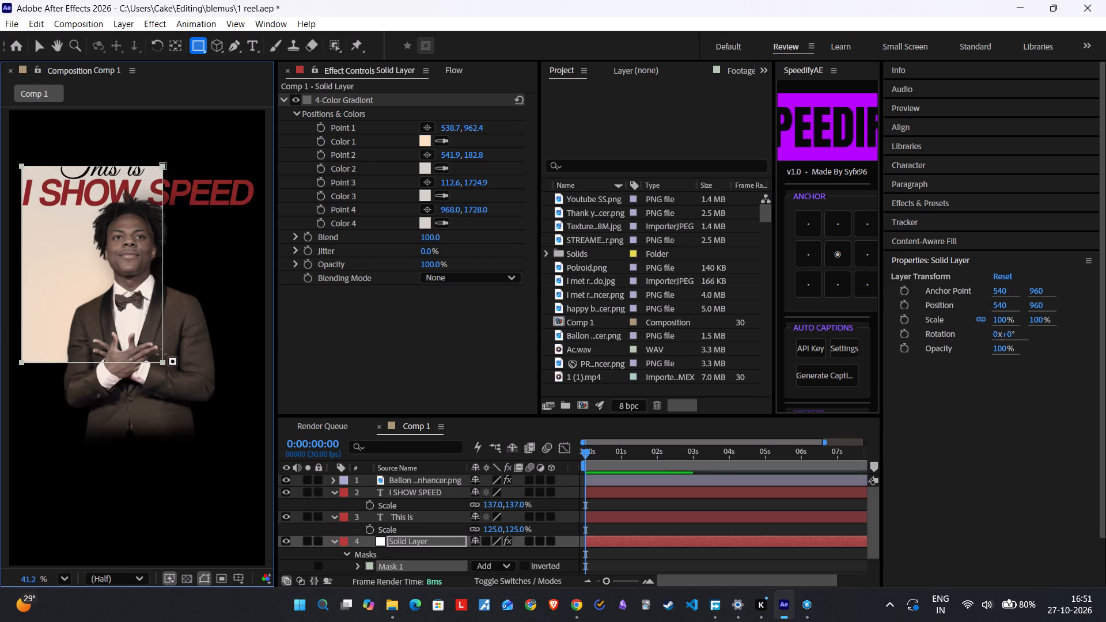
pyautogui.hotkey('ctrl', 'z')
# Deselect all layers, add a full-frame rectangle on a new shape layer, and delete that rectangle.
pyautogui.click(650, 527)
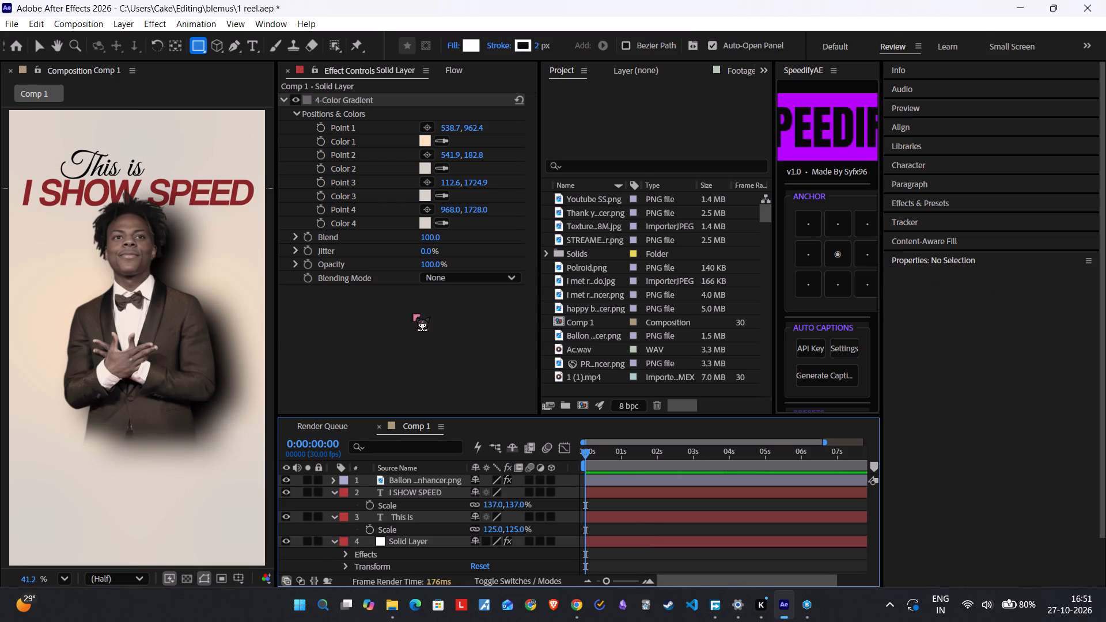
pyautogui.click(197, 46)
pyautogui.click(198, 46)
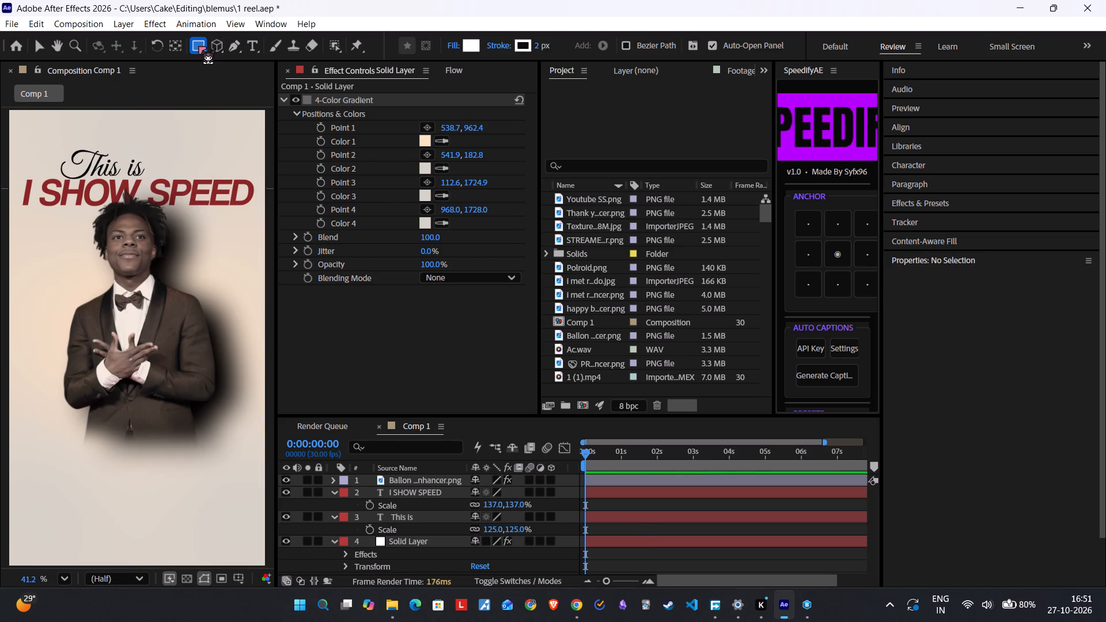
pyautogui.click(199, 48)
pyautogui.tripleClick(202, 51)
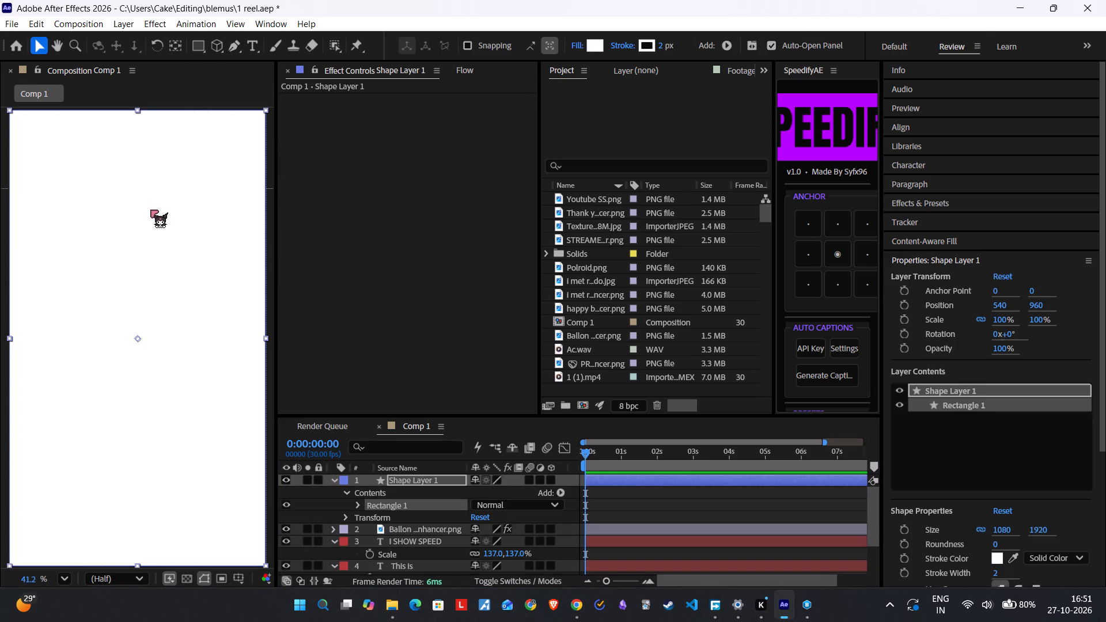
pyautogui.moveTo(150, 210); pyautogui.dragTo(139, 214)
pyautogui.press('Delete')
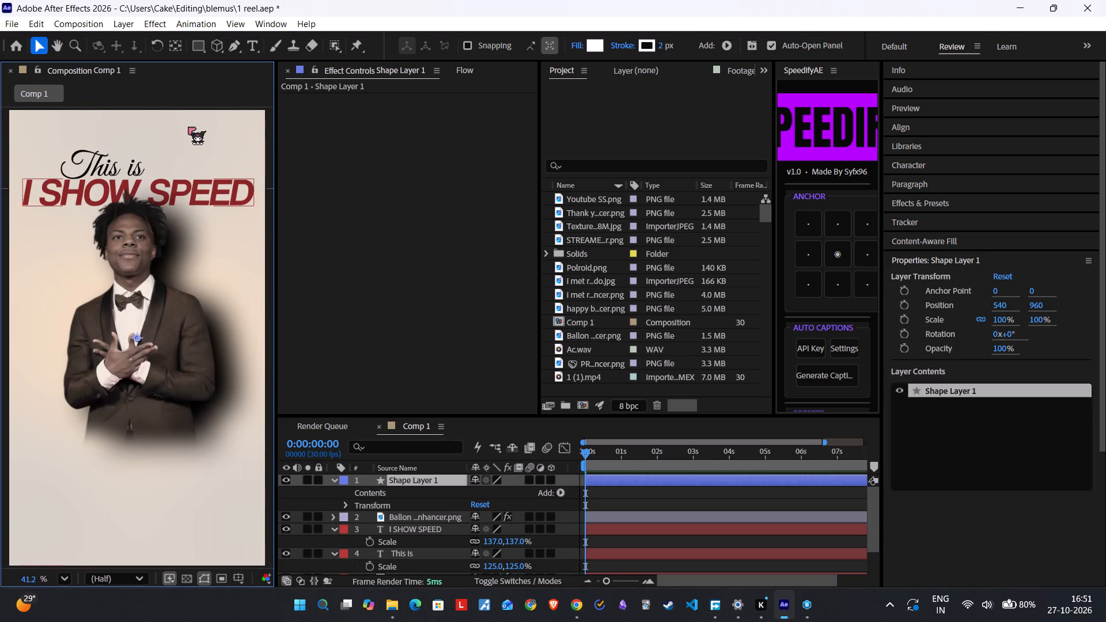
# Draw a rectangle about 340 by 587 px on the shape layer, over the left side of the cutout.
pyautogui.click(198, 48)
pyautogui.moveTo(30, 230); pyautogui.dragTo(111, 369)
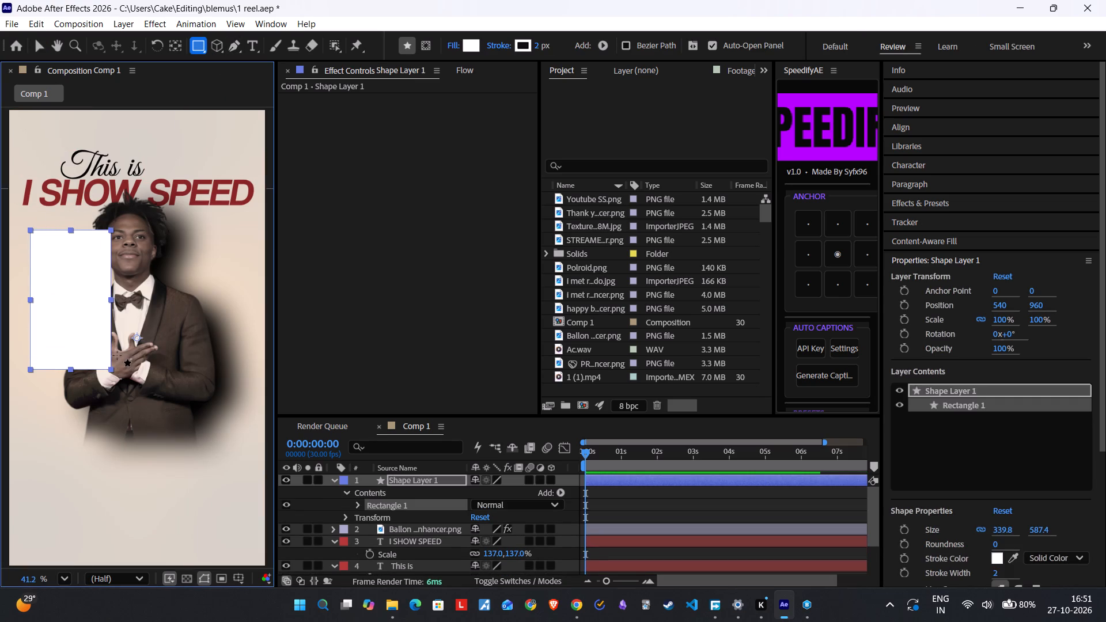
# Undo the white rectangle over the cutout and open the shape's fill colour.
pyautogui.hotkey('ctrl', 'z')
pyautogui.click(469, 41)
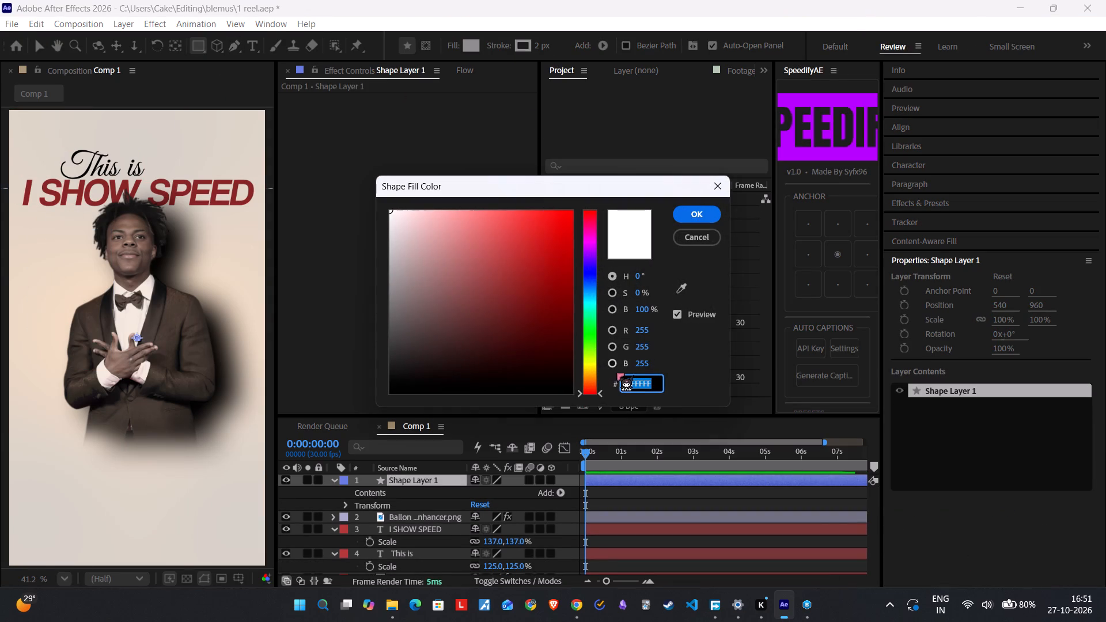
# Set the shape fill to #8E2F2F and draw a rectangle about 1104 by 668 px across the cutout's torso, spanning the composition's width.
pyautogui.hotkey('ctrl', 'v')
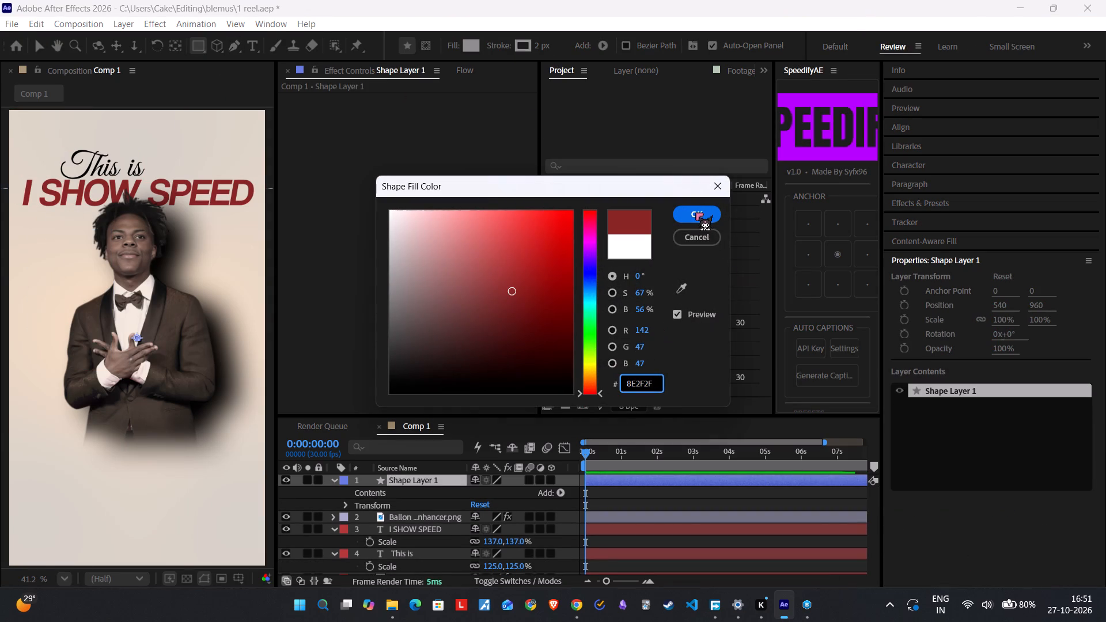
pyautogui.click(695, 213)
pyautogui.moveTo(10, 260); pyautogui.dragTo(272, 419)
# Switch to the YouTube tutorial in Chrome and rewind to study how the red rectangle and grunge texture are added.
pyautogui.click(582, 604)
pyautogui.click(529, 370)
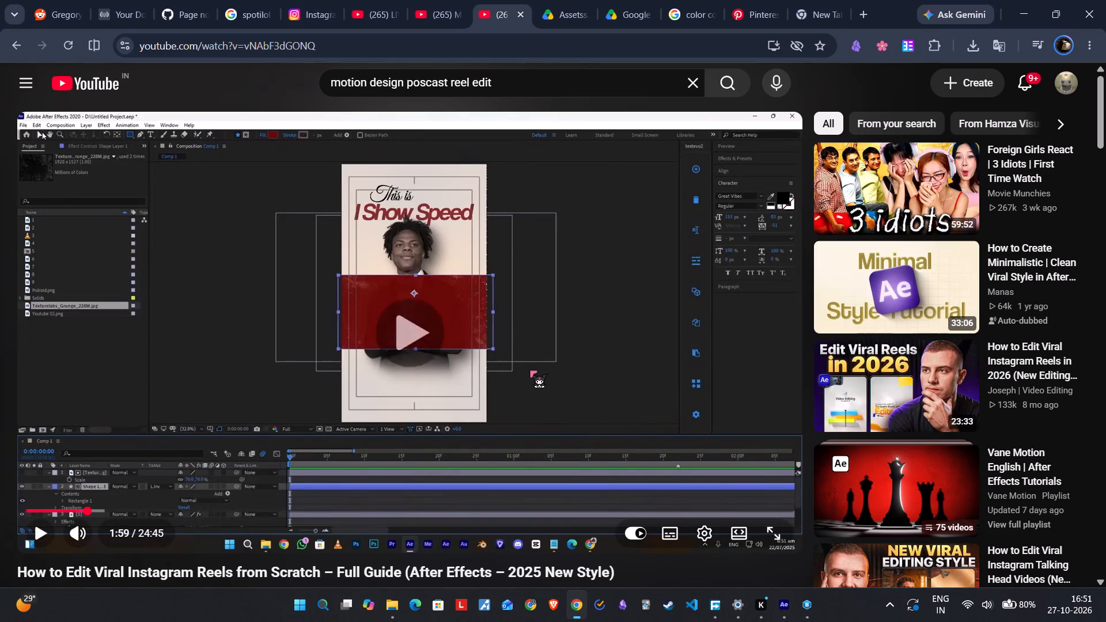
pyautogui.press('Left')
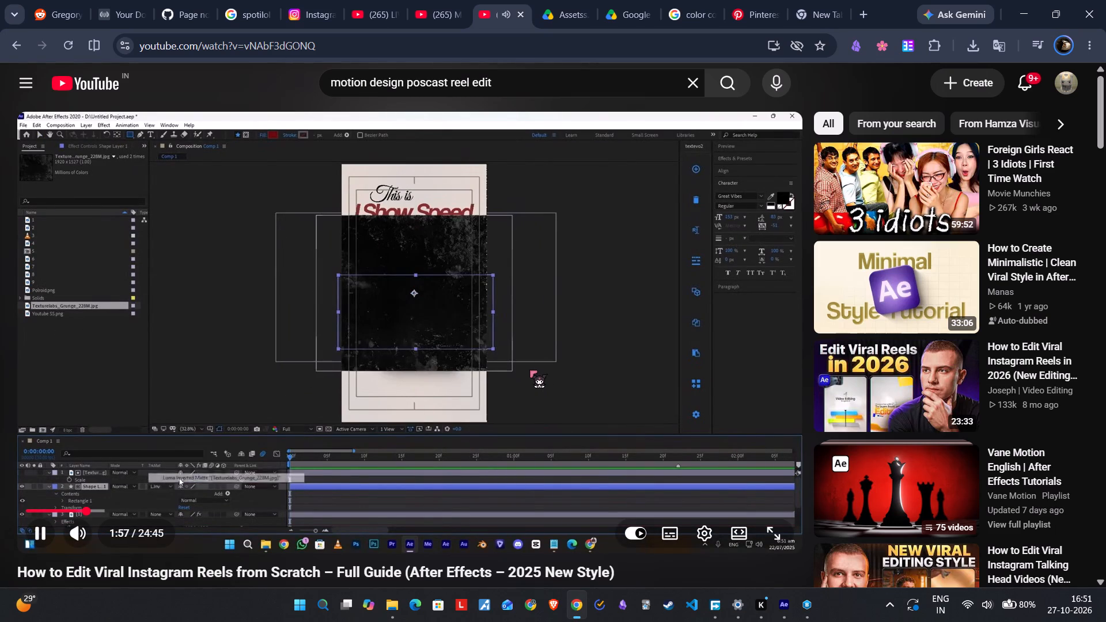
pyautogui.press('Left')
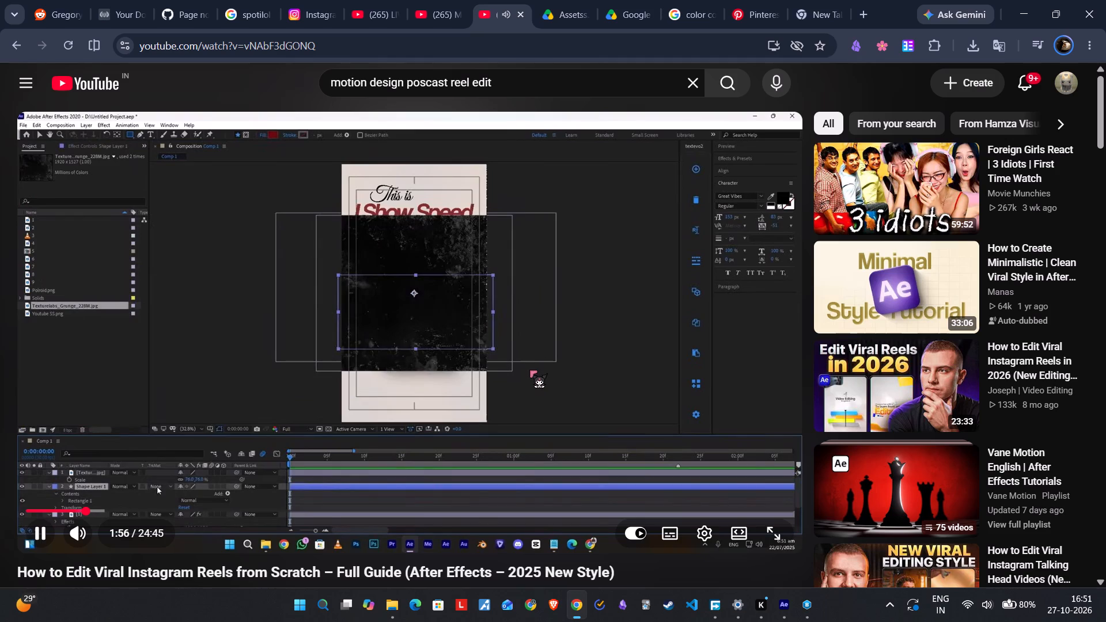
pyautogui.press('Left')
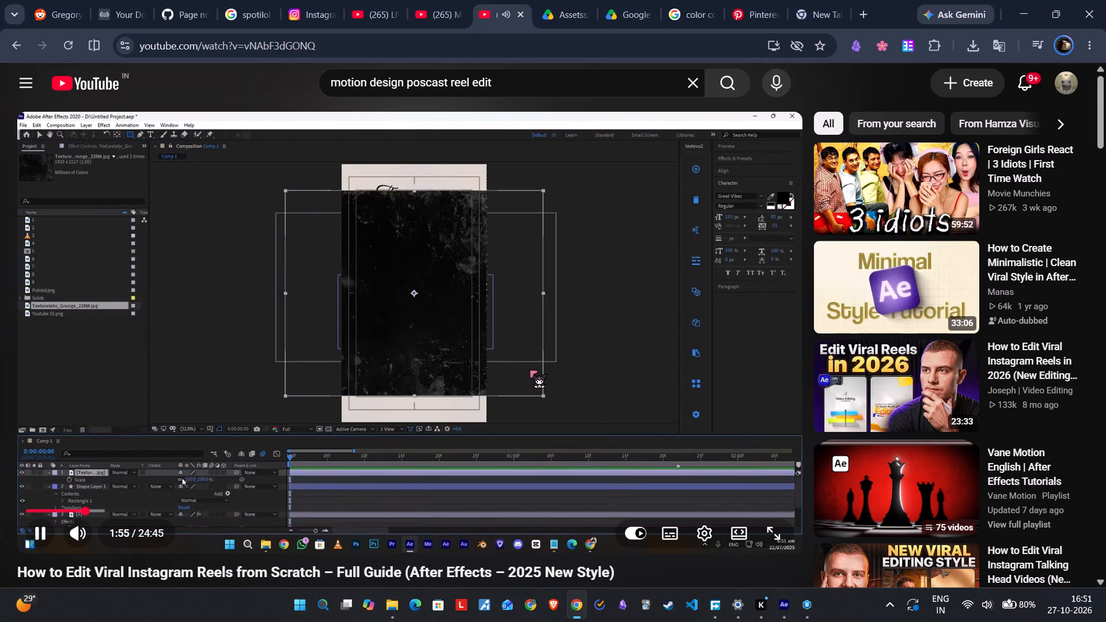
pyautogui.press('Left')
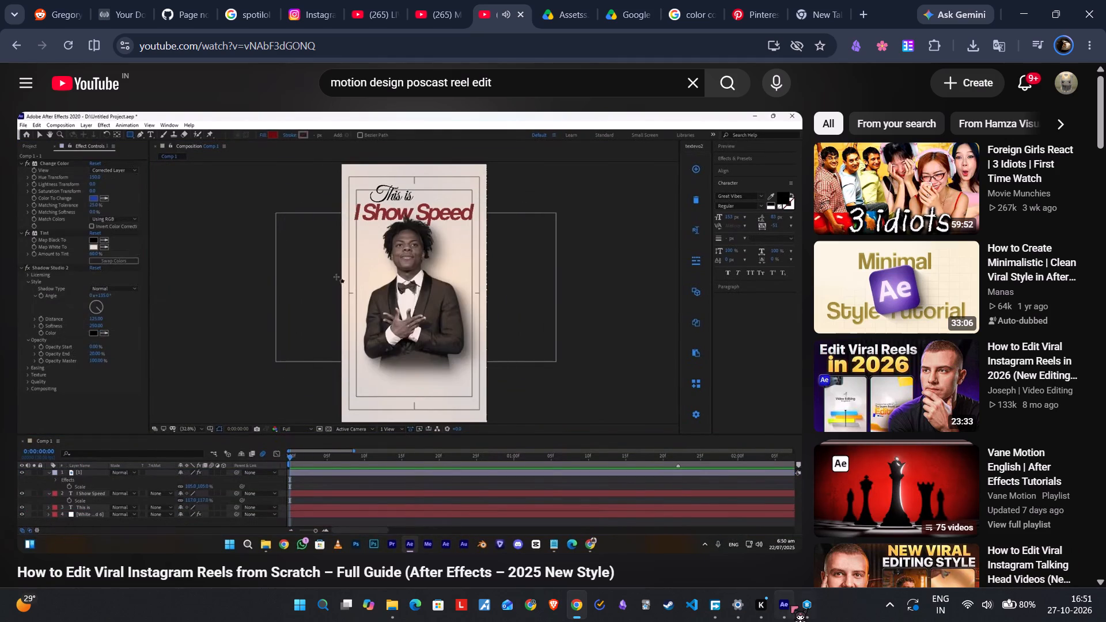
# Return to After Effects and preview the project's footage items to find the grunge texture image.
pyautogui.click(789, 605)
pyautogui.click(587, 325)
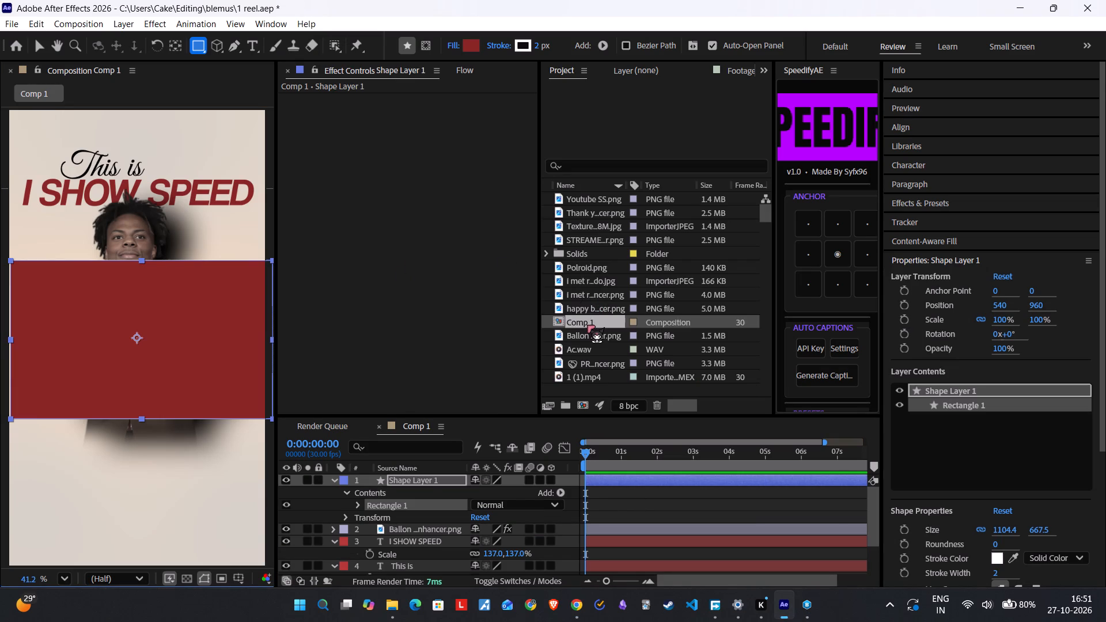
pyautogui.click(586, 340)
pyautogui.click(596, 294)
pyautogui.click(592, 275)
pyautogui.click(589, 246)
pyautogui.click(590, 219)
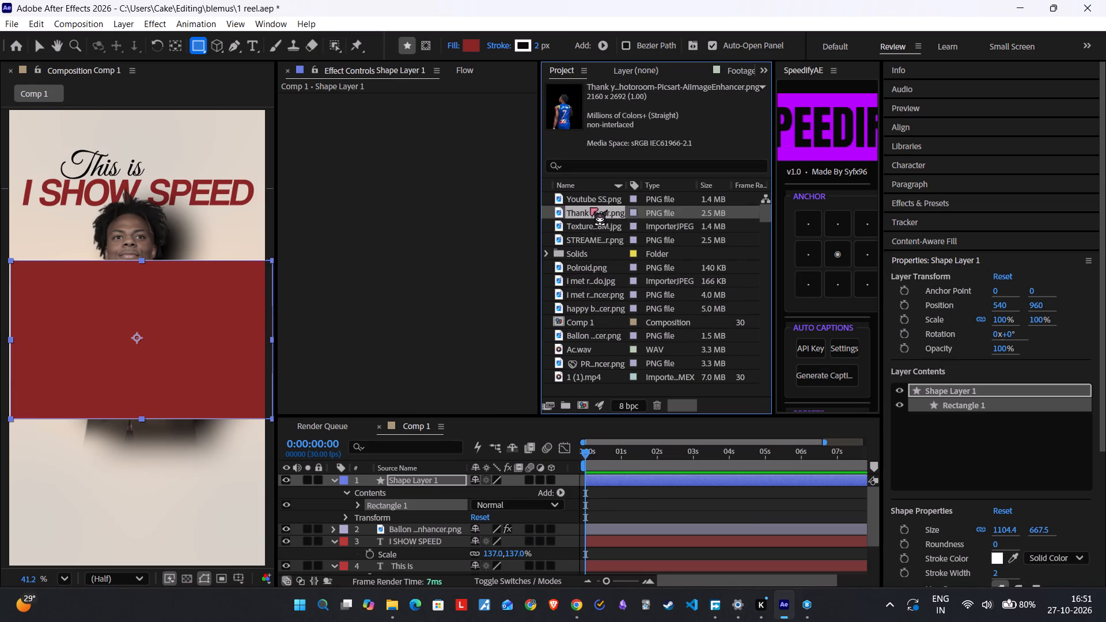
pyautogui.click(590, 203)
pyautogui.click(588, 226)
pyautogui.click(578, 251)
pyautogui.click(578, 277)
pyautogui.click(578, 303)
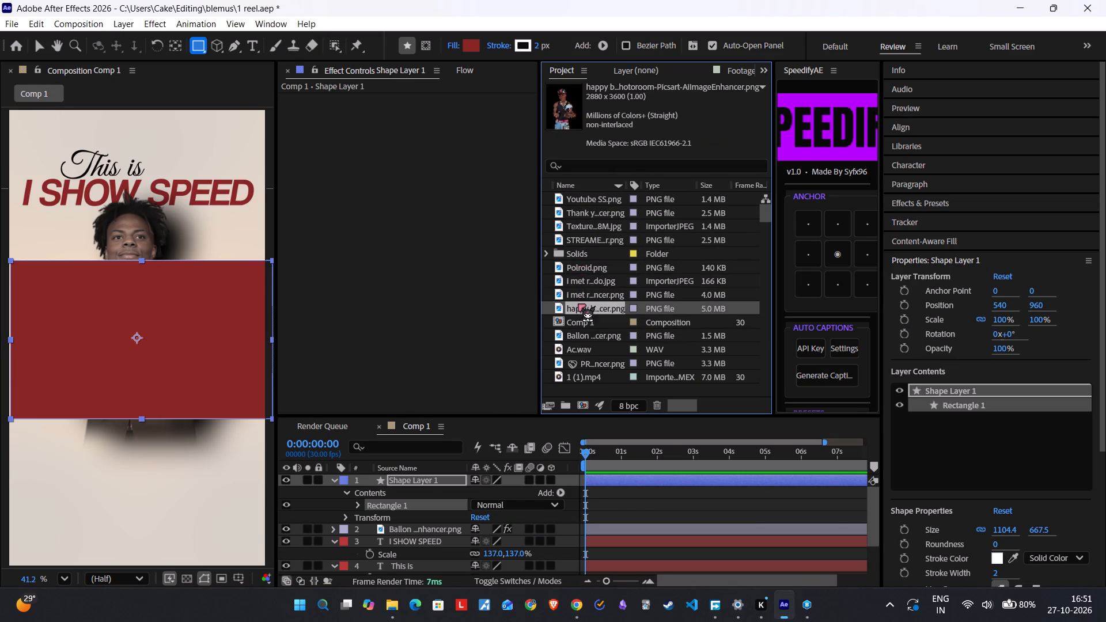
pyautogui.click(584, 266)
pyautogui.click(581, 287)
pyautogui.click(578, 304)
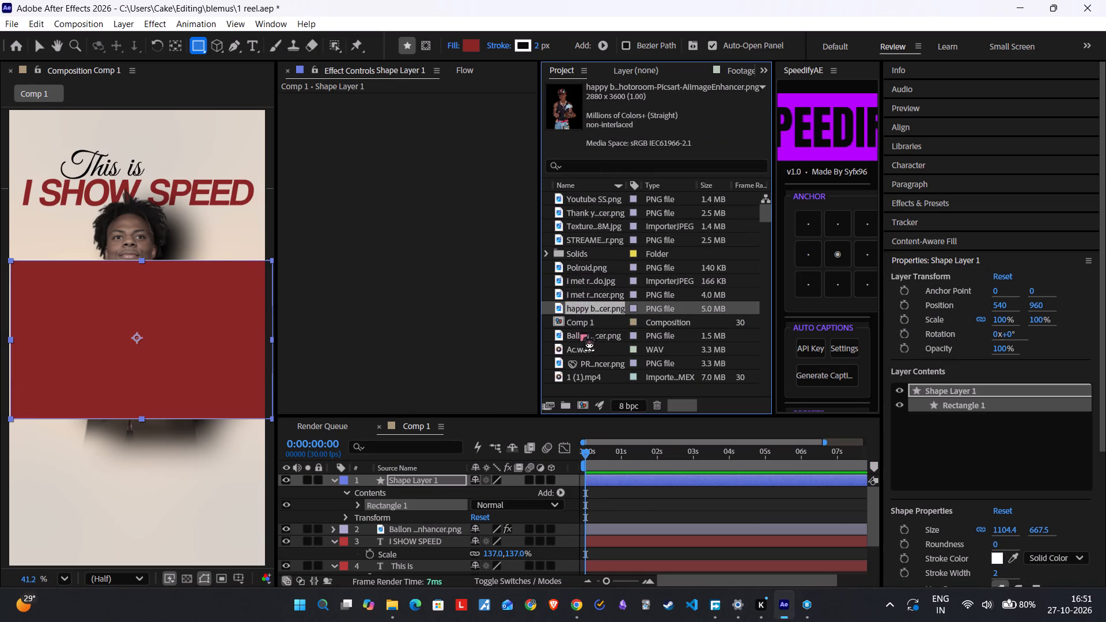
pyautogui.click(579, 340)
pyautogui.click(578, 366)
pyautogui.click(579, 382)
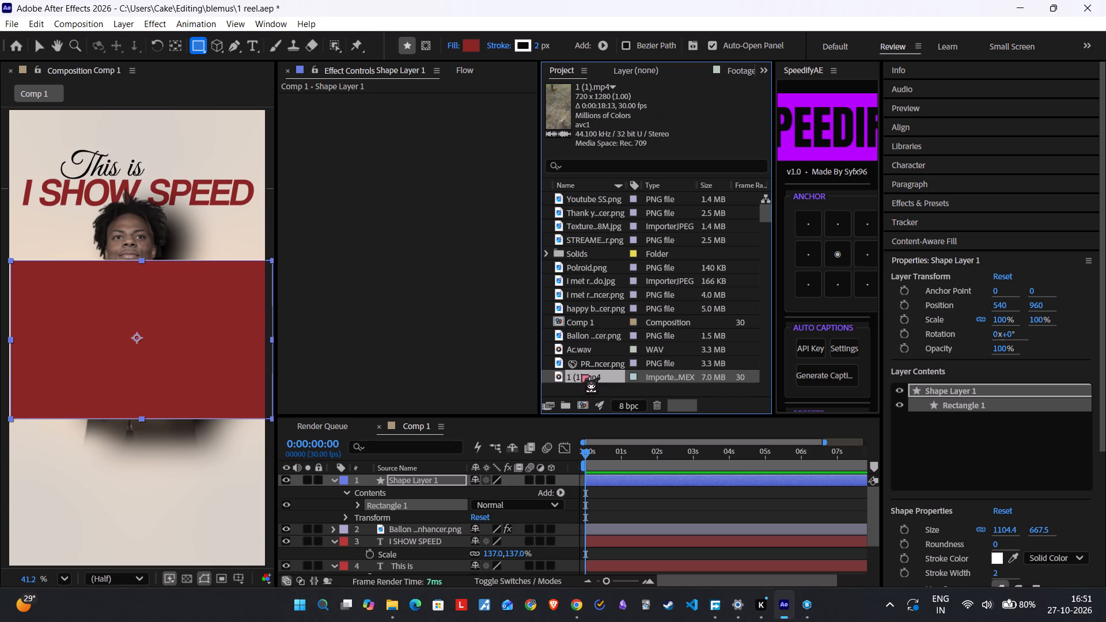
pyautogui.click(582, 366)
pyautogui.click(582, 355)
pyautogui.click(578, 336)
pyautogui.click(578, 323)
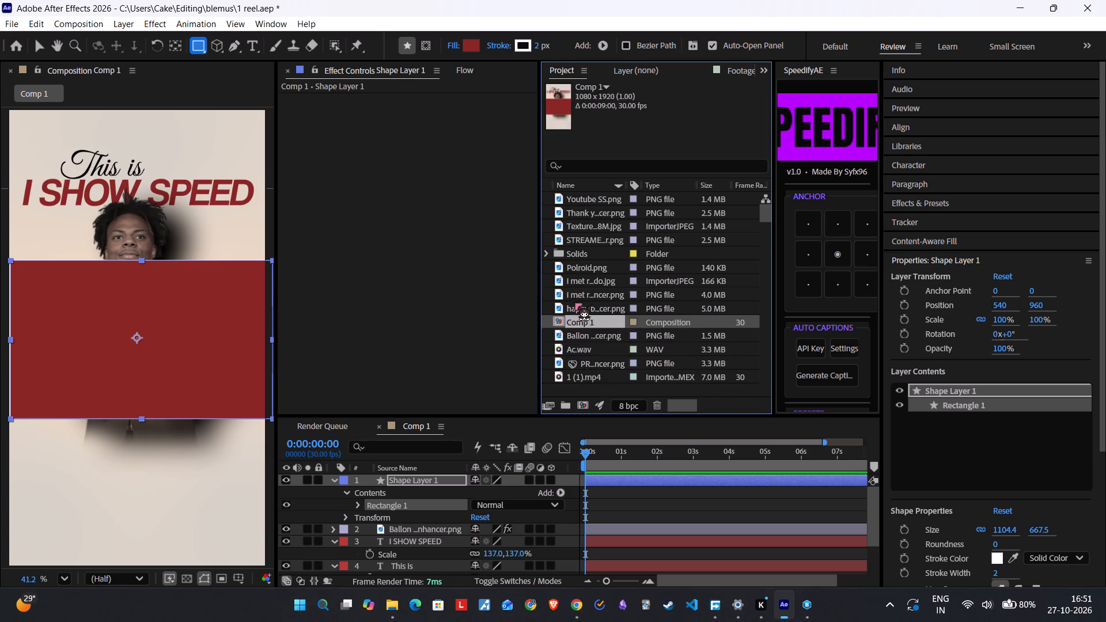
pyautogui.click(574, 302)
pyautogui.click(577, 275)
pyautogui.click(577, 256)
pyautogui.click(577, 232)
pyautogui.click(578, 204)
pyautogui.click(583, 219)
pyautogui.click(581, 237)
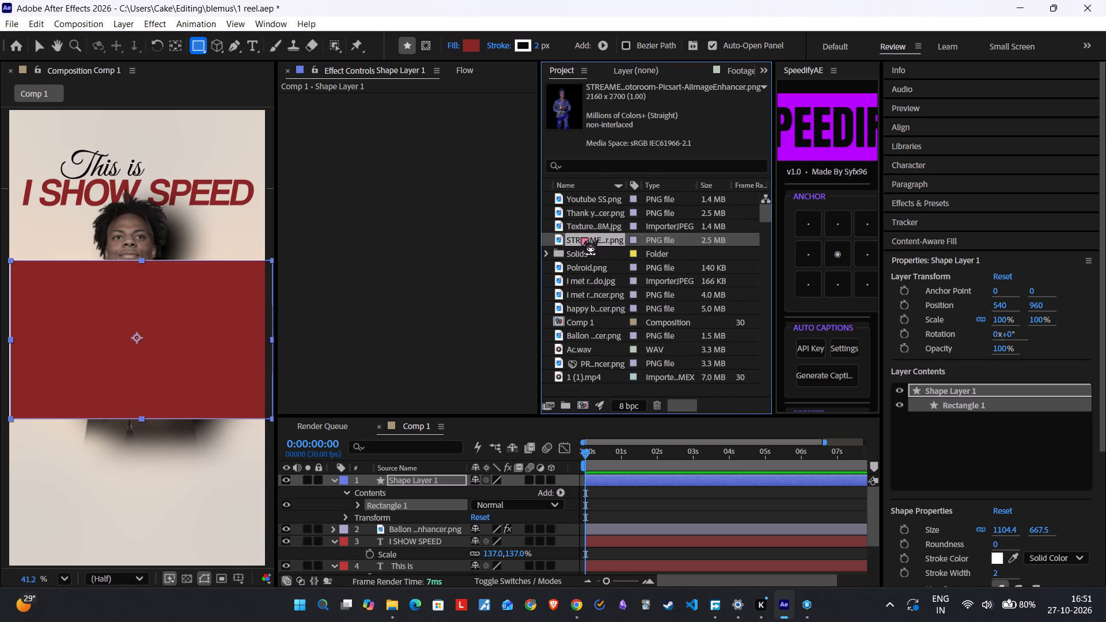
pyautogui.click(577, 251)
pyautogui.click(570, 245)
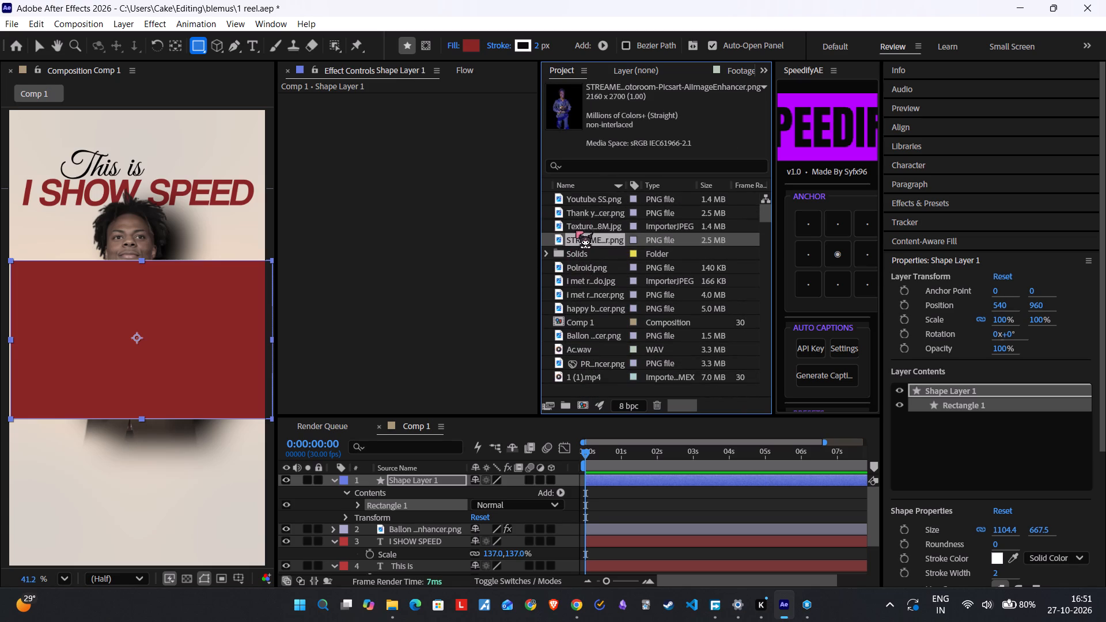
# Place Texturelabs_Grunge_228M.jpg in Comp 1 above the red rectangle's layer and scale it to 77%.
pyautogui.click(575, 230)
pyautogui.moveTo(574, 231); pyautogui.dragTo(93, 341)
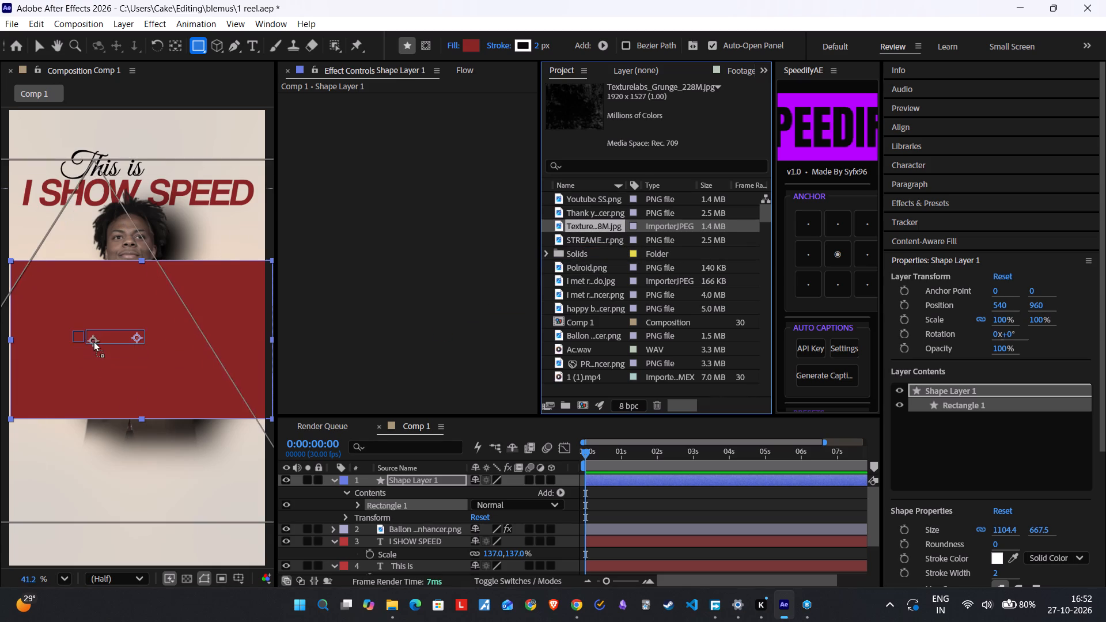
pyautogui.moveTo(93, 341); pyautogui.dragTo(109, 328)
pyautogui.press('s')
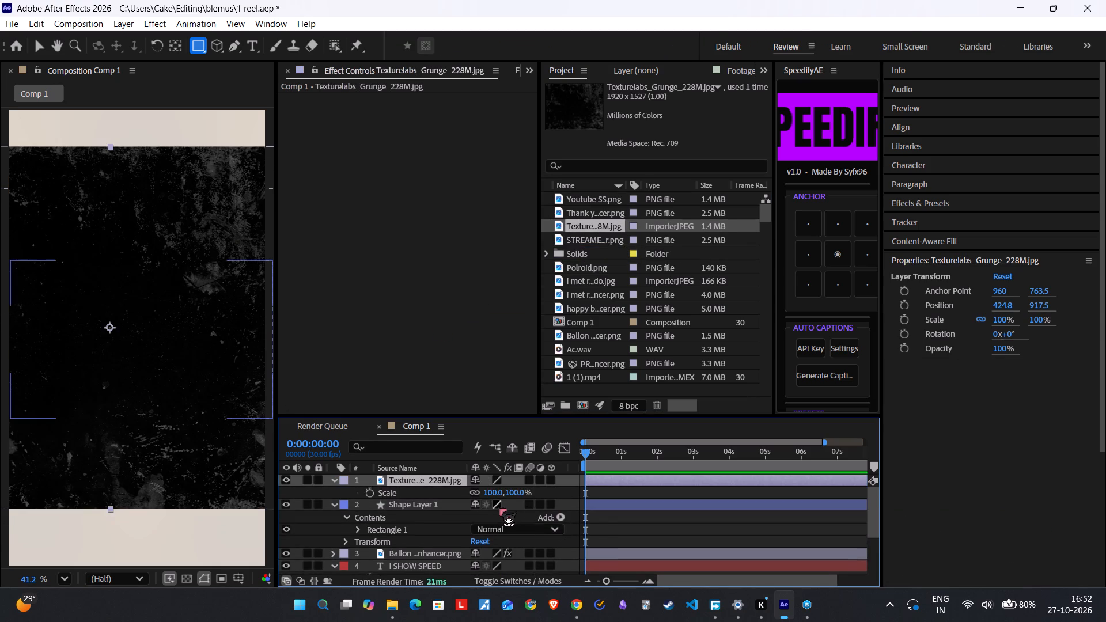
pyautogui.moveTo(491, 494); pyautogui.dragTo(476, 495)
# Replay the tutorial in Chrome to examine how the grunge texture is combined with the red rectangle, and return to After Effects.
pyautogui.click(581, 611)
pyautogui.click(497, 443)
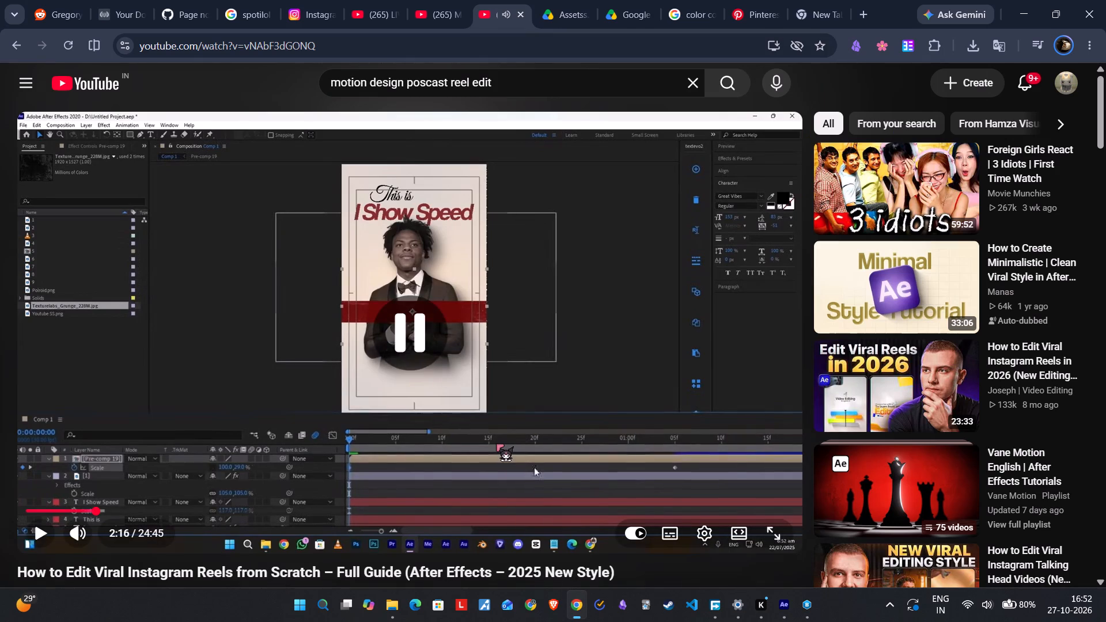
pyautogui.press('Left')
pyautogui.press('Left')
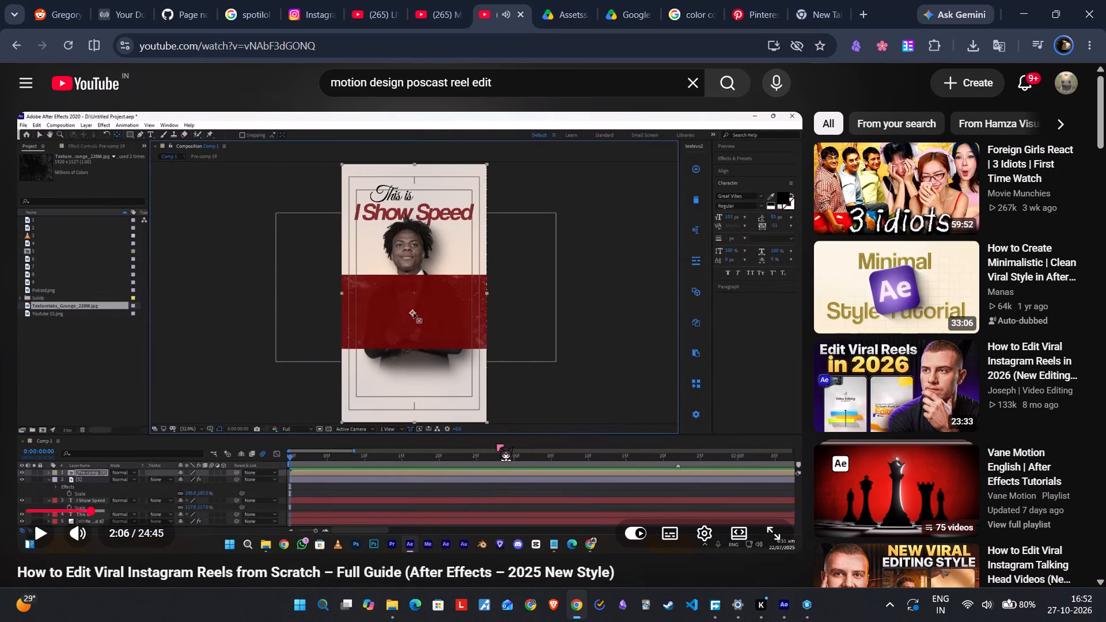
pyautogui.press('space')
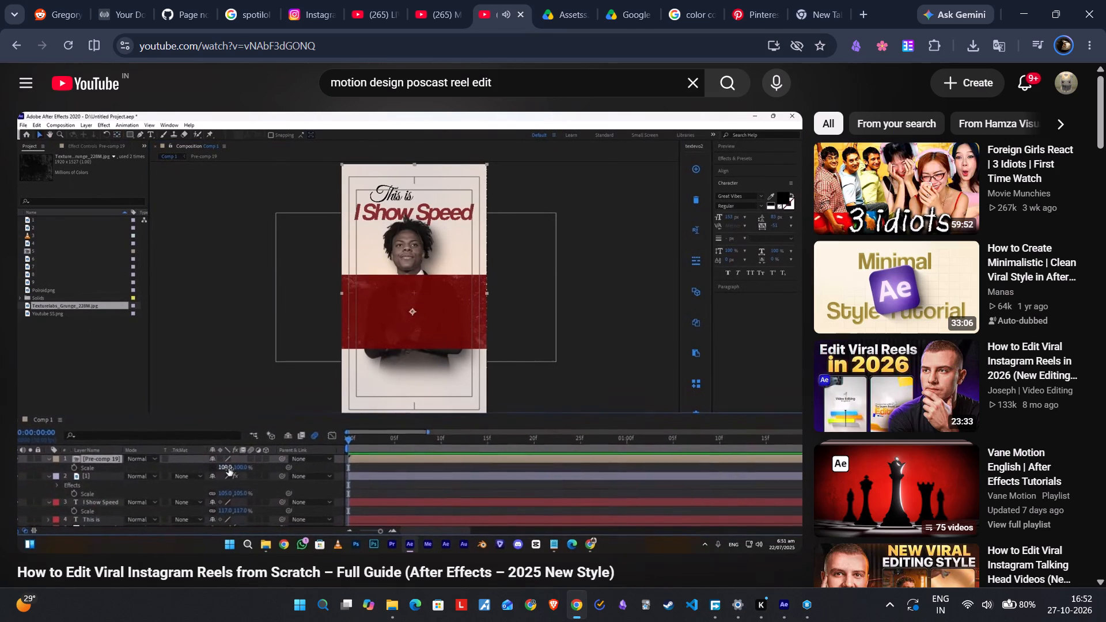
pyautogui.press('Left')
pyautogui.press('Left')
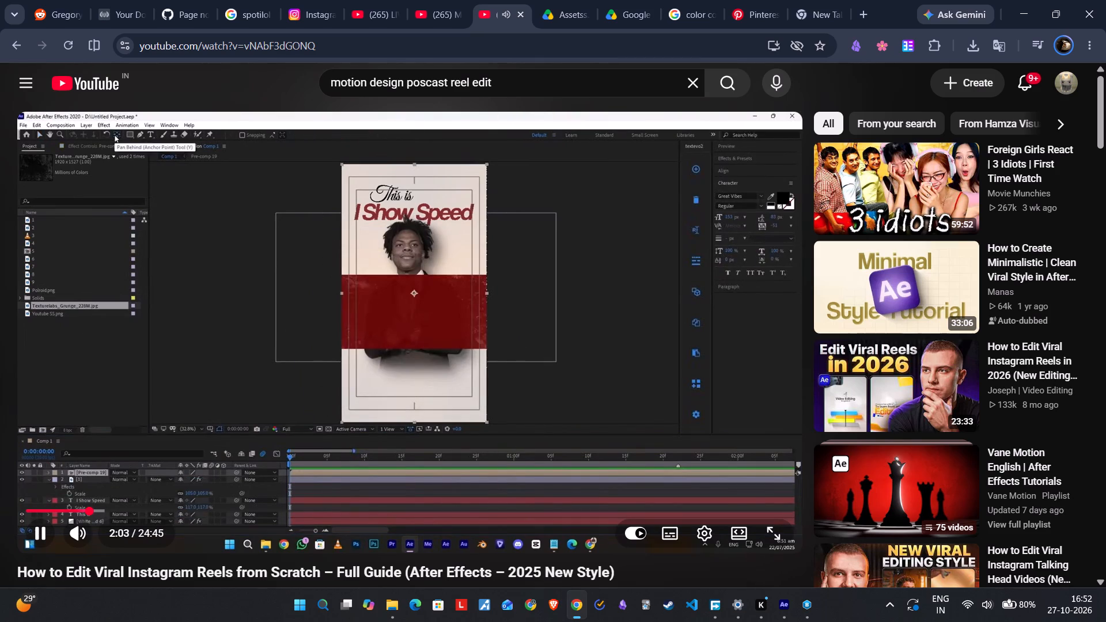
pyautogui.press('Left')
pyautogui.press('Left')
pyautogui.press('Left')
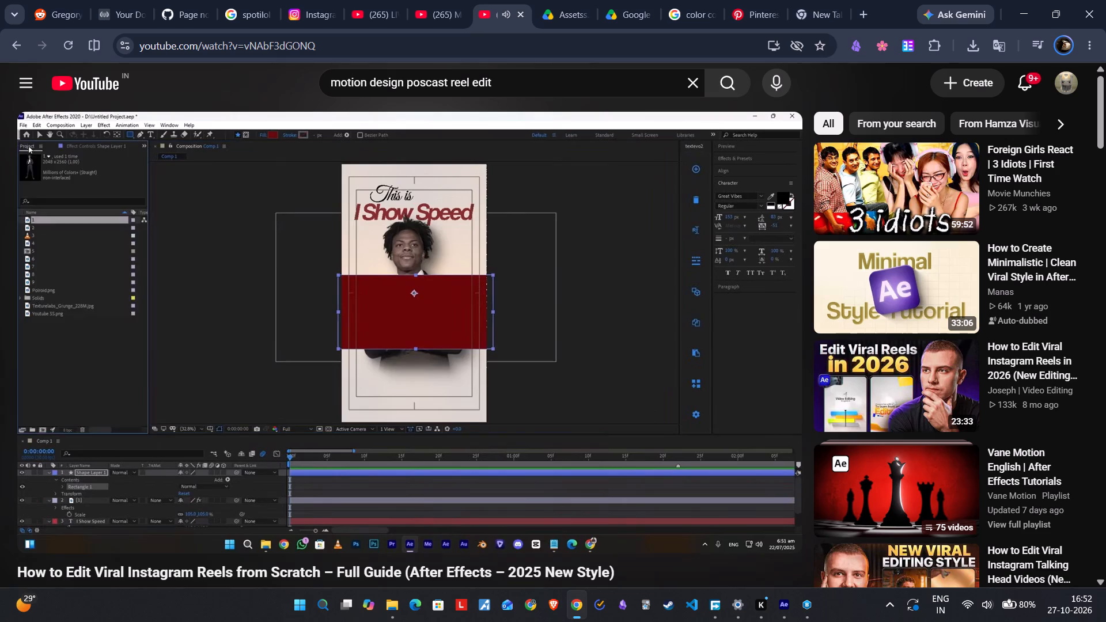
pyautogui.click(454, 377)
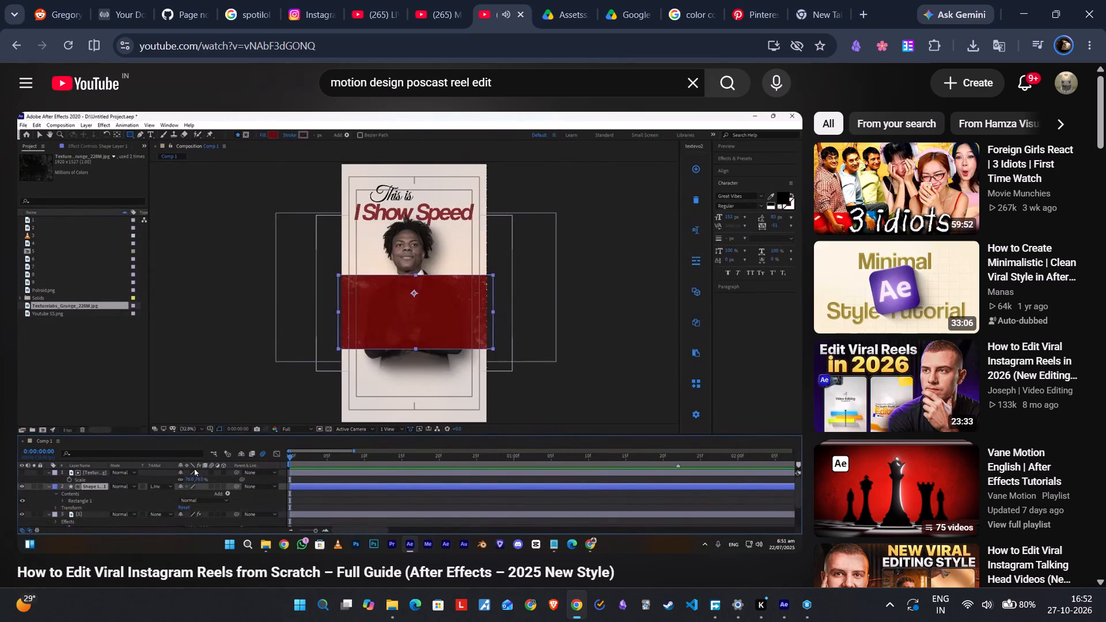
pyautogui.click(787, 610)
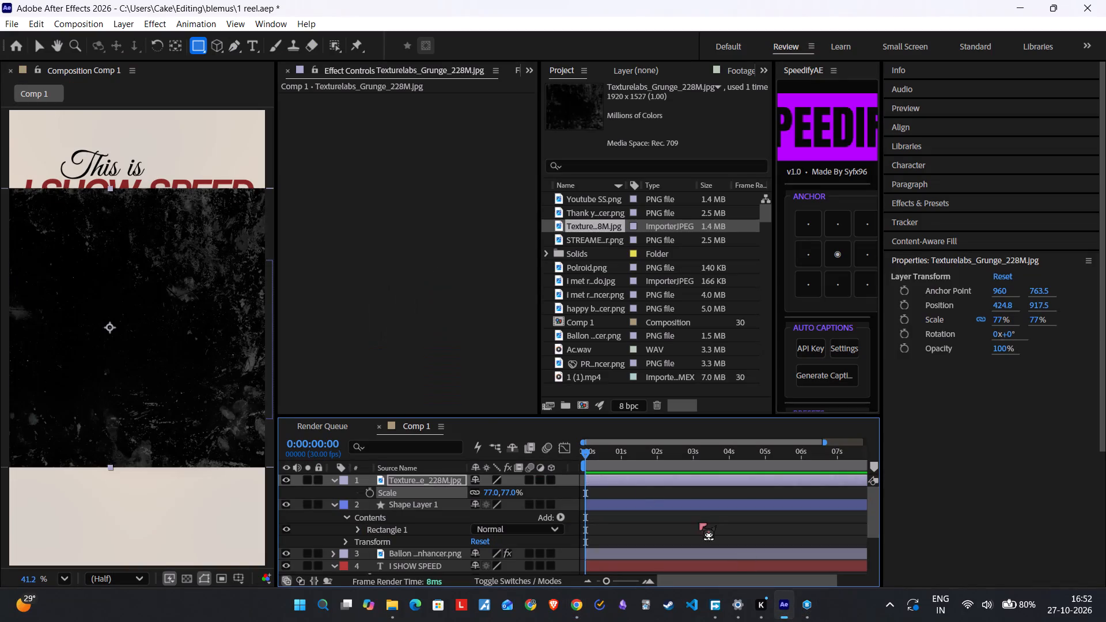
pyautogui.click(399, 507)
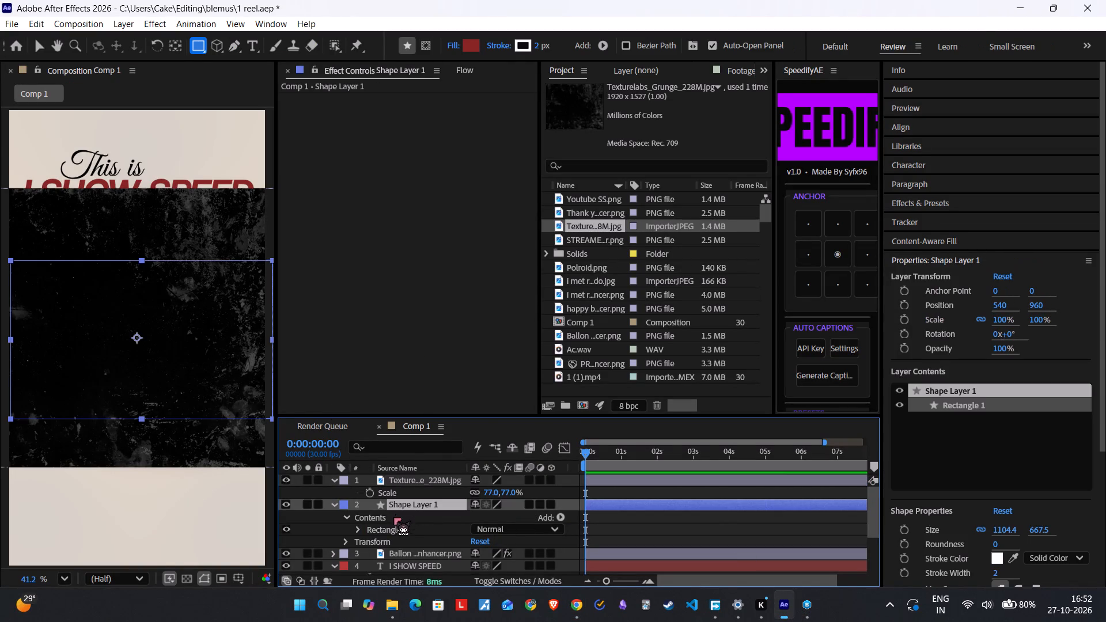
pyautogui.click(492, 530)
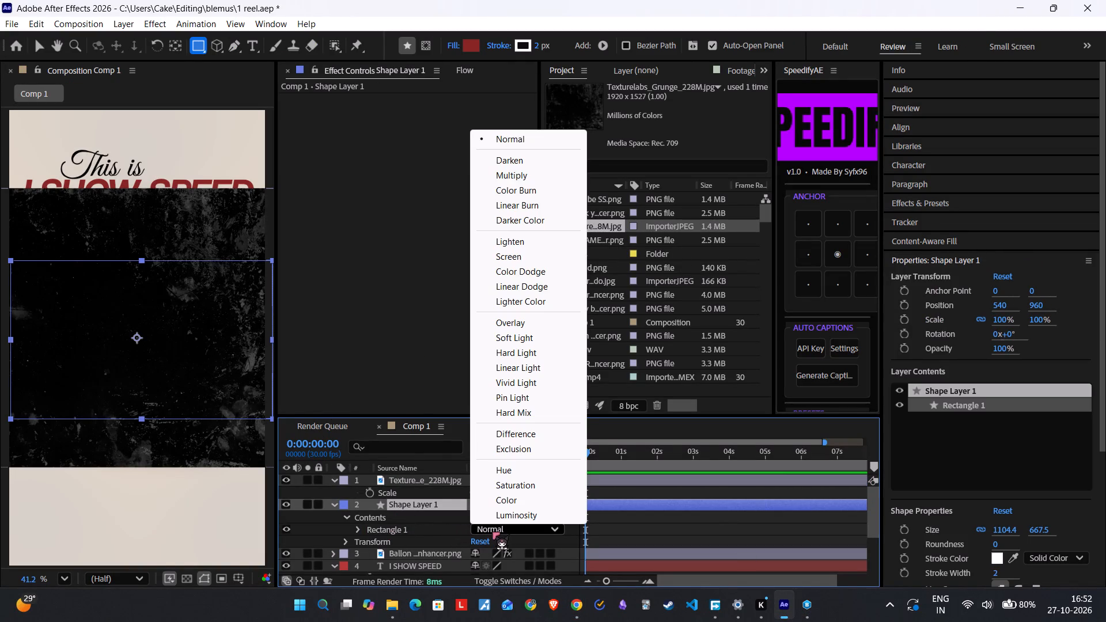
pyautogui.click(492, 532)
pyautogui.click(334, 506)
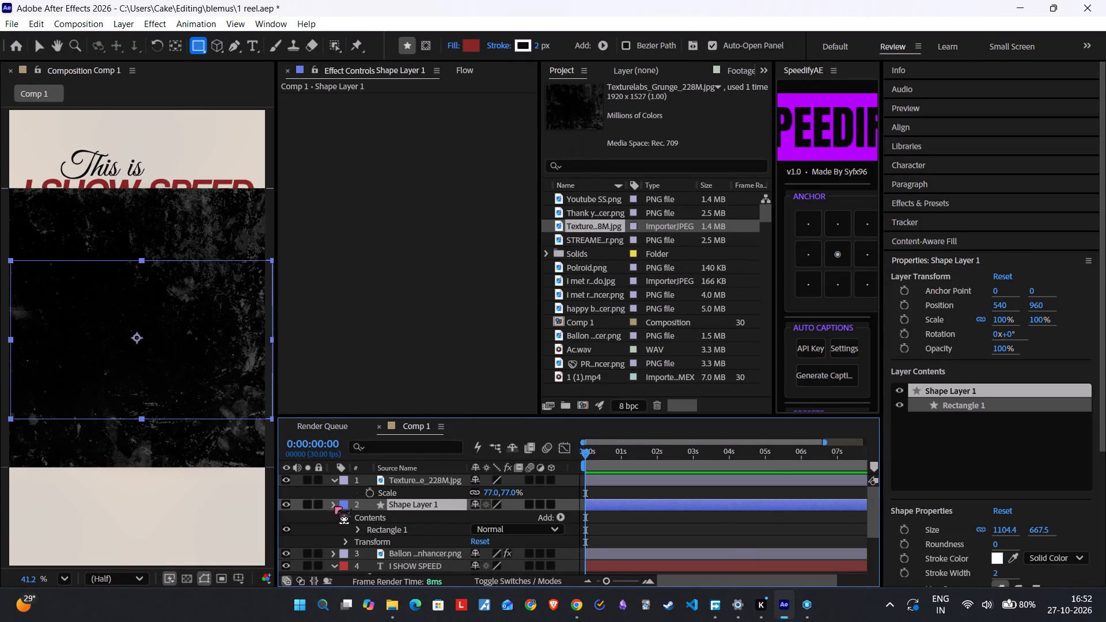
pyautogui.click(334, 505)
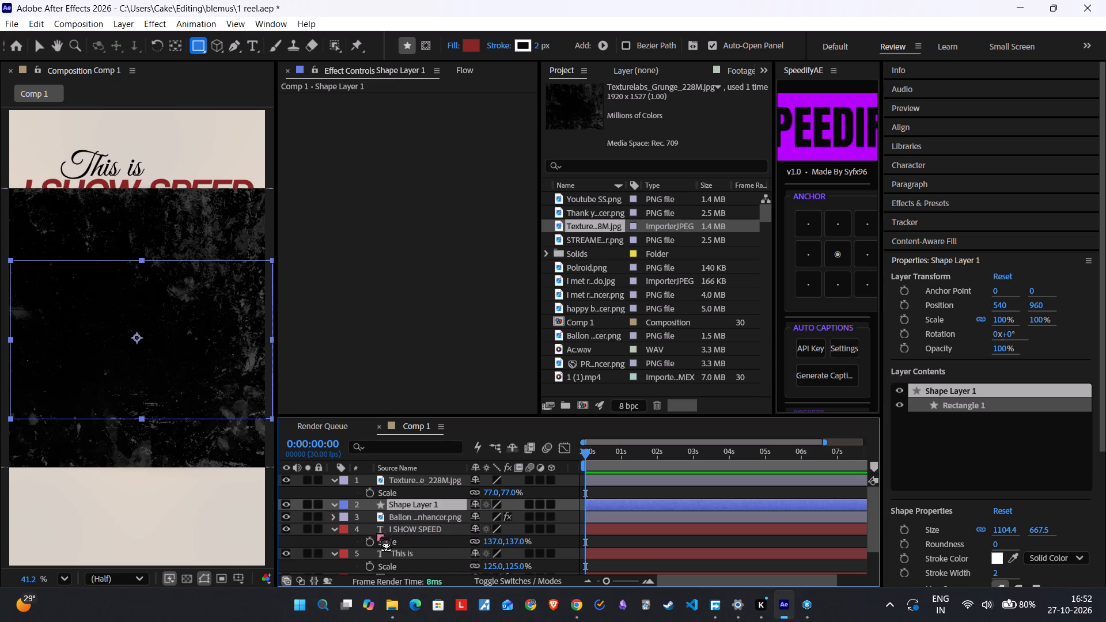
# Switch to the YouTube tutorial in Chrome and rewatch the part around 1:53 to 1:57 where the shape layer gets its track matte.
pyautogui.click(572, 603)
pyautogui.click(460, 405)
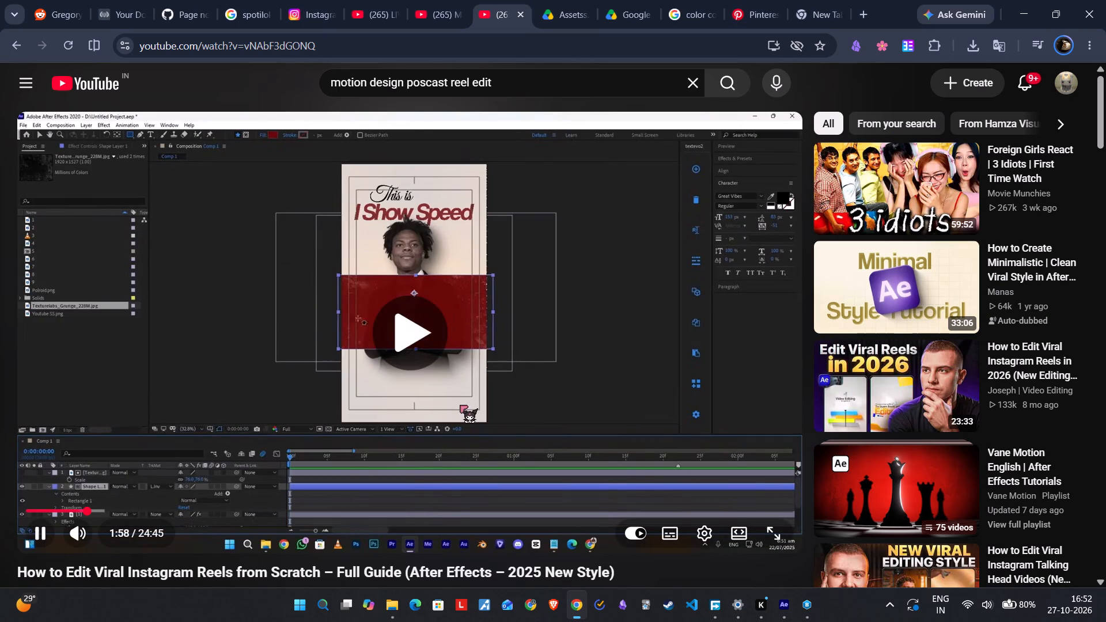
pyautogui.press('Left')
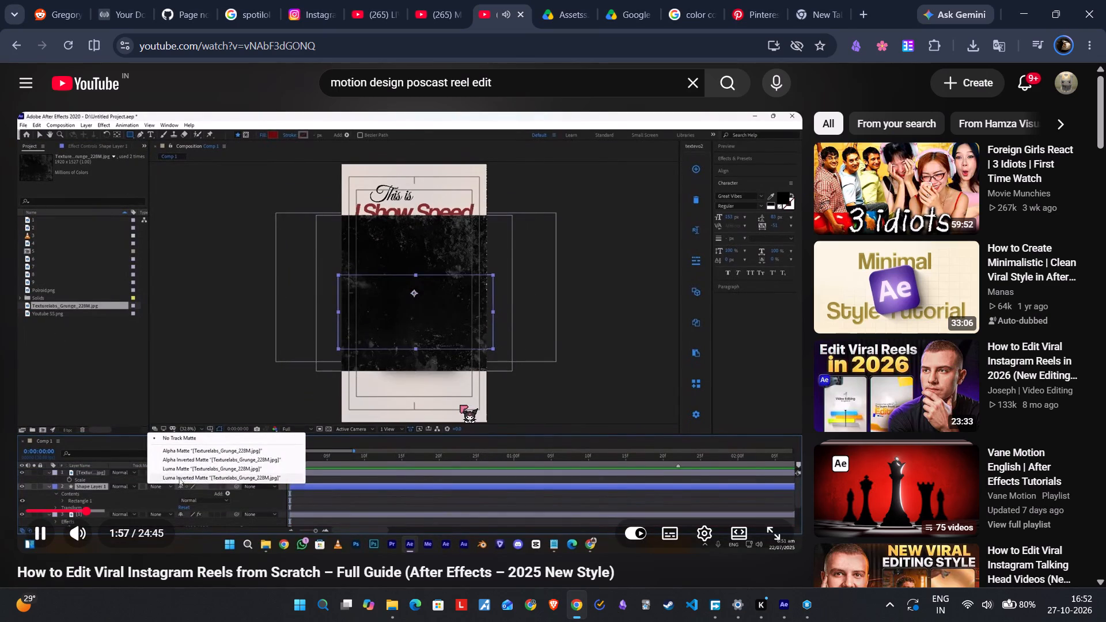
pyautogui.press('space')
pyautogui.press('Left')
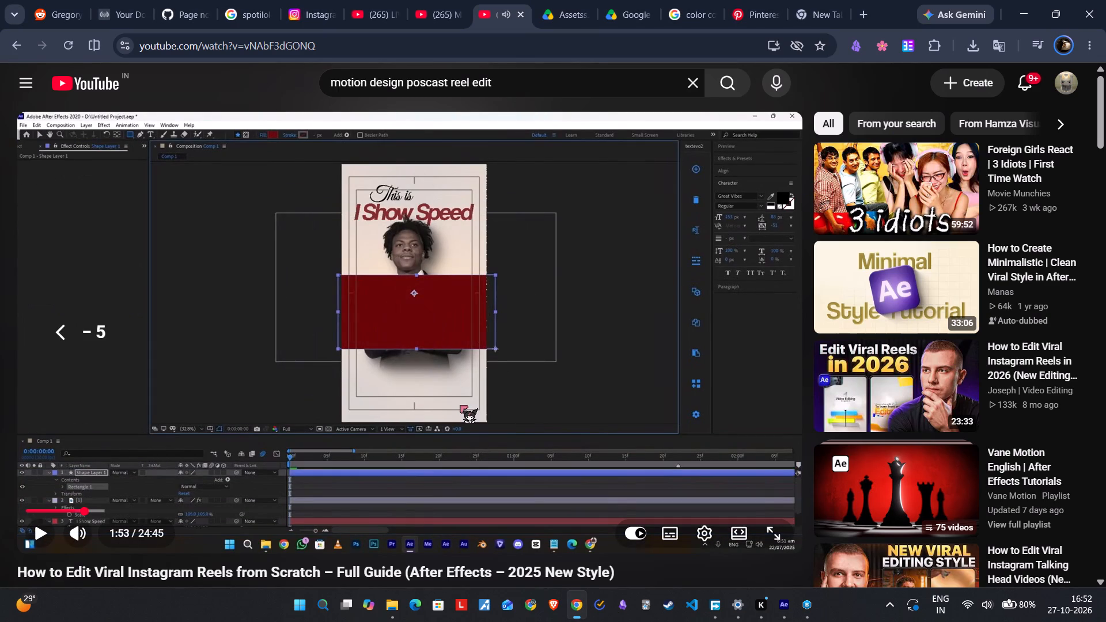
pyautogui.press('space')
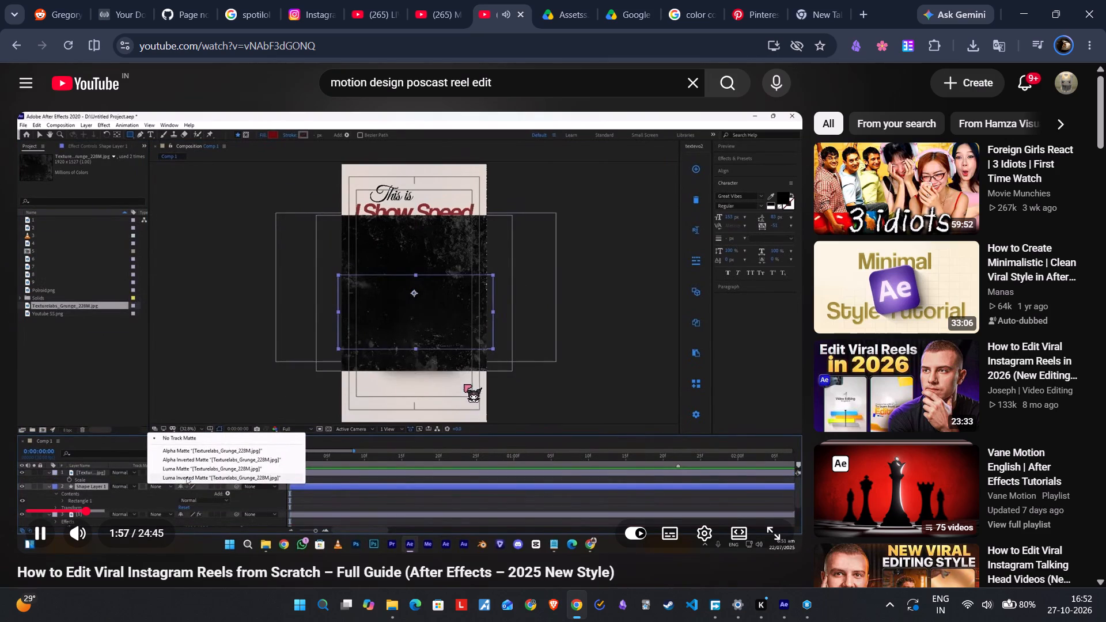
pyautogui.click(449, 361)
# Return to After Effects and show the Mode and Track Matte columns in the timeline.
pyautogui.click(790, 610)
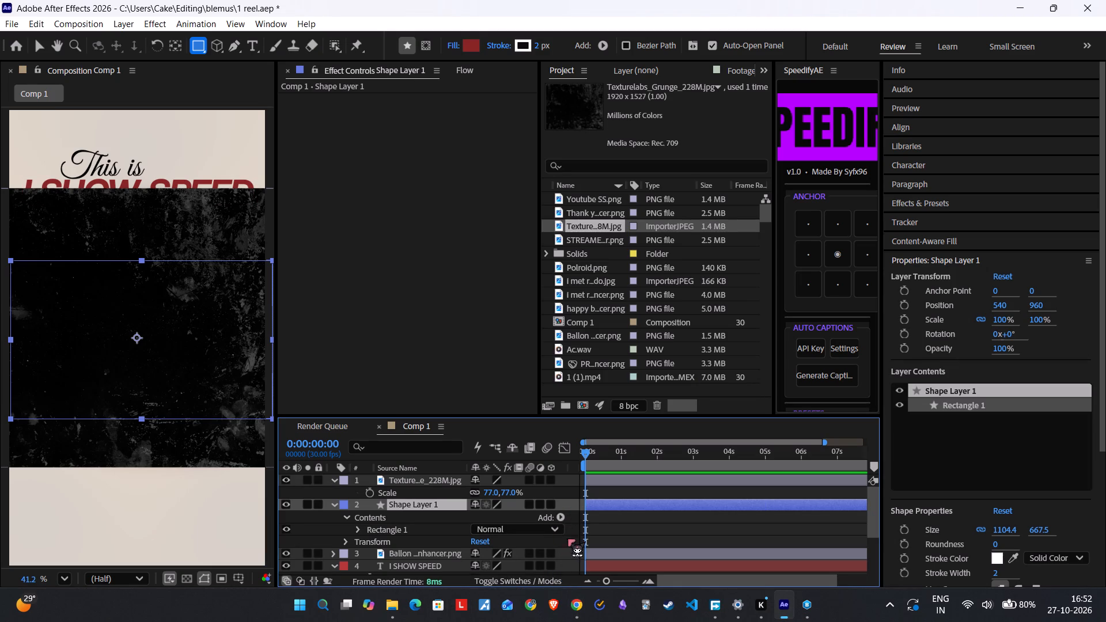
pyautogui.click(554, 581)
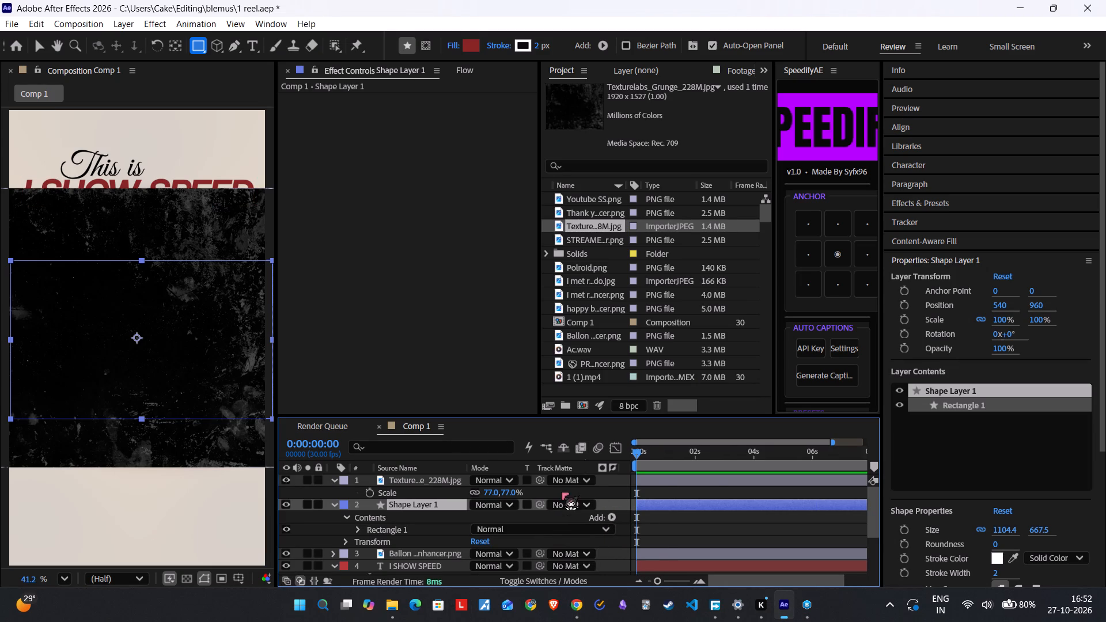
# Examine the track matte and blending mode choices of Shape Layer 1 and its rectangle for a Luma Inverted Matte option.
pyautogui.click(562, 504)
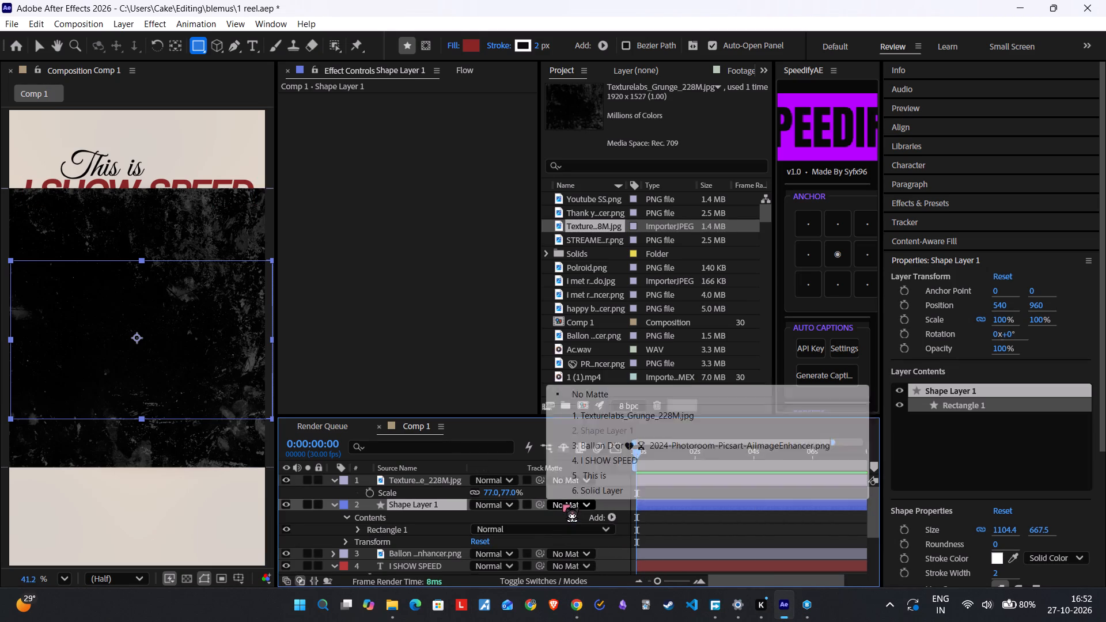
pyautogui.click(562, 504)
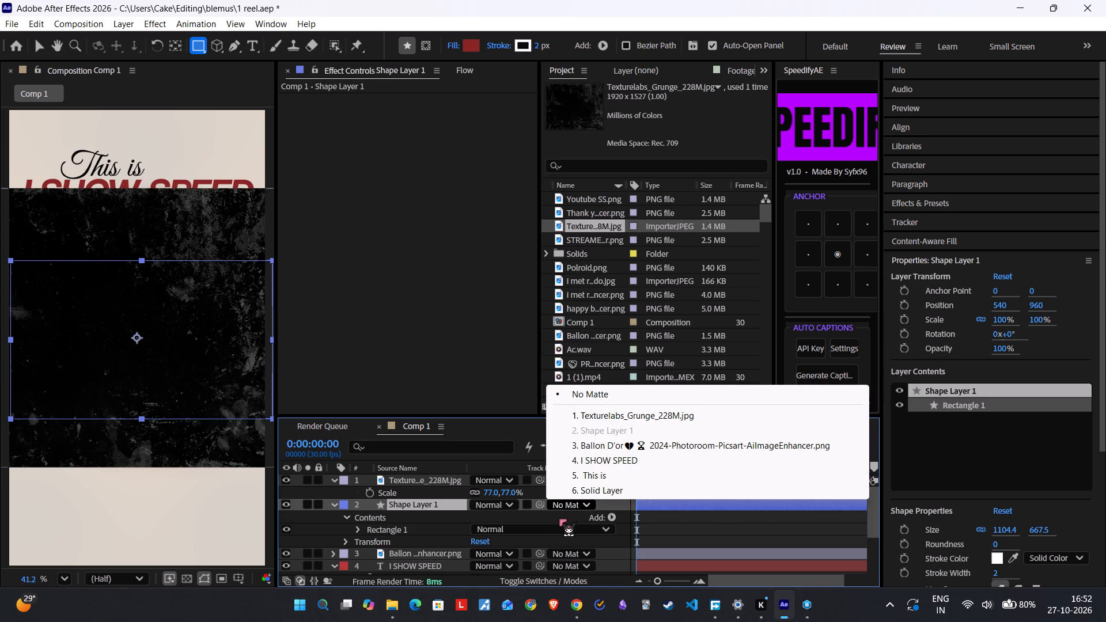
pyautogui.click(528, 525)
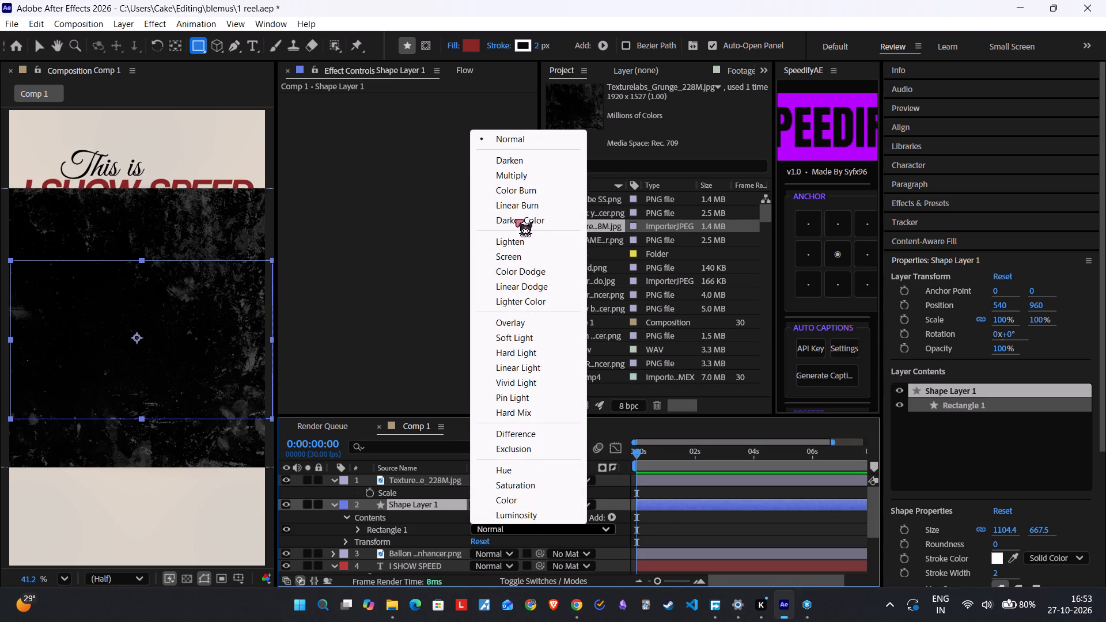
pyautogui.click(350, 538)
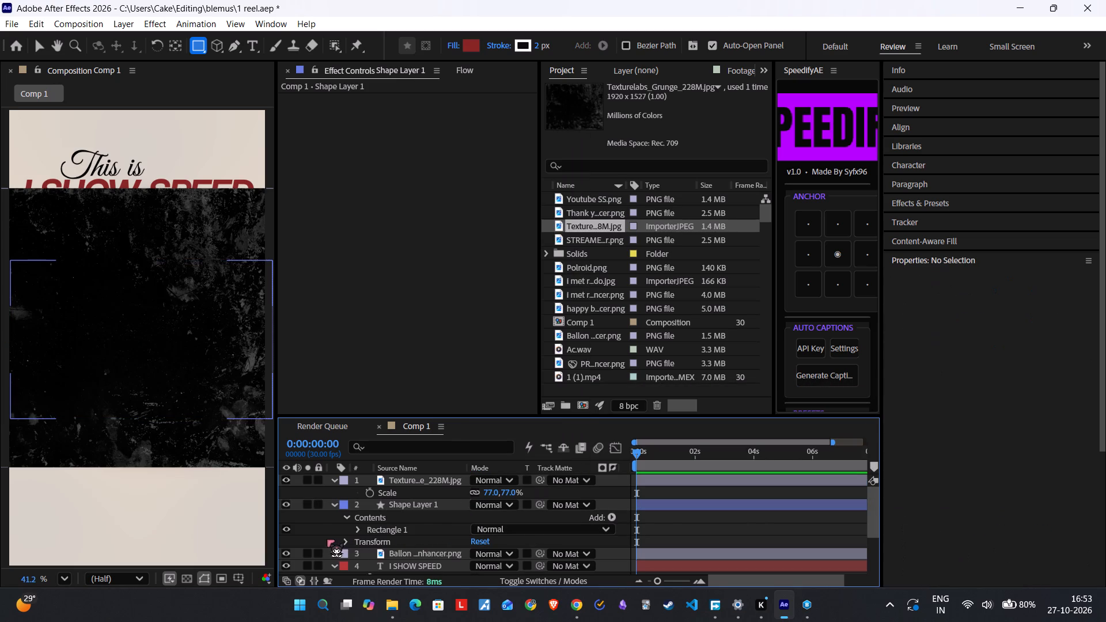
pyautogui.click(614, 464)
pyautogui.click(609, 466)
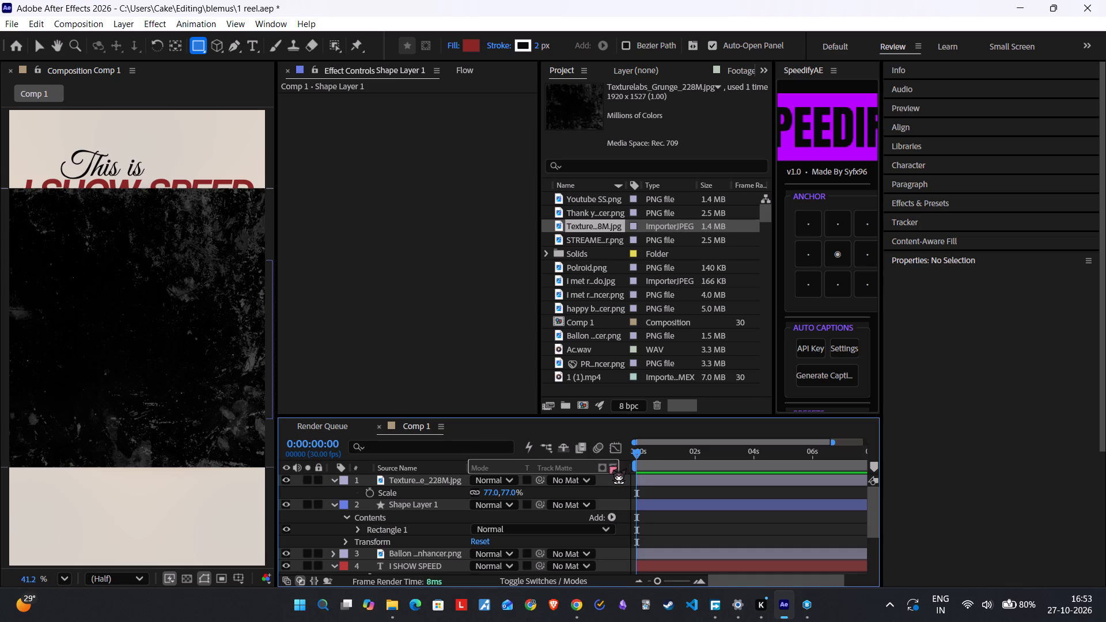
pyautogui.click(590, 467)
pyautogui.click(550, 472)
pyautogui.click(501, 471)
pyautogui.click(494, 471)
pyautogui.doubleClick(498, 468)
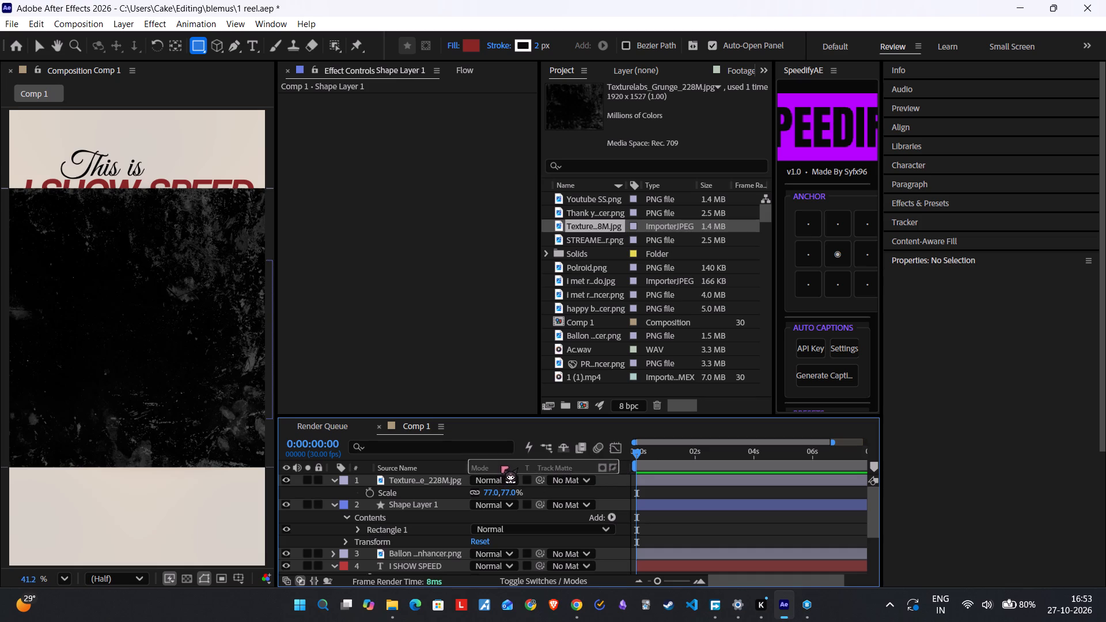
pyautogui.click(514, 462)
pyautogui.click(510, 504)
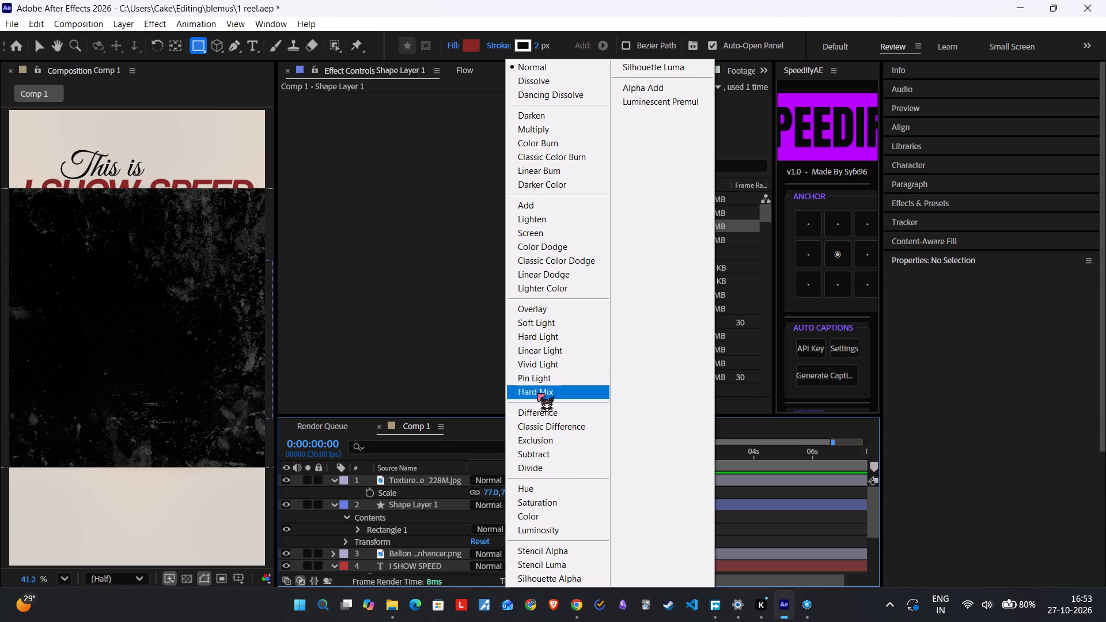
pyautogui.click(432, 501)
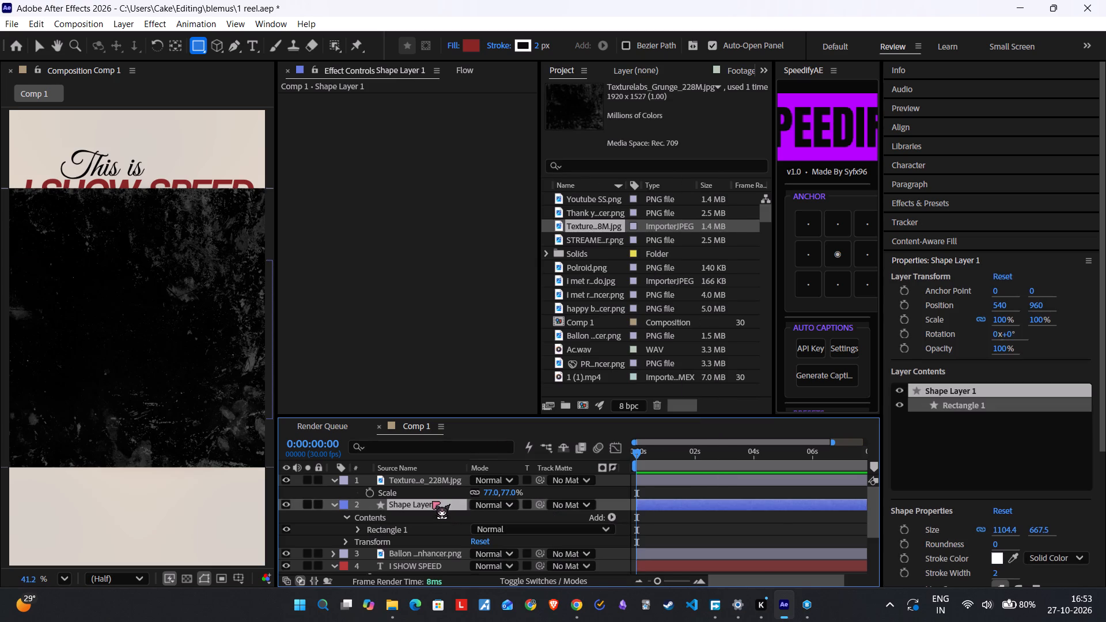
pyautogui.tripleClick(553, 580)
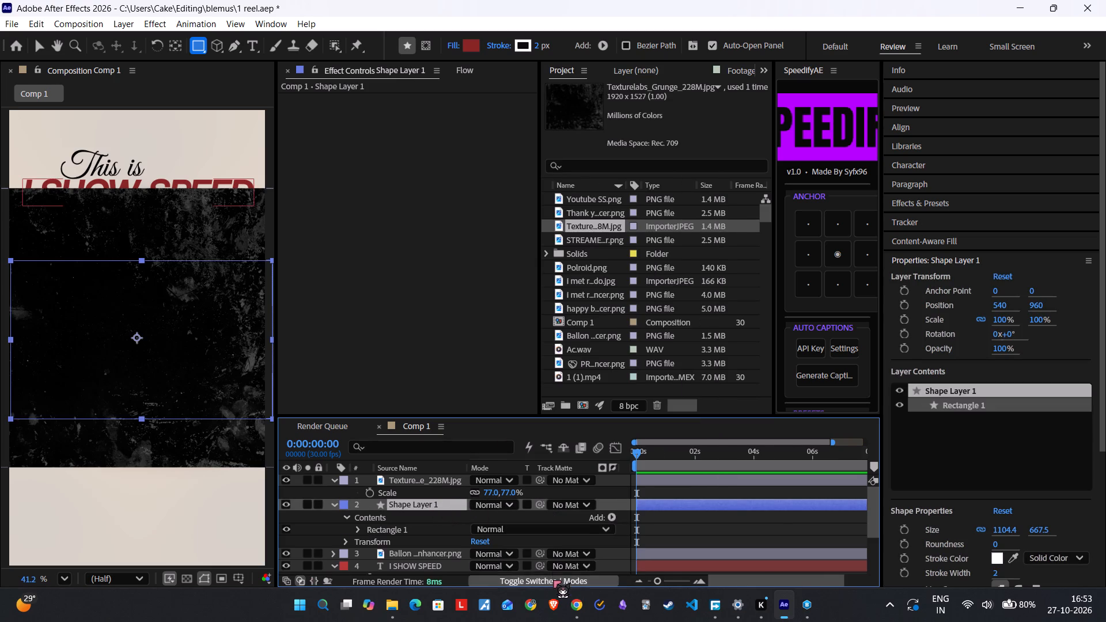
pyautogui.click(553, 580)
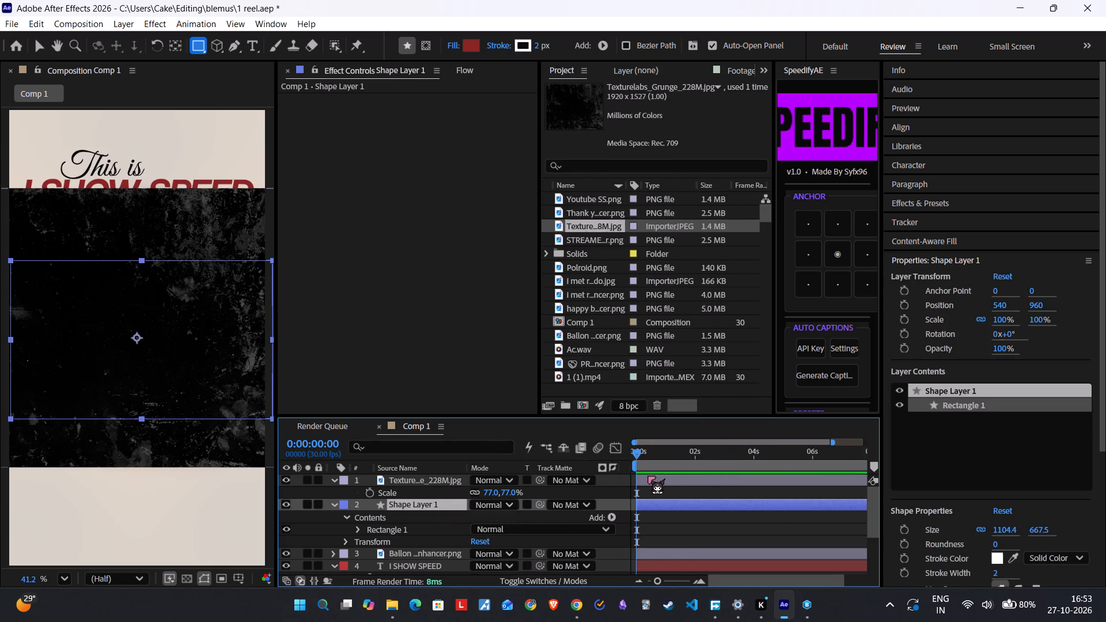
# Shift the boundary between the timeline and the Properties area to make the Properties area slightly wider.
pyautogui.moveTo(883, 428); pyautogui.dragTo(884, 429)
pyautogui.moveTo(884, 429); pyautogui.dragTo(907, 434)
pyautogui.moveTo(881, 433); pyautogui.dragTo(905, 432)
pyautogui.moveTo(905, 432); pyautogui.dragTo(1031, 441)
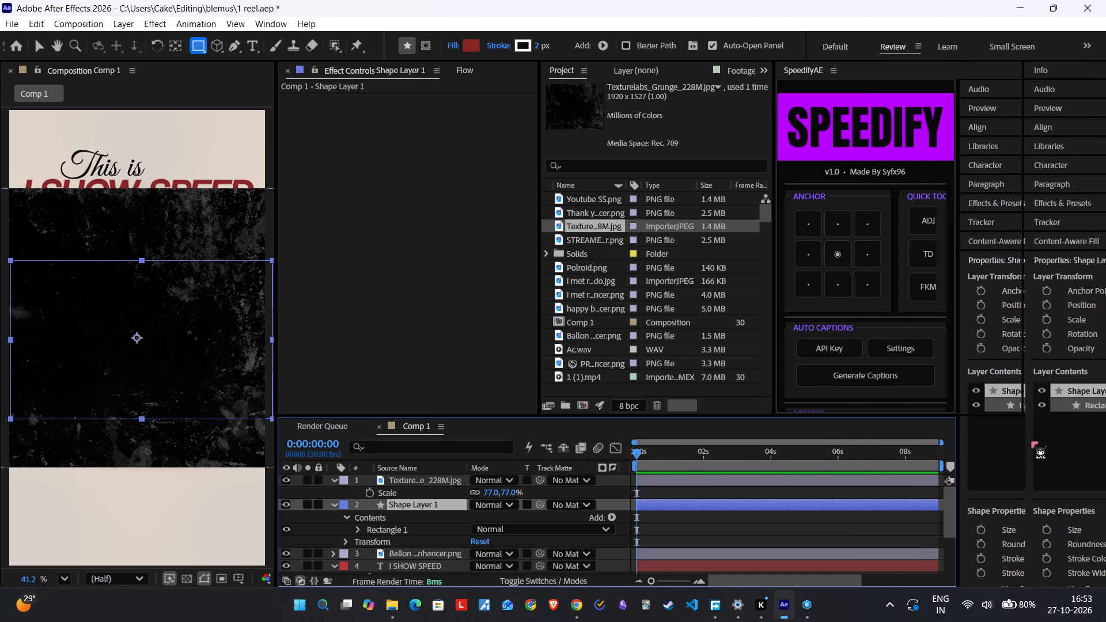
pyautogui.moveTo(1031, 441); pyautogui.dragTo(842, 447)
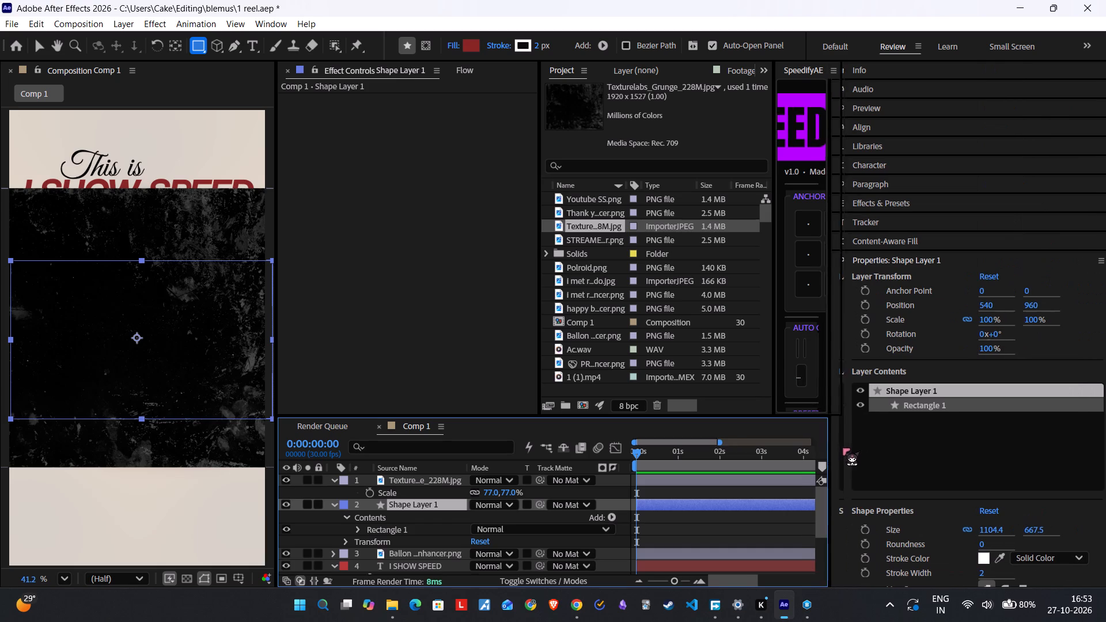
pyautogui.moveTo(842, 447); pyautogui.dragTo(847, 447)
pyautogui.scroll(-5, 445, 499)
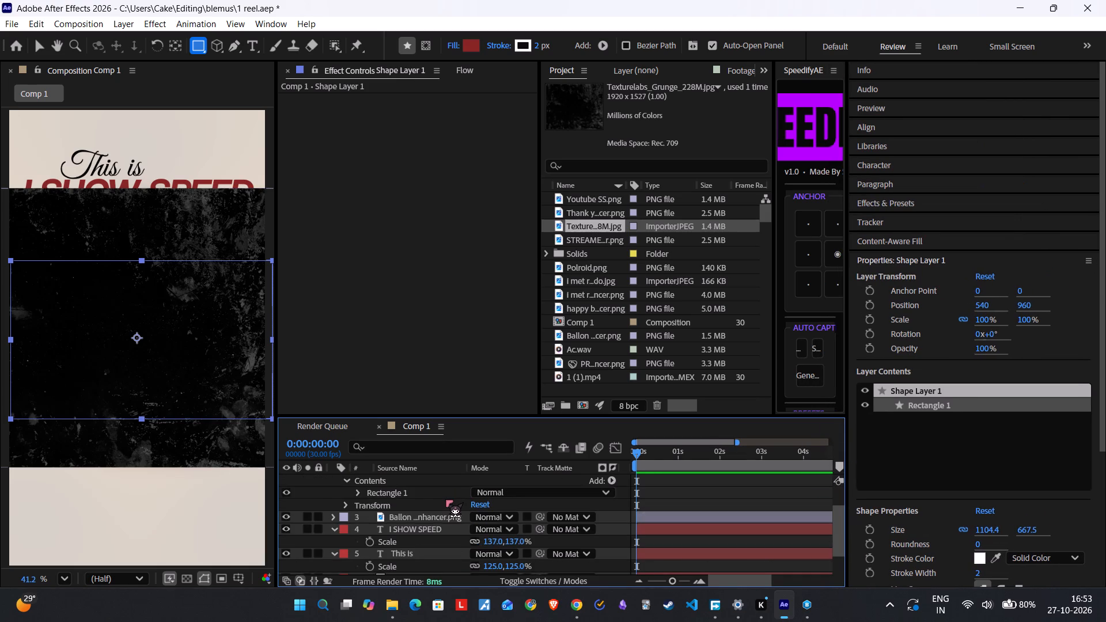
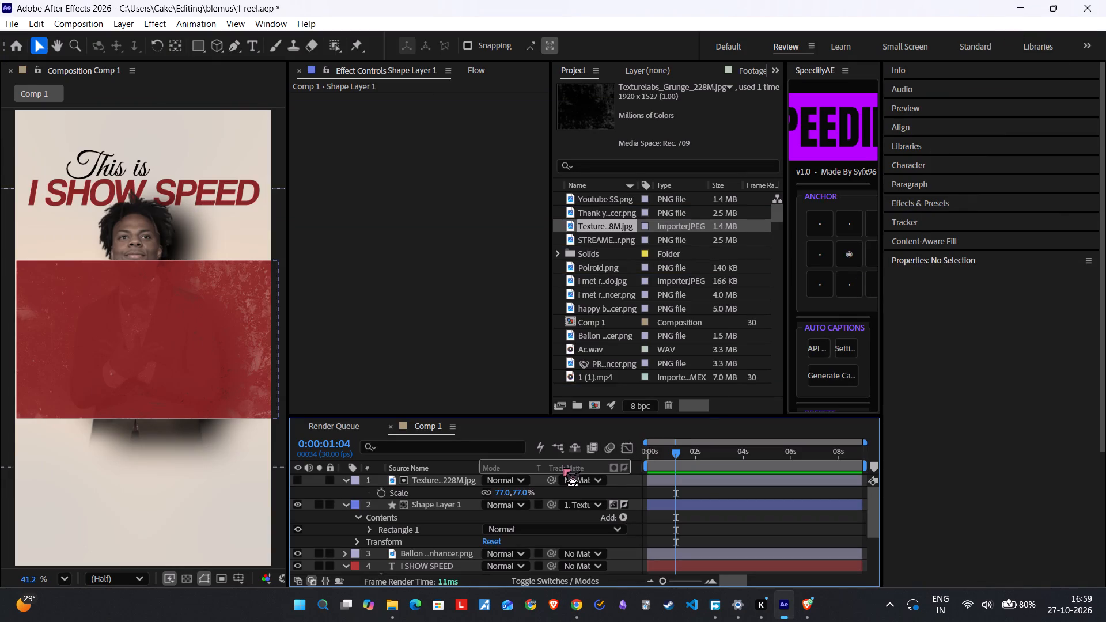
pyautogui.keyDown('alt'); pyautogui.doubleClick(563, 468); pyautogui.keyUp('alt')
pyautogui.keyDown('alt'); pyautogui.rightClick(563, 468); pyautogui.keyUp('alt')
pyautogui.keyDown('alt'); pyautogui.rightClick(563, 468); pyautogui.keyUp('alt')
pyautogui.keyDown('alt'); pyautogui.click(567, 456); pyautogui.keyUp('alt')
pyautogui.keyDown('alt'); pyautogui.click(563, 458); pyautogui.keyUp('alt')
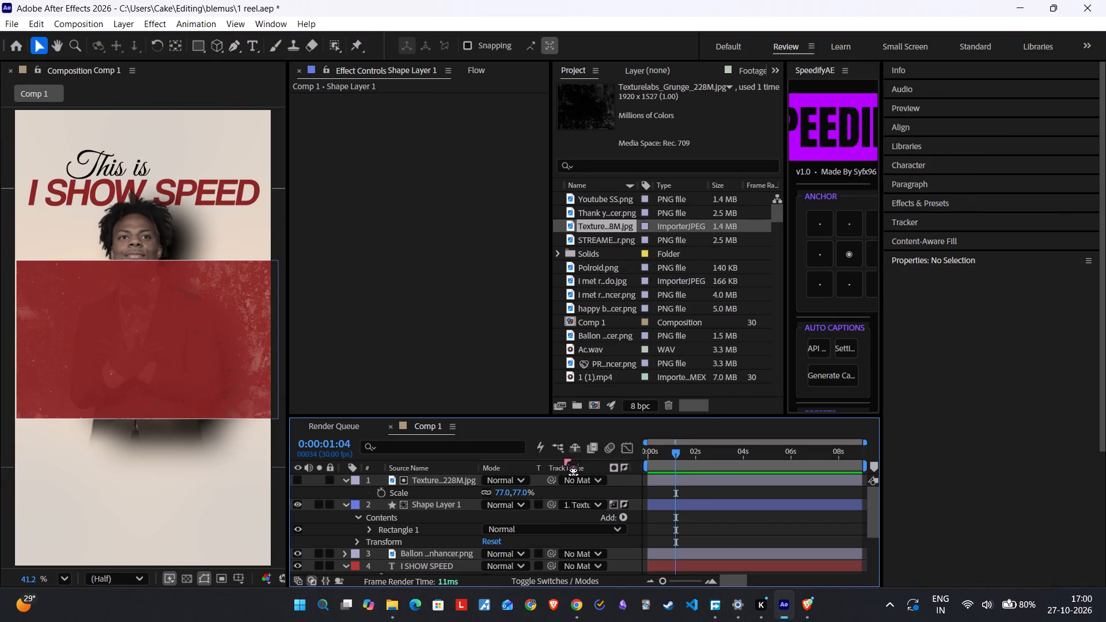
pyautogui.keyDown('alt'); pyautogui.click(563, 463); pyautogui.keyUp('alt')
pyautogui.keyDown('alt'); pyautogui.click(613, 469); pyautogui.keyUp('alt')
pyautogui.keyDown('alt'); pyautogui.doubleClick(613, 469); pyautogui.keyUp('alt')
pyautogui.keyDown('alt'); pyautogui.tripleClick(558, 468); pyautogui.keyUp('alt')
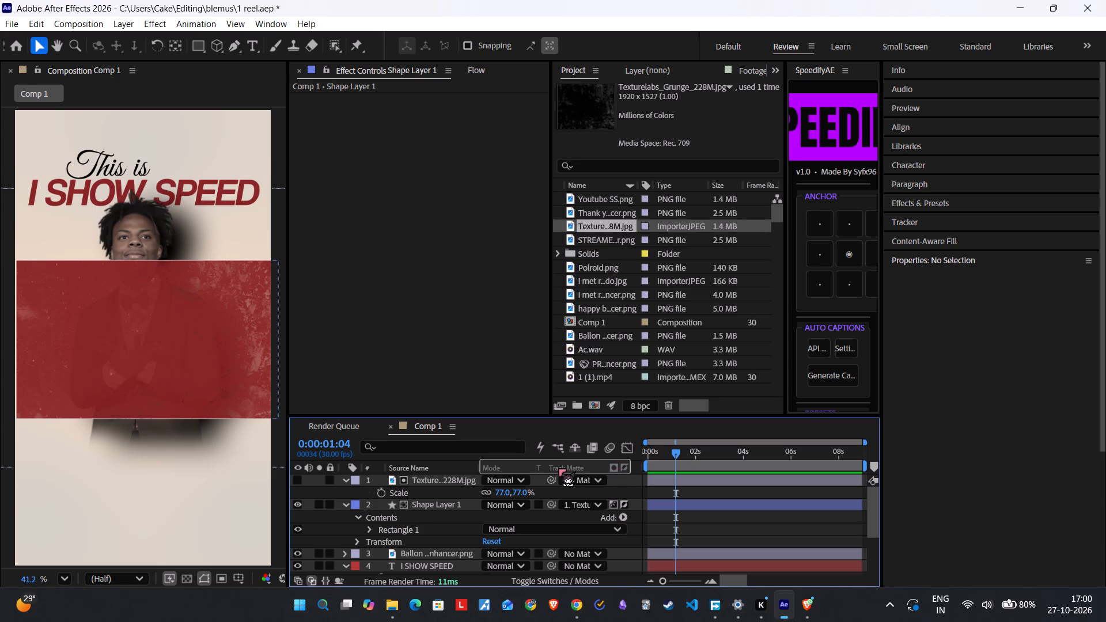
# Switch to the browser, reopen the After Effects reel tutorial and watch from about 1:53 what follows matting the red rectangle with the texture.
pyautogui.click(582, 613)
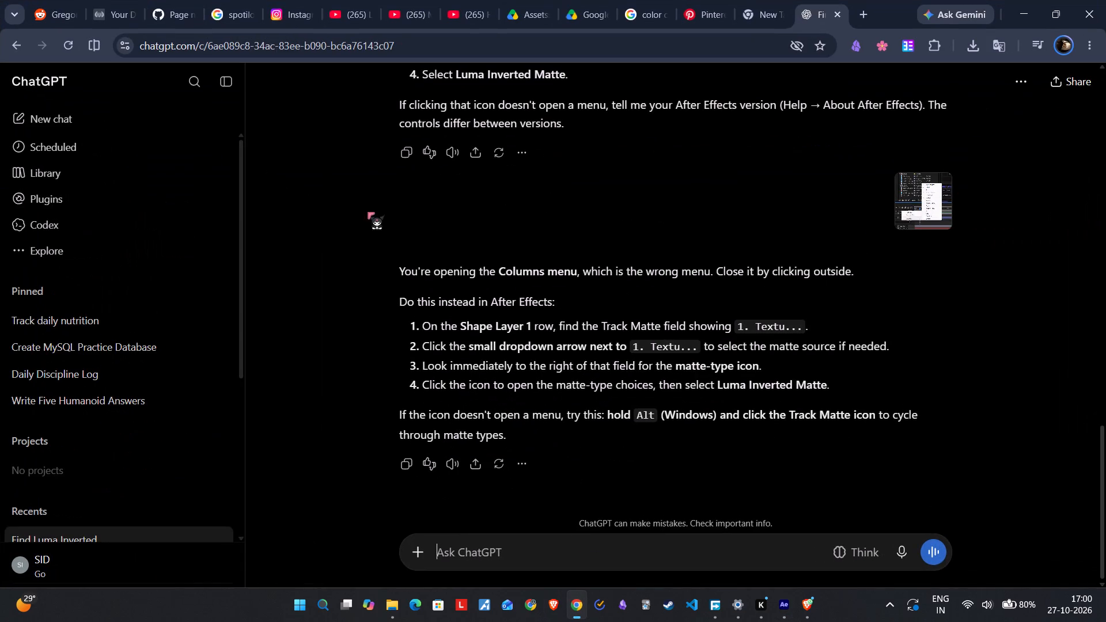
pyautogui.click(334, 0)
pyautogui.click(419, 0)
pyautogui.click(361, 25)
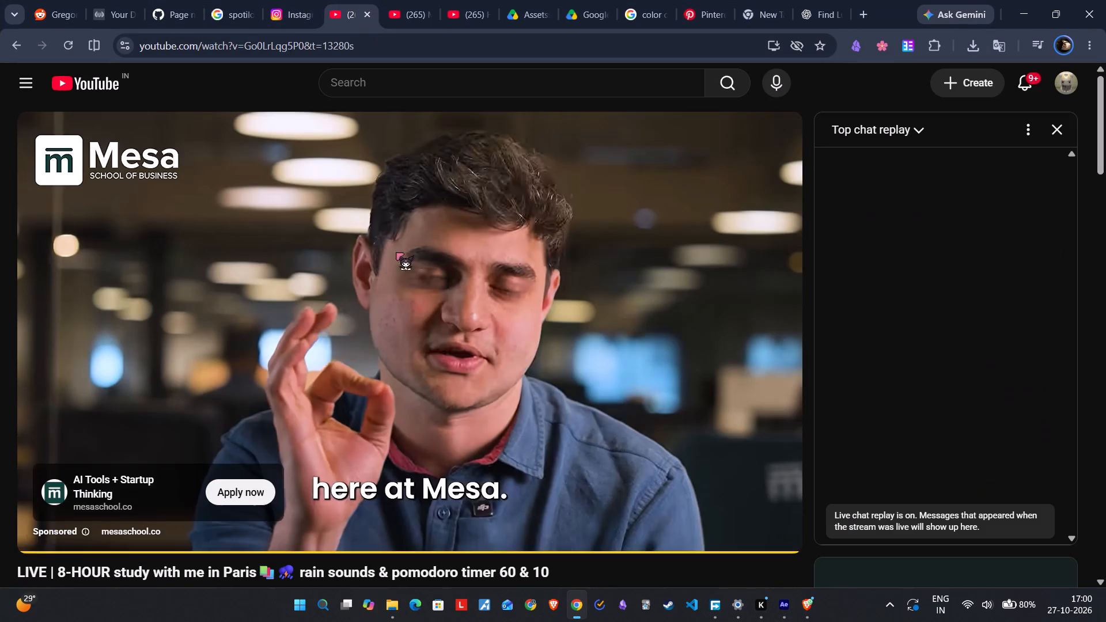
pyautogui.click(410, 349)
pyautogui.click(433, 180)
pyautogui.click(462, 7)
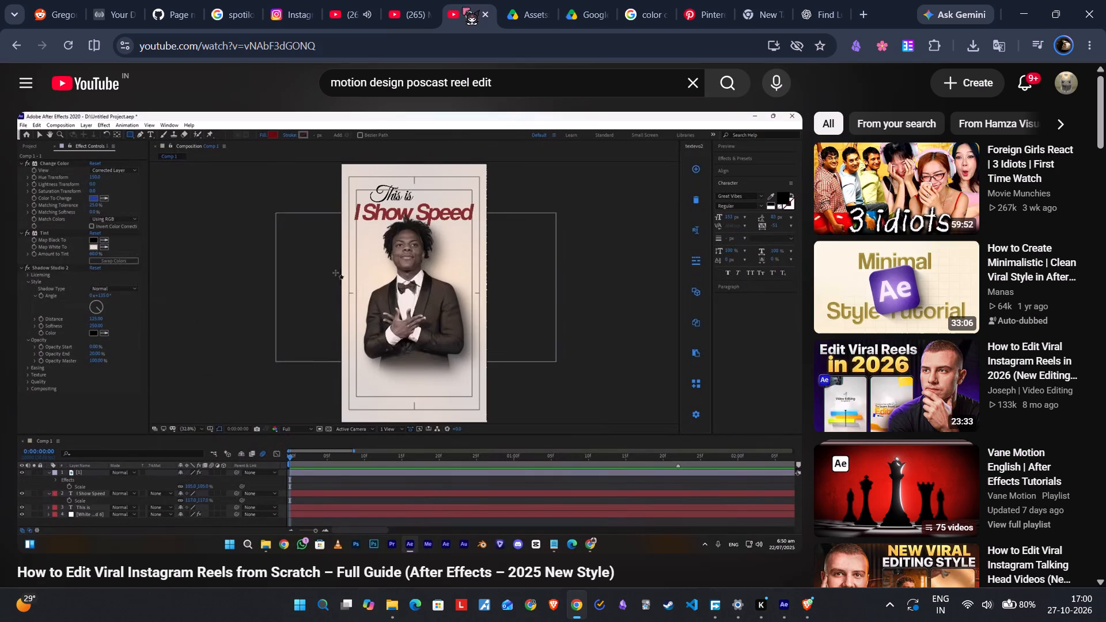
pyautogui.click(487, 344)
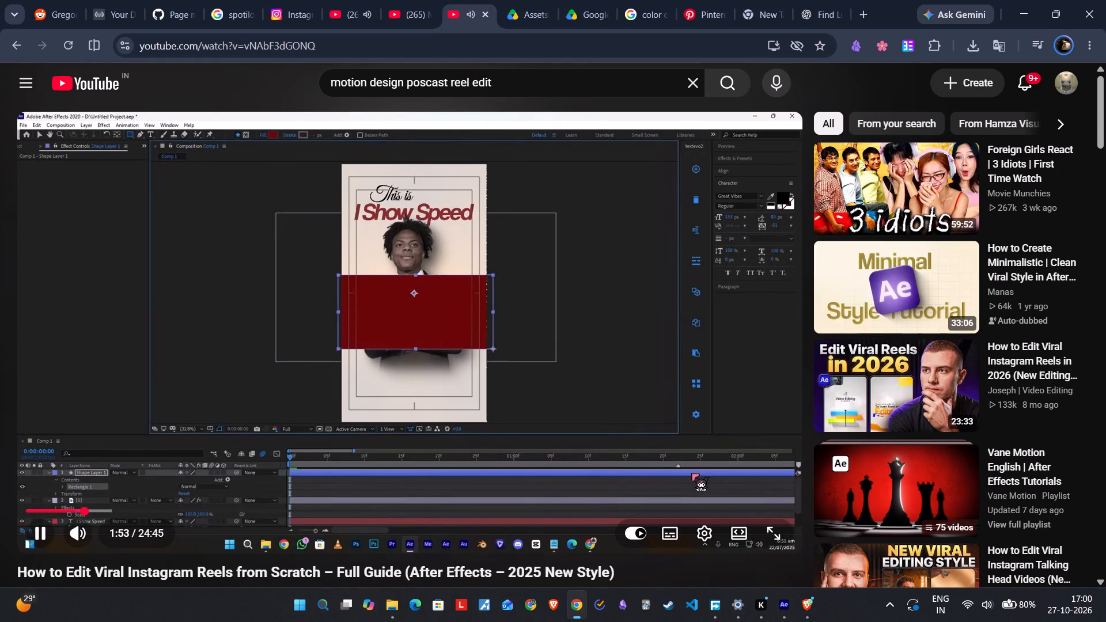
pyautogui.press('Right')
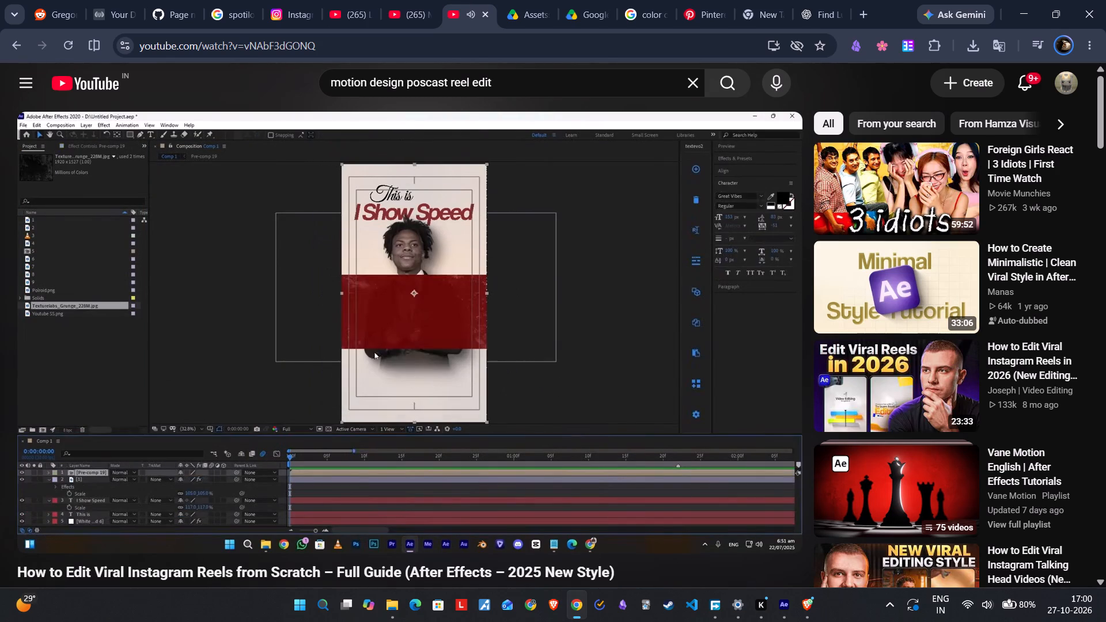
pyautogui.press('Left')
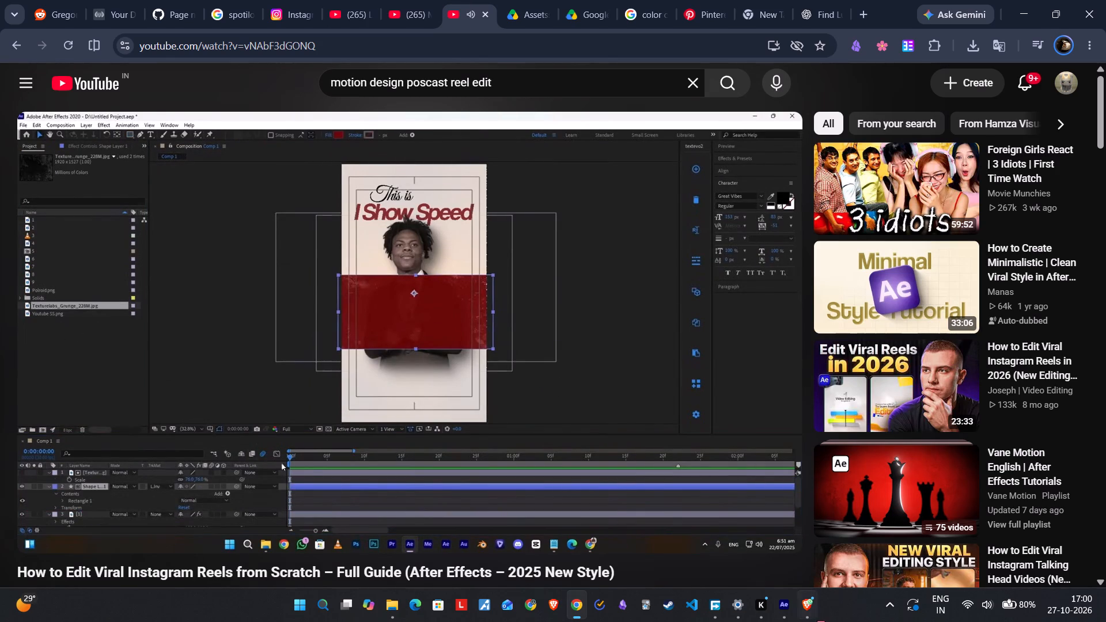
# In After Effects, pre-compose the grunge texture and Shape Layer 1 together with all attributes moved, and return to Comp 1.
pyautogui.click(785, 614)
pyautogui.click(687, 483)
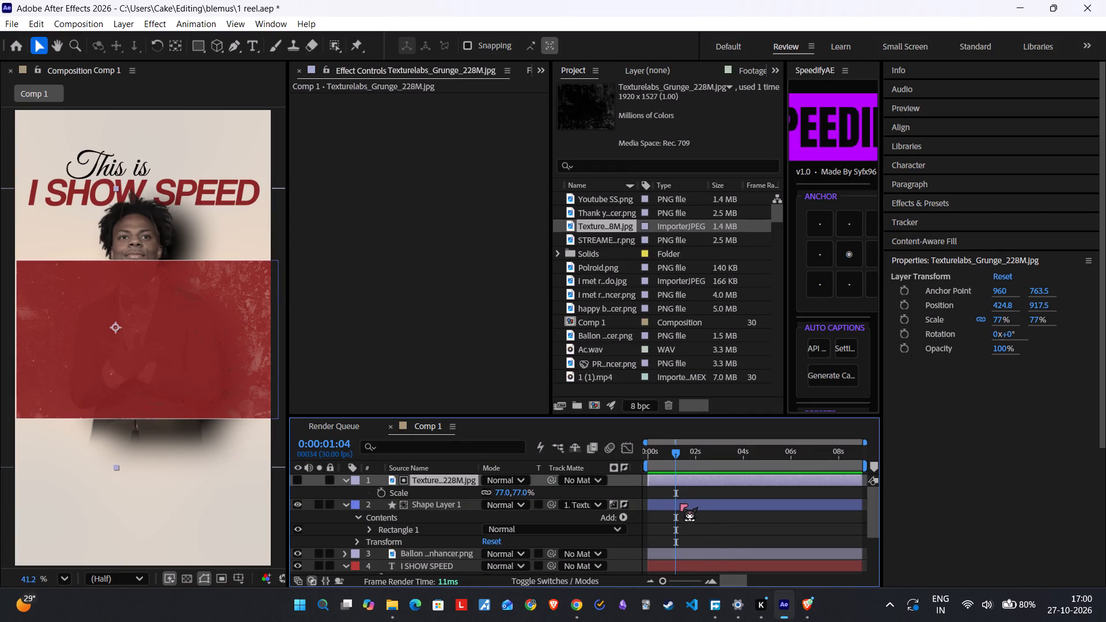
pyautogui.keyDown('ctrl'); pyautogui.click(680, 503); pyautogui.keyUp('ctrl')
pyautogui.hotkey('ctrl', 'shift', 'c')
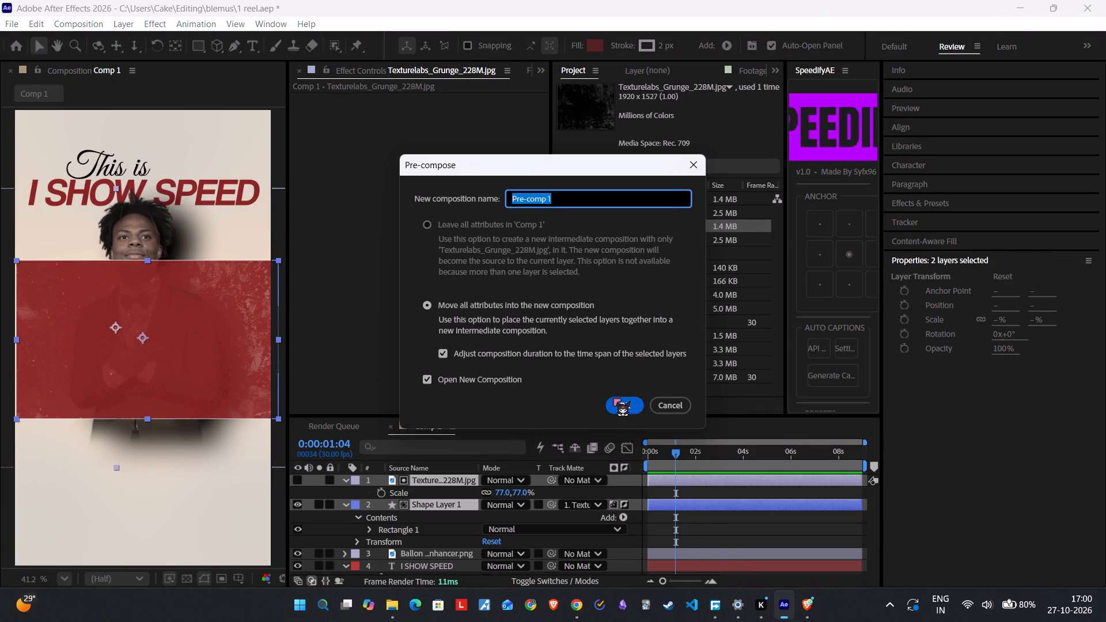
pyautogui.click(615, 400)
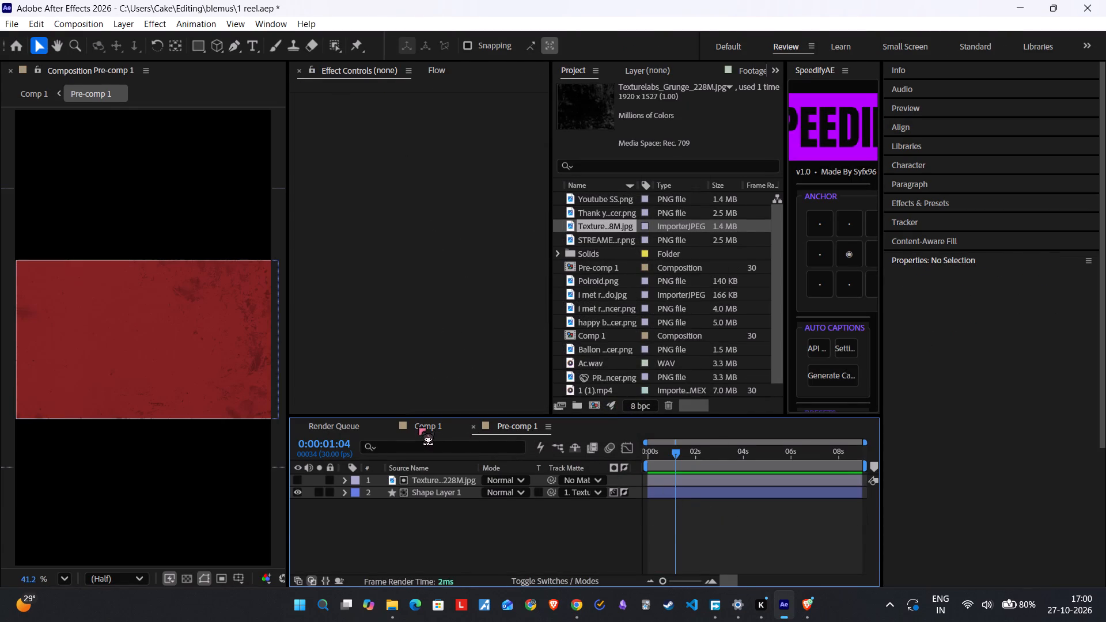
pyautogui.click(418, 427)
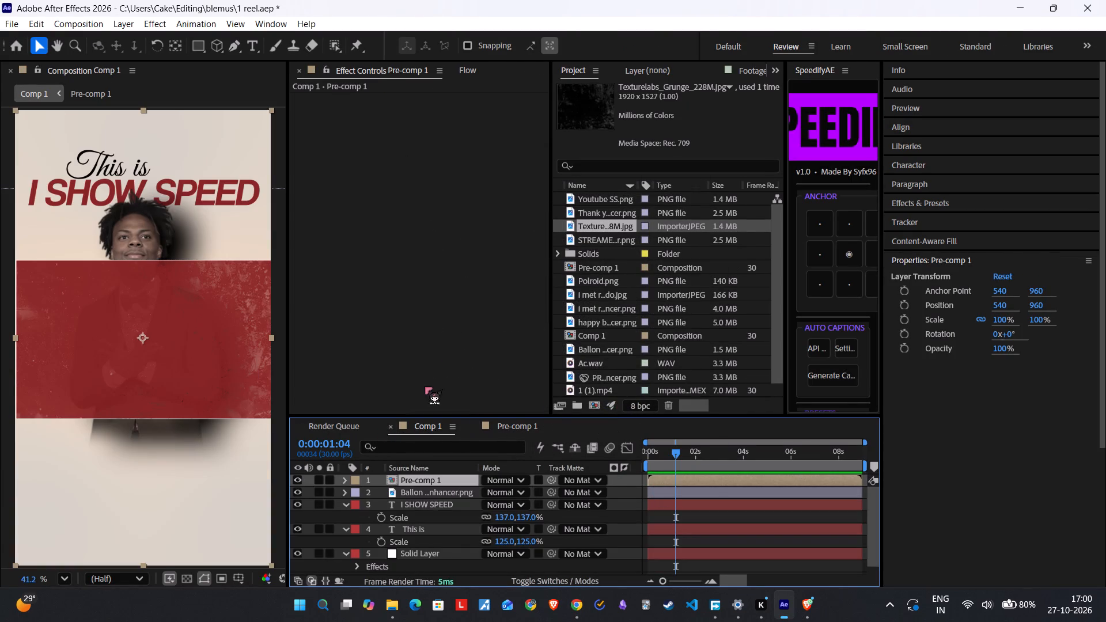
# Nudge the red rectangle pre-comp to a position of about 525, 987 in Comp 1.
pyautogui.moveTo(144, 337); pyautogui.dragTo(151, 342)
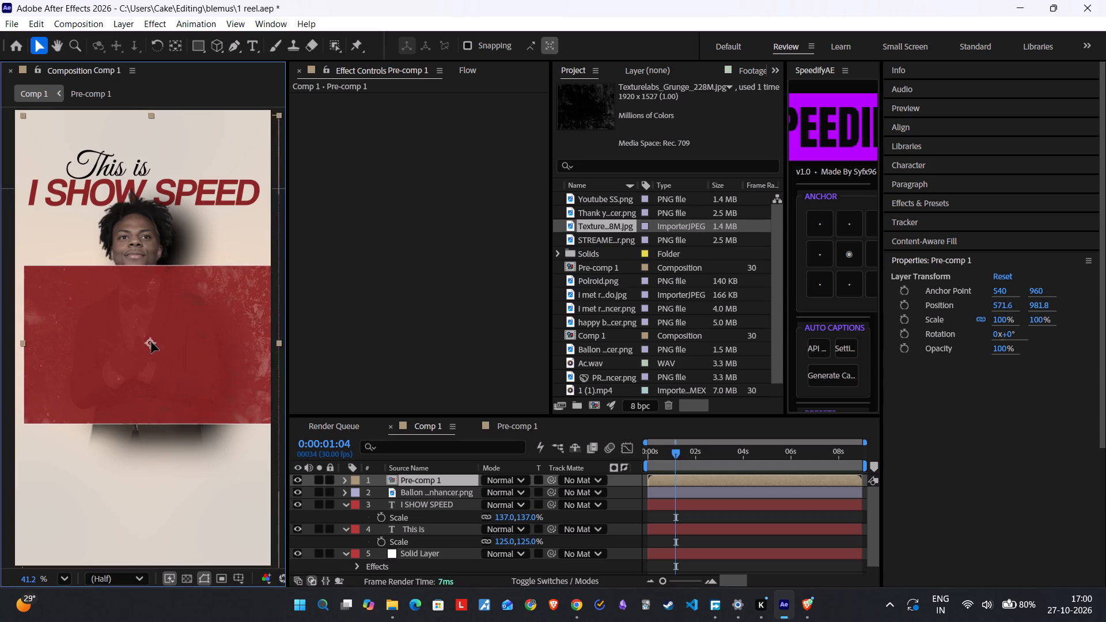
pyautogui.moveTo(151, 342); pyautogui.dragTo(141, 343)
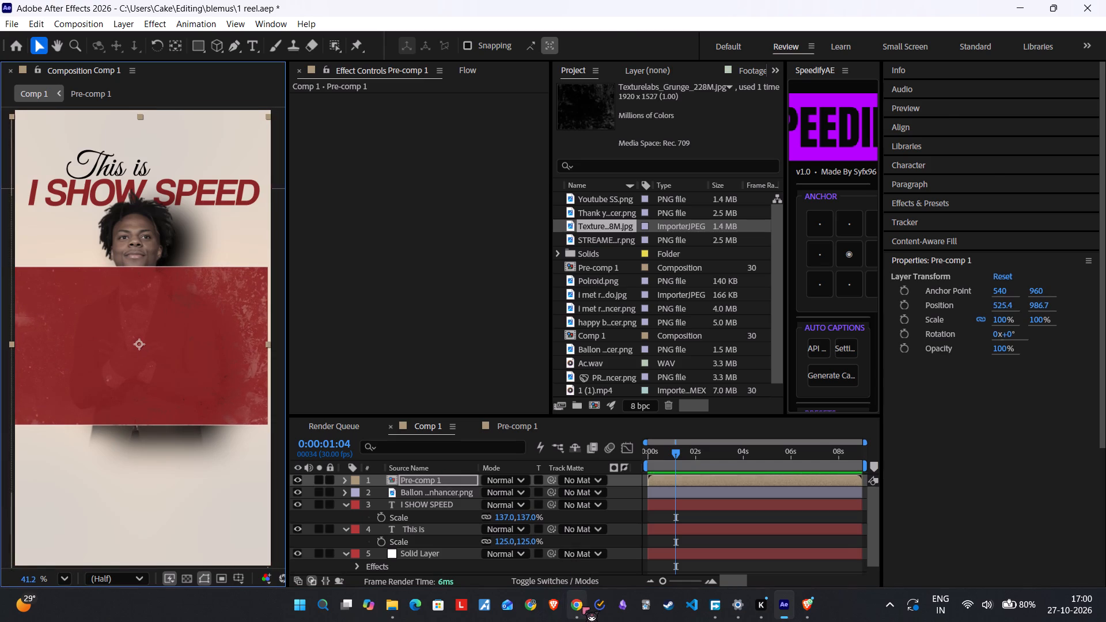
# Switch to the YouTube tutorial and review around 2:09 how the rectangle pre-comp's scale is handled.
pyautogui.click(582, 606)
pyautogui.click(564, 401)
pyautogui.click(563, 401)
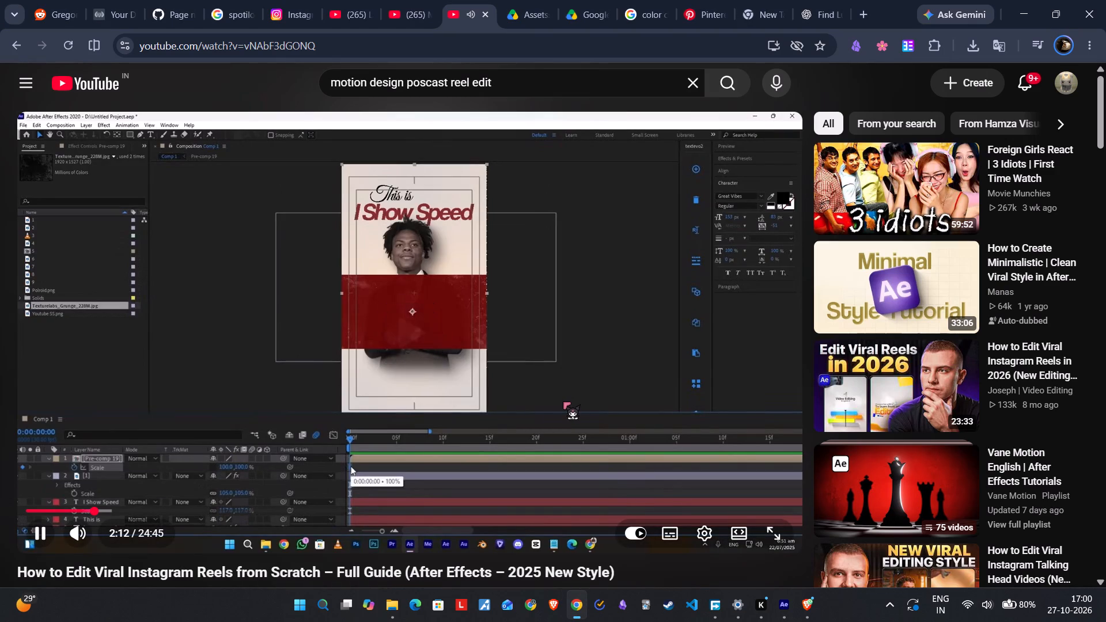
pyautogui.press('Left')
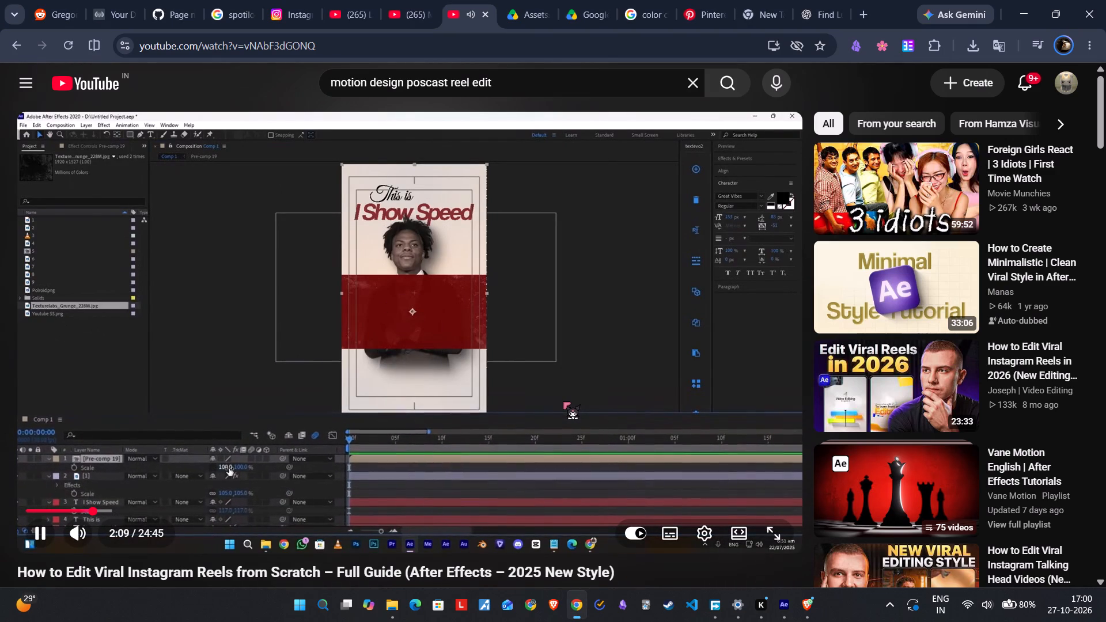
pyautogui.click(571, 392)
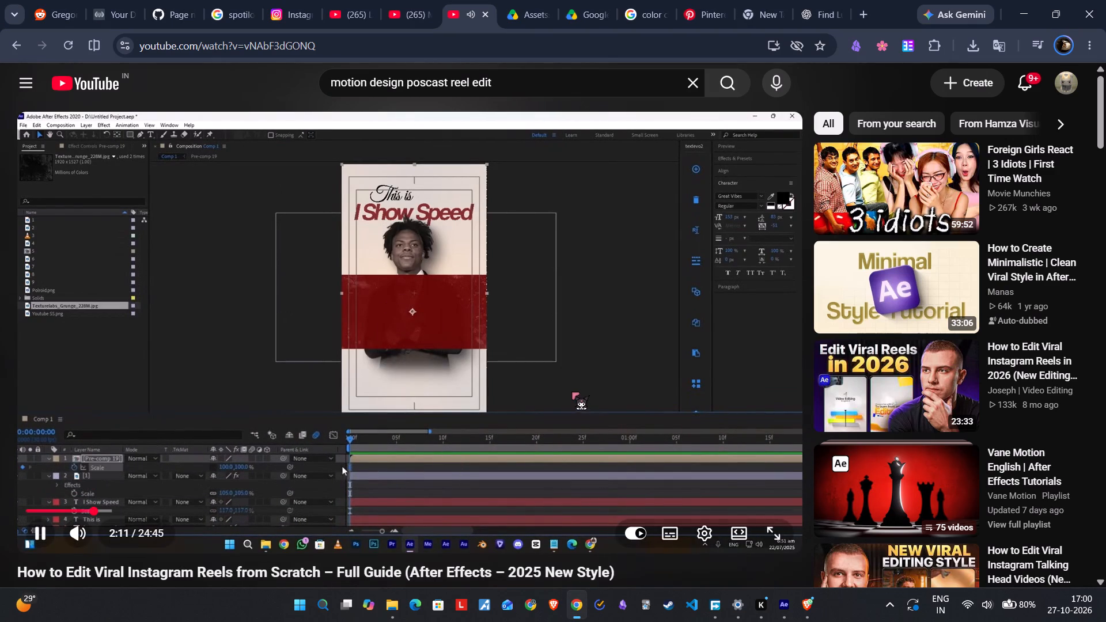
# Back in After Effects, scale the red rectangle pre-comp to 108% and reposition it at about 540, 996.
pyautogui.click(783, 600)
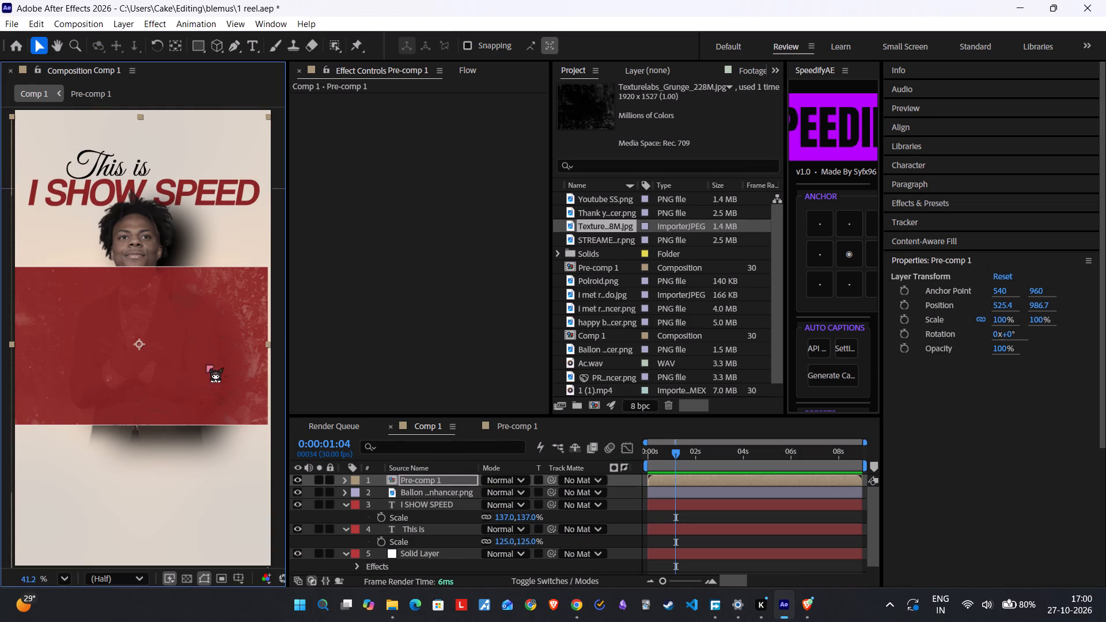
pyautogui.moveTo(161, 335); pyautogui.dragTo(171, 335)
pyautogui.moveTo(165, 335); pyautogui.dragTo(156, 333)
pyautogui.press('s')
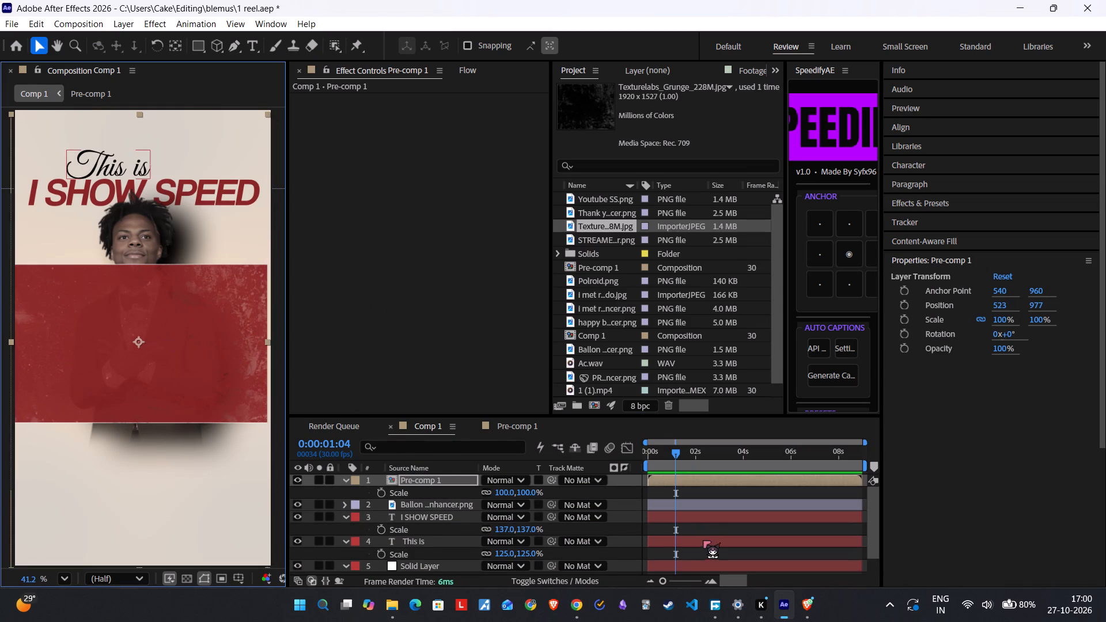
pyautogui.moveTo(499, 495); pyautogui.dragTo(505, 495)
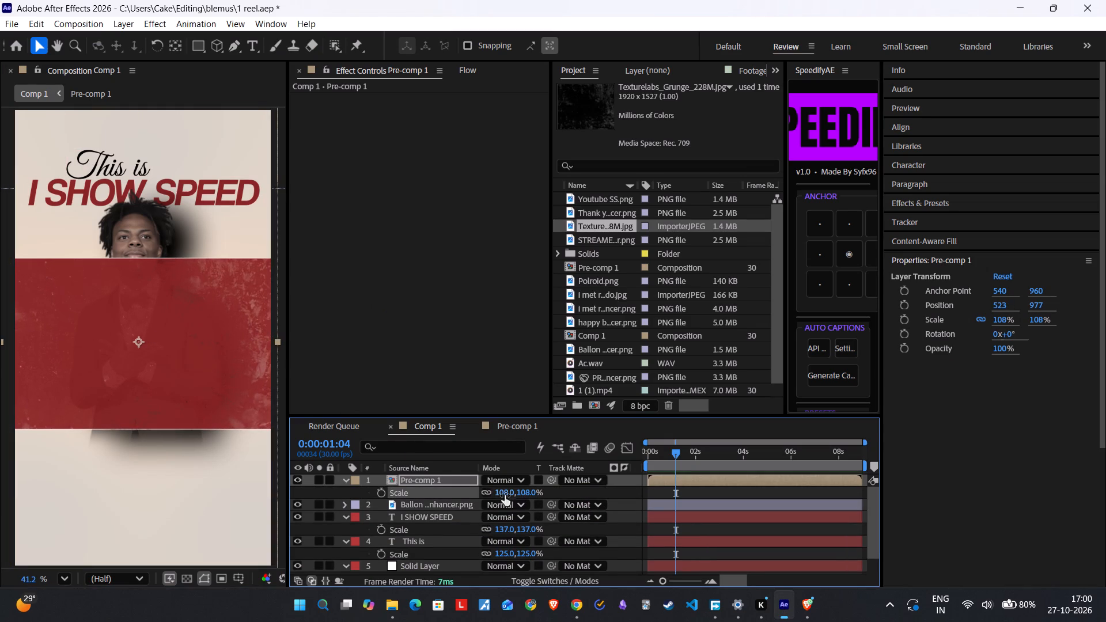
pyautogui.click(212, 340)
# Unlink the pre-comp's scale proportions and stretch only its width, leaving the vertical scale at 108%.
pyautogui.click(485, 491)
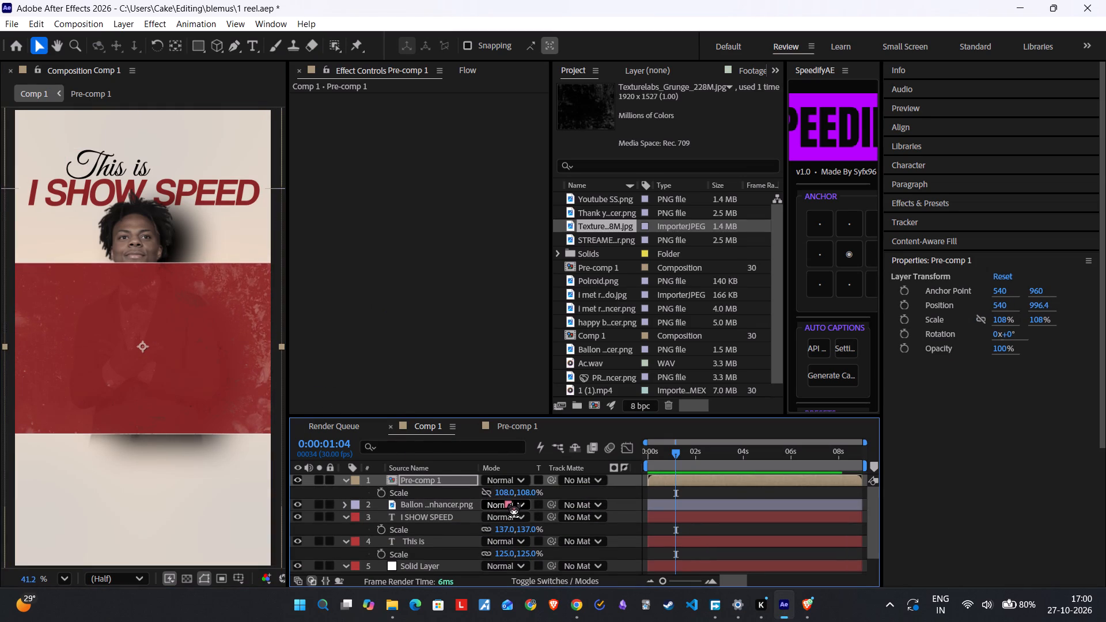
pyautogui.moveTo(504, 495); pyautogui.dragTo(642, 503)
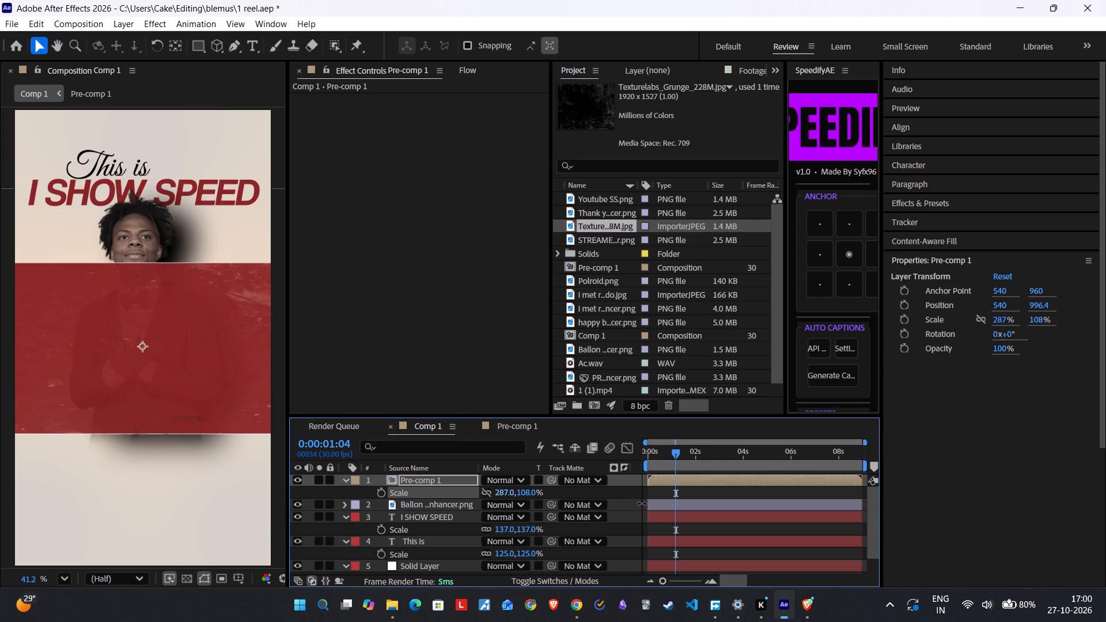
pyautogui.moveTo(642, 503); pyautogui.dragTo(566, 502)
# Switch to the YouTube tutorial and check around 2:14 how the rectangle pre-comp's scale is animated.
pyautogui.click(569, 608)
pyautogui.click(555, 429)
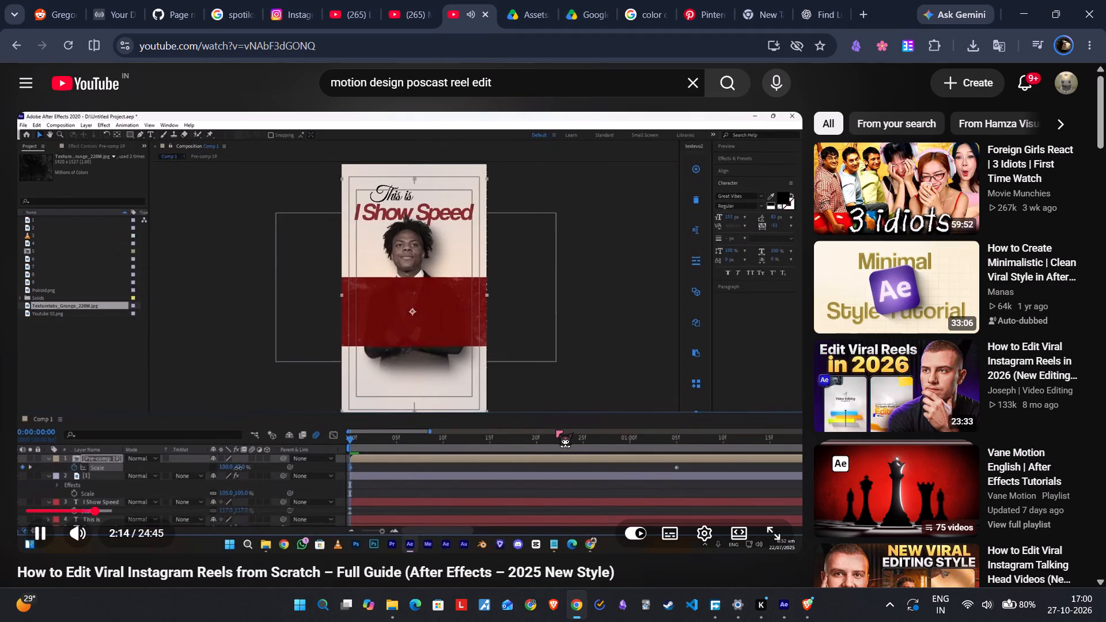
# In After Effects, undo the last scale change on Pre-comp 1 and reduce its vertical scale to 37%.
pyautogui.click(585, 392)
pyautogui.click(776, 610)
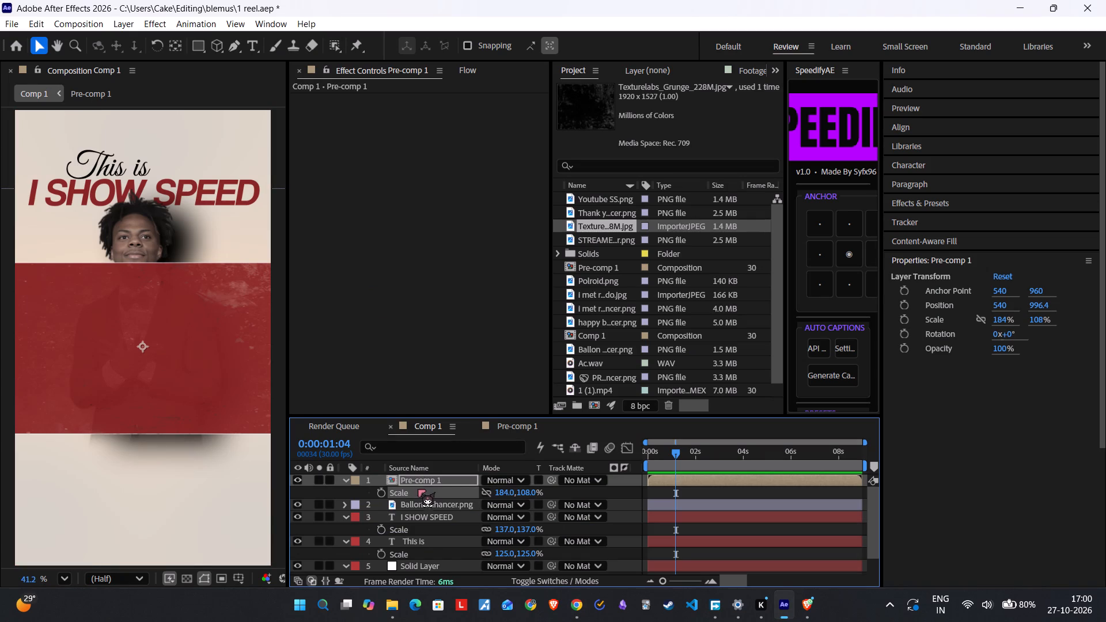
pyautogui.hotkey('ctrl', 'z')
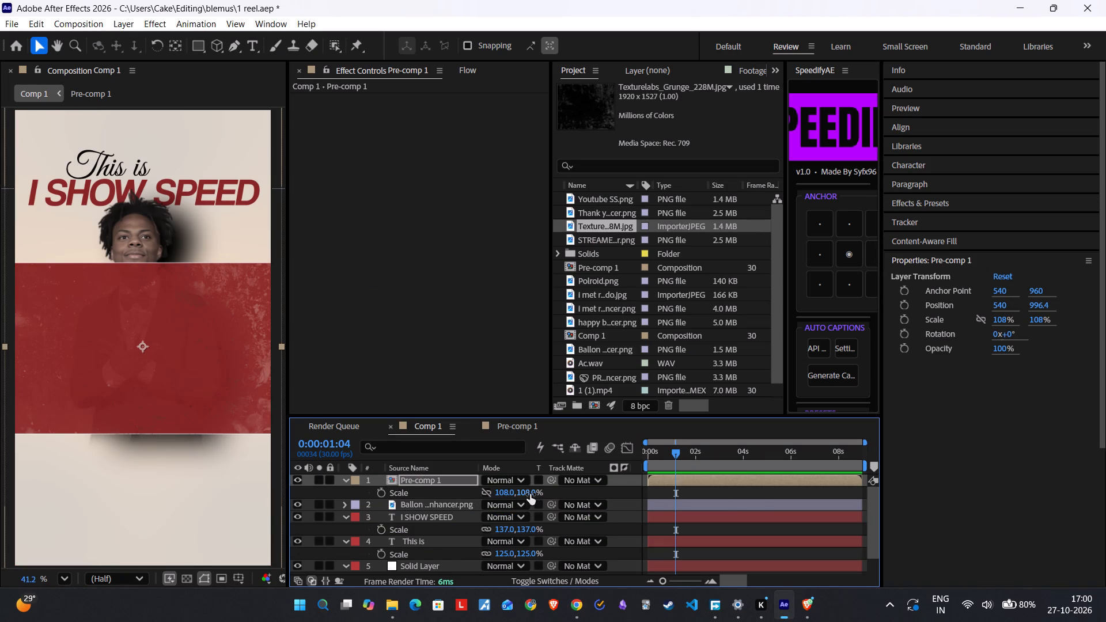
pyautogui.moveTo(530, 493); pyautogui.dragTo(479, 493)
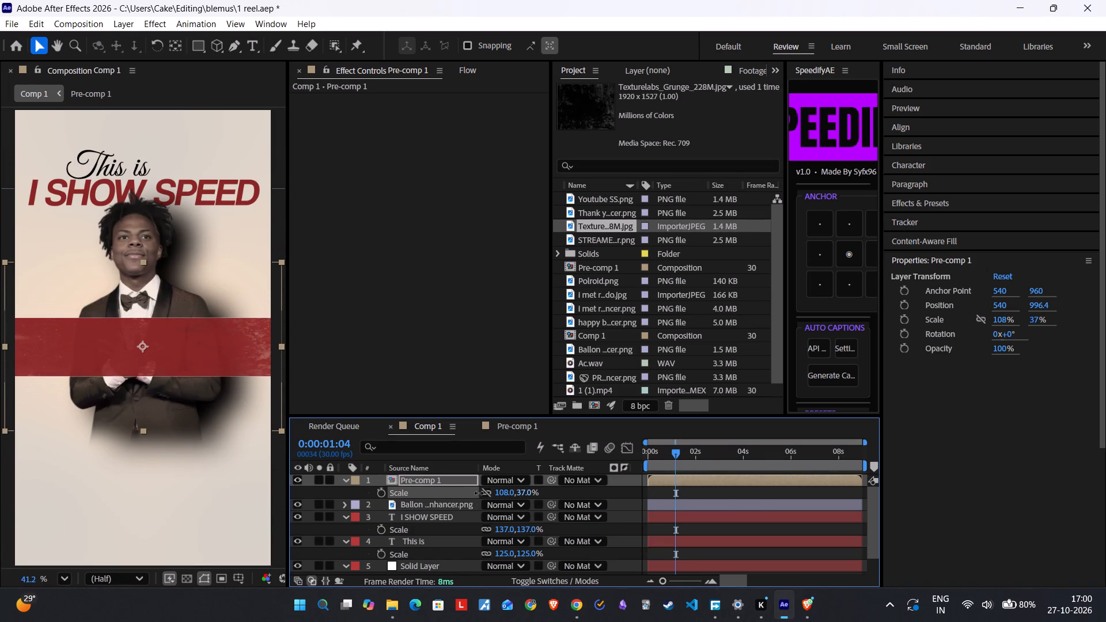
pyautogui.moveTo(479, 493); pyautogui.dragTo(478, 493)
# Switch to the YouTube tutorial in Chrome and rewind to about 2:14 to review how the red banner's scale is animated.
pyautogui.click(575, 605)
pyautogui.click(484, 427)
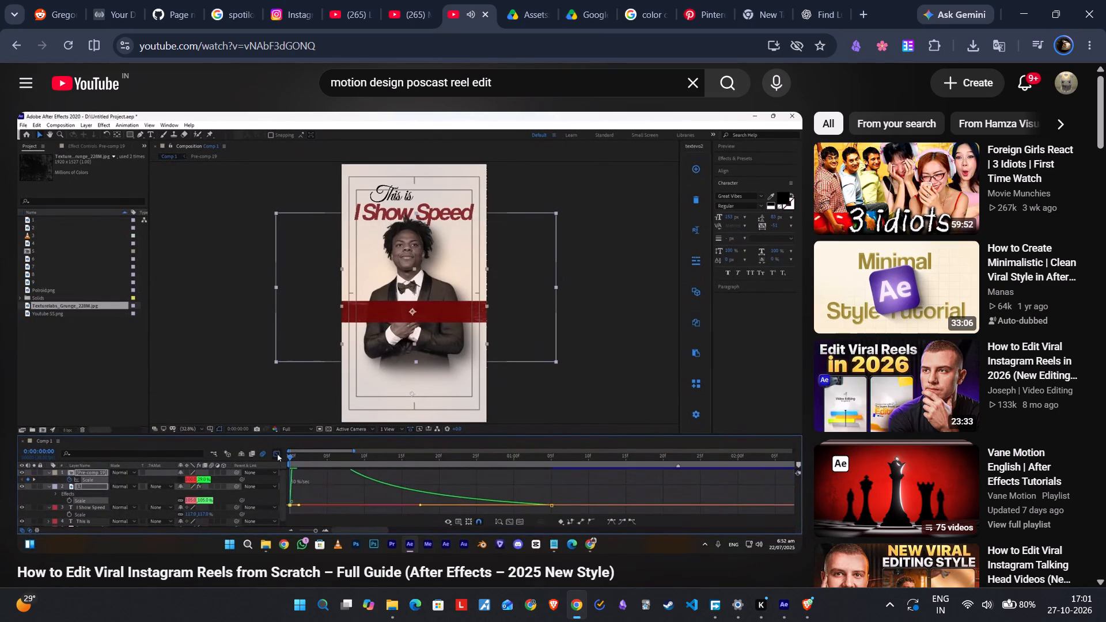
pyautogui.press('Left')
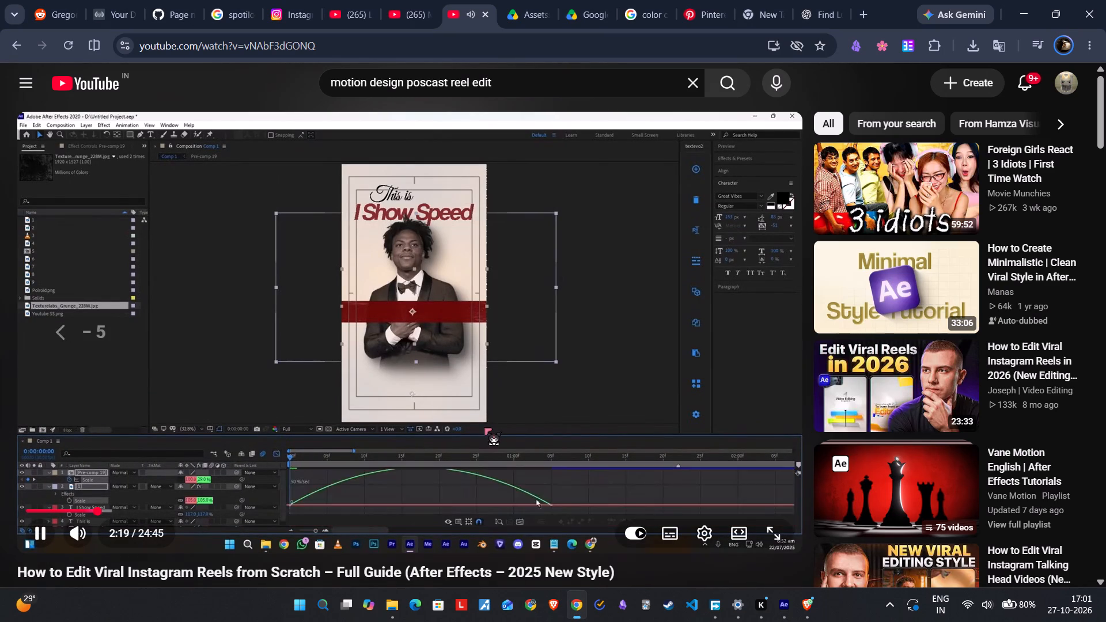
pyautogui.press('Left')
pyautogui.press('Left')
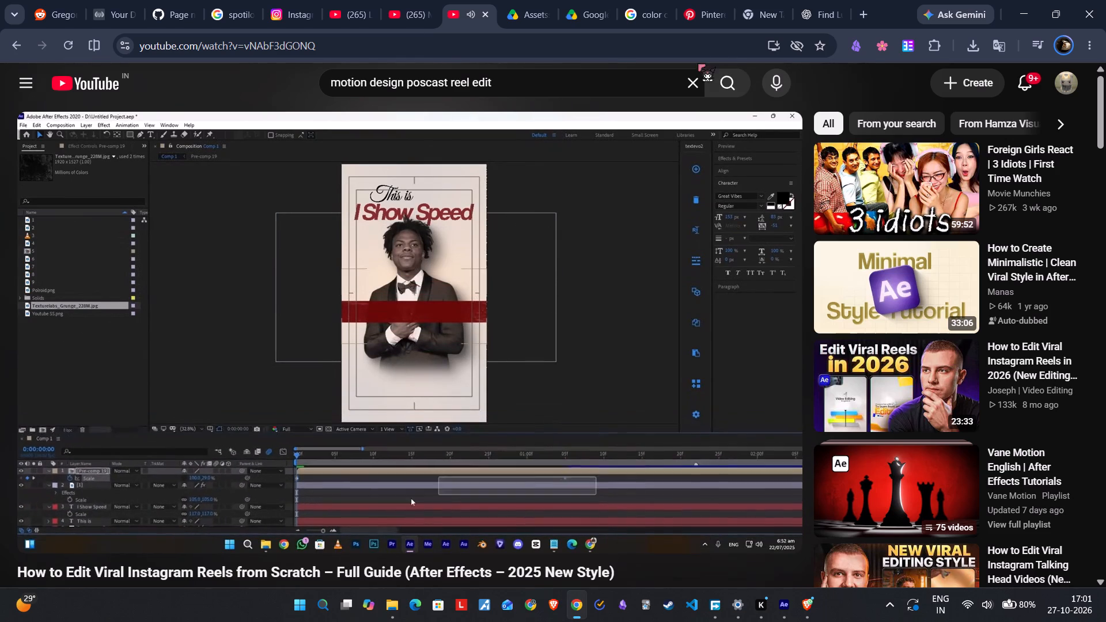
pyautogui.press('Left')
pyautogui.click(408, 289)
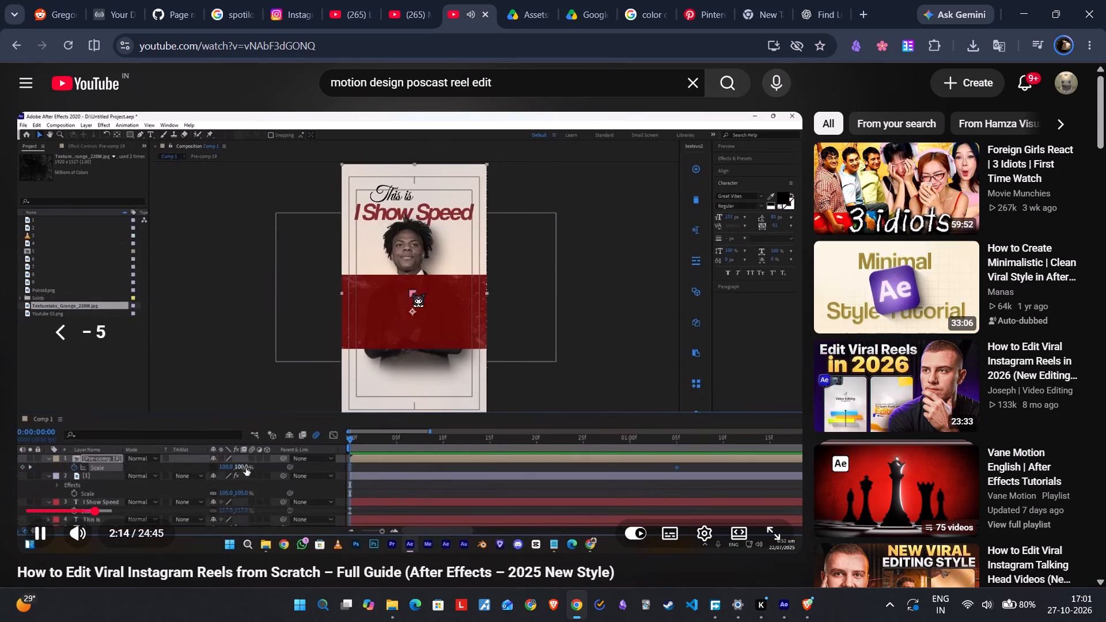
pyautogui.click(640, 432)
pyautogui.click(638, 427)
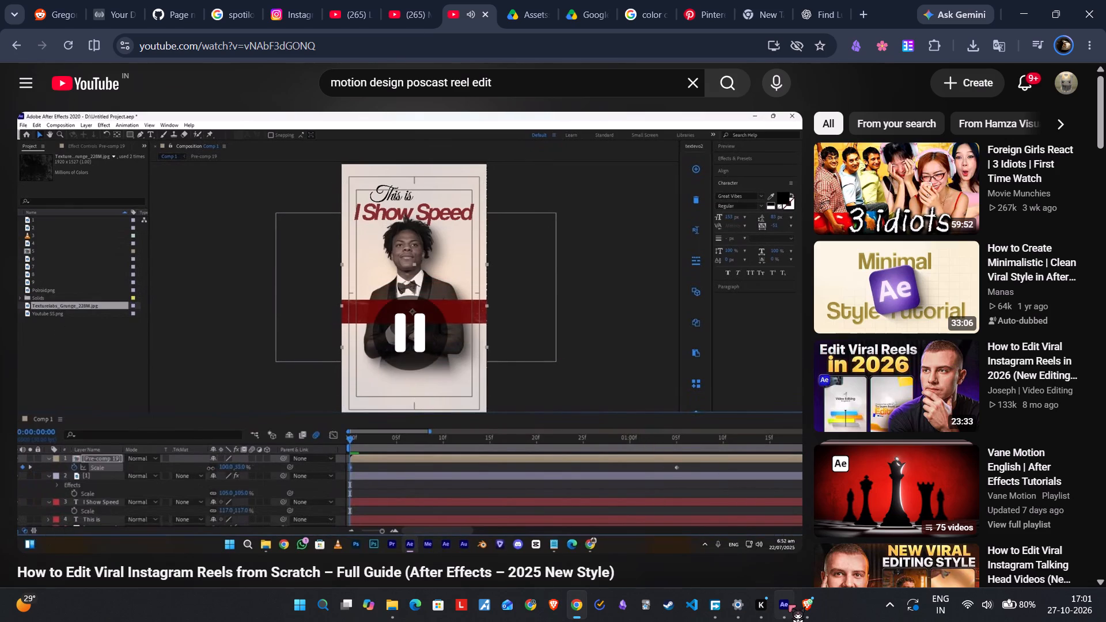
# In After Effects, undo Pre-comp 1's last scale change and set its vertical scale to 91% at 0:00:00:00.
pyautogui.click(787, 609)
pyautogui.hotkey('ctrl', 'z')
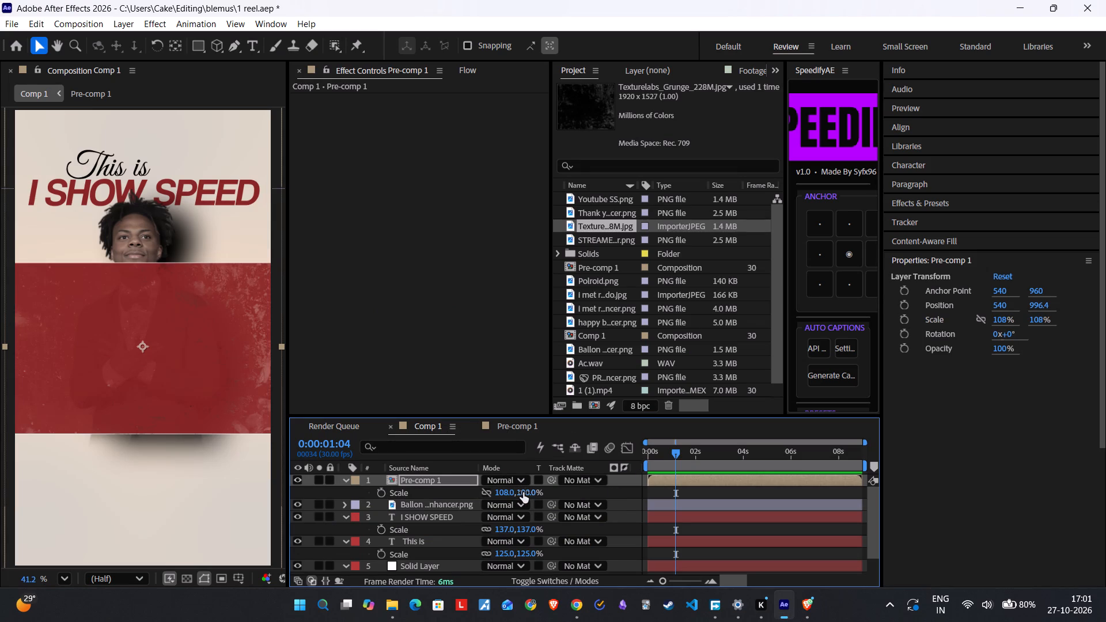
pyautogui.moveTo(673, 454); pyautogui.dragTo(611, 455)
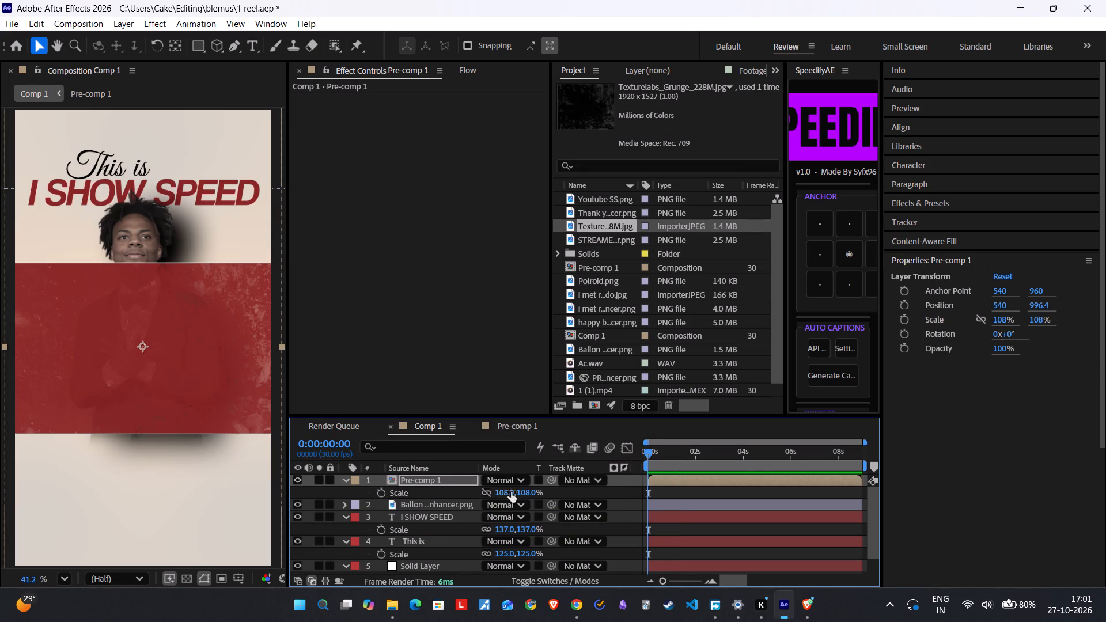
pyautogui.moveTo(527, 492); pyautogui.dragTo(513, 493)
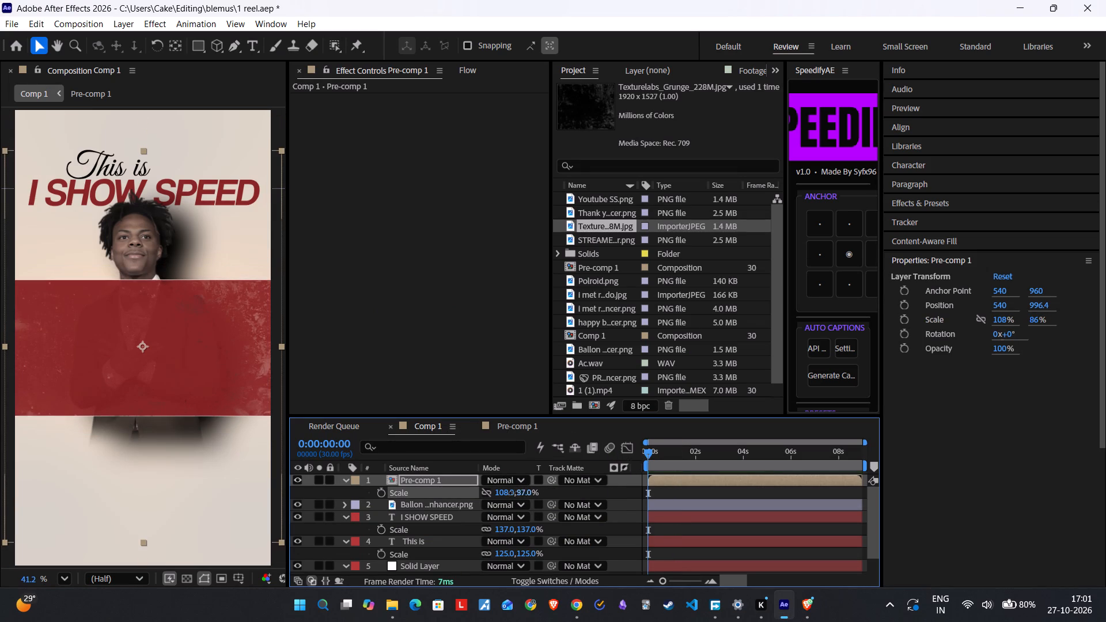
pyautogui.moveTo(513, 493); pyautogui.dragTo(516, 493)
# Move the red banner down over the man's torso, to position about 576, 1062.
pyautogui.moveTo(188, 354); pyautogui.dragTo(189, 371)
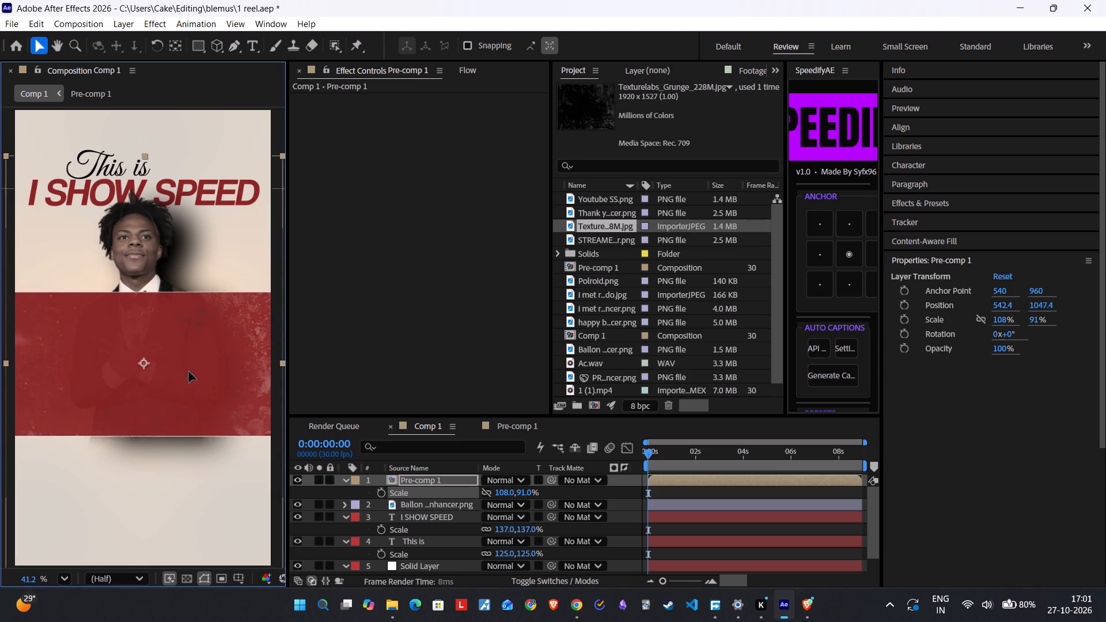
pyautogui.moveTo(189, 371); pyautogui.dragTo(196, 370)
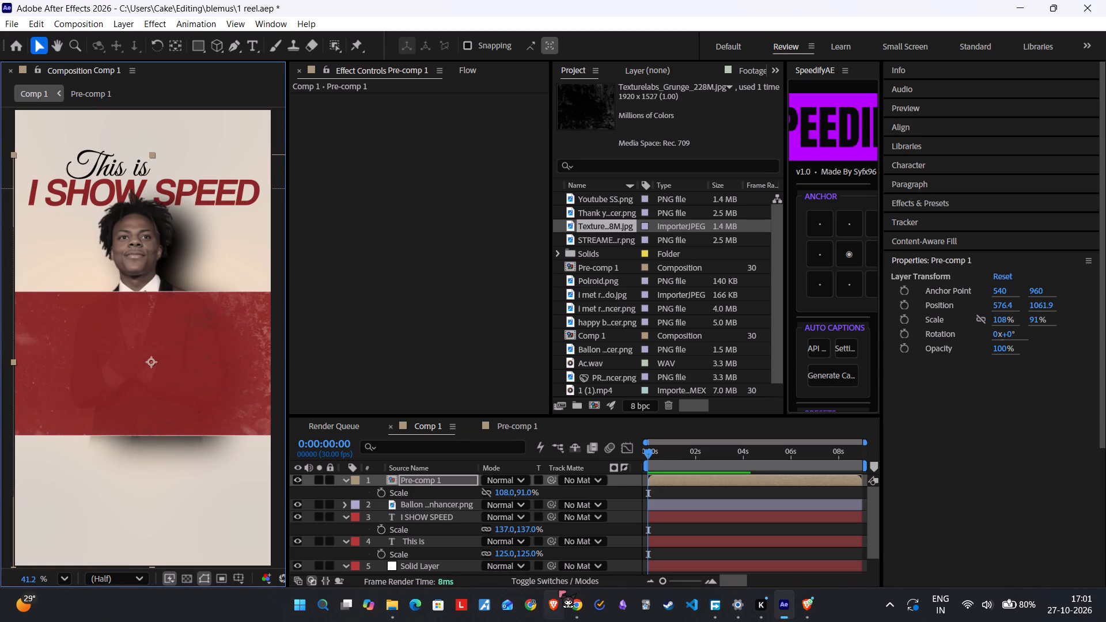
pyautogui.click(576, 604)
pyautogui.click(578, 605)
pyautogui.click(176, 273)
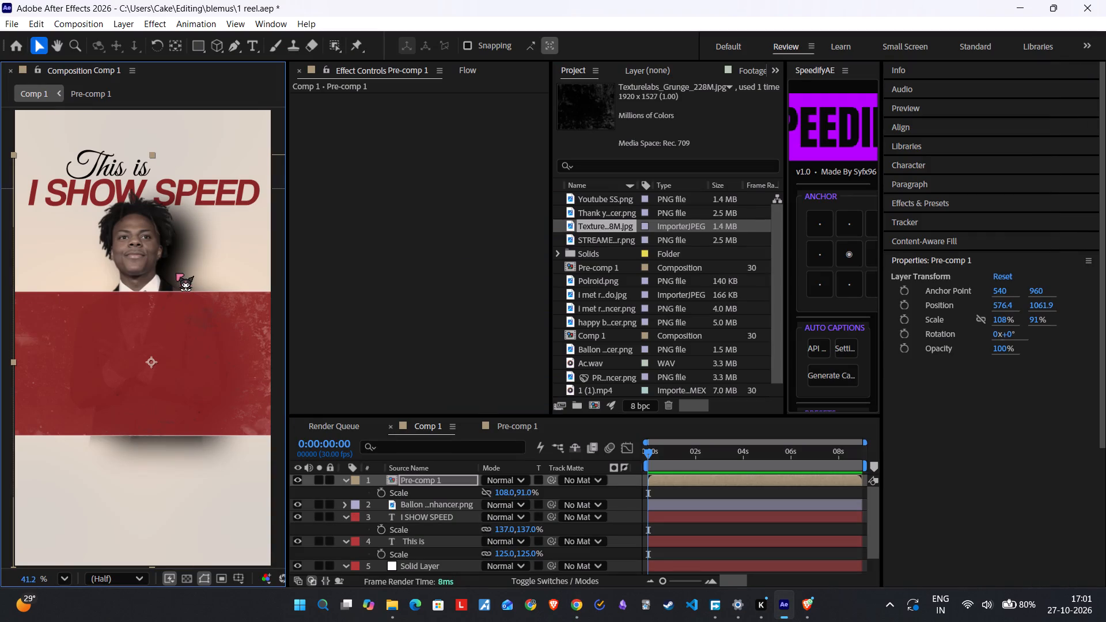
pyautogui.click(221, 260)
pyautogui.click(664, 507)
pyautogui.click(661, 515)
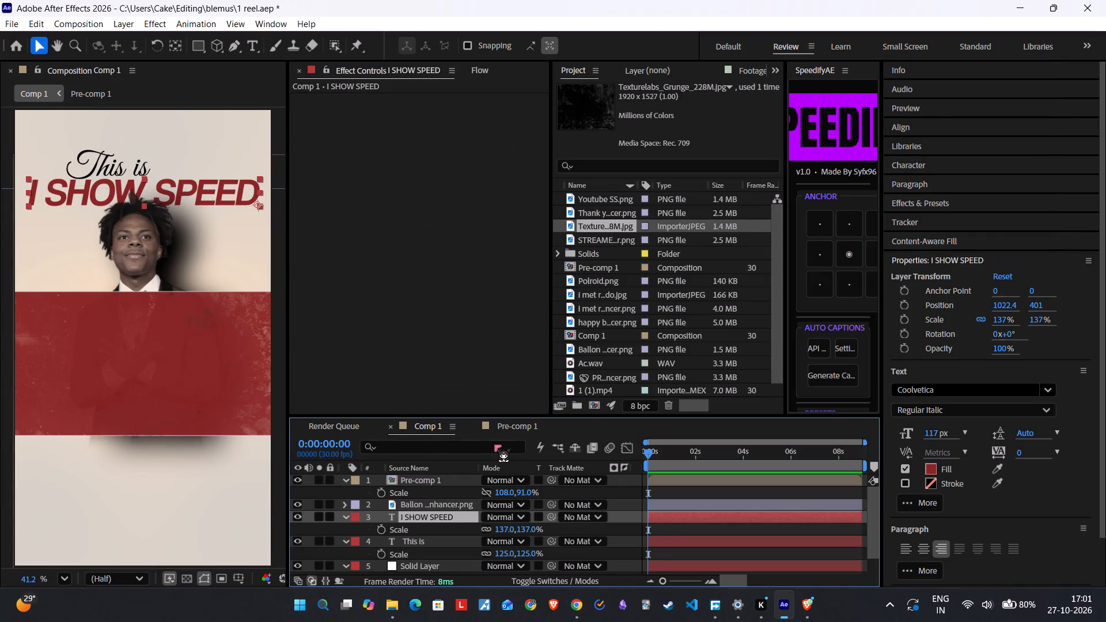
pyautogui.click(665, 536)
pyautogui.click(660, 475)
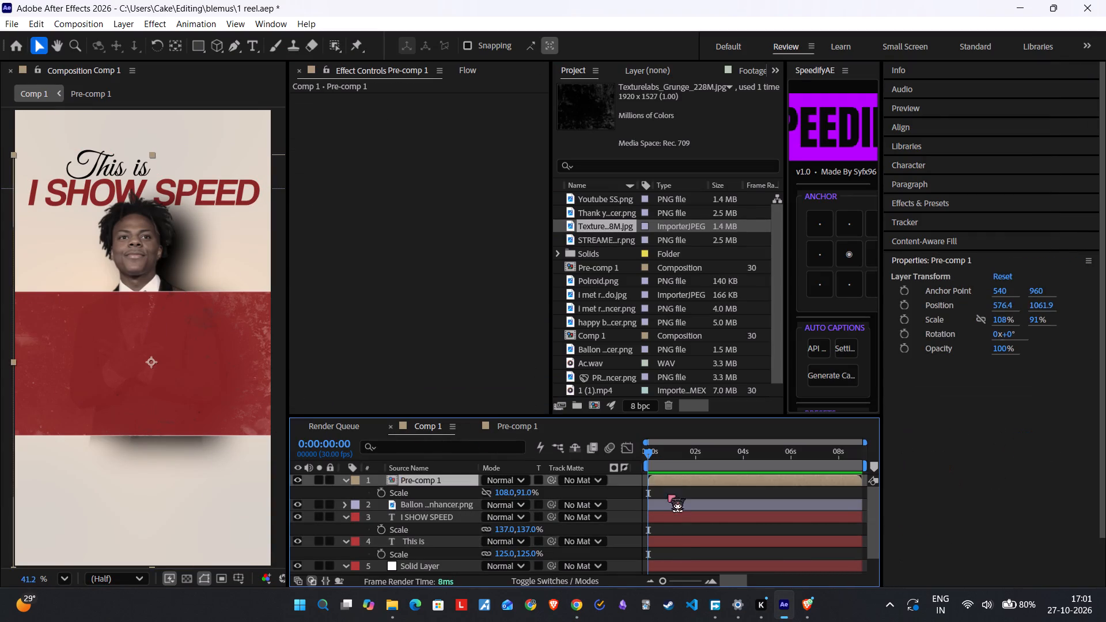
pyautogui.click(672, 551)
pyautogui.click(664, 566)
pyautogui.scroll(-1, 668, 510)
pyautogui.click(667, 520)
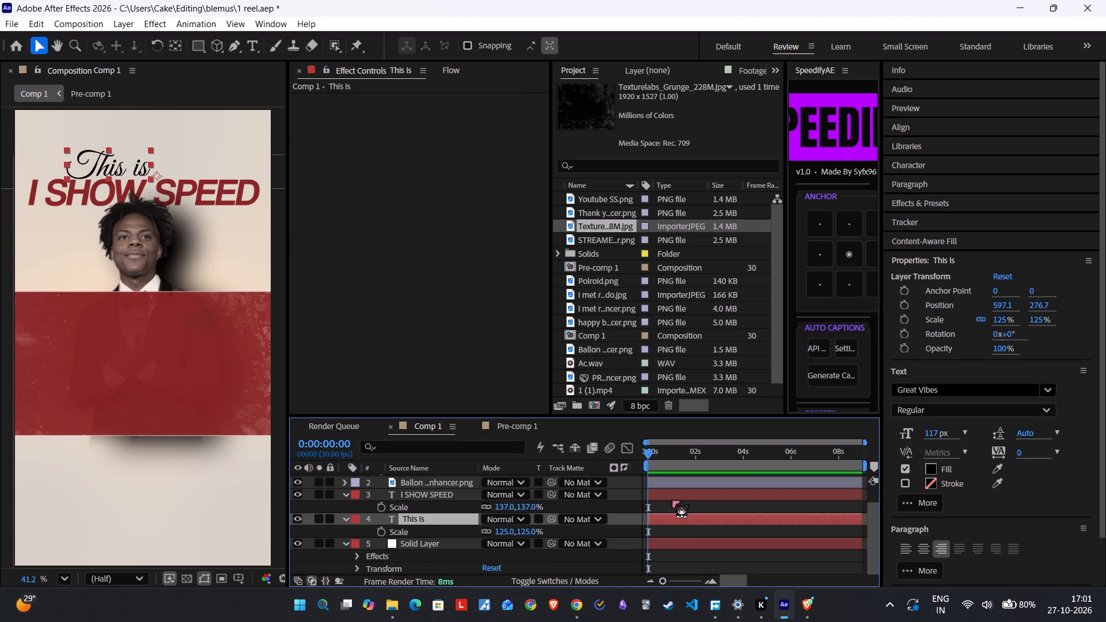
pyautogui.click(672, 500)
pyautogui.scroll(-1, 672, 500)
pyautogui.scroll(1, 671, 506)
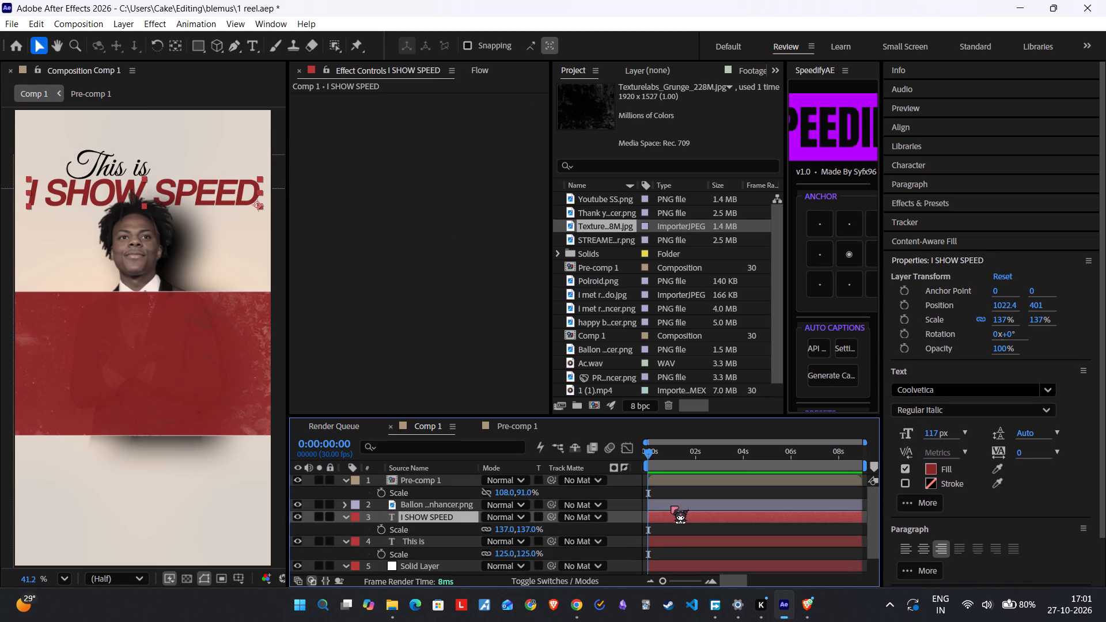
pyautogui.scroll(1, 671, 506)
# Scale the man's Ballon cutout layer to 106% and reposition it above the banner at about 514, 1694.
pyautogui.click(671, 506)
pyautogui.moveTo(138, 265); pyautogui.dragTo(137, 298)
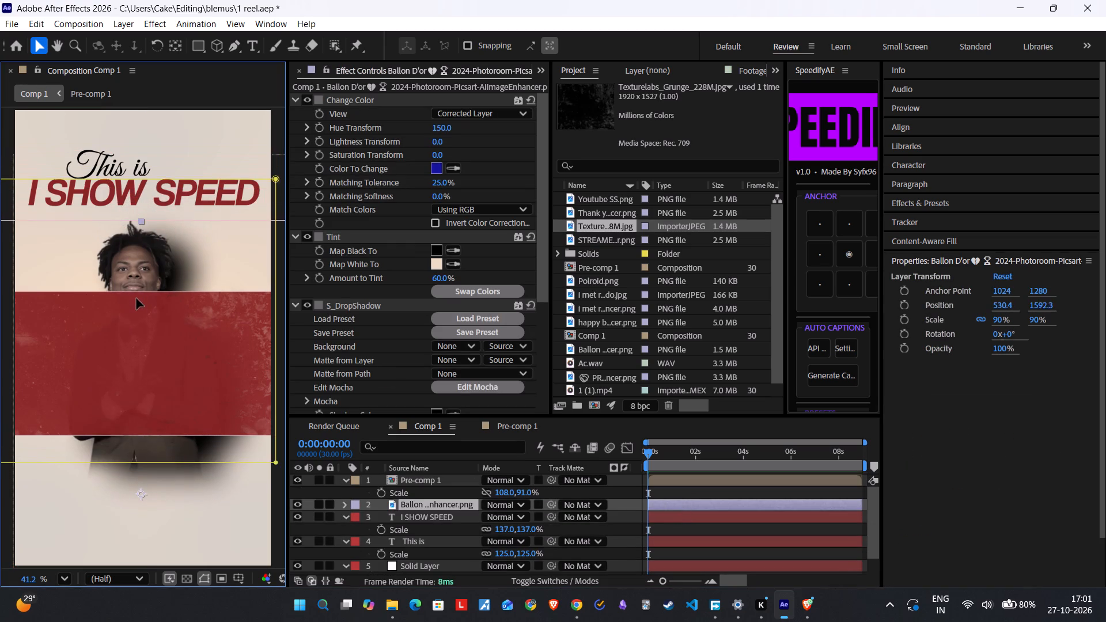
pyautogui.moveTo(137, 298); pyautogui.dragTo(137, 299)
pyautogui.press('s')
pyautogui.moveTo(503, 515); pyautogui.dragTo(512, 514)
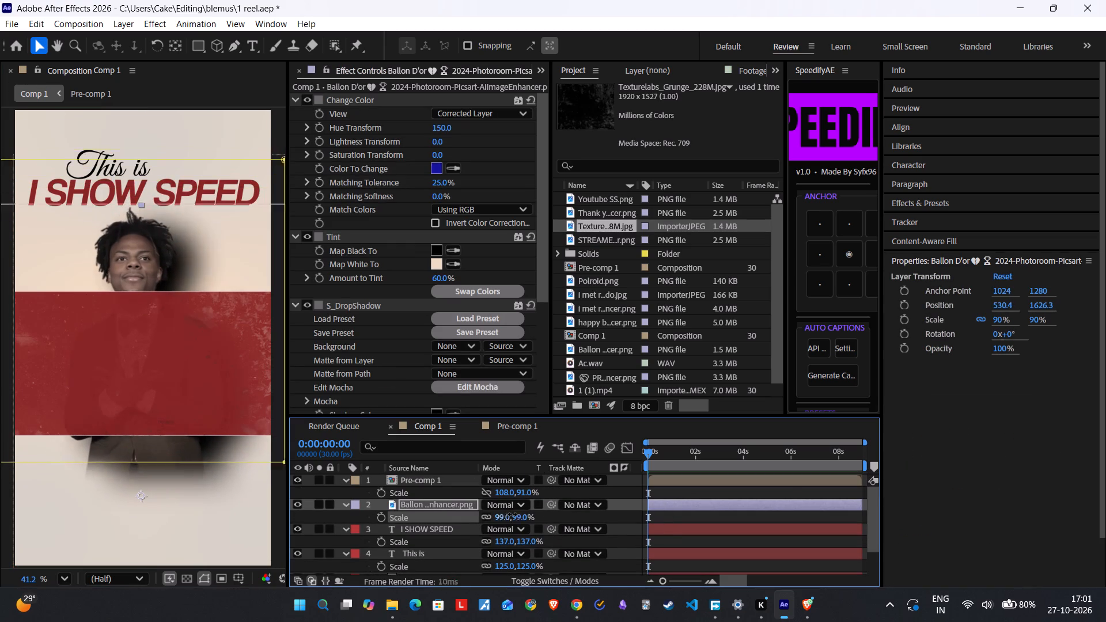
pyautogui.moveTo(512, 514); pyautogui.dragTo(522, 514)
pyautogui.moveTo(173, 279); pyautogui.dragTo(169, 306)
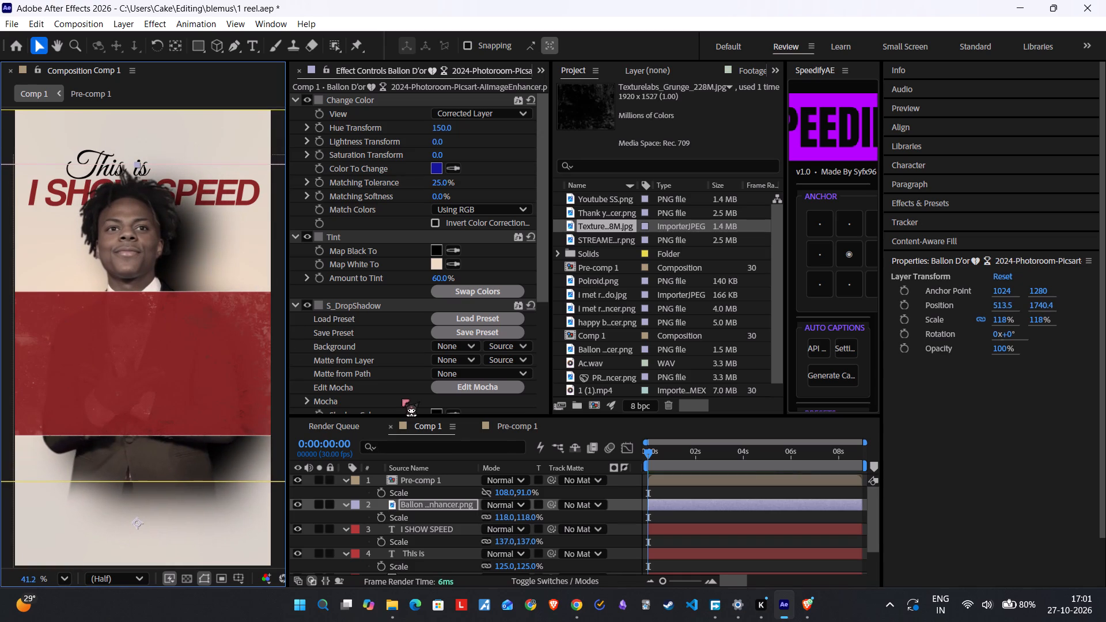
pyautogui.moveTo(508, 519); pyautogui.dragTo(499, 519)
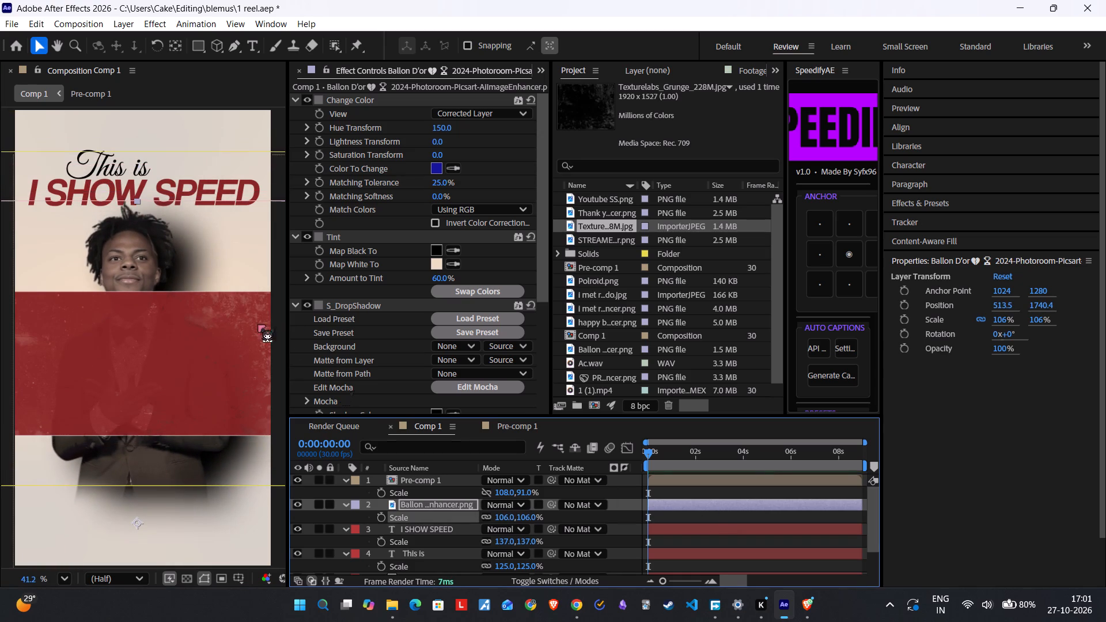
pyautogui.moveTo(158, 277); pyautogui.dragTo(158, 263)
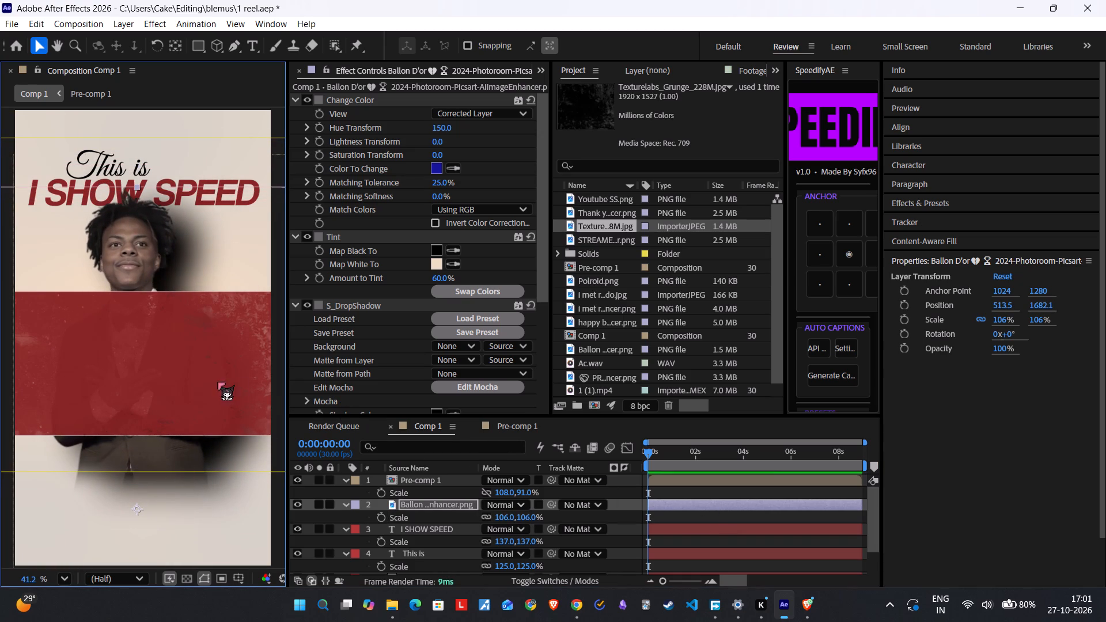
pyautogui.click(217, 382)
# Move the Pre-comp 1 banner lower to about 504, 1152, comparing its placement with the tutorial in Chrome.
pyautogui.click(660, 483)
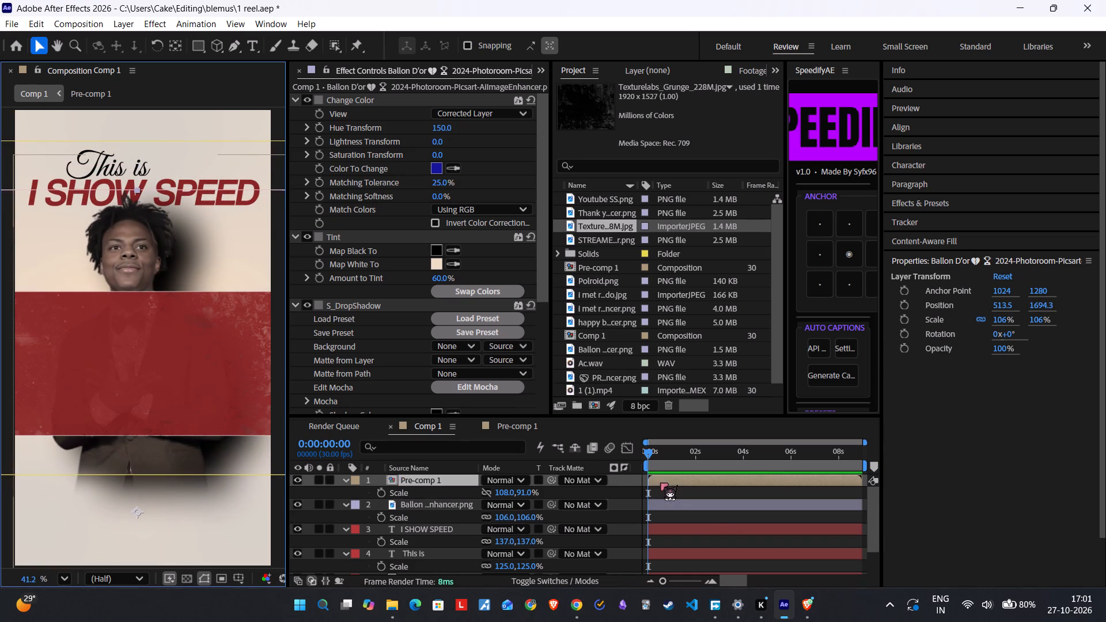
pyautogui.moveTo(84, 358); pyautogui.dragTo(85, 380)
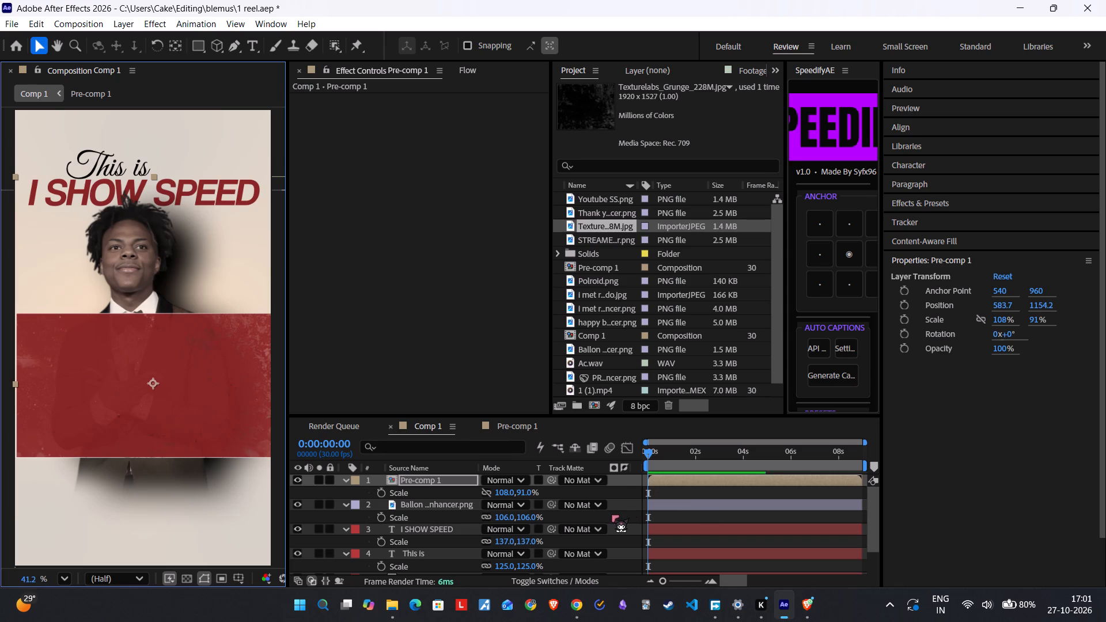
pyautogui.click(579, 610)
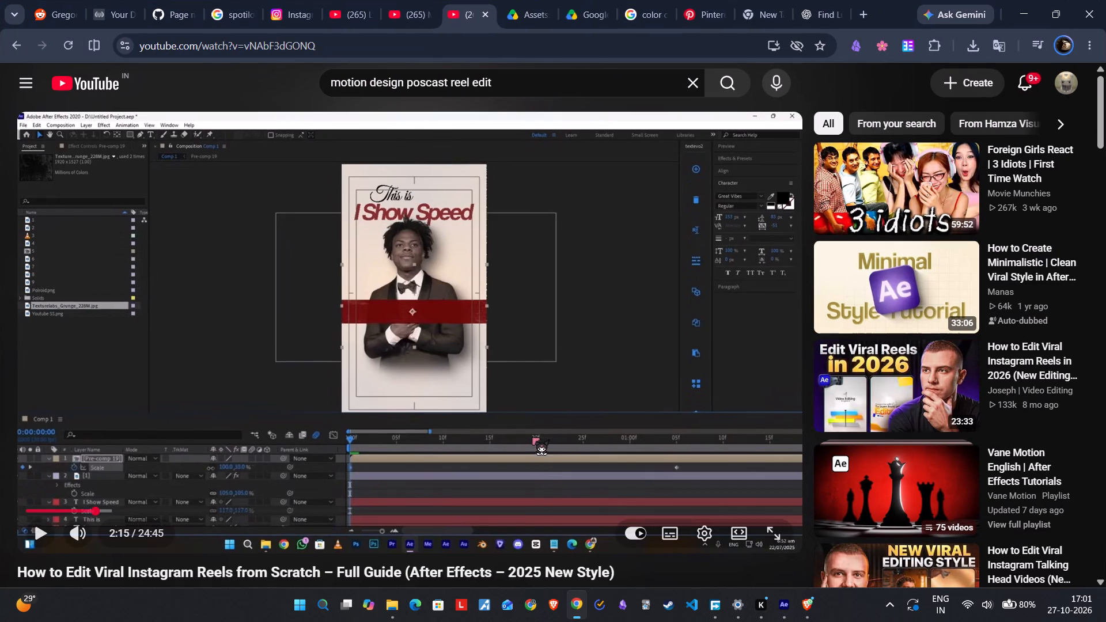
pyautogui.click(532, 431)
pyautogui.click(532, 431)
pyautogui.click(642, 463)
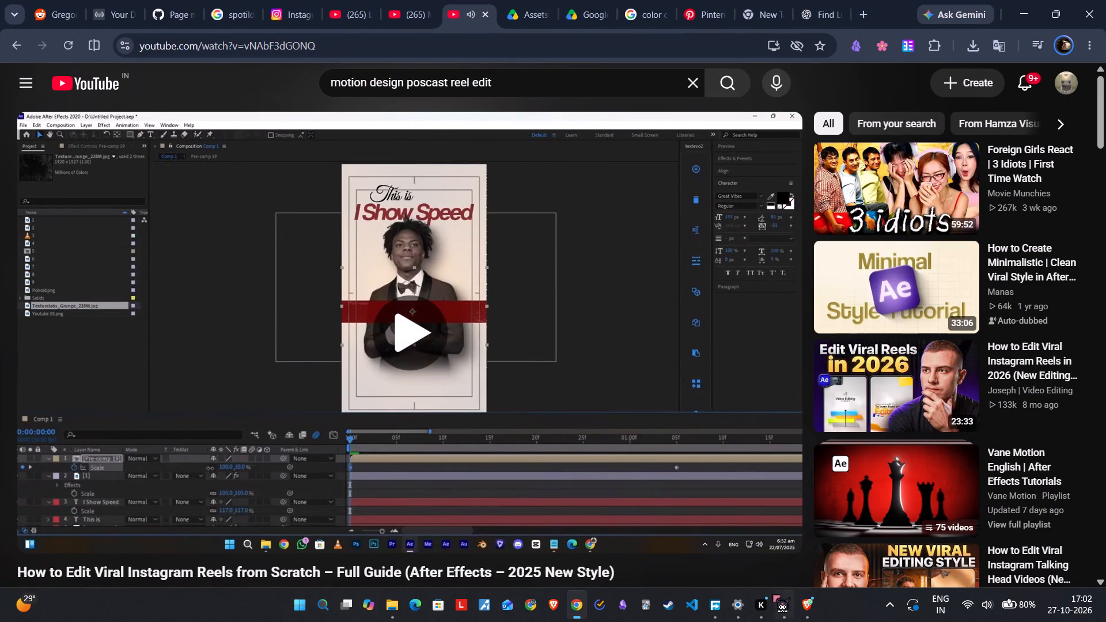
pyautogui.click(782, 607)
pyautogui.moveTo(173, 405); pyautogui.dragTo(148, 405)
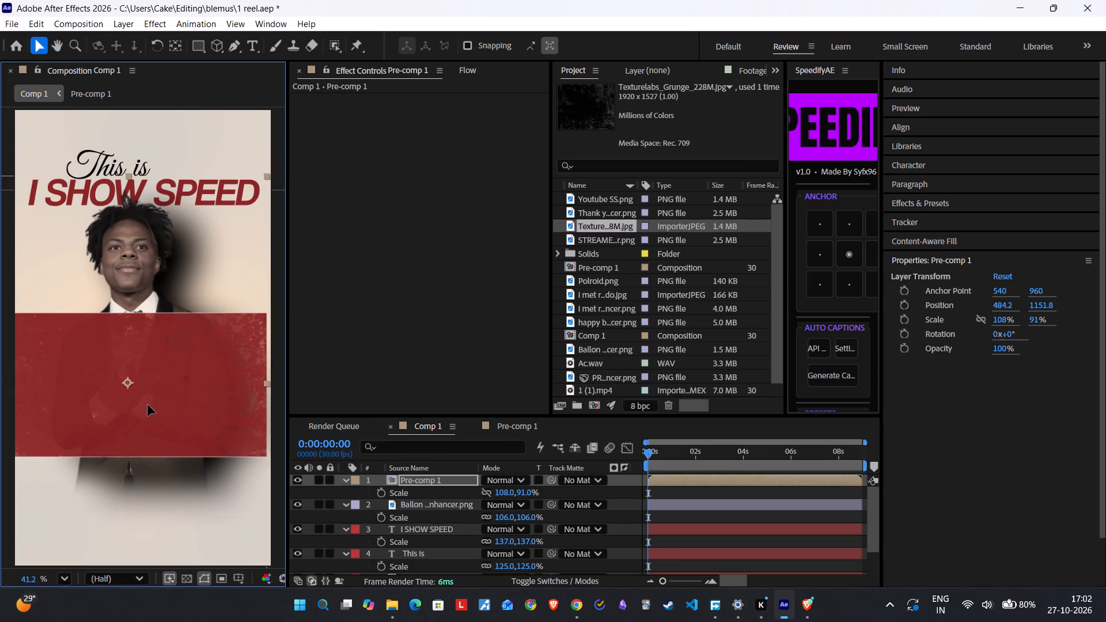
pyautogui.moveTo(148, 405); pyautogui.dragTo(154, 405)
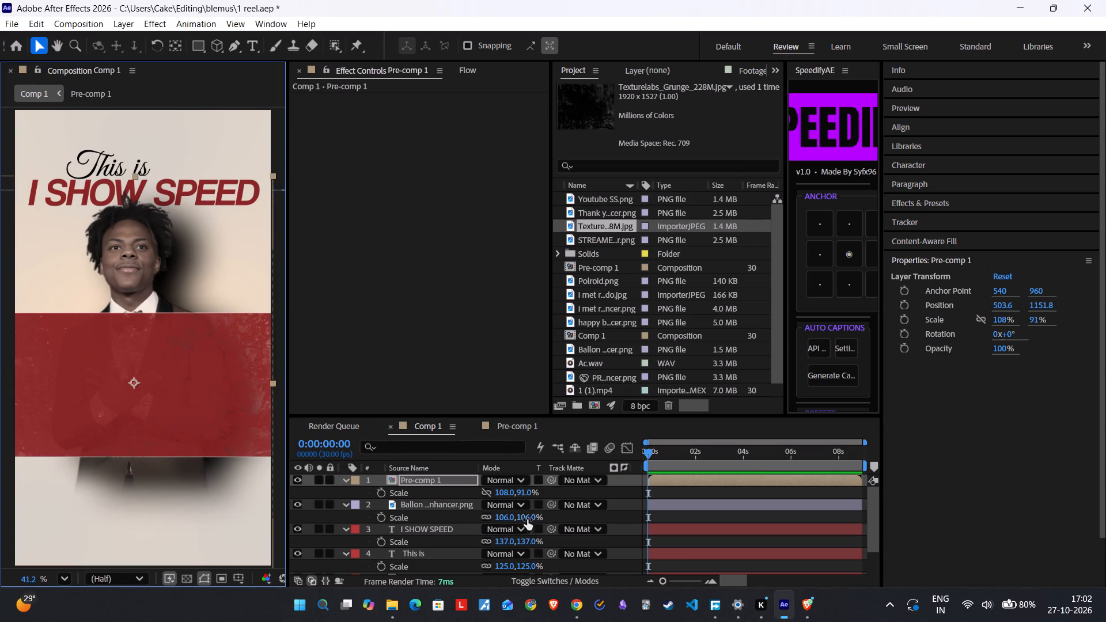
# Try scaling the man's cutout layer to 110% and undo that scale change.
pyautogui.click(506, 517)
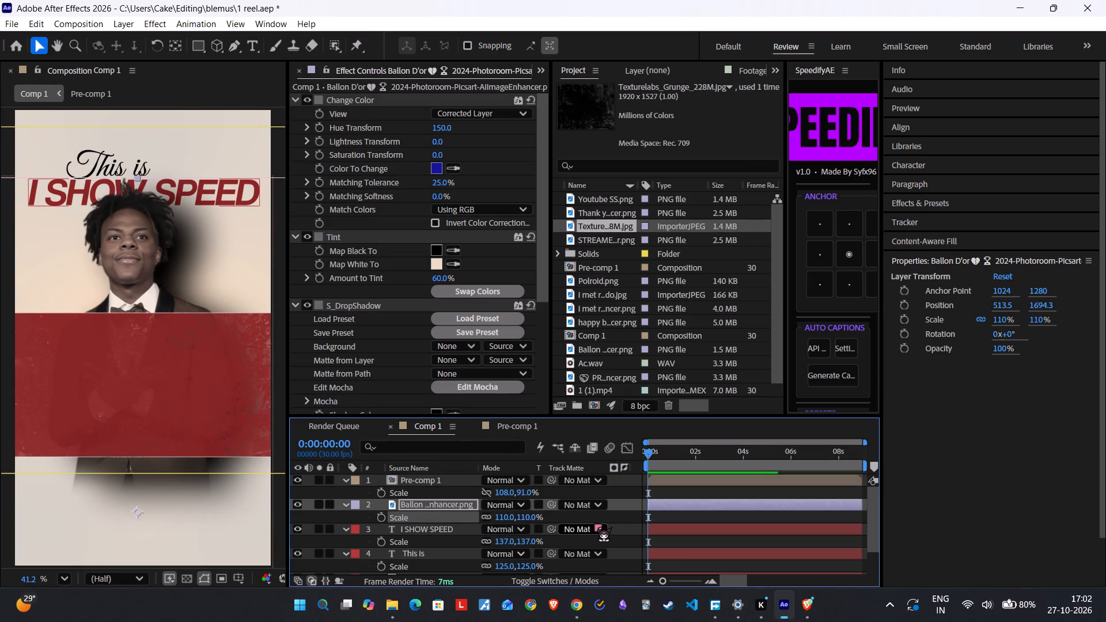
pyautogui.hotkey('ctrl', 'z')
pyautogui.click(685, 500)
# Set Pre-comp 1's horizontal scale to 116% and add its first Scale keyframe at 0:00:00:00.
pyautogui.click(679, 475)
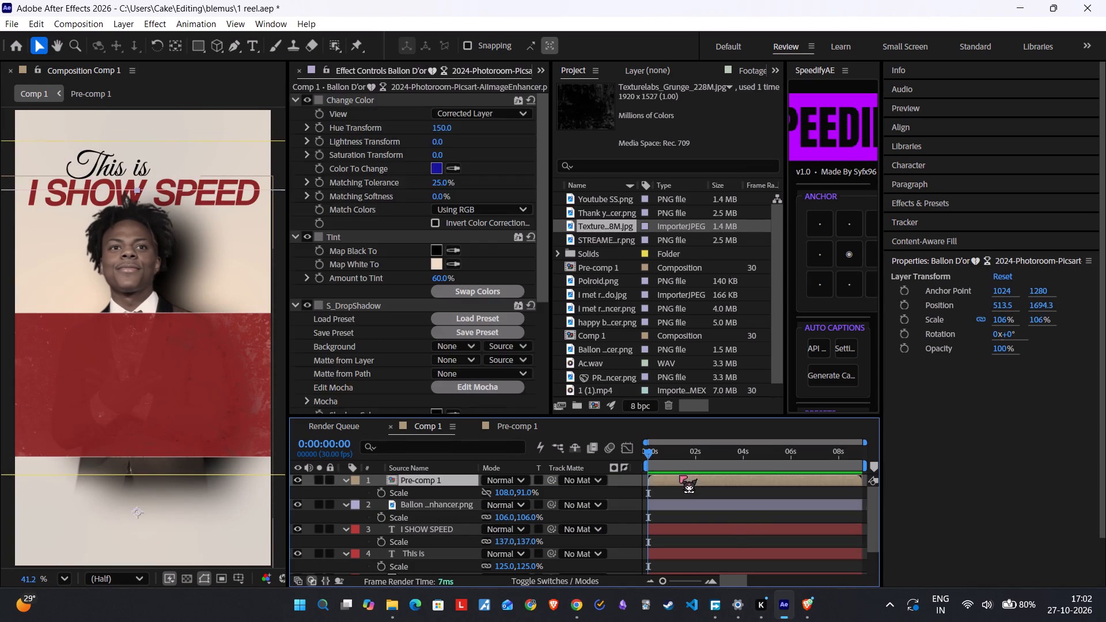
pyautogui.click(495, 515)
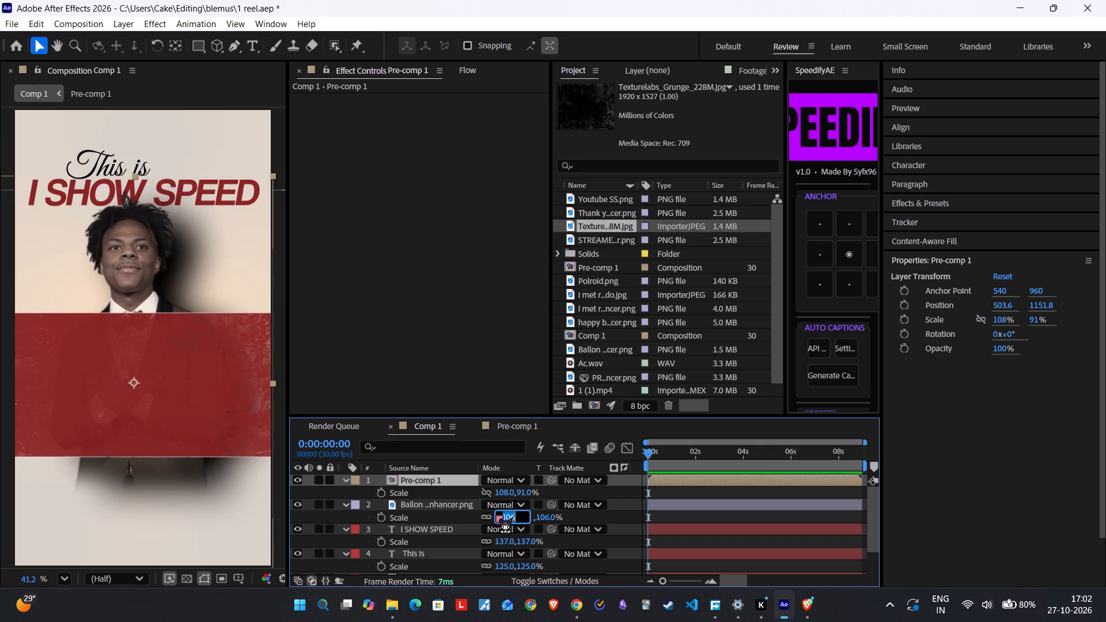
pyautogui.moveTo(502, 492); pyautogui.dragTo(507, 491)
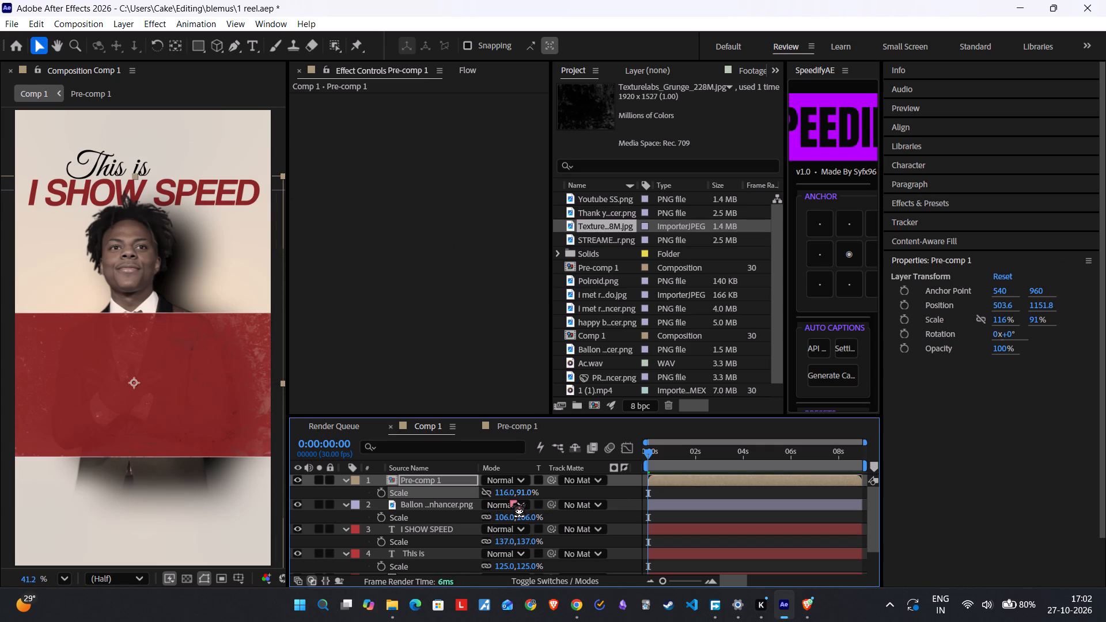
pyautogui.click(377, 492)
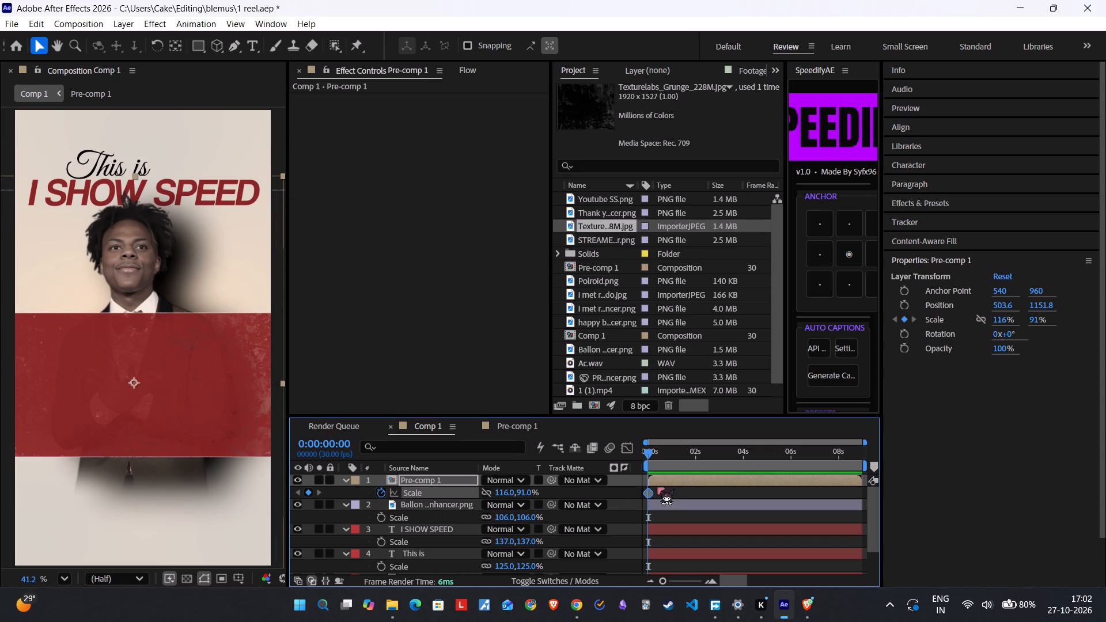
# Switch to the tutorial in Chrome, rewind to about 2:11 and replay how the banner's scale keyframes are set.
pyautogui.click(579, 611)
pyautogui.click(536, 407)
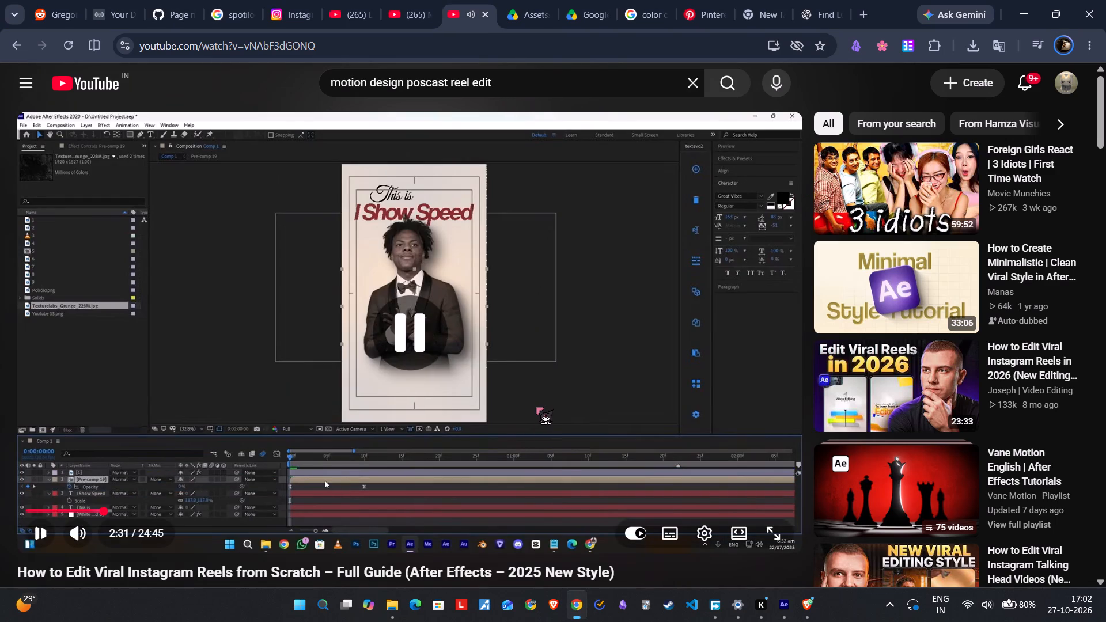
pyautogui.press('Left')
pyautogui.press('Left')
pyautogui.press('Left')
pyautogui.press('Left')
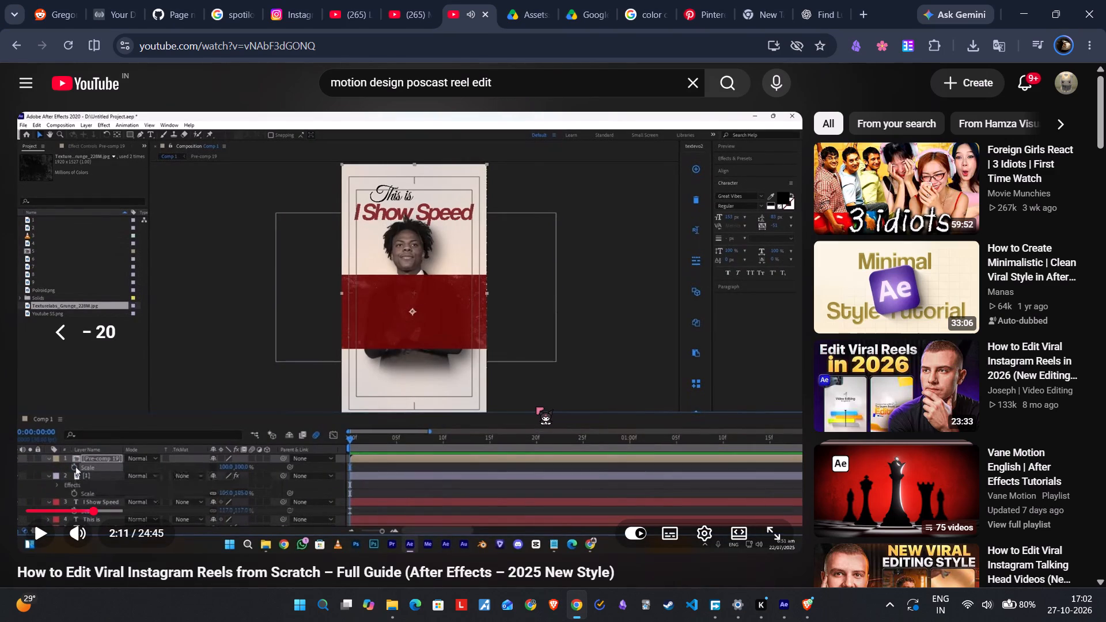
pyautogui.press('space')
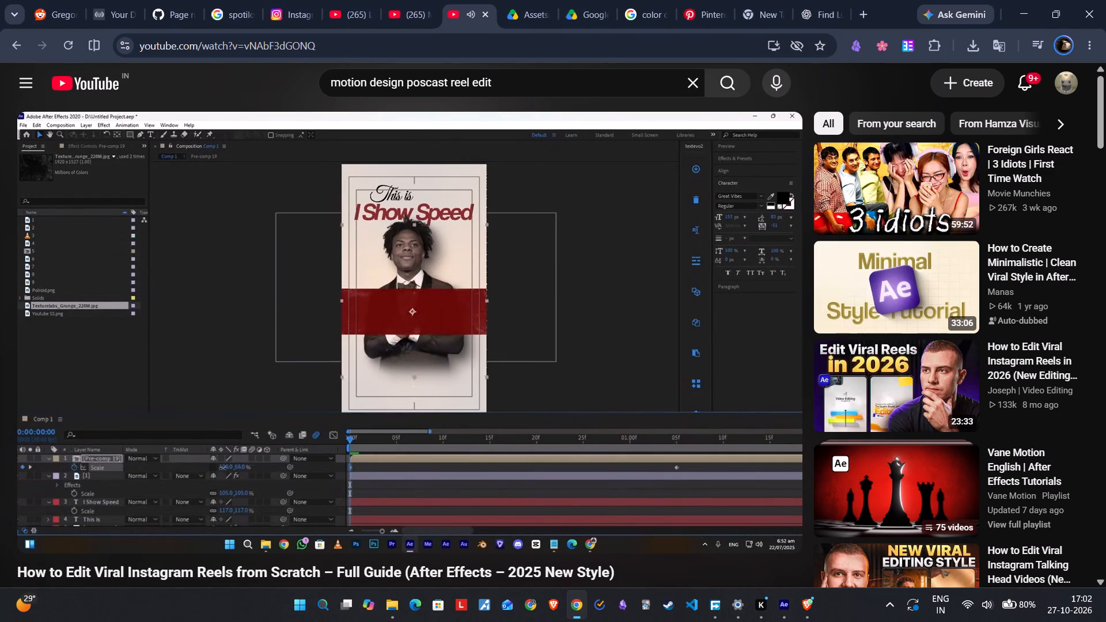
# Rewind the tutorial video five seconds to rewatch the banner's scale keyframing.
pyautogui.press('Left')
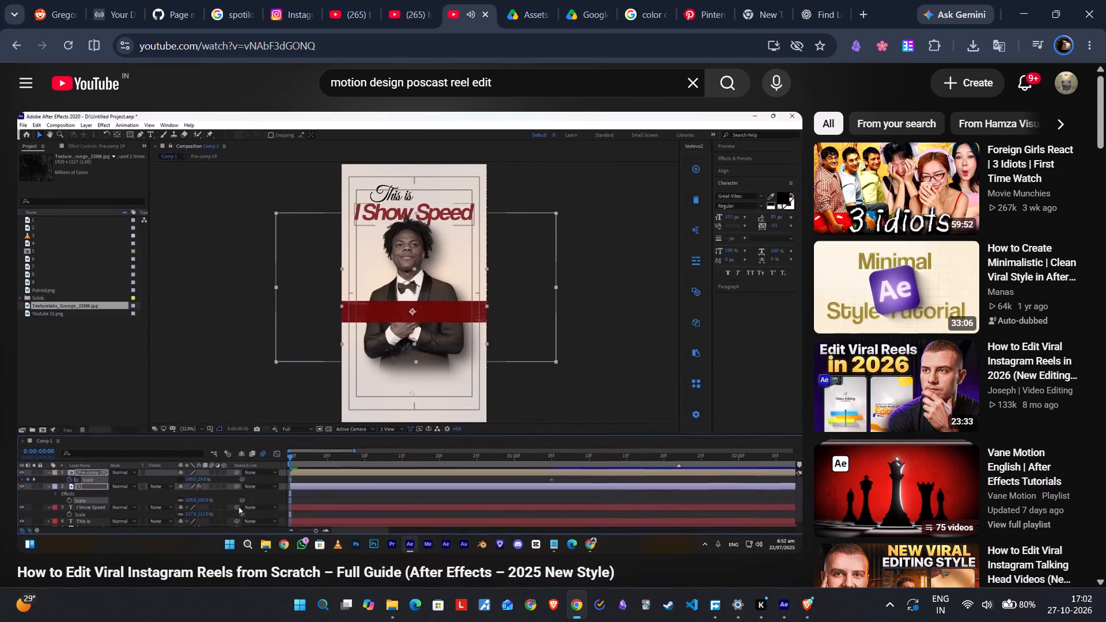
# Rewind the tutorial video and rewatch where the banner's scale keyframes are placed, pausing on the zoomed-in timeline.
pyautogui.press('Left')
pyautogui.press('Left')
pyautogui.press('Left')
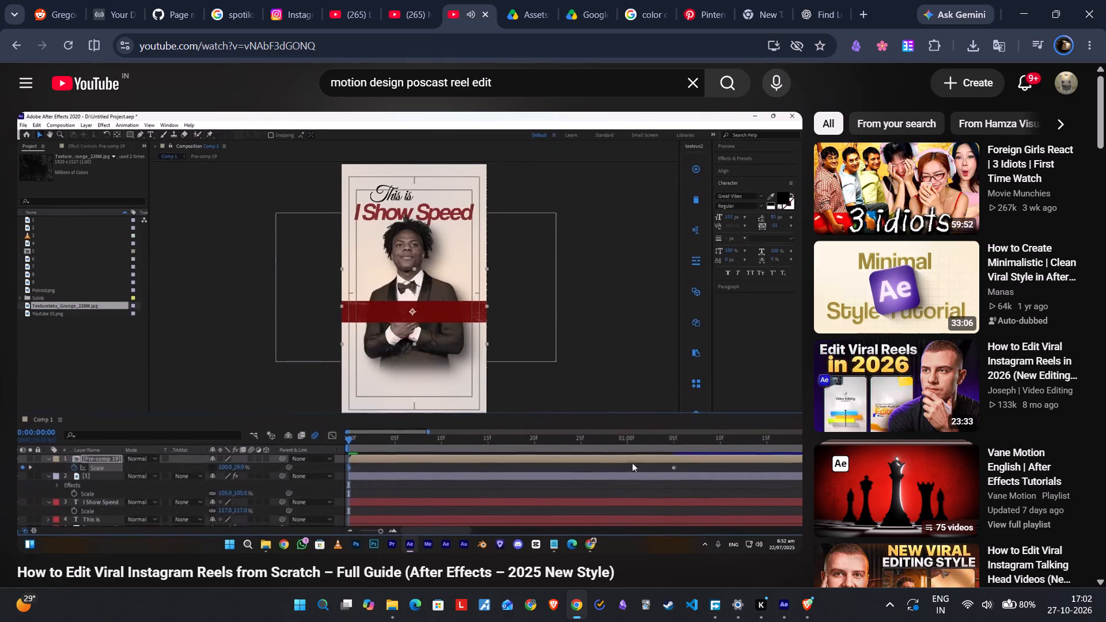
pyautogui.click(590, 384)
# Switch back to After Effects, move Comp 1's current time to 0:00:01:01 and slightly widen the timeline panel.
pyautogui.click(781, 604)
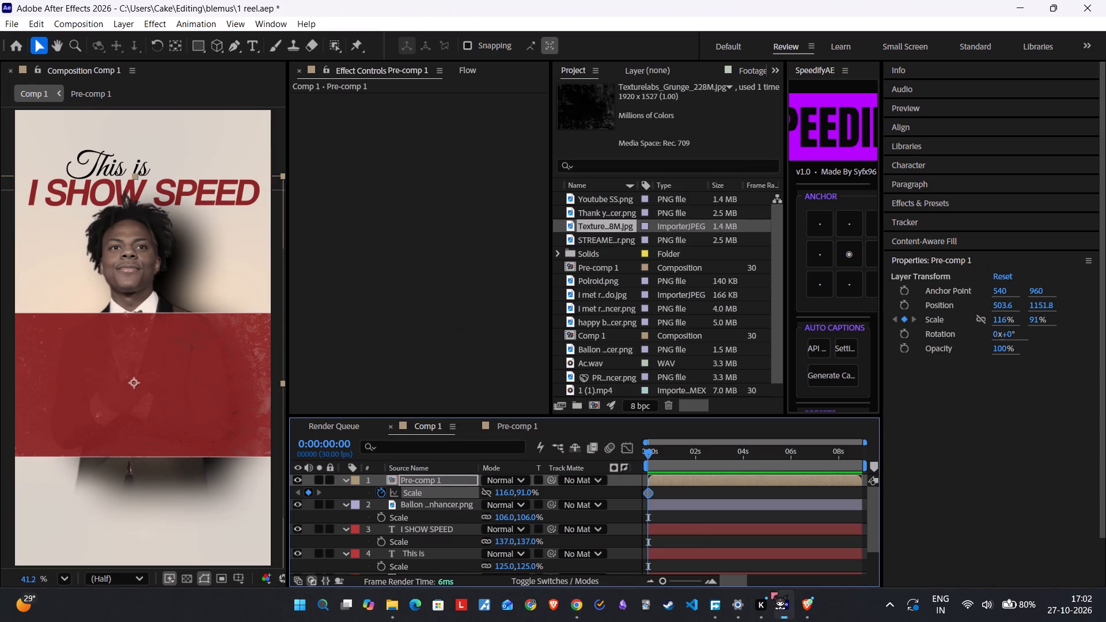
pyautogui.moveTo(652, 454); pyautogui.dragTo(835, 469)
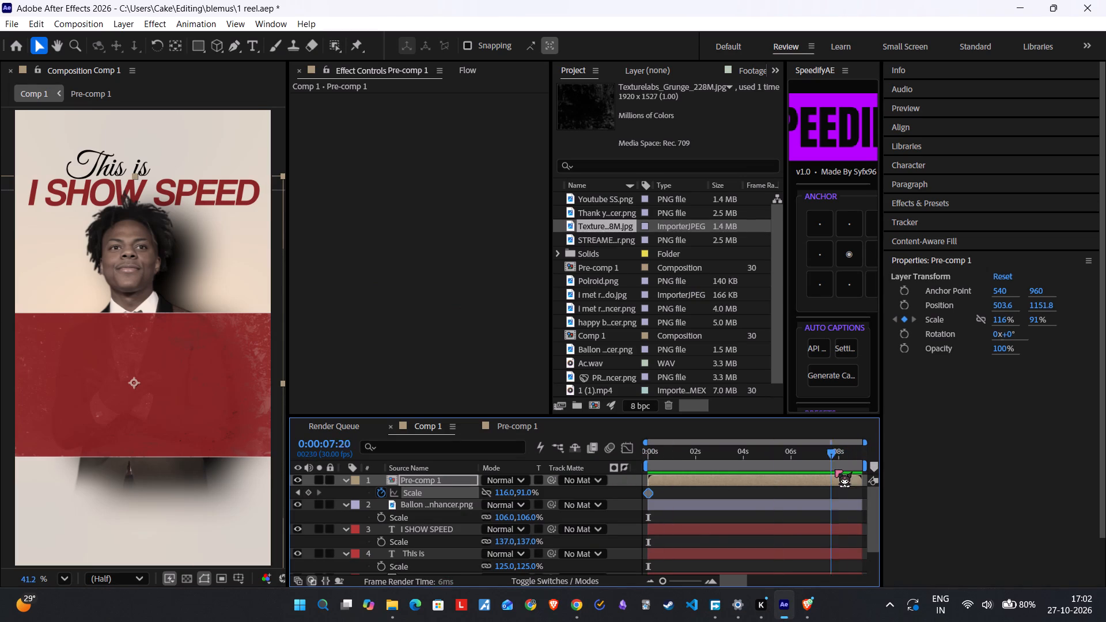
pyautogui.moveTo(835, 469); pyautogui.dragTo(696, 465)
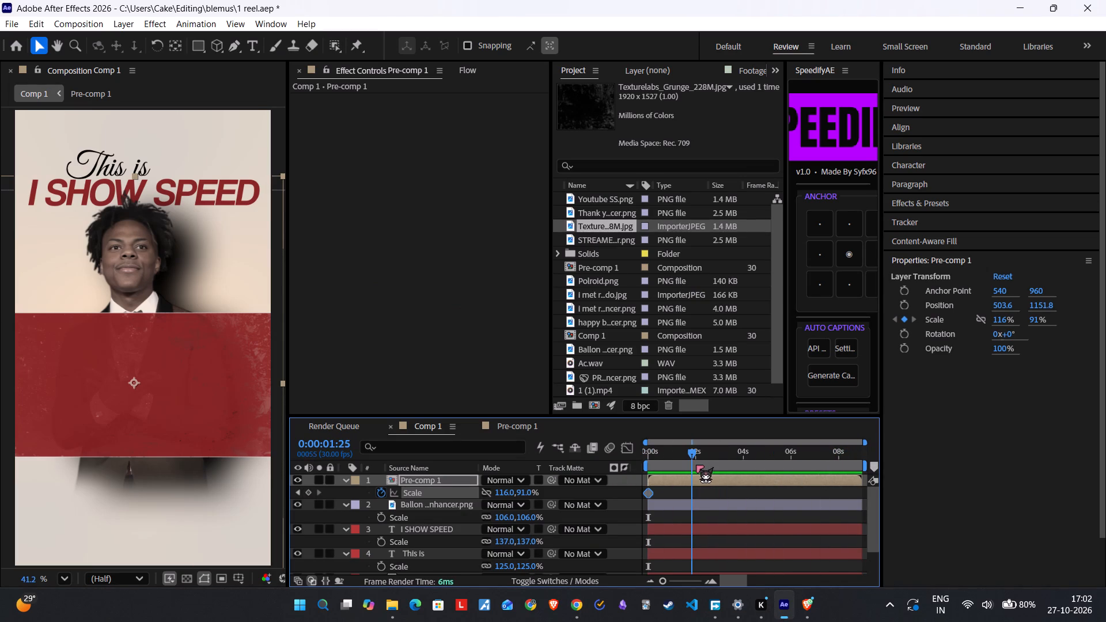
pyautogui.tripleClick(709, 577)
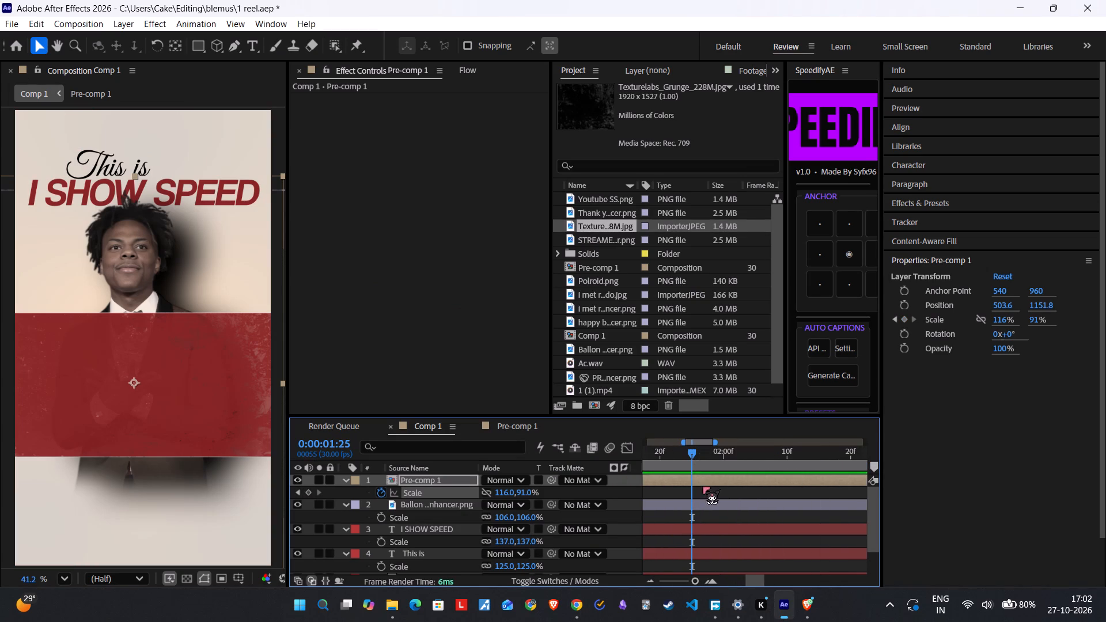
pyautogui.moveTo(679, 457); pyautogui.dragTo(845, 475)
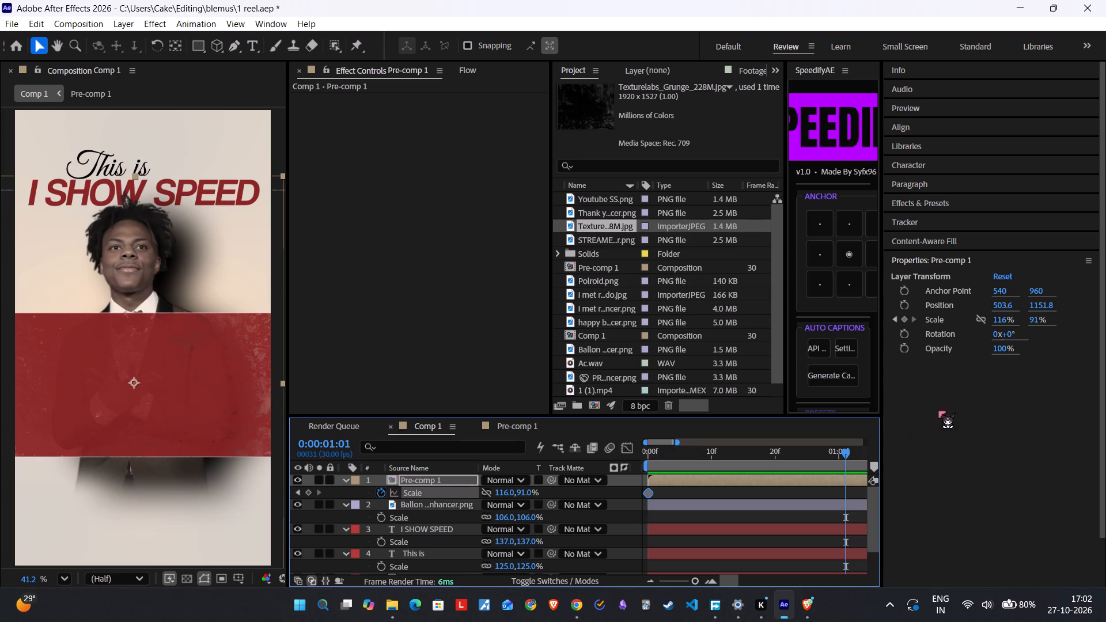
pyautogui.click(882, 428)
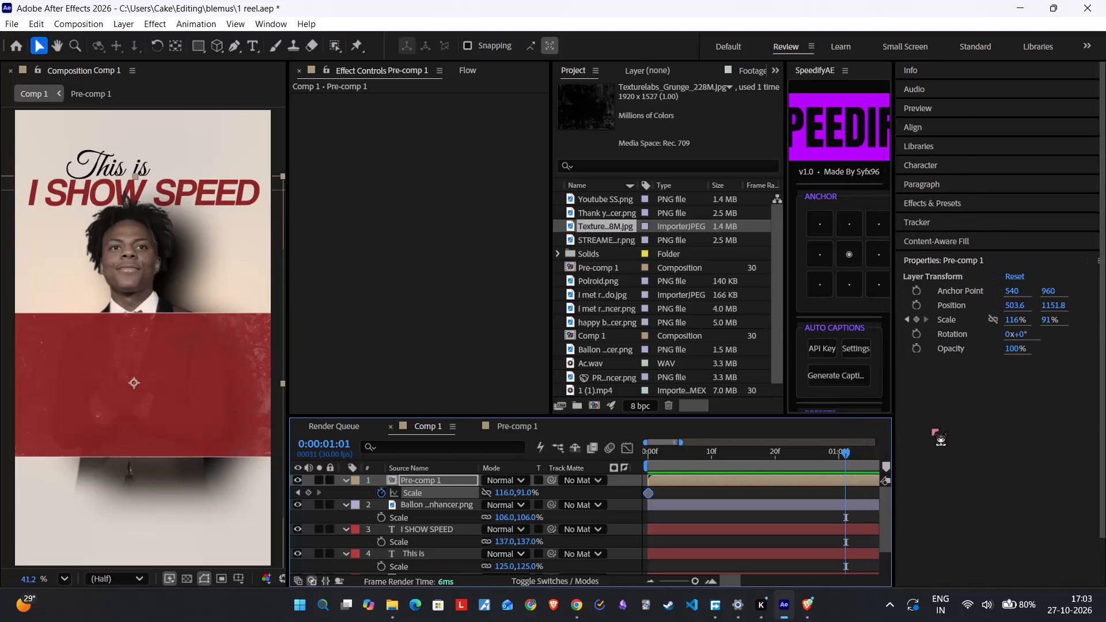
# Widen the Properties panel column slightly, keeping the Comp 1 timeline in view.
pyautogui.click(980, 412)
pyautogui.moveTo(978, 412); pyautogui.dragTo(944, 381)
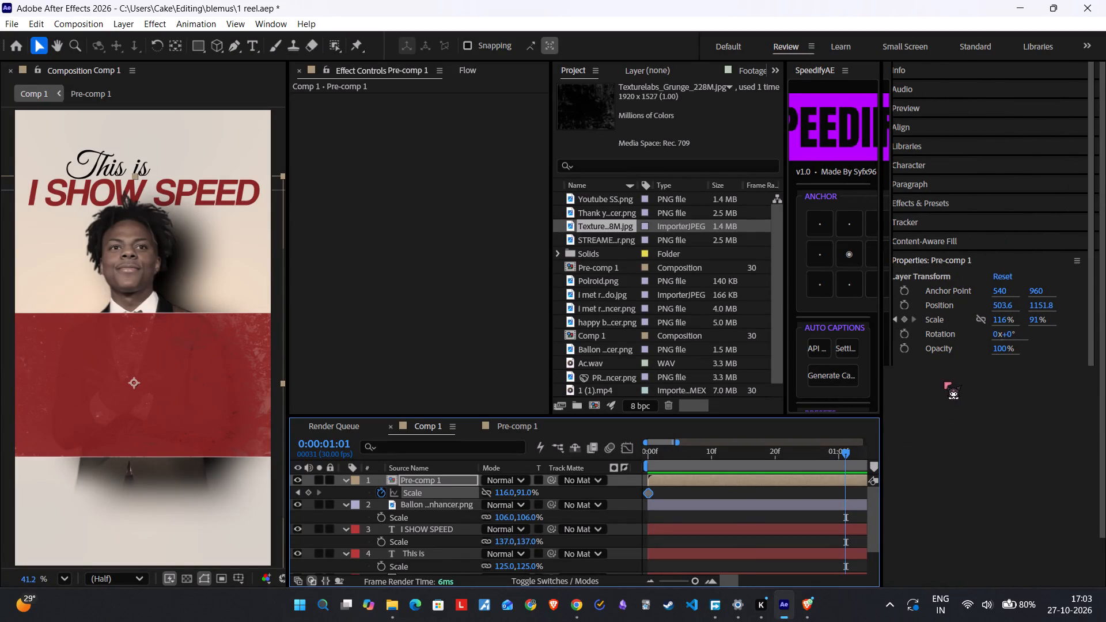
pyautogui.moveTo(944, 381); pyautogui.dragTo(941, 378)
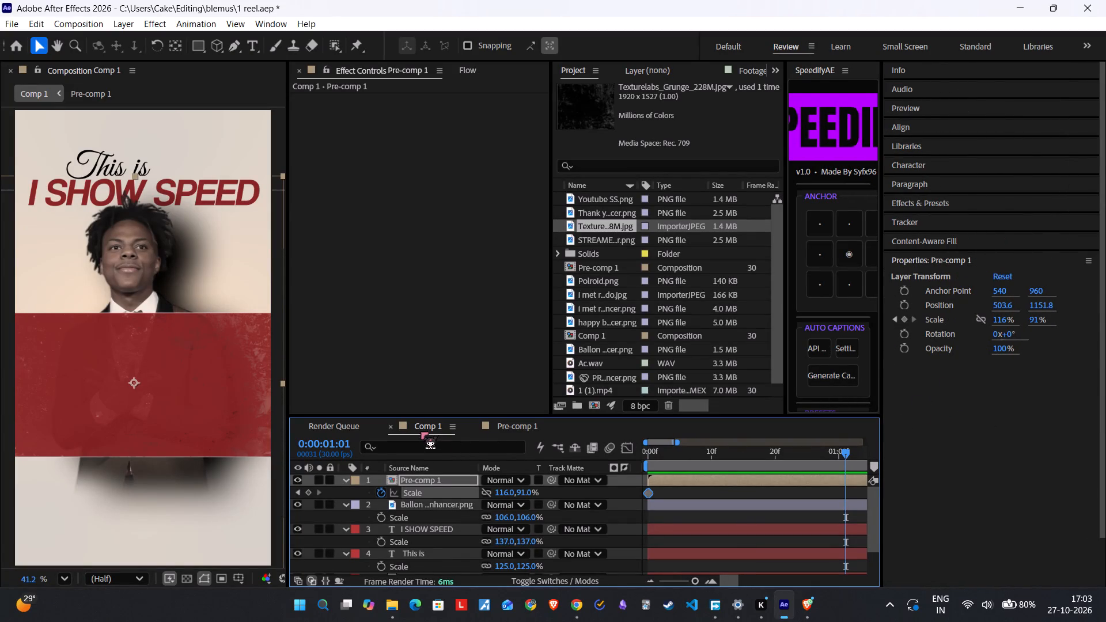
pyautogui.click(357, 422)
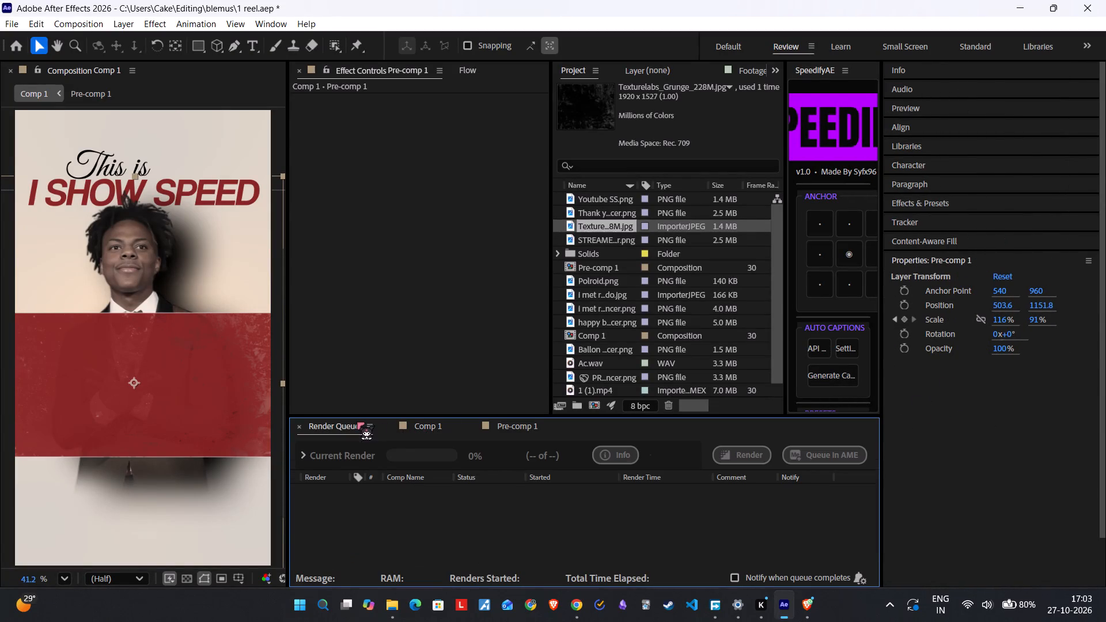
pyautogui.click(410, 426)
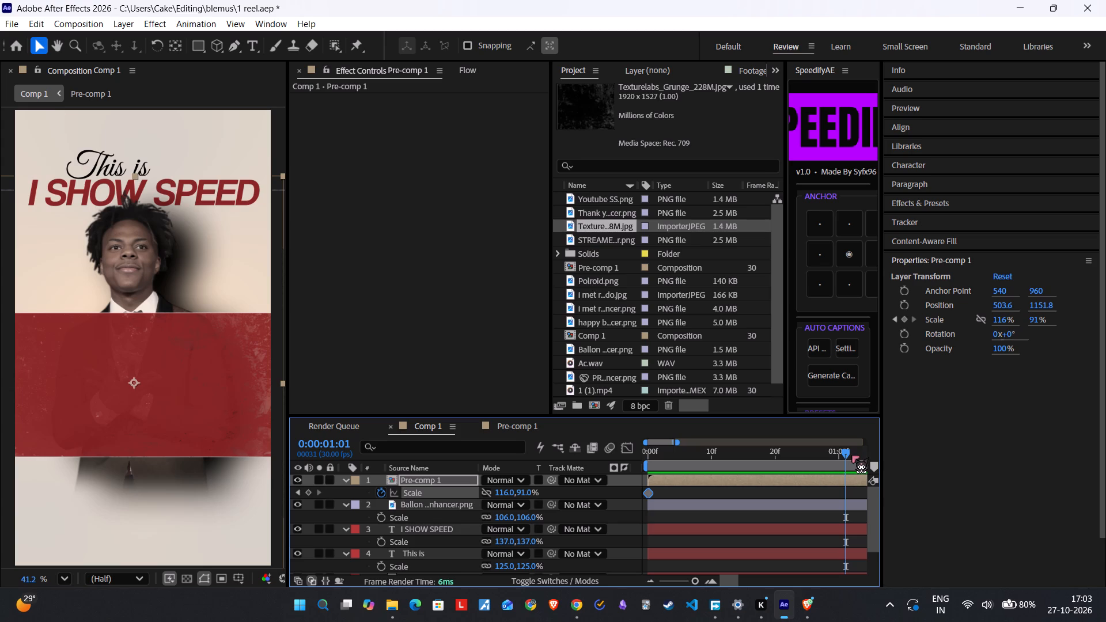
# Return Comp 1's playhead to 0:00:00:00 and show the layer switches columns instead of the modes.
pyautogui.moveTo(847, 455); pyautogui.dragTo(607, 463)
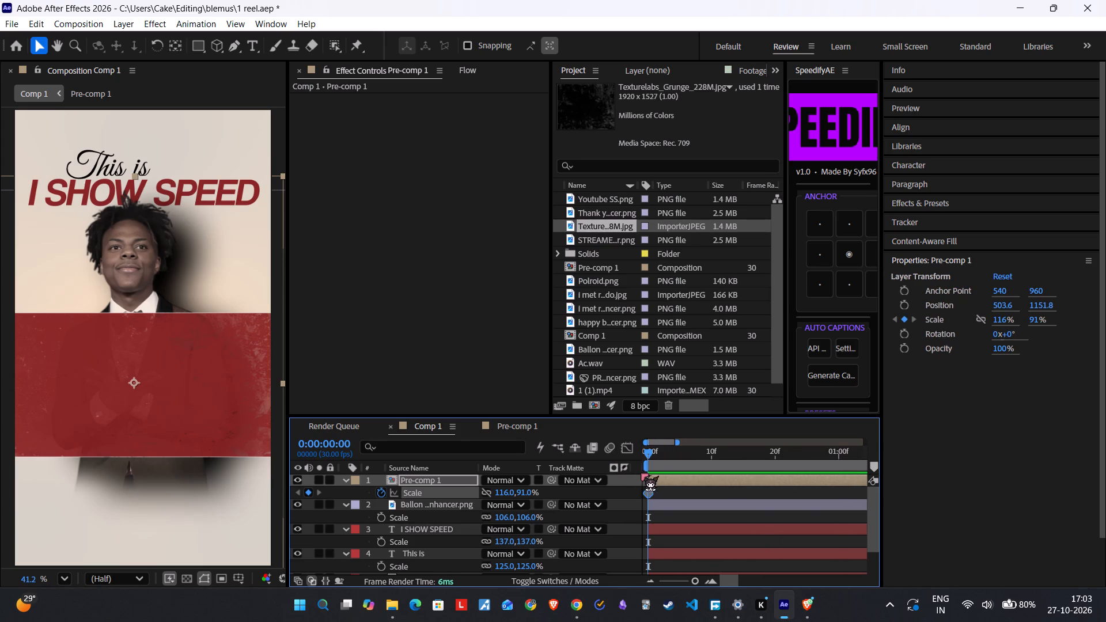
pyautogui.click(547, 576)
# After rechecking the tutorial in Chrome, add Pre-comp 1's second Scale keyframe at 0:00:01:00 with 34% vertical scale.
pyautogui.moveTo(599, 453); pyautogui.dragTo(809, 465)
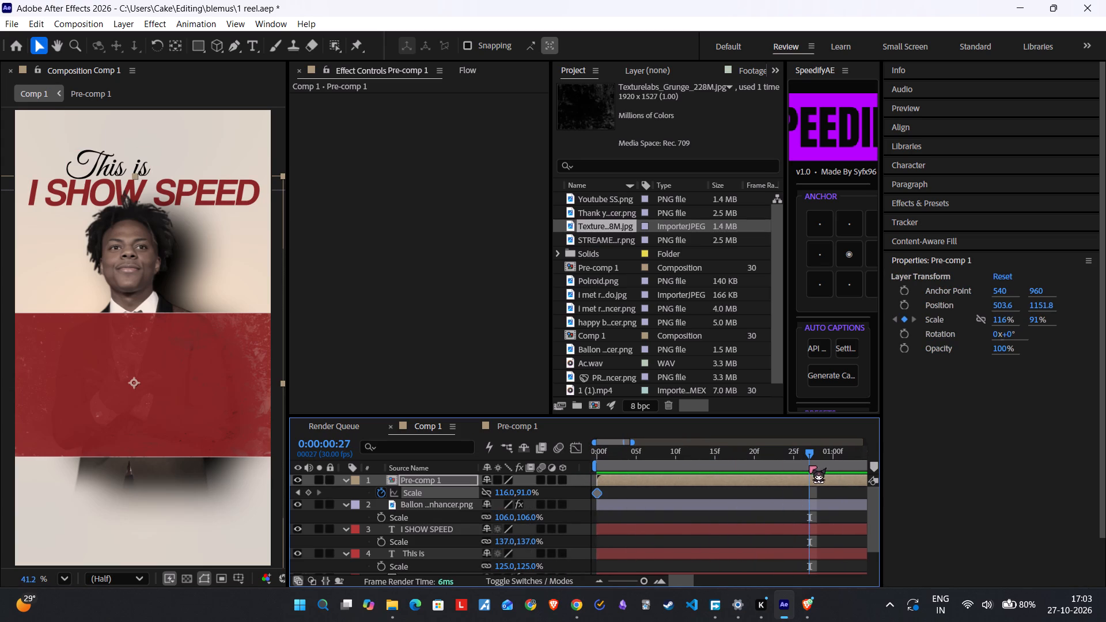
pyautogui.click(578, 605)
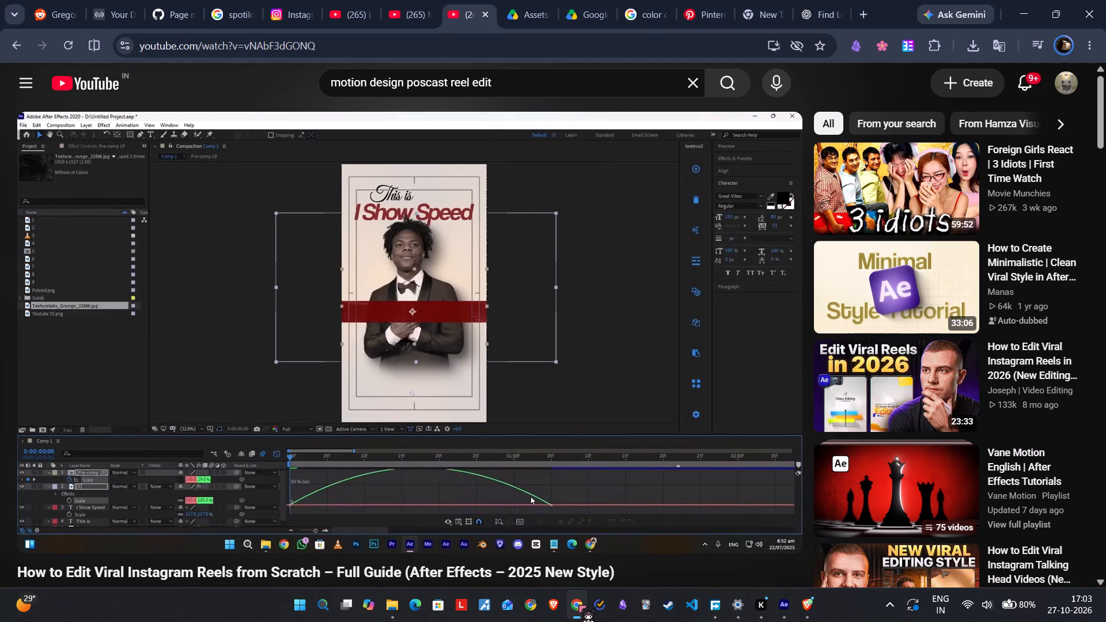
pyautogui.click(569, 476)
pyautogui.press('Left')
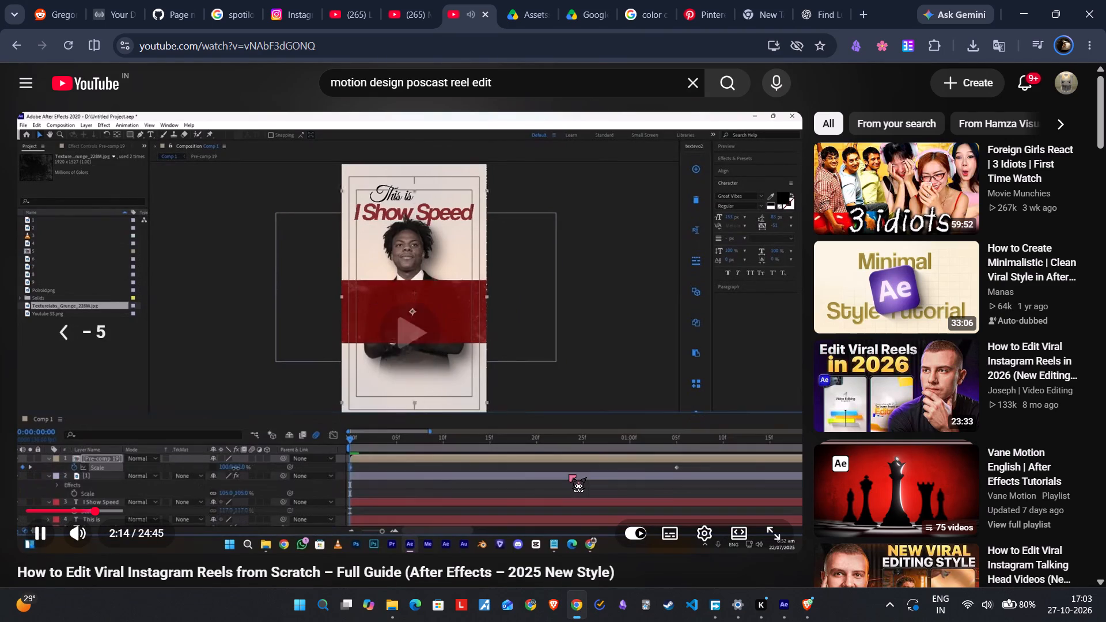
pyautogui.click(565, 446)
pyautogui.click(788, 610)
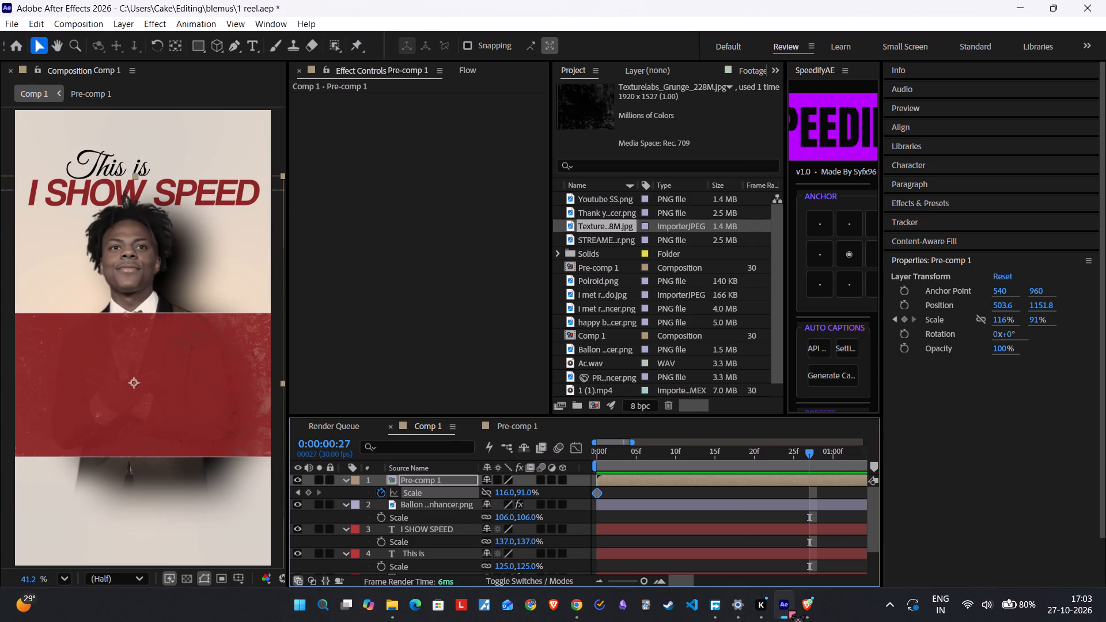
pyautogui.moveTo(801, 453); pyautogui.dragTo(792, 457)
pyautogui.moveTo(792, 457); pyautogui.dragTo(832, 469)
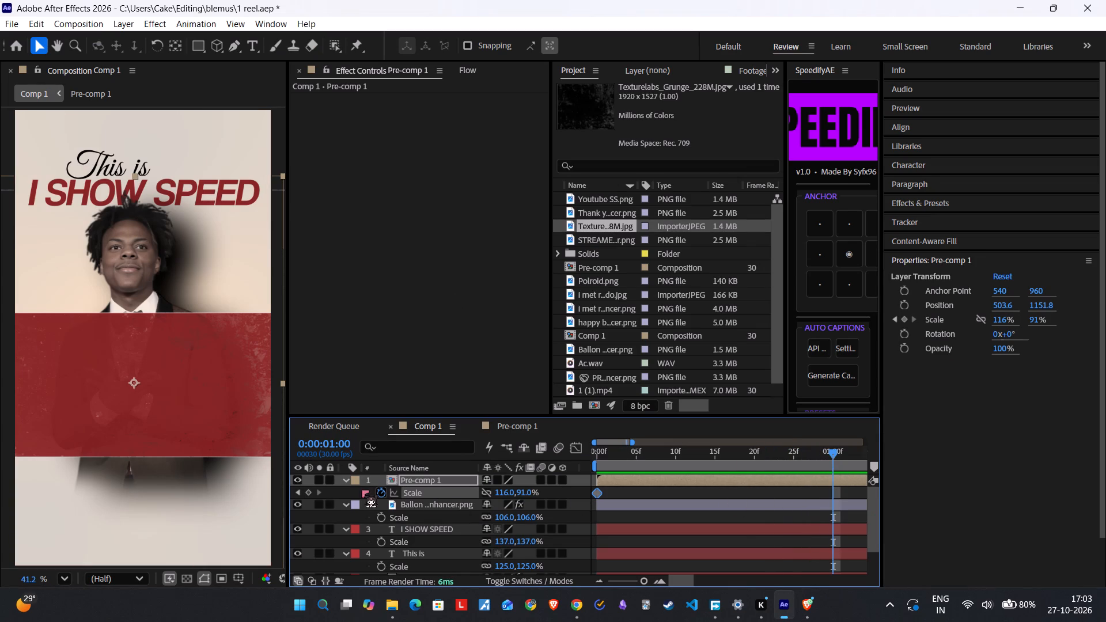
pyautogui.click(306, 491)
pyautogui.moveTo(524, 490); pyautogui.dragTo(544, 490)
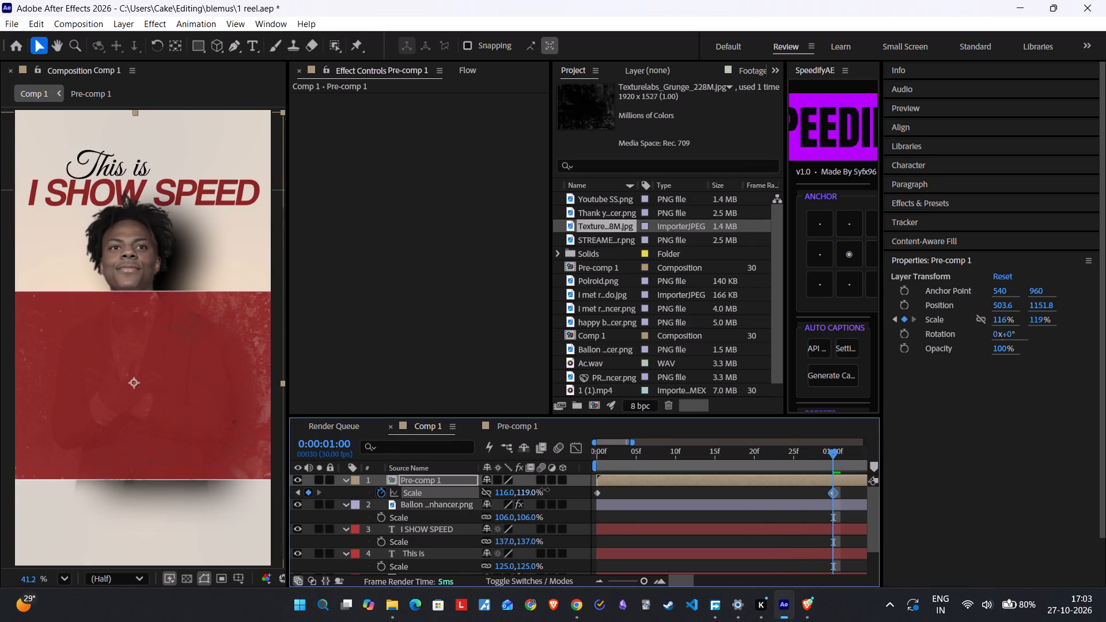
pyautogui.moveTo(544, 490); pyautogui.dragTo(481, 495)
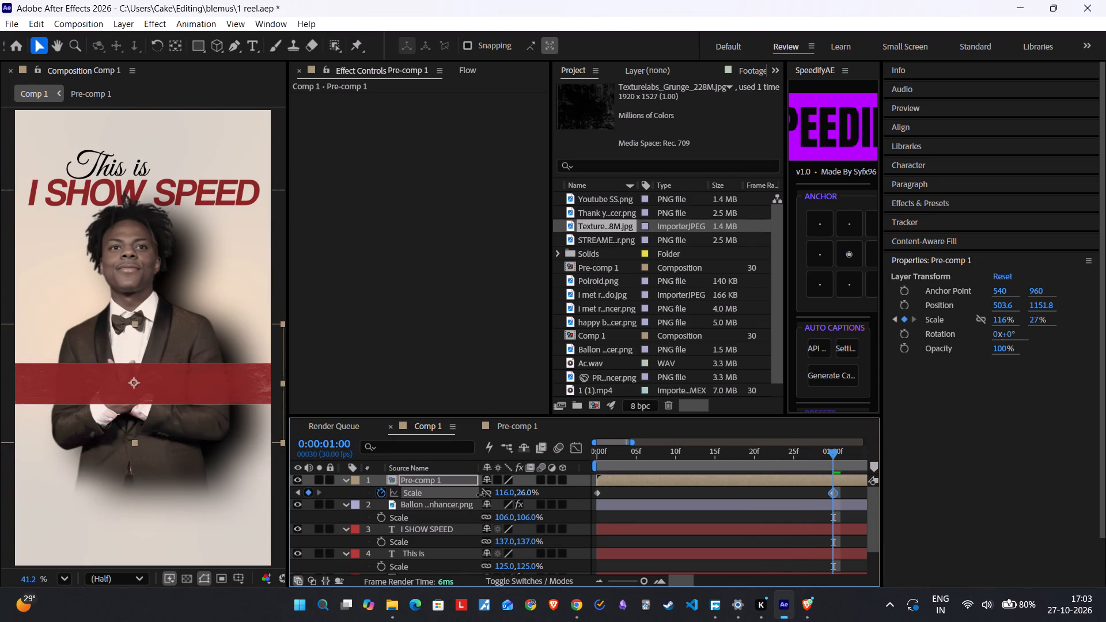
pyautogui.moveTo(481, 495); pyautogui.dragTo(486, 493)
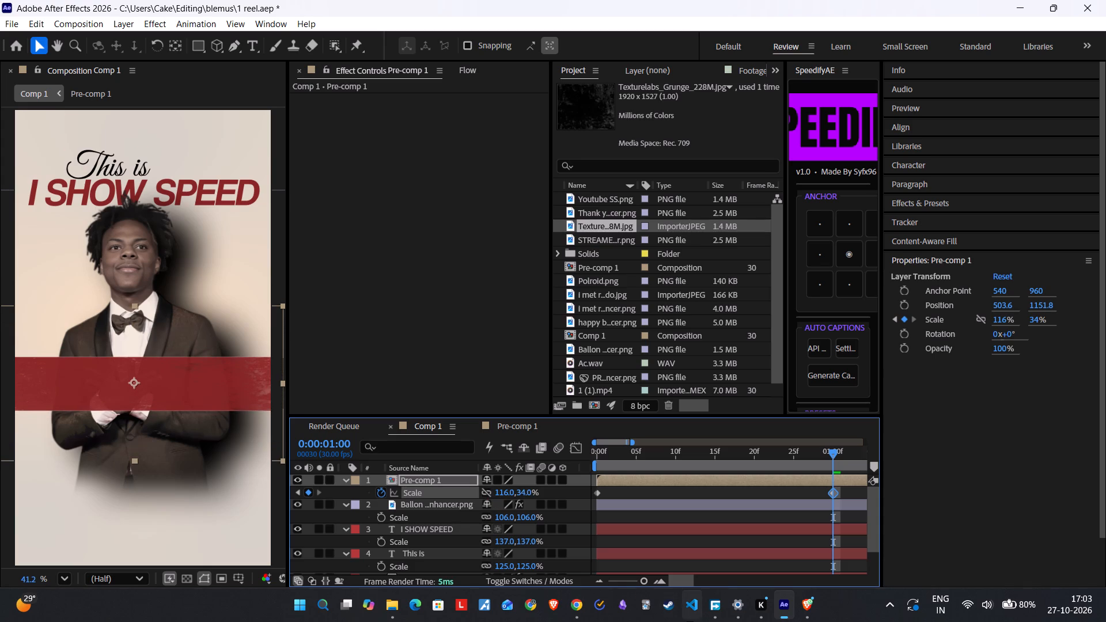
# After playing the next bit of the tutorial in Chrome, apply Easy Ease to both of Pre-comp 1's Scale keyframes in After Effects.
pyautogui.click(572, 605)
pyautogui.click(523, 450)
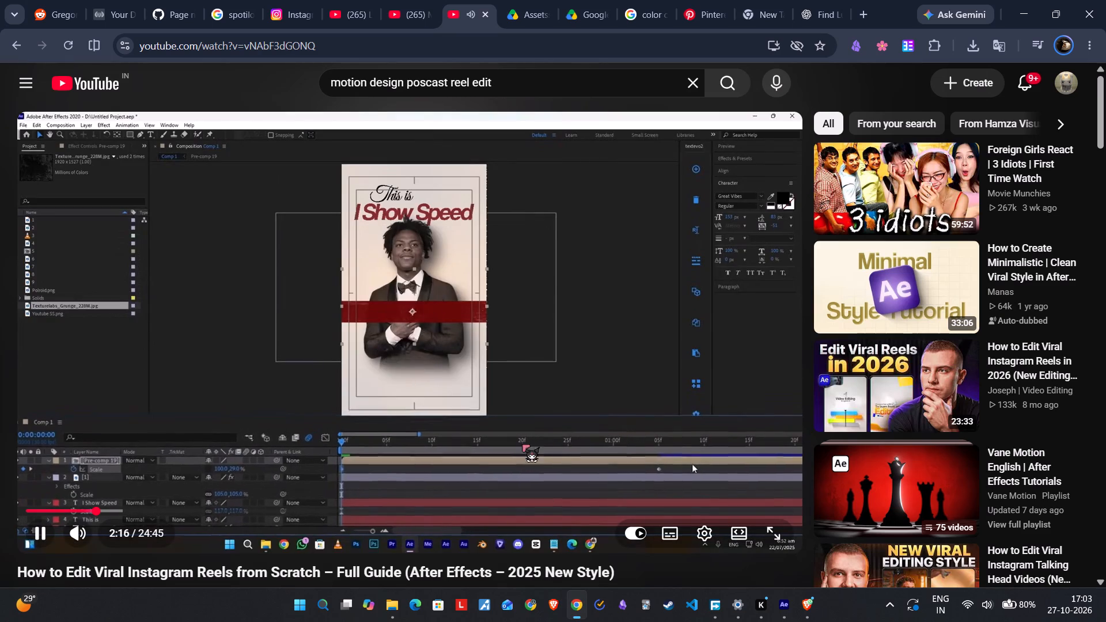
pyautogui.click(548, 433)
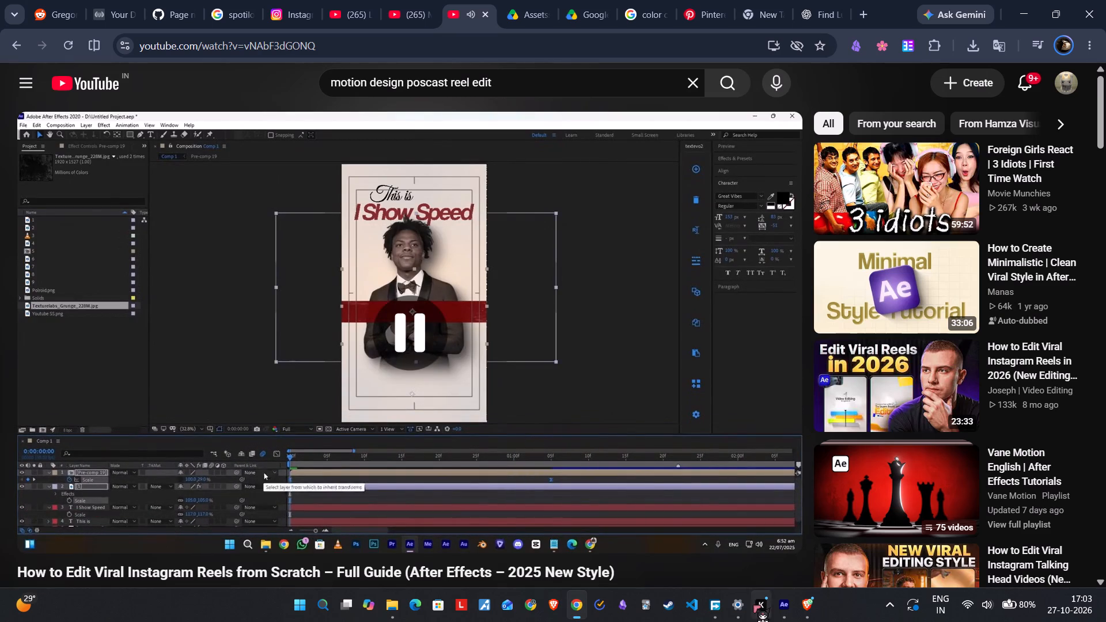
pyautogui.click(785, 602)
pyautogui.keyDown('shift'); pyautogui.click(598, 491); pyautogui.keyUp('shift')
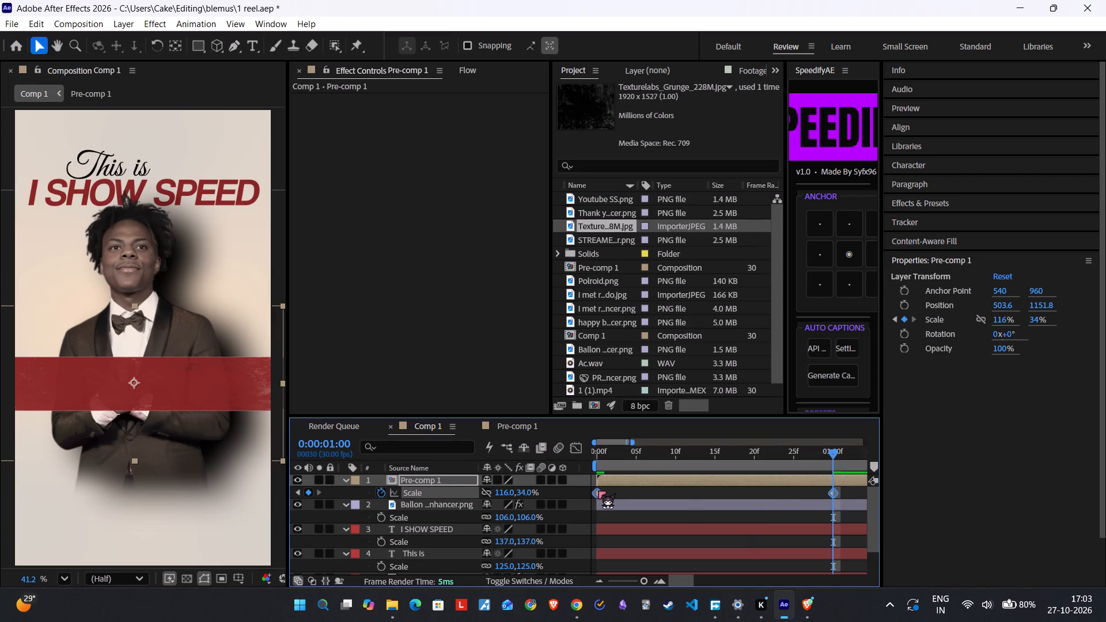
pyautogui.press('F9')
# After watching the tutorial's graph part in Chrome, select both of Pre-comp 1's Scale keyframes and display their speed graph in the Graph Editor.
pyautogui.click(574, 606)
pyautogui.moveTo(520, 375); pyautogui.dragTo(520, 369)
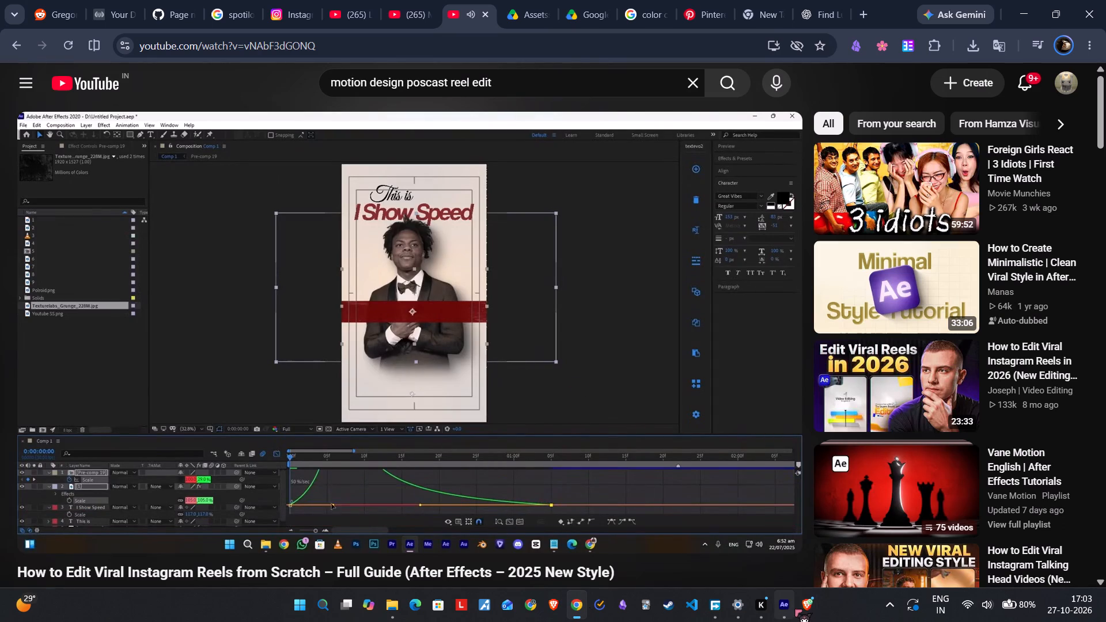
pyautogui.click(666, 461)
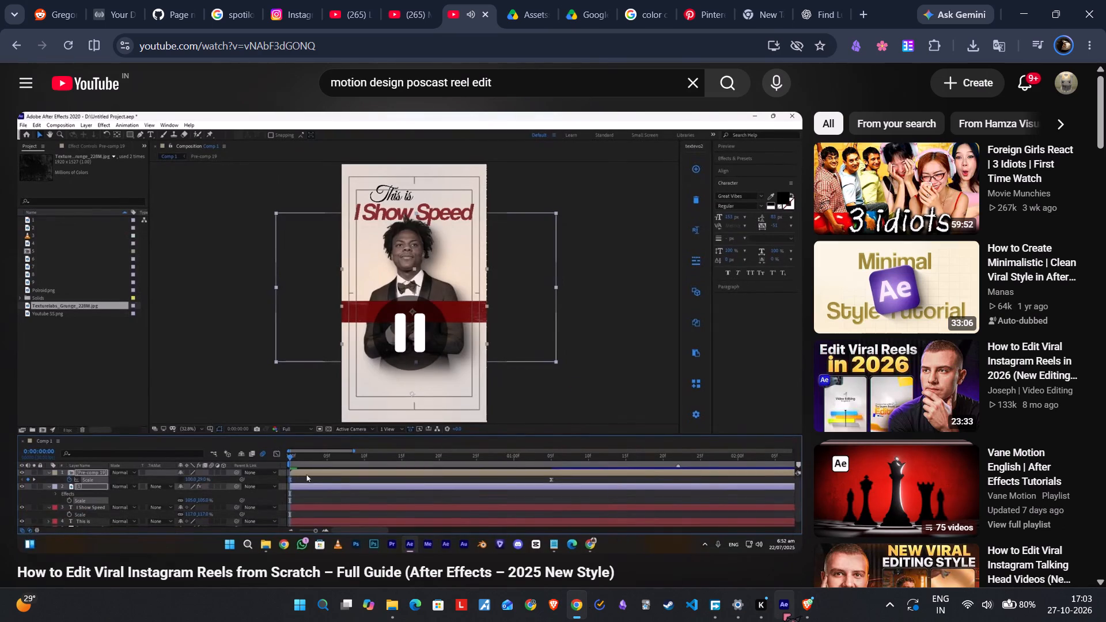
pyautogui.click(784, 613)
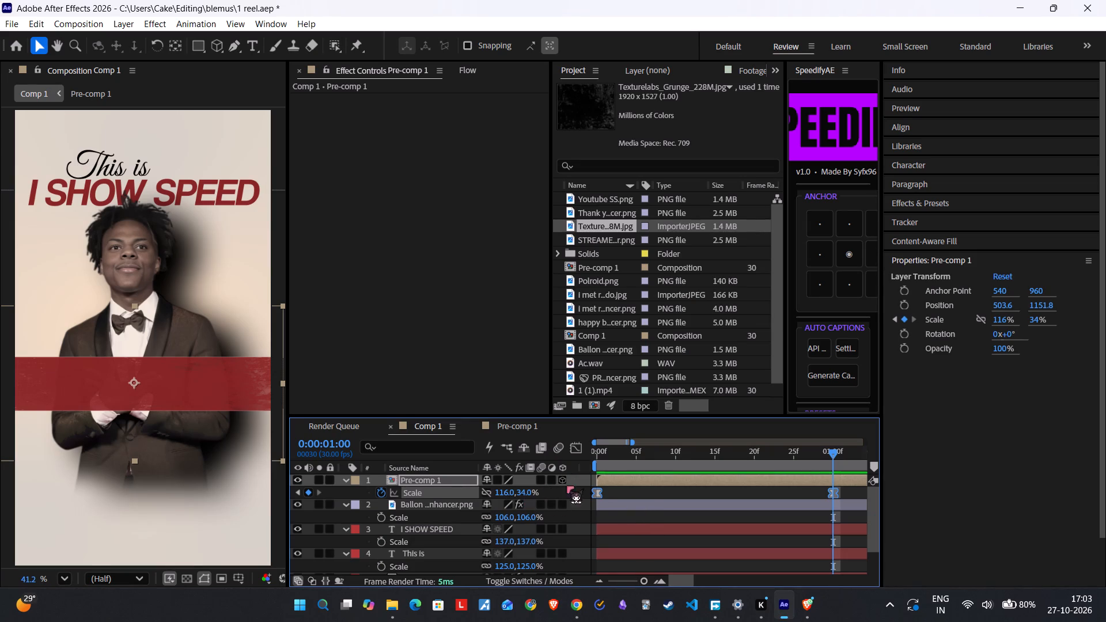
pyautogui.rightClick(599, 493)
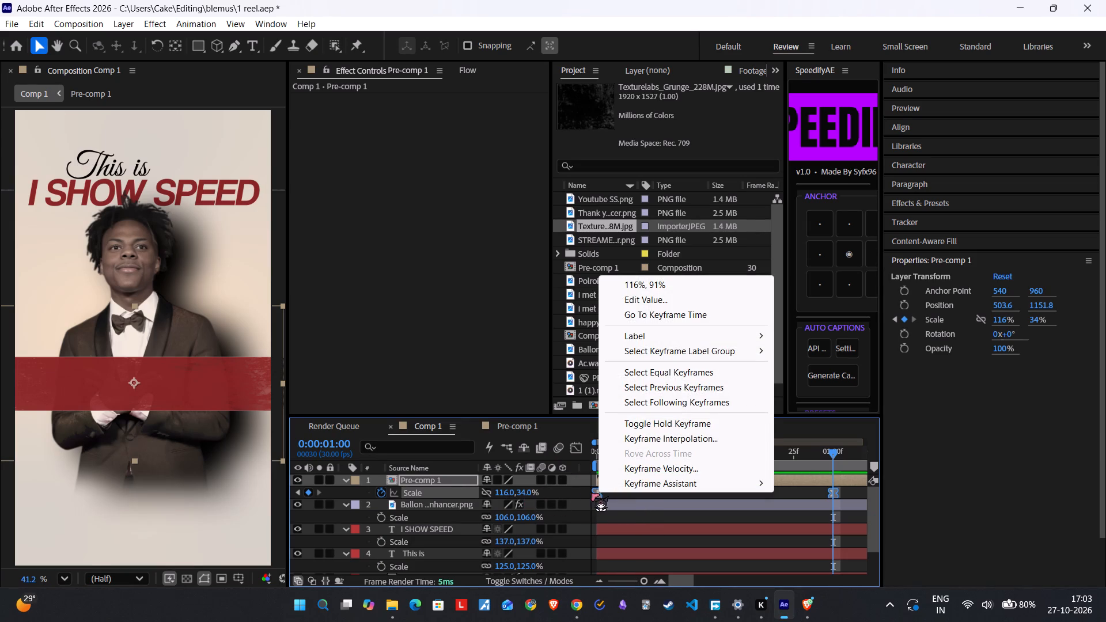
pyautogui.click(609, 496)
pyautogui.click(592, 492)
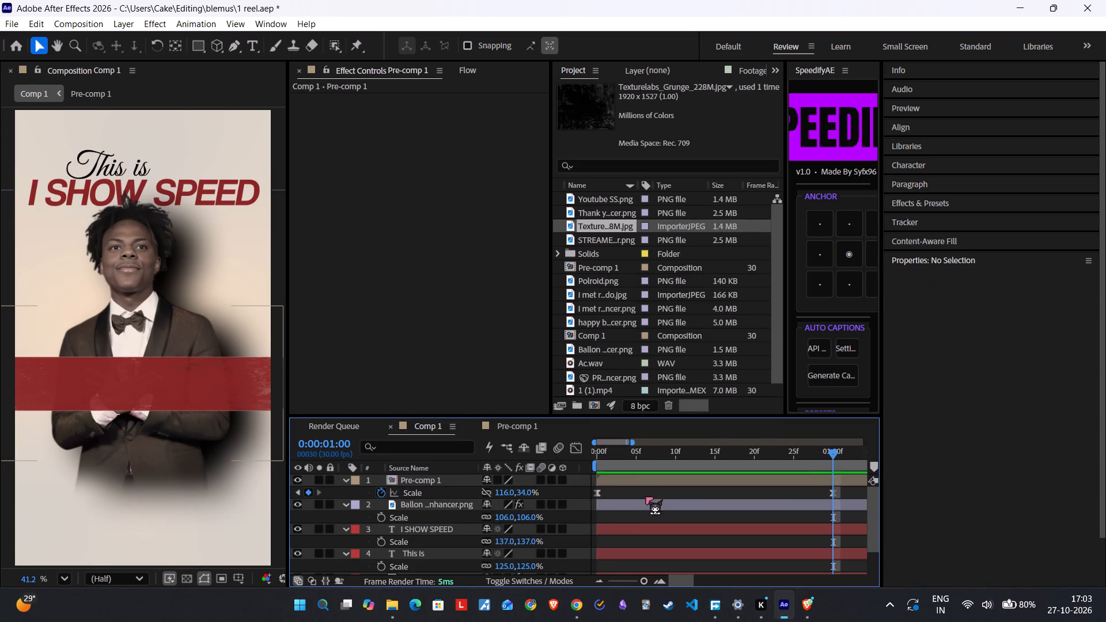
pyautogui.click(600, 494)
pyautogui.click(597, 494)
pyautogui.keyDown('shift'); pyautogui.click(832, 495); pyautogui.keyUp('shift')
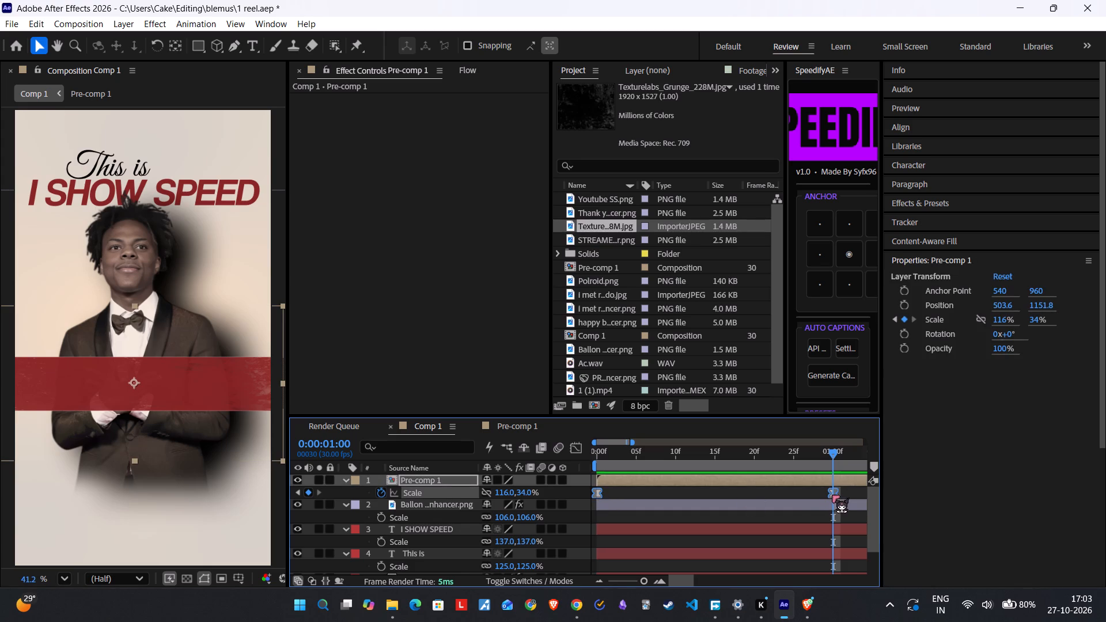
pyautogui.click(576, 454)
pyautogui.rightClick(619, 504)
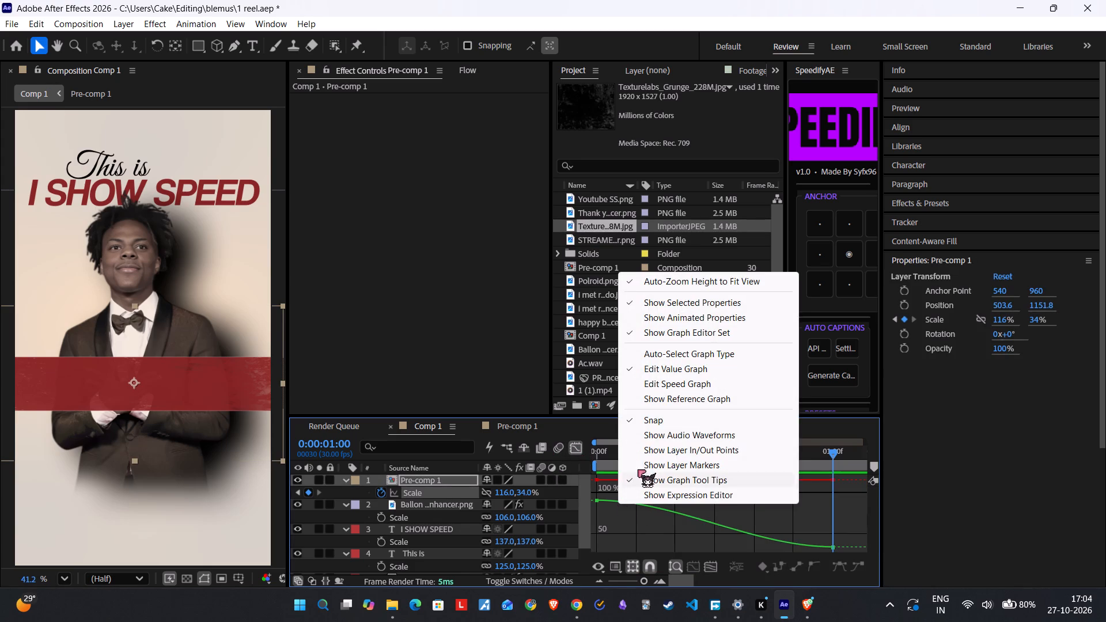
pyautogui.click(694, 384)
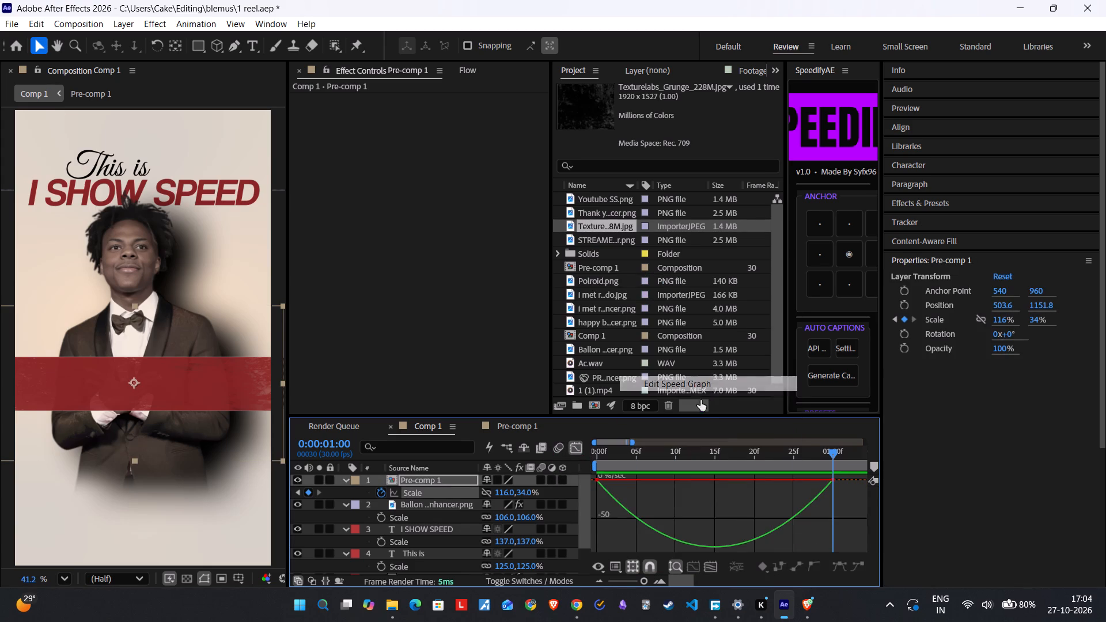
# Reshape Pre-comp 1's Scale speed curve so the change is fastest at about frame 6 and slows gradually toward 0:00:01:00.
pyautogui.click(603, 483)
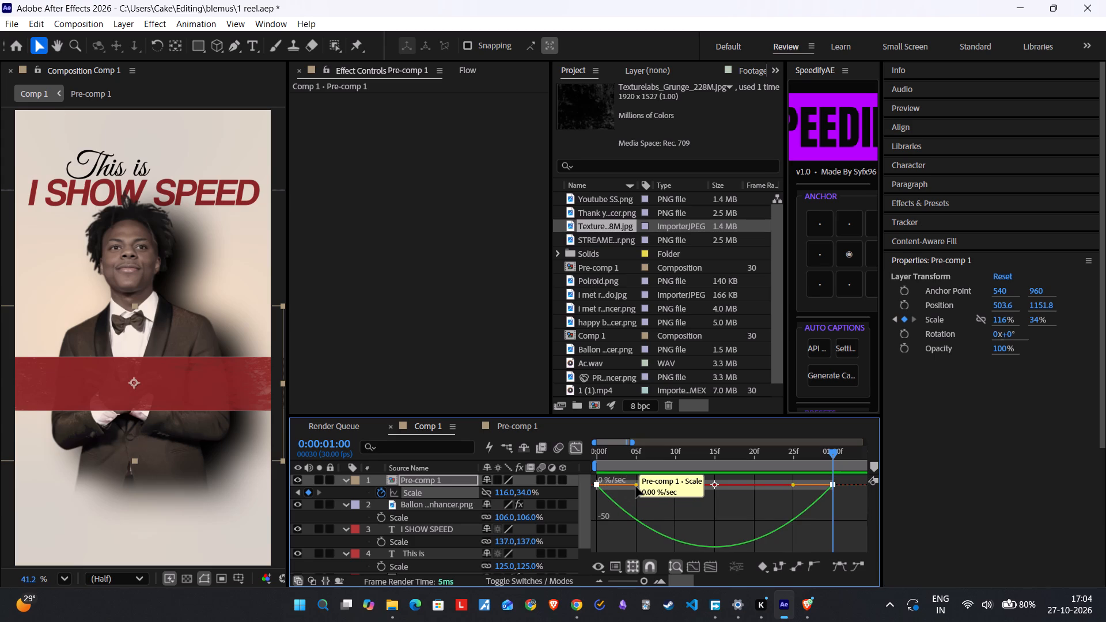
pyautogui.moveTo(638, 486); pyautogui.dragTo(576, 484)
pyautogui.moveTo(794, 486); pyautogui.dragTo(600, 486)
pyautogui.moveTo(797, 488); pyautogui.dragTo(787, 488)
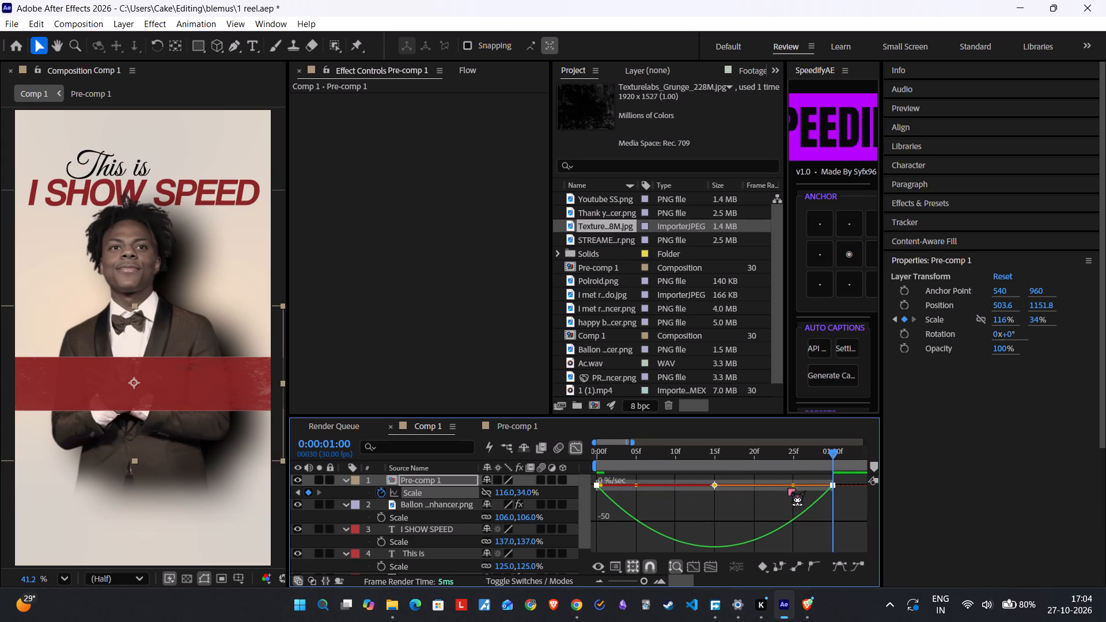
pyautogui.moveTo(787, 488); pyautogui.dragTo(740, 488)
pyautogui.hotkey('ctrl', 'z')
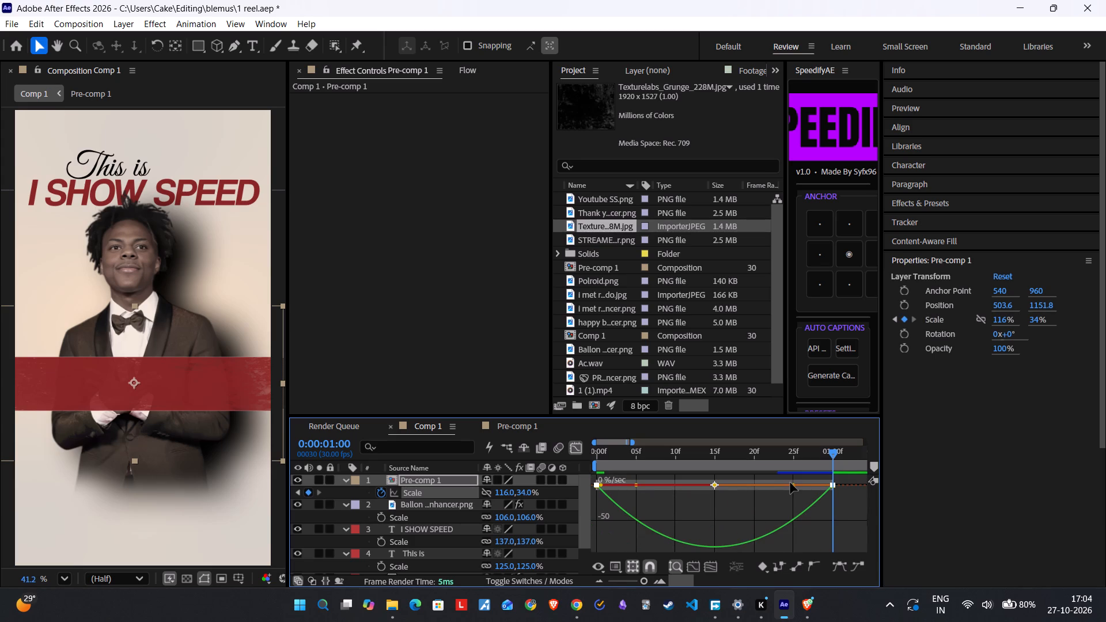
pyautogui.moveTo(793, 487); pyautogui.dragTo(632, 483)
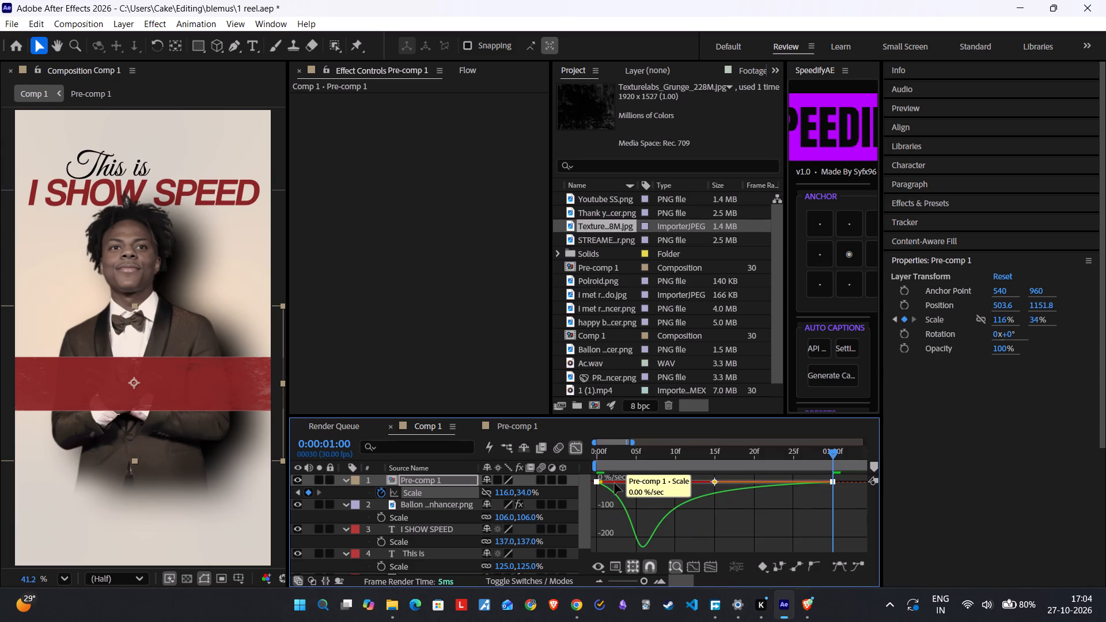
# Play the banner's scale animation from 0:00:00:00 several times to examine its easing.
pyautogui.moveTo(832, 455); pyautogui.dragTo(471, 454)
pyautogui.press('space')
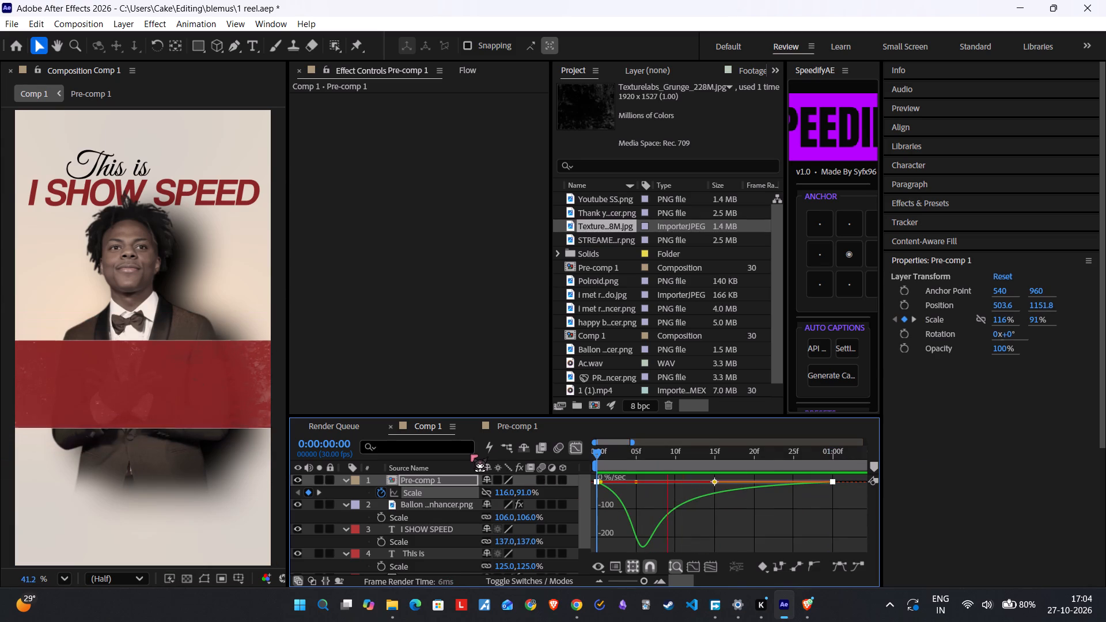
pyautogui.press('space')
pyautogui.moveTo(798, 453); pyautogui.dragTo(526, 457)
pyautogui.press('space')
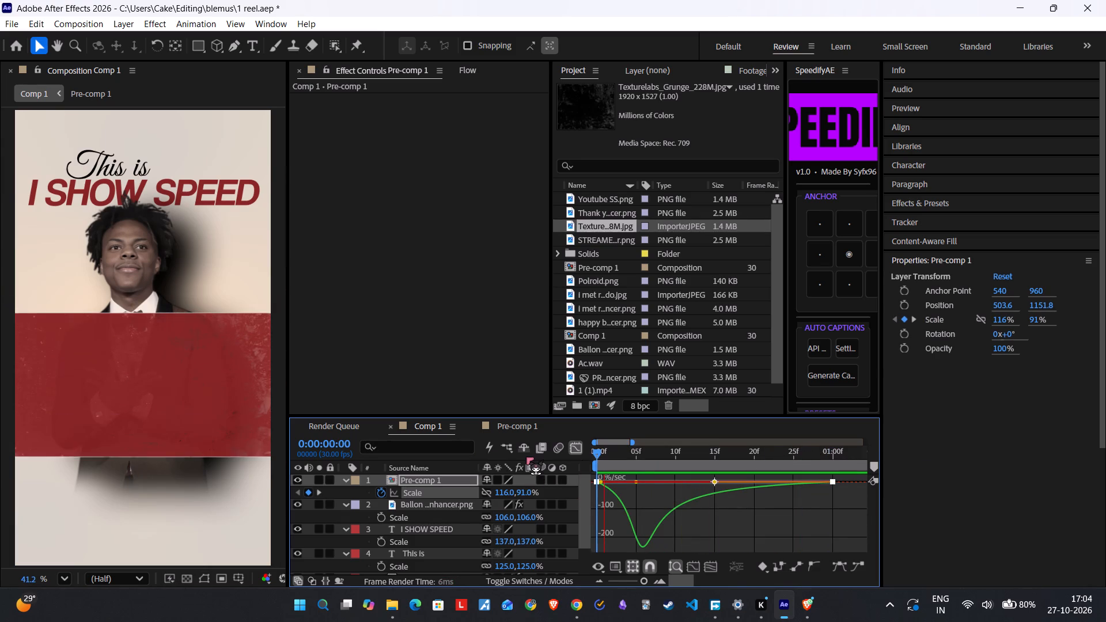
pyautogui.press('space')
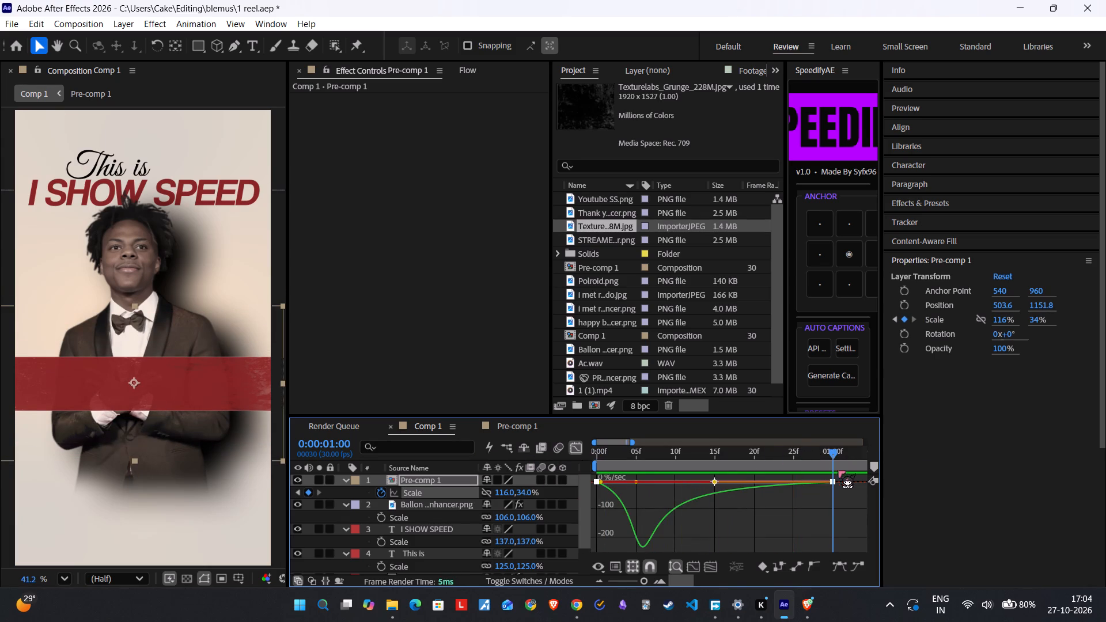
pyautogui.moveTo(824, 449); pyautogui.dragTo(456, 445)
pyautogui.press('space')
pyautogui.press('space')
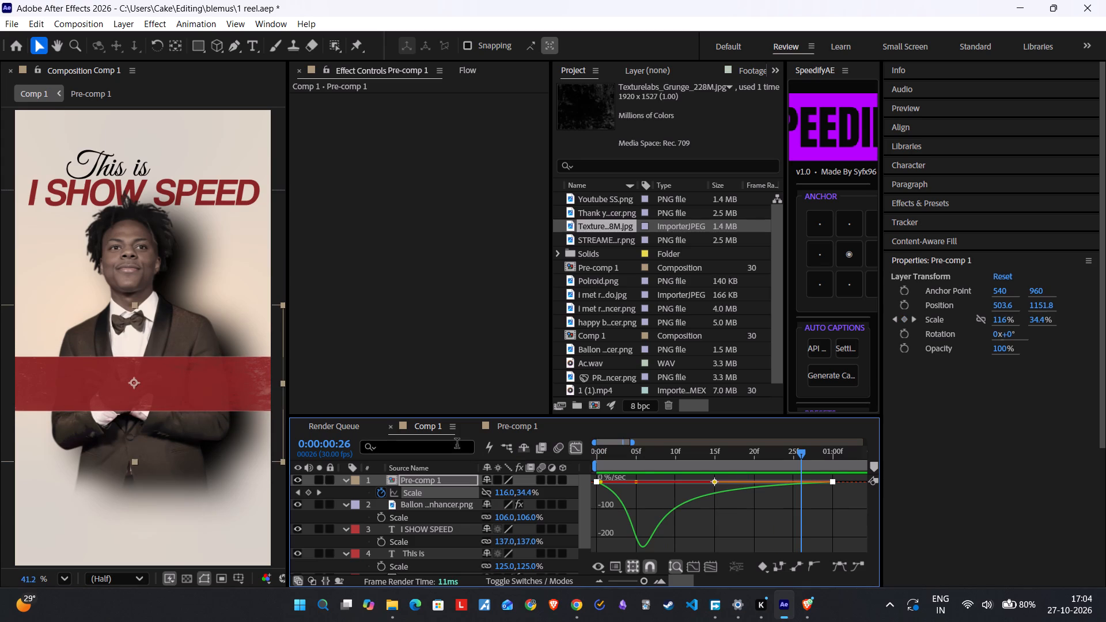
pyautogui.moveTo(795, 452); pyautogui.dragTo(396, 460)
pyautogui.press('space')
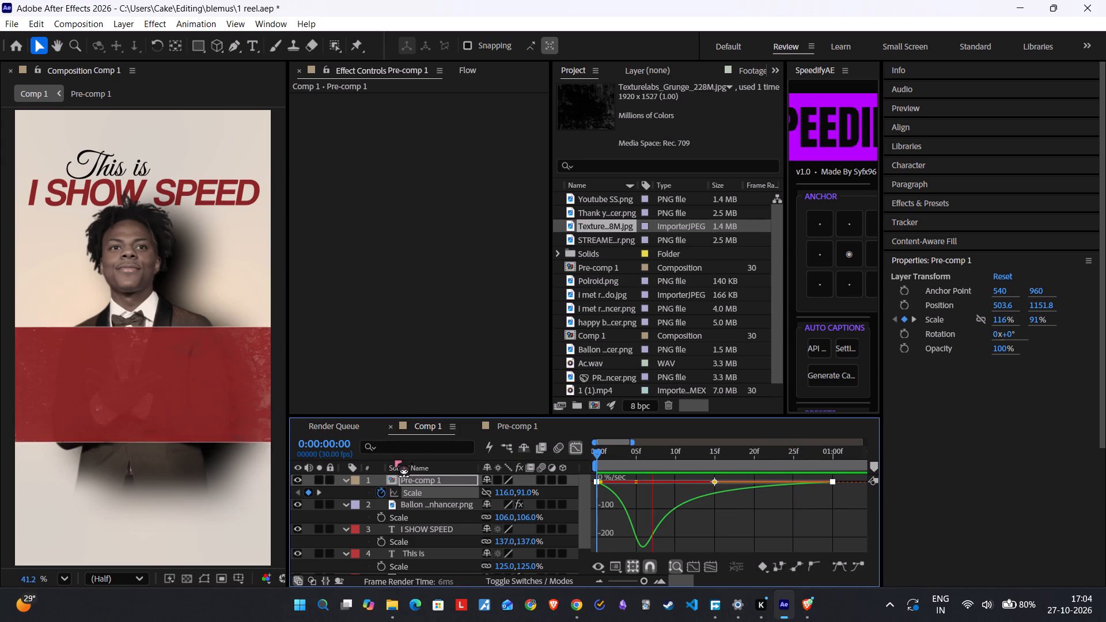
pyautogui.press('space')
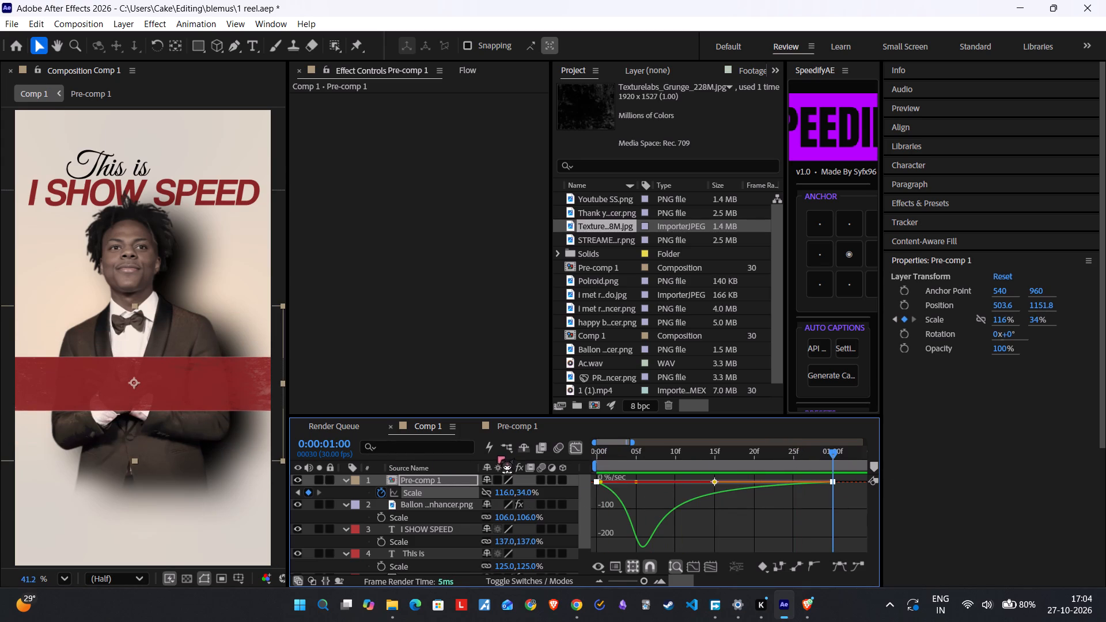
# Return Comp 1's playhead to 0:00:00:00 and close the Graph Editor.
pyautogui.click(506, 427)
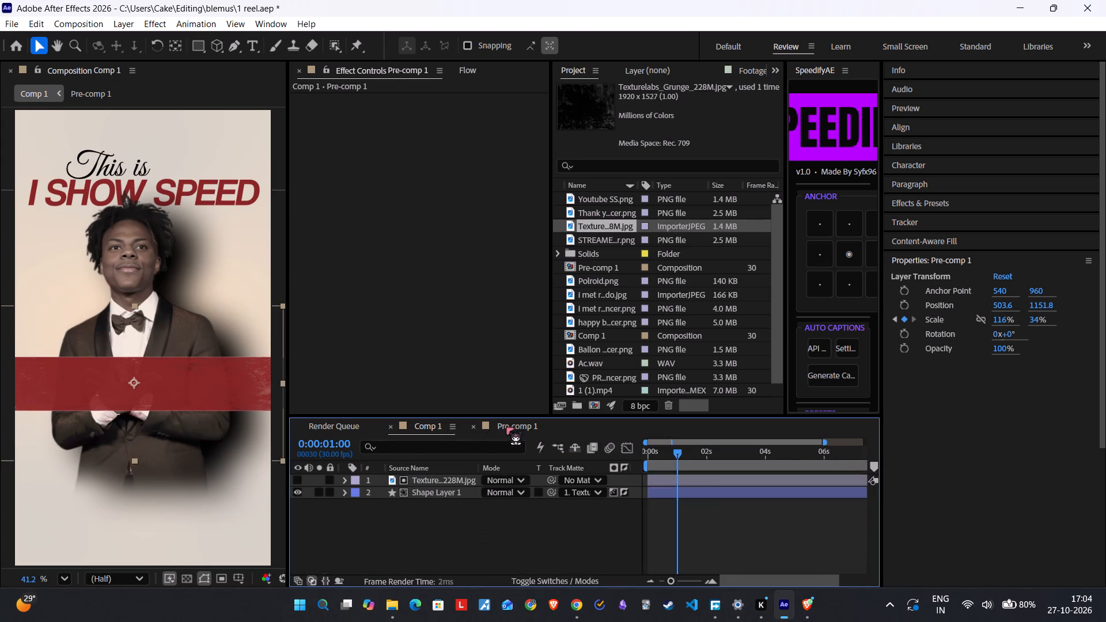
pyautogui.click(443, 430)
pyautogui.moveTo(847, 451); pyautogui.dragTo(536, 457)
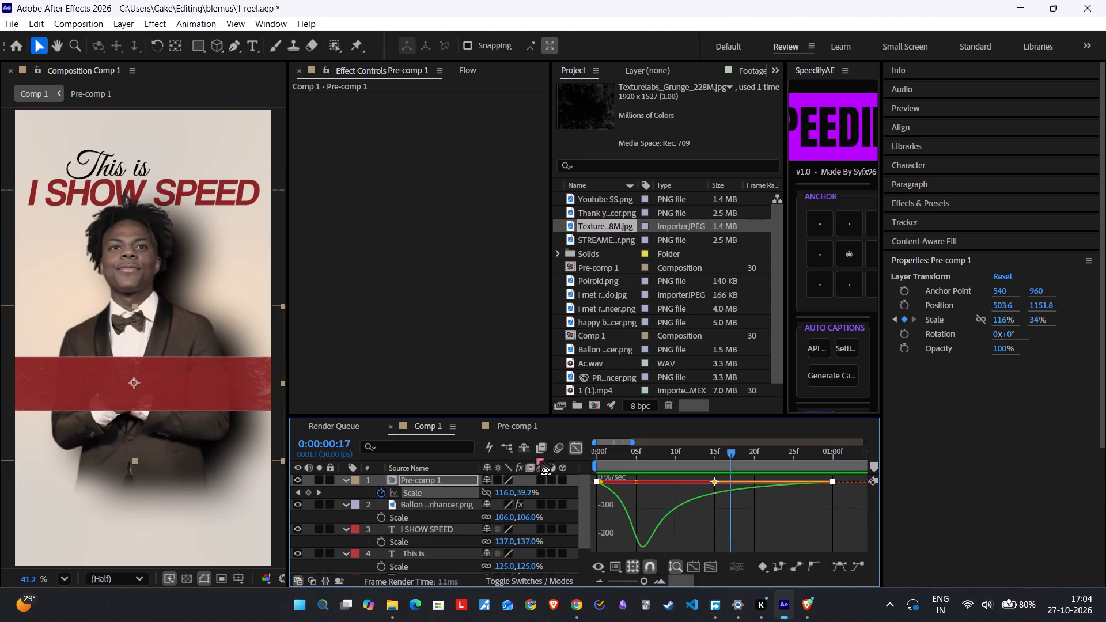
pyautogui.moveTo(536, 457); pyautogui.dragTo(478, 457)
pyautogui.click(576, 450)
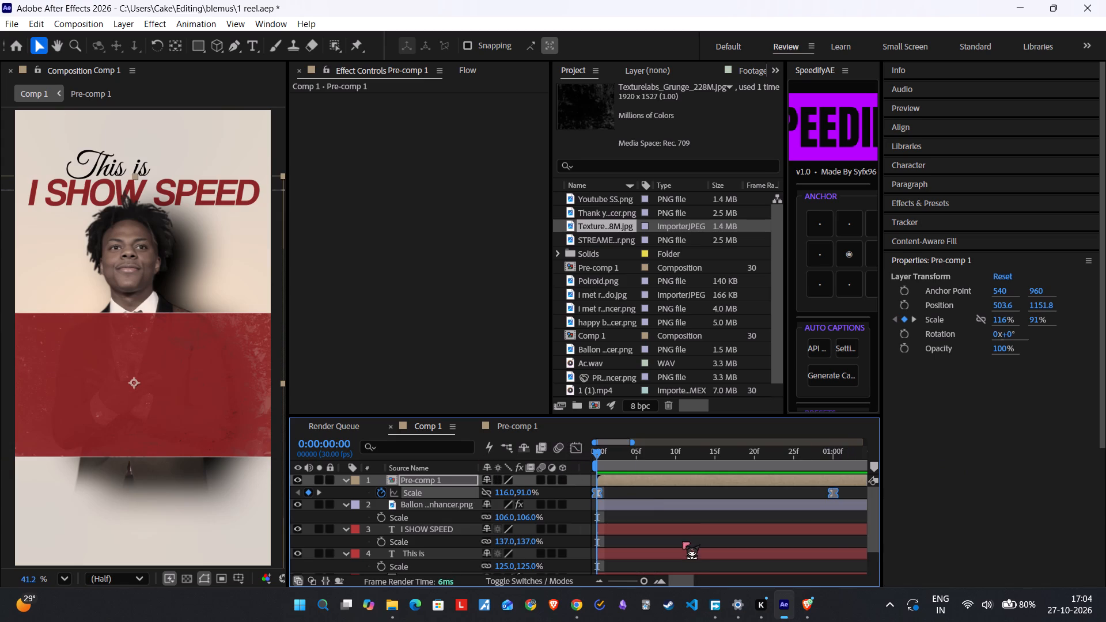
# Switch to the tutorial in Chrome, continue watching and rewind to about 2:32 to study the next banner animation settings.
pyautogui.click(581, 610)
pyautogui.click(554, 401)
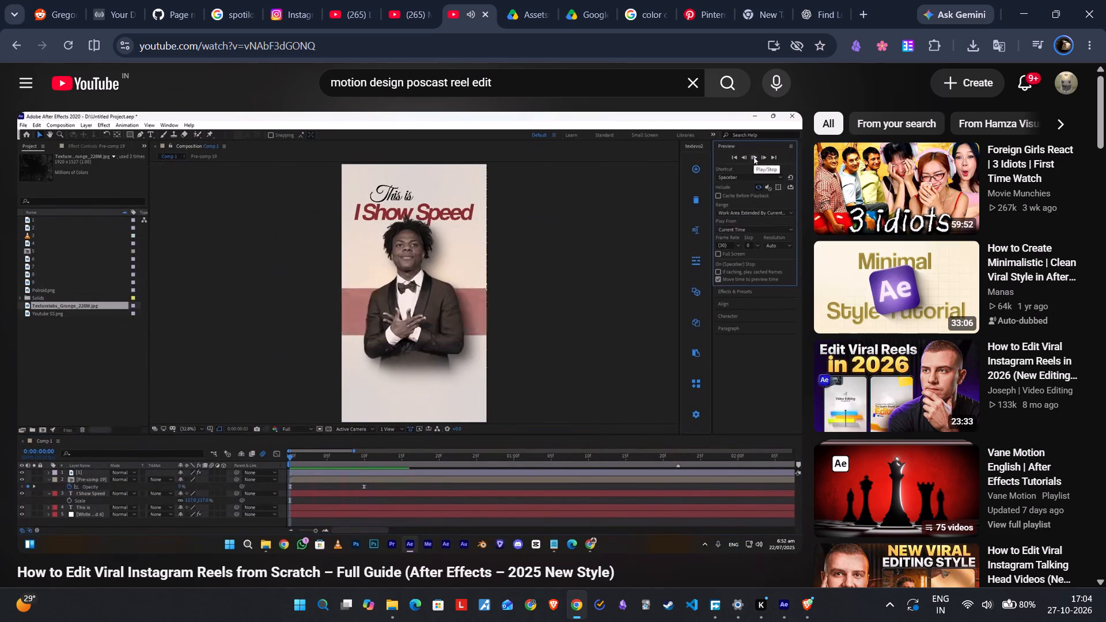
pyautogui.press('Left')
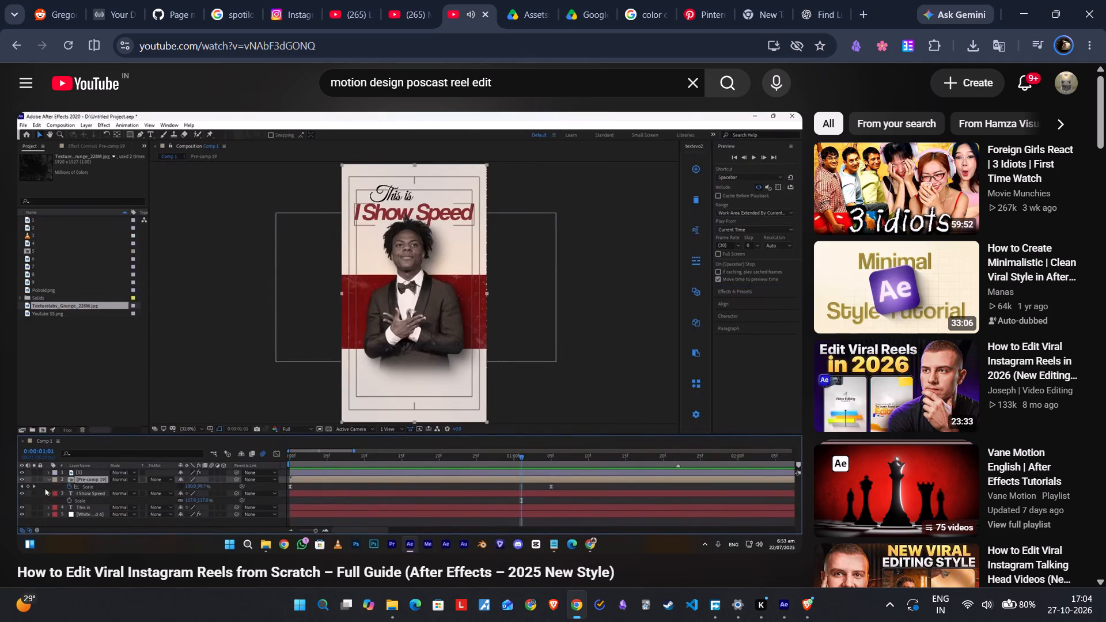
pyautogui.press('Left')
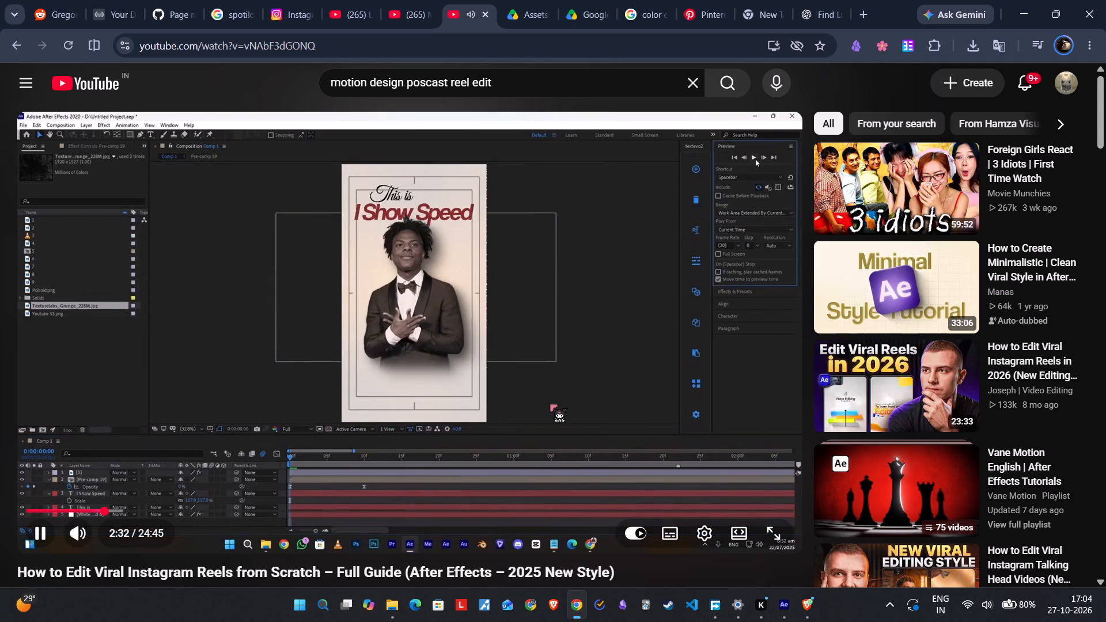
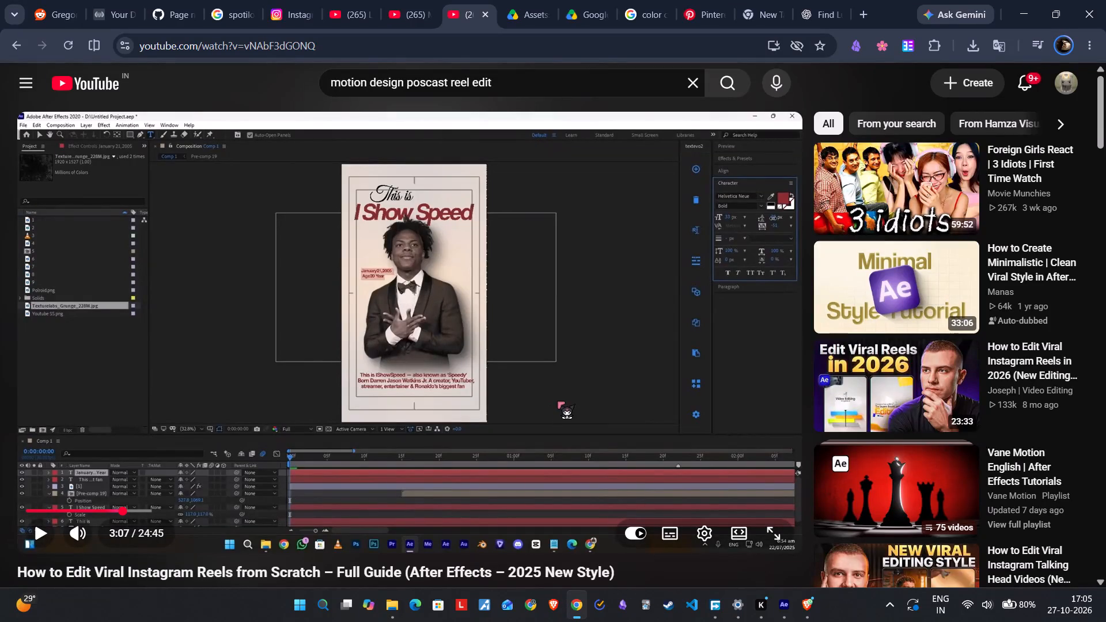
pyautogui.press('Print')
pyautogui.moveTo(319, 141); pyautogui.dragTo(512, 431)
pyautogui.click(811, 0)
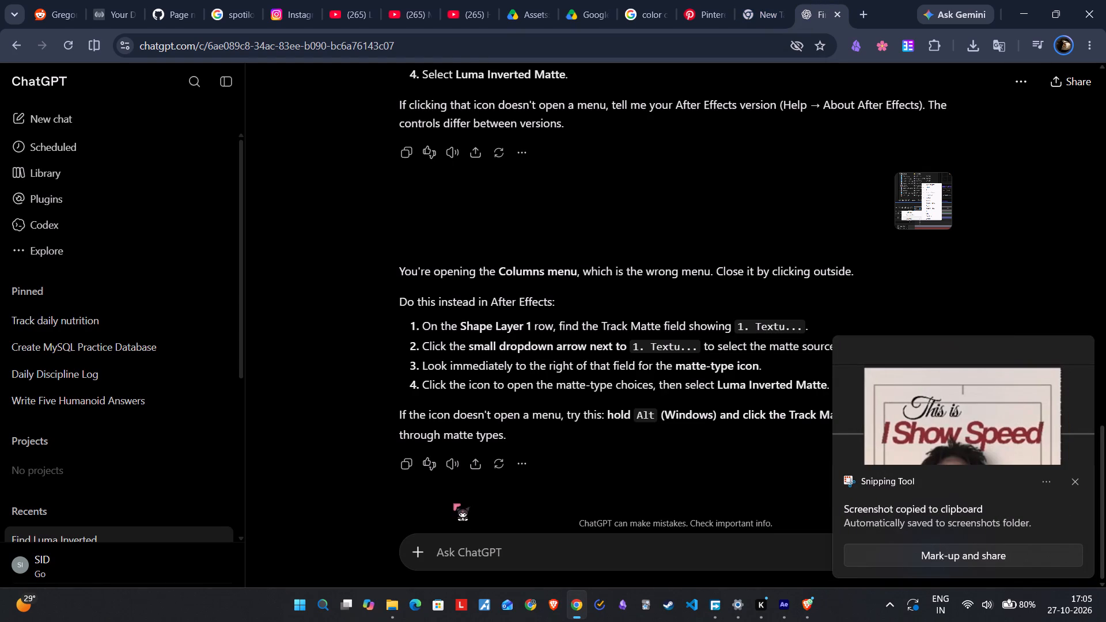
pyautogui.hotkey('ctrl', 'v')
pyautogui.write('how ot')
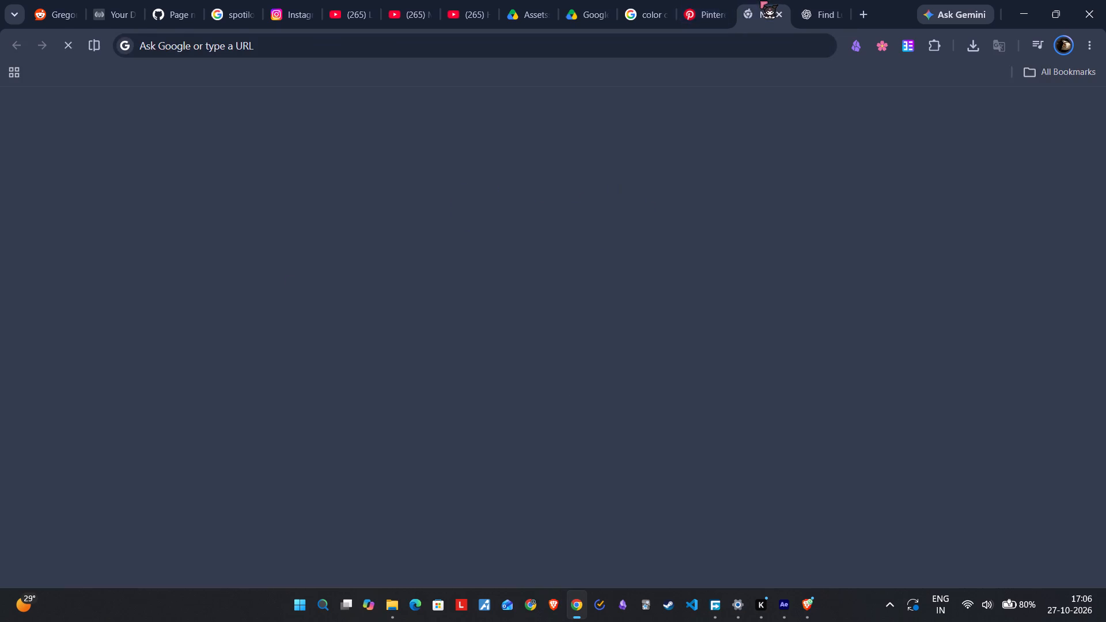
# Return to the After Effects Instagram reels tutorial on YouTube, resume it and replay the last few seconds to study the shape-layer step.
pyautogui.click(692, 0)
pyautogui.click(606, 0)
pyautogui.click(514, 0)
pyautogui.click(409, 0)
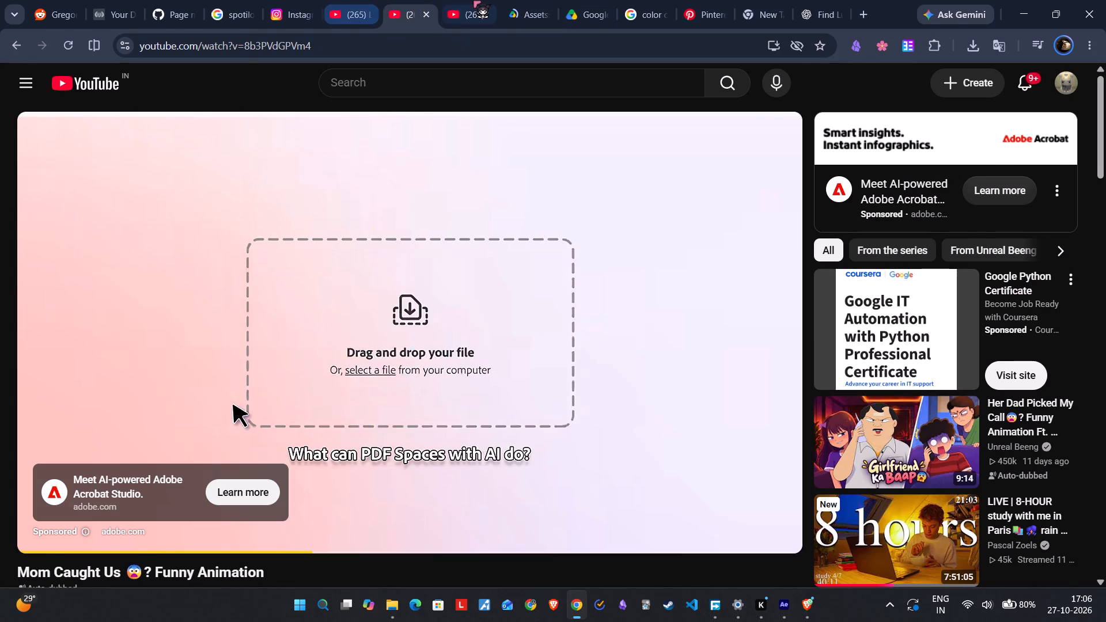
pyautogui.click(470, 0)
pyautogui.click(335, 0)
pyautogui.click(295, 0)
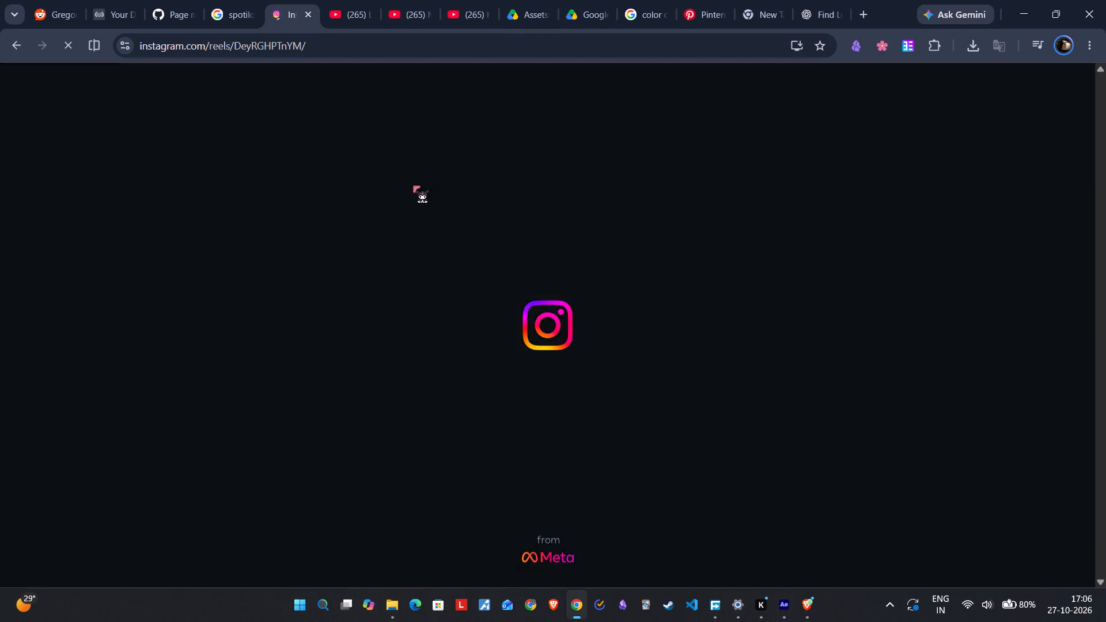
pyautogui.click(453, 0)
pyautogui.click(433, 218)
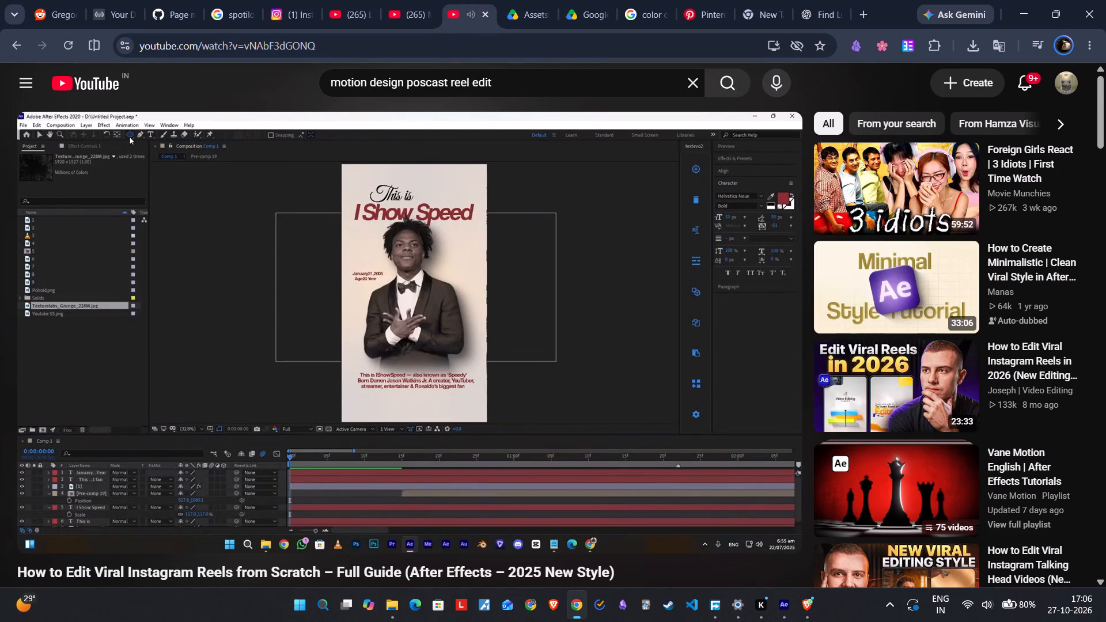
pyautogui.press('Left')
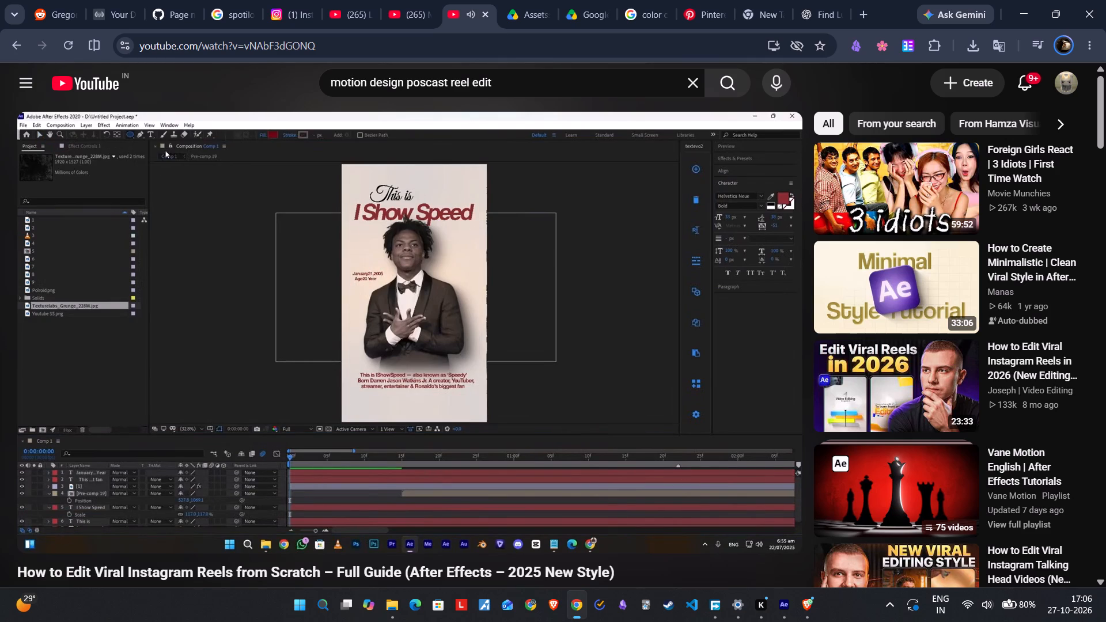
pyautogui.press('Left')
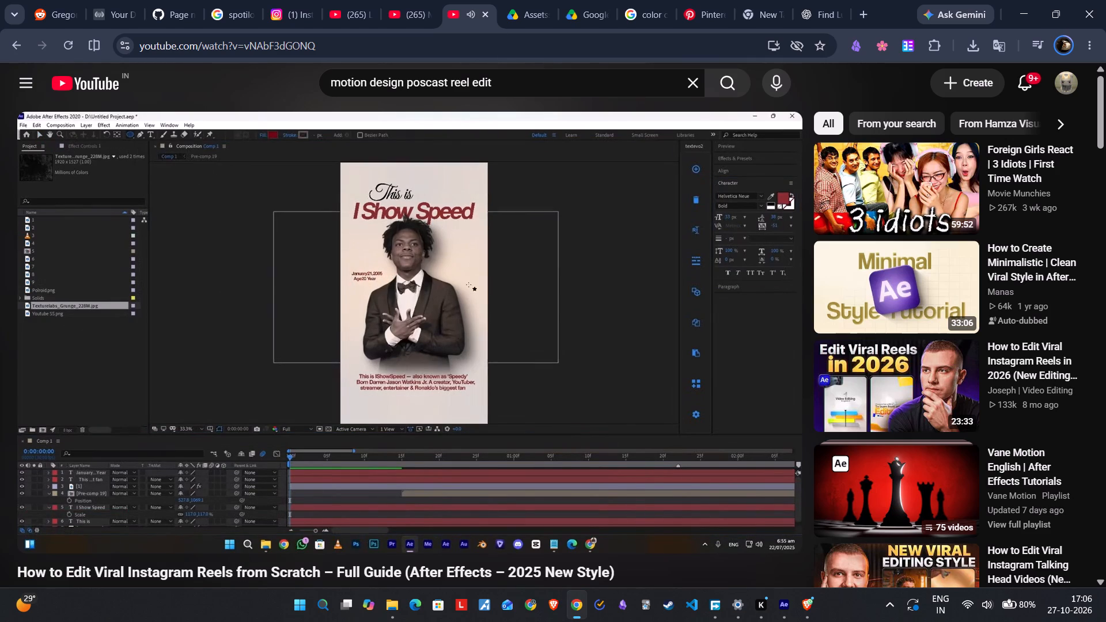
# Rewind the YouTube tutorial past the title/action-safe guides and description text to the banner's opacity keyframes, and pause it there.
pyautogui.press('Left')
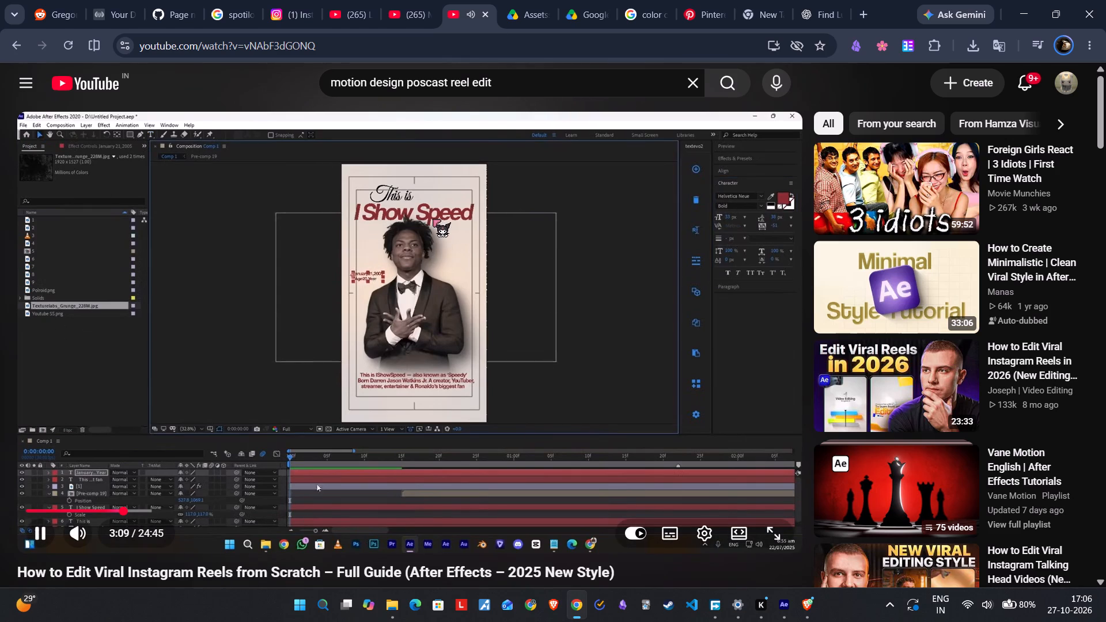
pyautogui.press('Left')
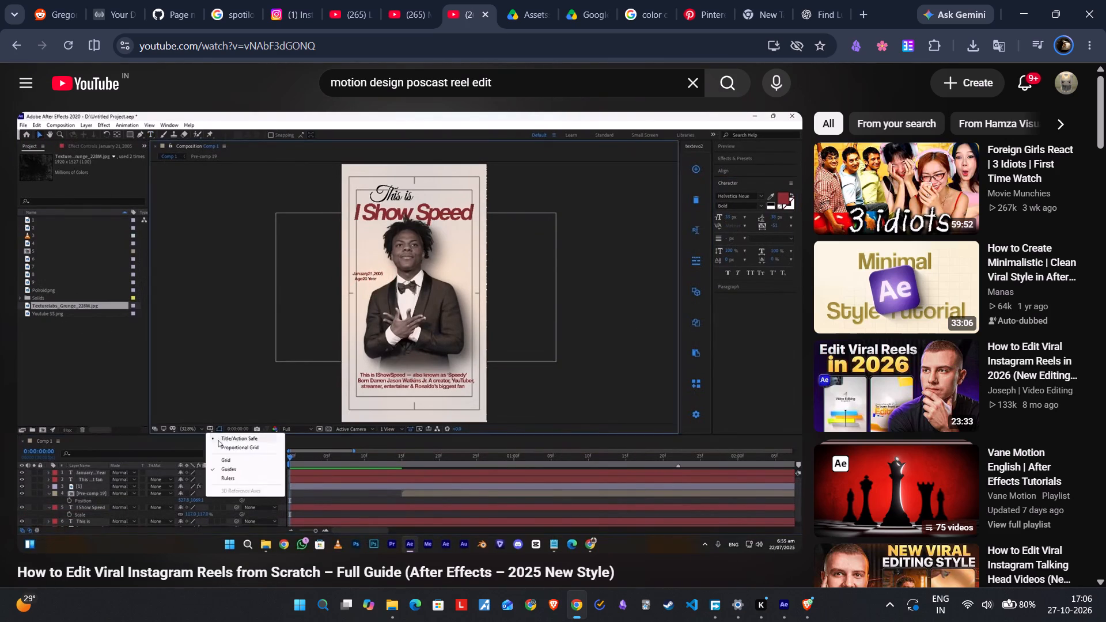
pyautogui.press('Left')
pyautogui.press('Left')
pyautogui.press('Left')
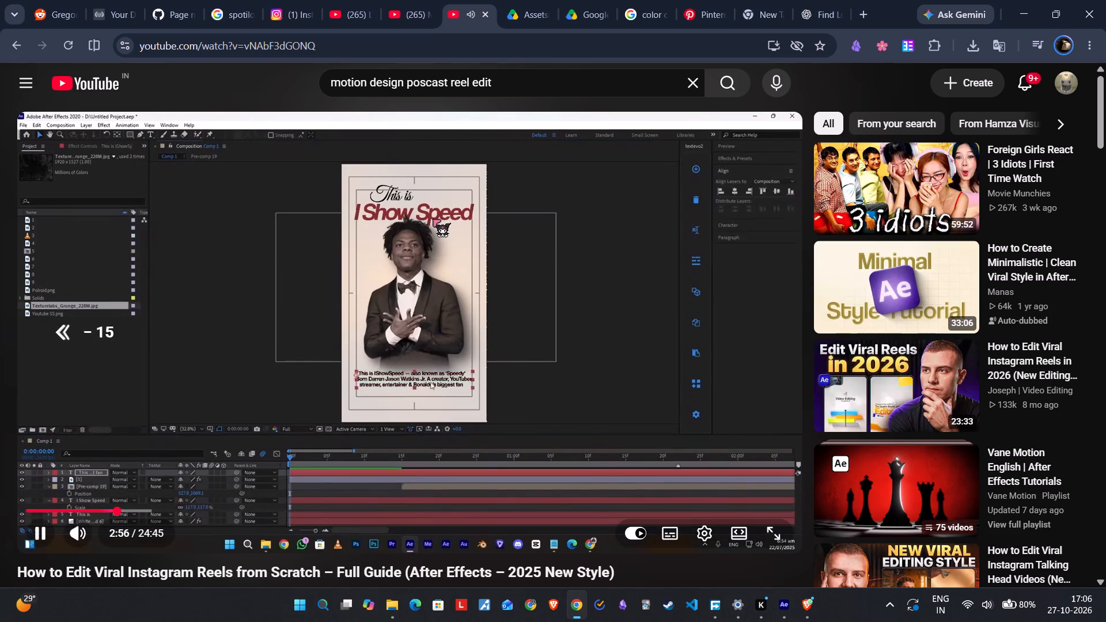
pyautogui.press('Left')
pyautogui.press('Left')
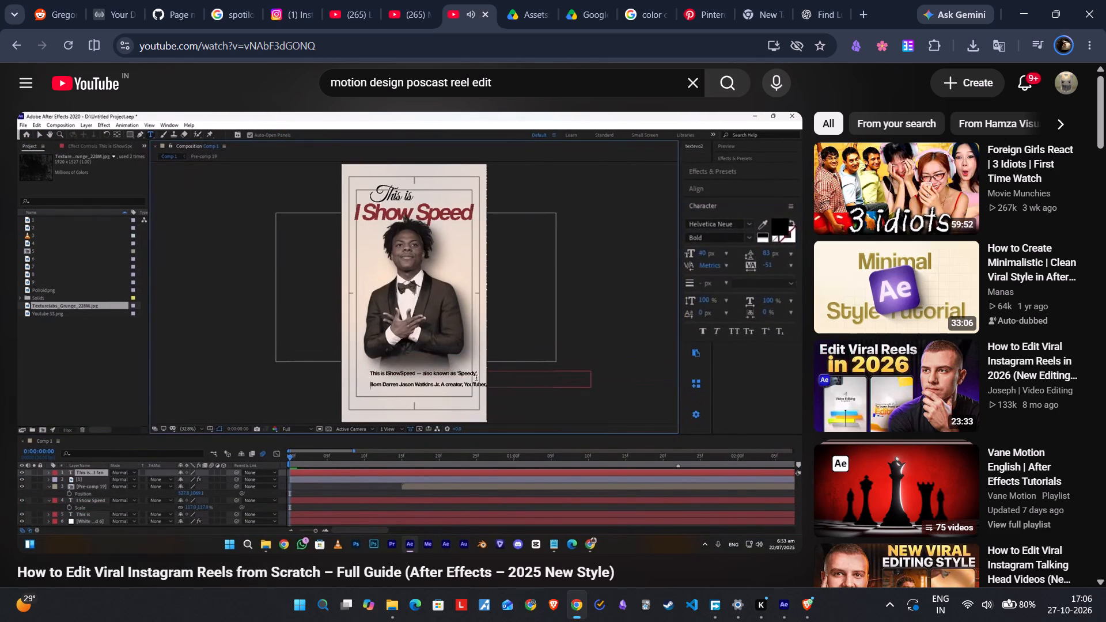
pyautogui.press('Left')
pyautogui.press('Left')
pyautogui.press('Left')
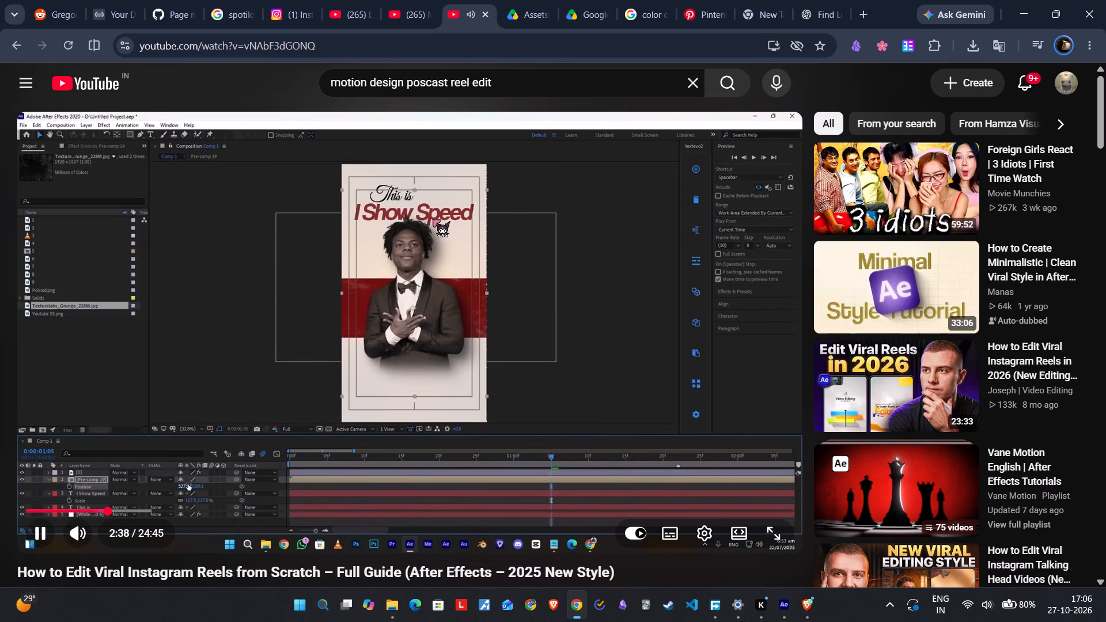
pyautogui.press('Left')
pyautogui.press('Left')
pyautogui.press('Left')
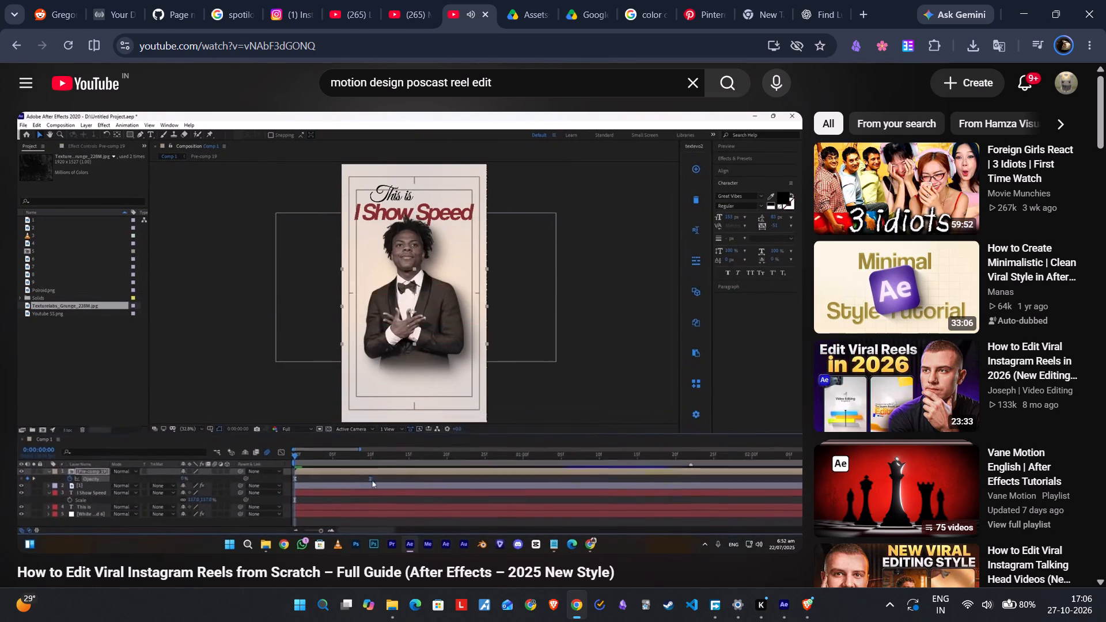
pyautogui.click(438, 259)
# Back in After Effects, reverse Pre-comp 1's Scale keyframes: 116%, 34% at 0:00:00:00 and 116%, 91% around frame 28; preview the growth.
pyautogui.click(783, 619)
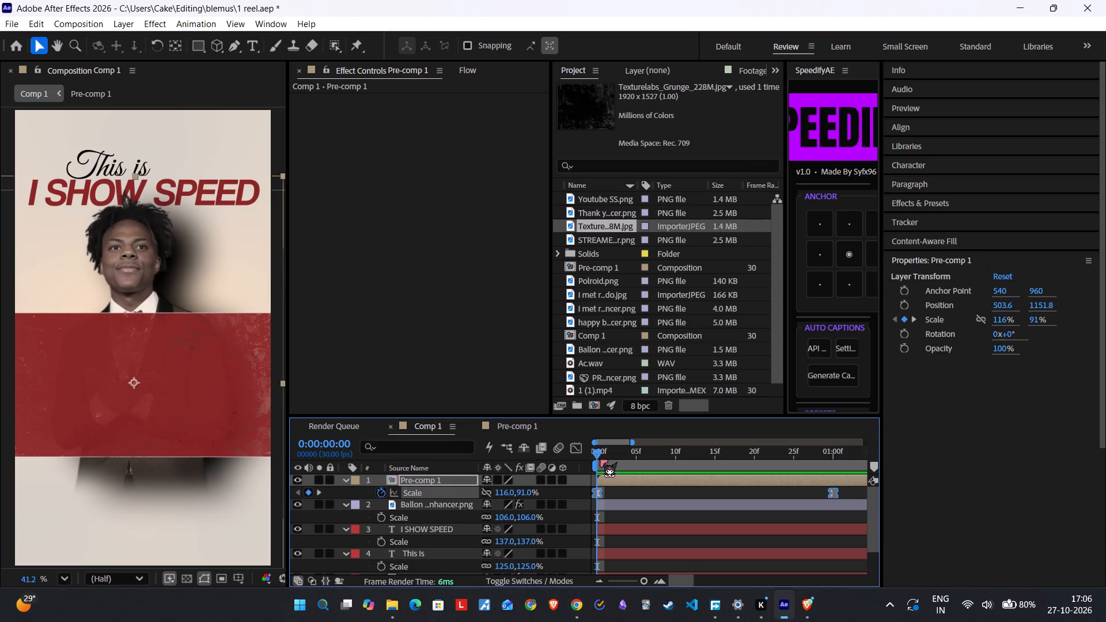
pyautogui.keyDown('alt'); pyautogui.moveTo(598, 494); pyautogui.dragTo(757, 494); pyautogui.keyUp('alt')
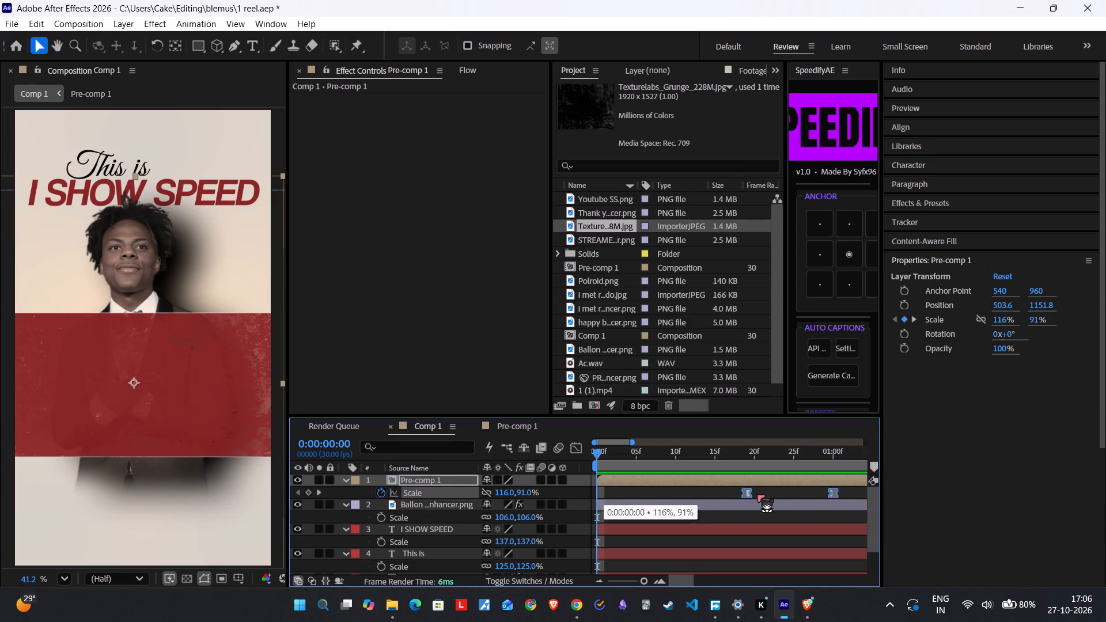
pyautogui.keyDown('alt'); pyautogui.moveTo(757, 494); pyautogui.dragTo(816, 496); pyautogui.keyUp('alt')
pyautogui.keyDown('alt'); pyautogui.moveTo(829, 496); pyautogui.dragTo(802, 496); pyautogui.keyUp('alt')
pyautogui.keyDown('alt'); pyautogui.moveTo(831, 492); pyautogui.dragTo(831, 492); pyautogui.keyUp('alt')
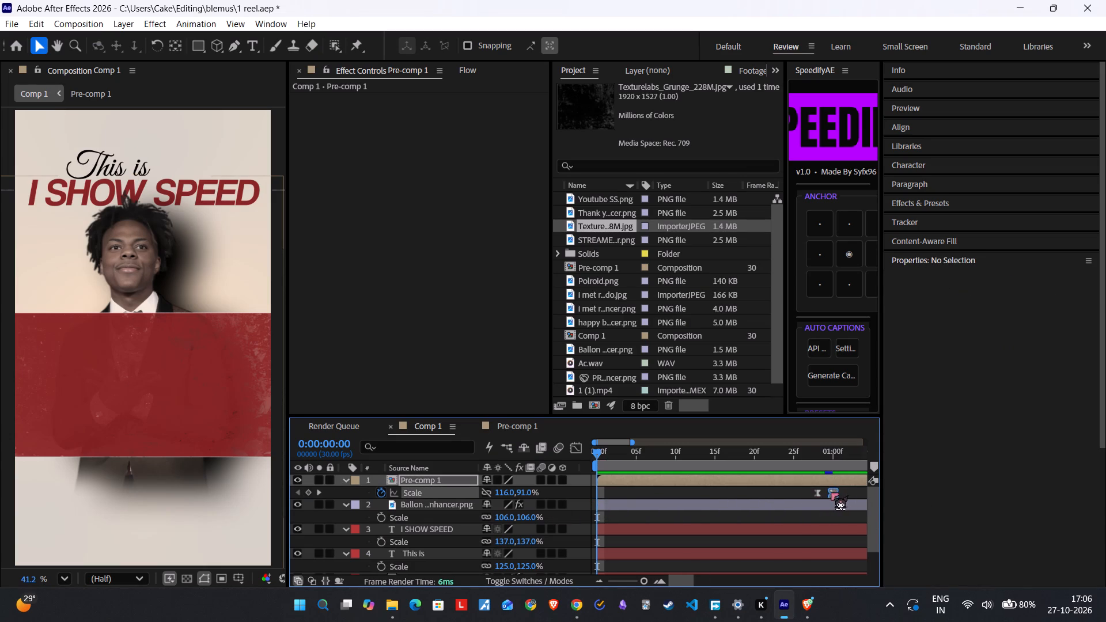
pyautogui.keyDown('alt'); pyautogui.moveTo(831, 492); pyautogui.dragTo(576, 492); pyautogui.keyUp('alt')
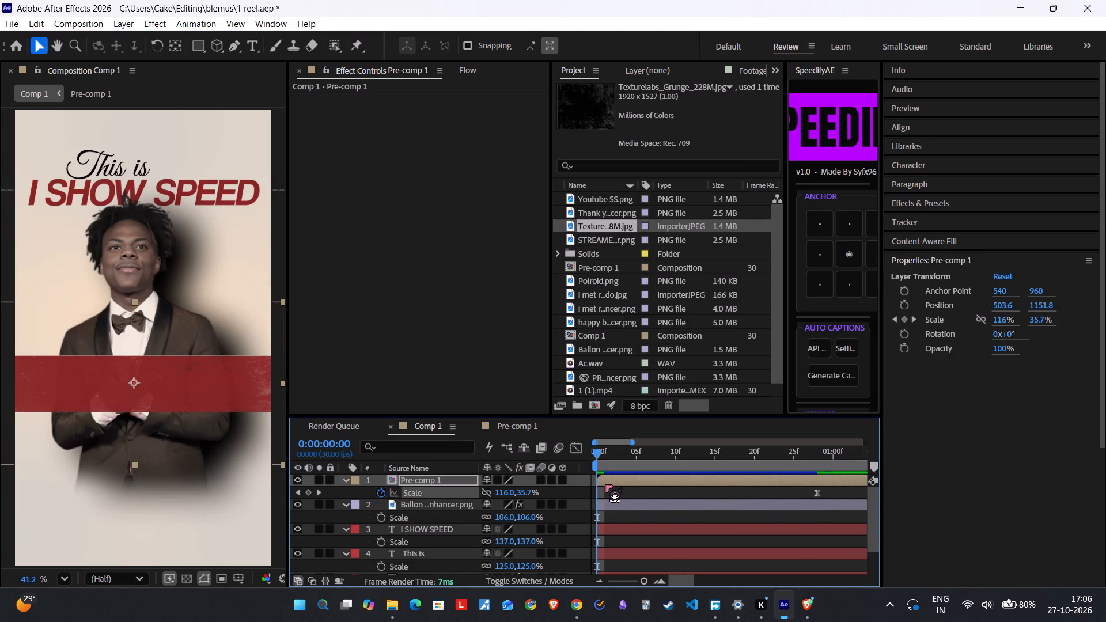
pyautogui.hotkey('ctrl', 'z')
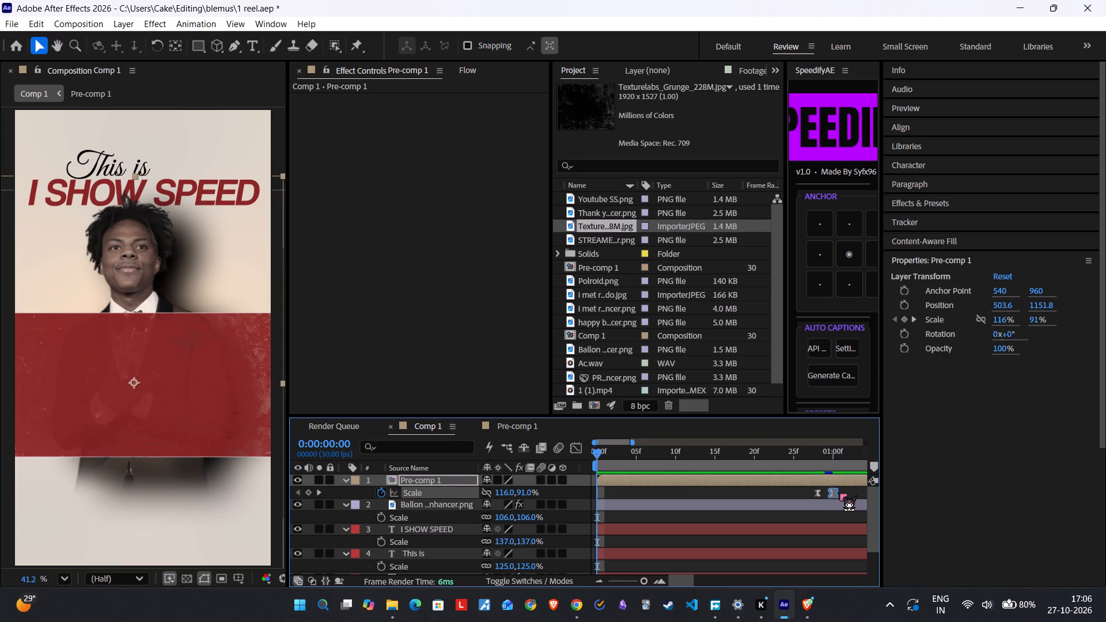
pyautogui.keyDown('alt'); pyautogui.moveTo(832, 492); pyautogui.dragTo(600, 495); pyautogui.keyUp('alt')
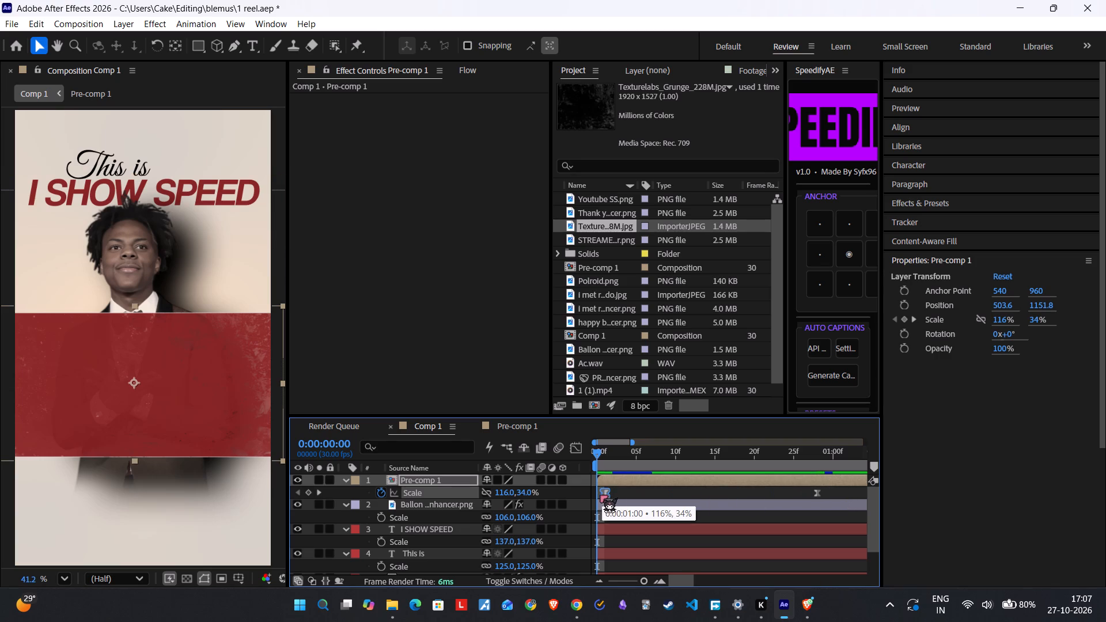
pyautogui.keyDown('alt'); pyautogui.moveTo(600, 495); pyautogui.dragTo(597, 494); pyautogui.keyUp('alt')
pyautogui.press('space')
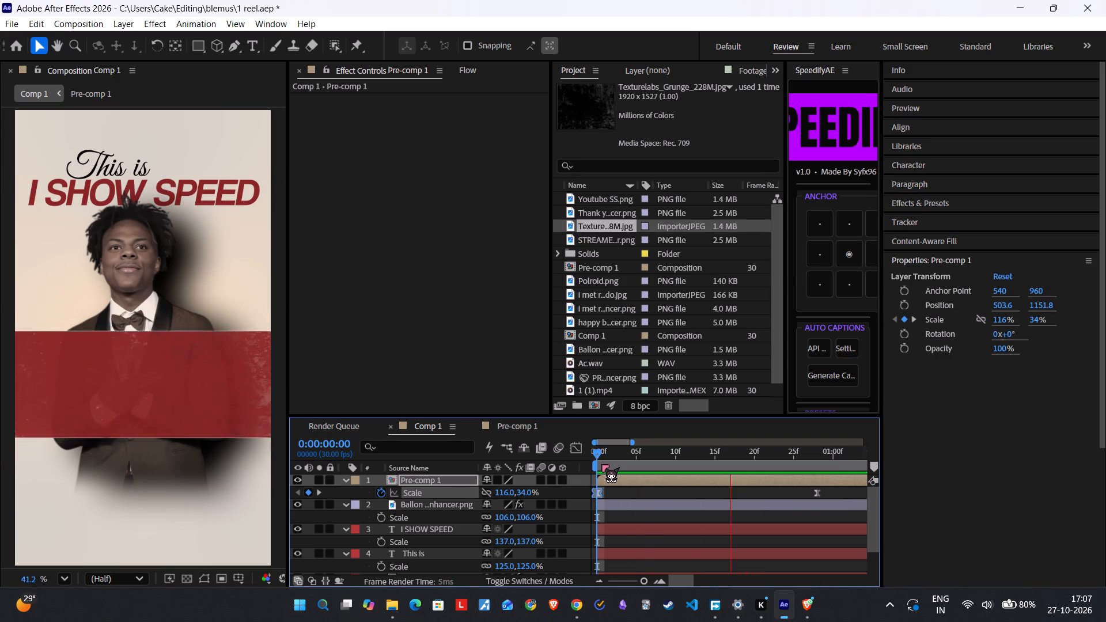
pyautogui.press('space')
# Move the banner's 116%, 91% Scale keyframe to 0:00:01:00 and return the playhead to 0:00:00:00.
pyautogui.moveTo(815, 452); pyautogui.dragTo(824, 453)
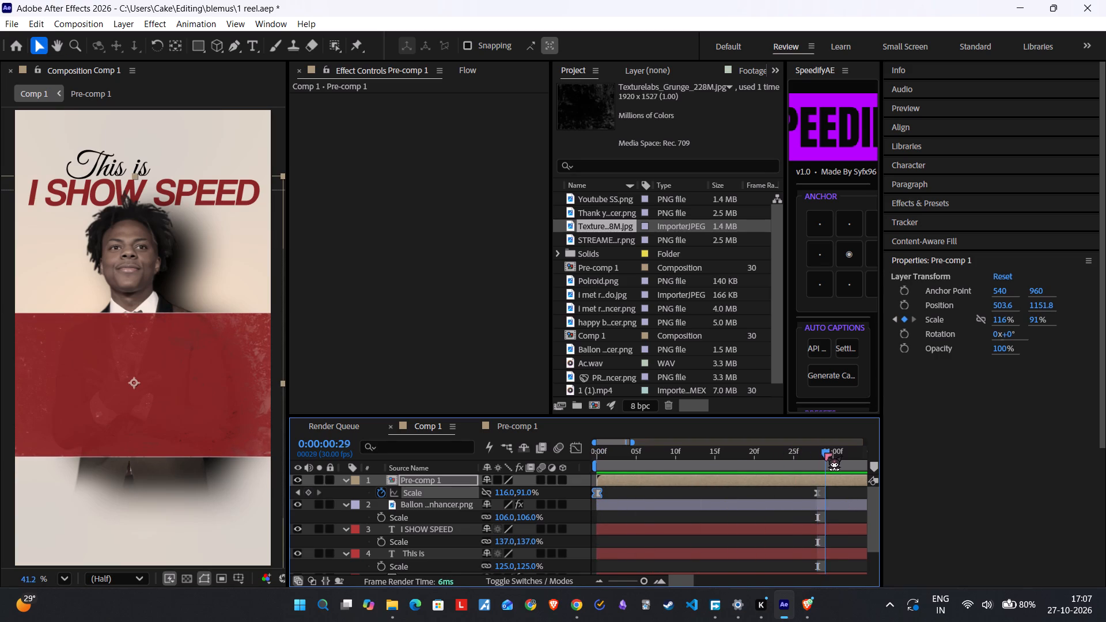
pyautogui.moveTo(824, 453); pyautogui.dragTo(830, 454)
pyautogui.keyDown('alt'); pyautogui.moveTo(817, 495); pyautogui.dragTo(835, 495); pyautogui.keyUp('alt')
pyautogui.moveTo(829, 457); pyautogui.dragTo(586, 462)
# Switch to the YouTube tutorial in Chrome and rewatch the part around 2:30 covering the banner's opacity keyframes and layer order.
pyautogui.click(577, 610)
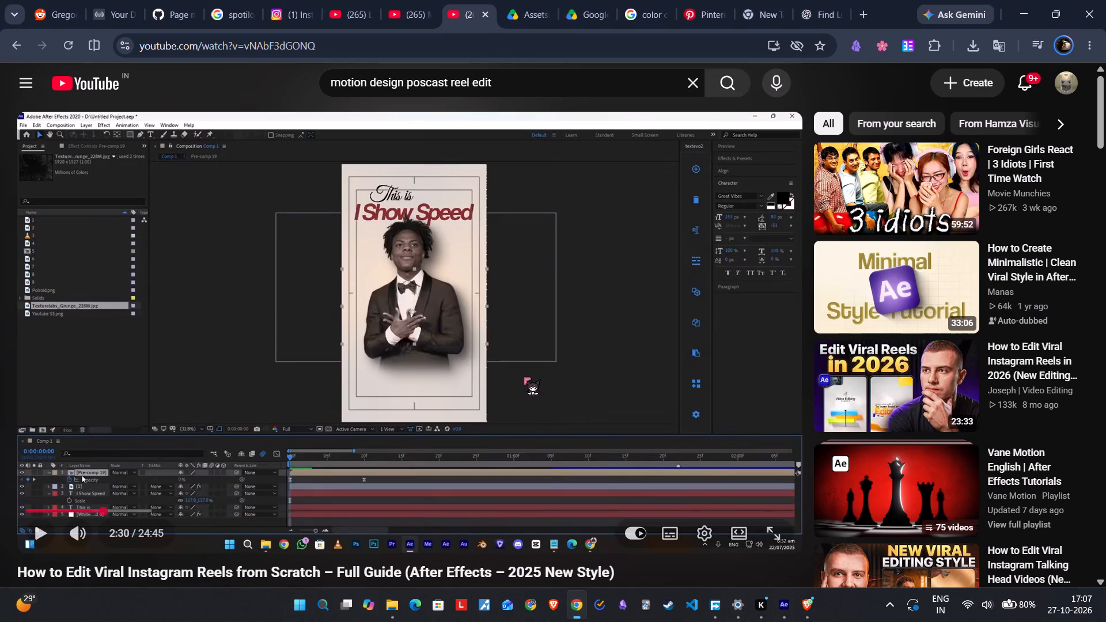
pyautogui.click(523, 377)
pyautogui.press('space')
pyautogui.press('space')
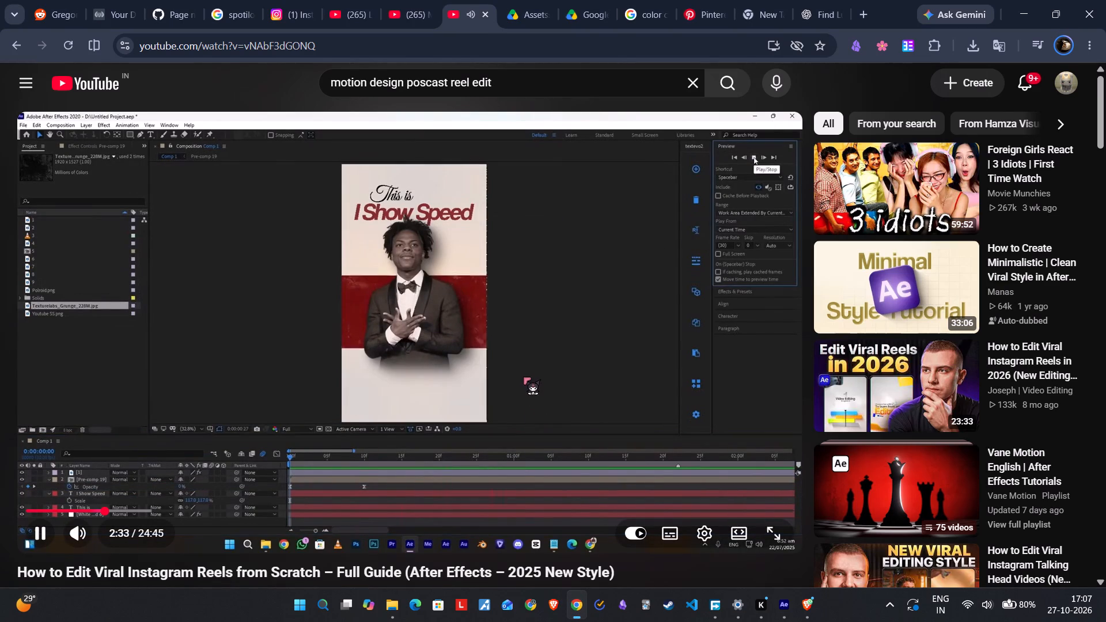
pyautogui.press('Left')
pyautogui.press('Left')
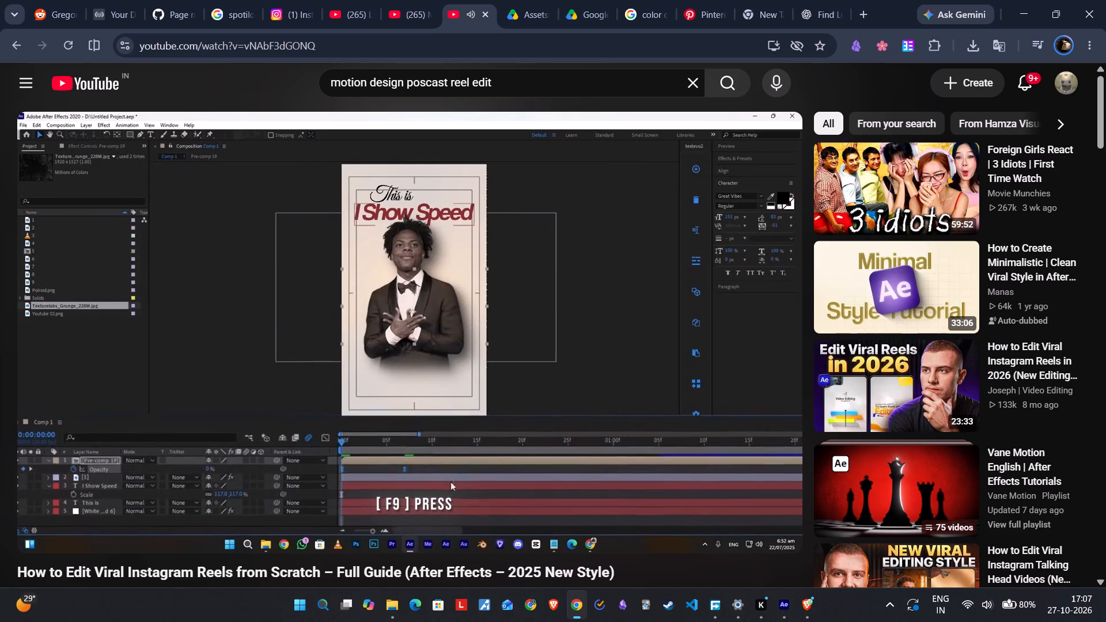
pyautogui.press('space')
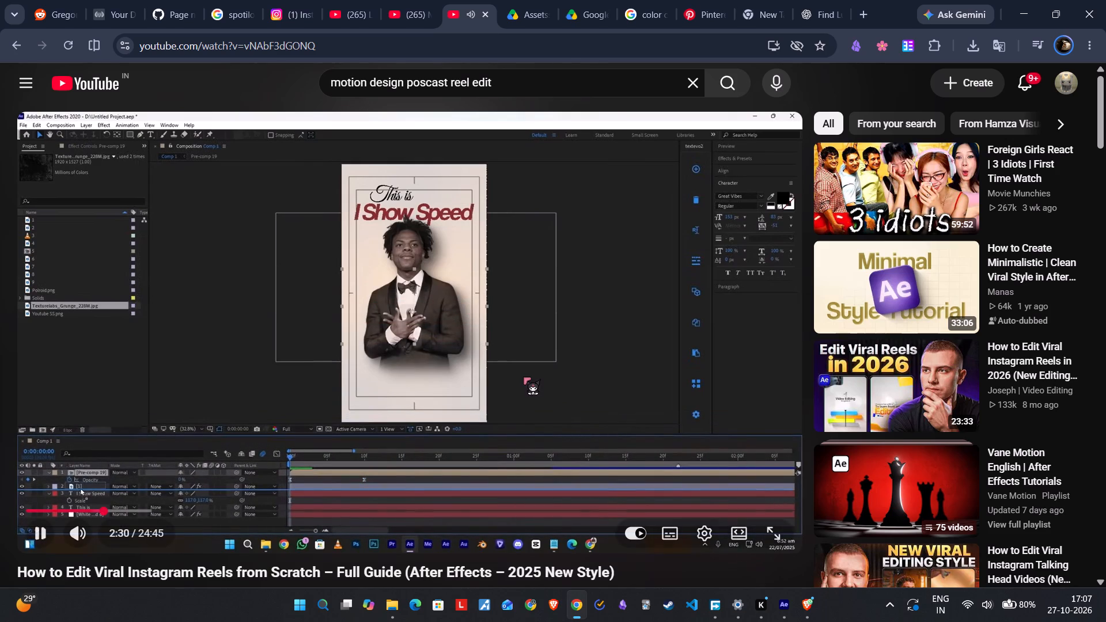
# In After Effects, keyframe Pre-comp 1's Opacity at 100% on 0:00:01:00 and 0% on 0:00:00:00, and preview the fade-in.
pyautogui.click(780, 616)
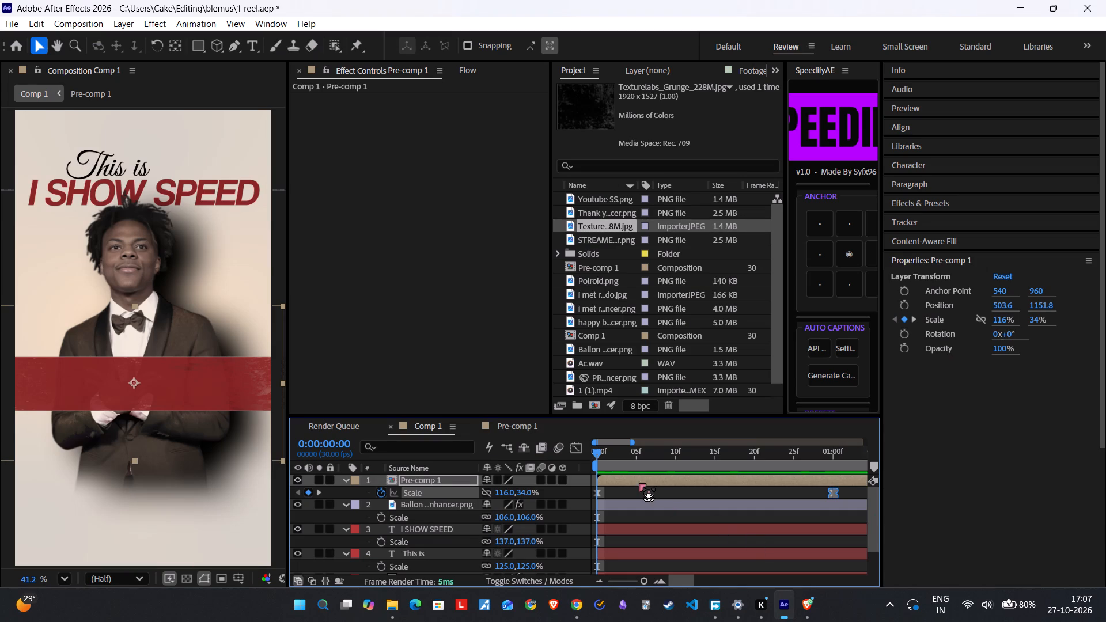
pyautogui.moveTo(592, 451); pyautogui.dragTo(827, 466)
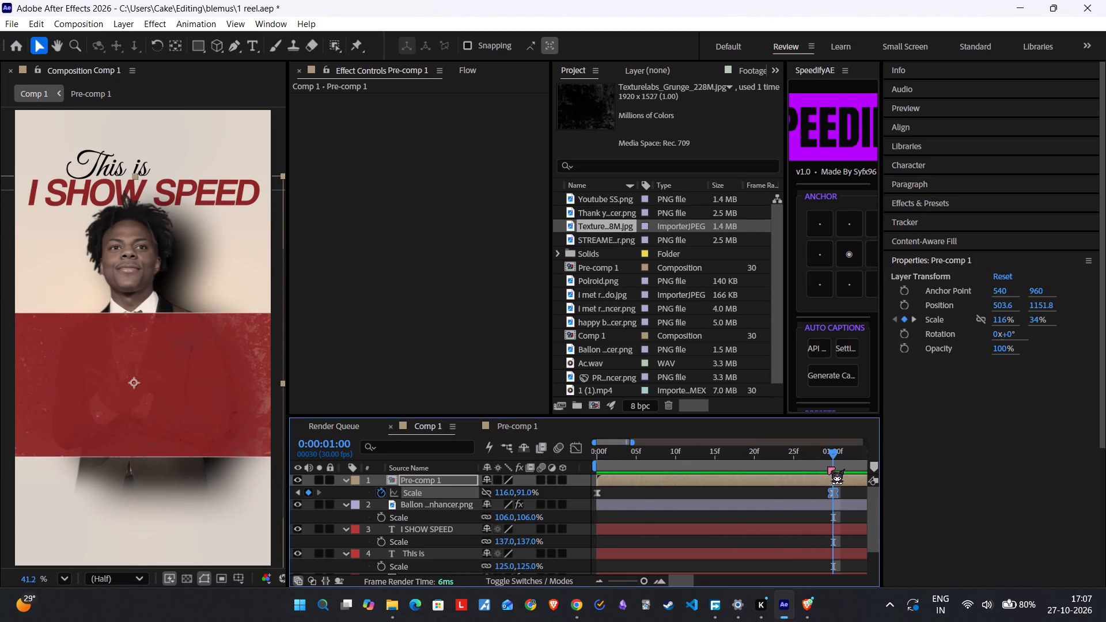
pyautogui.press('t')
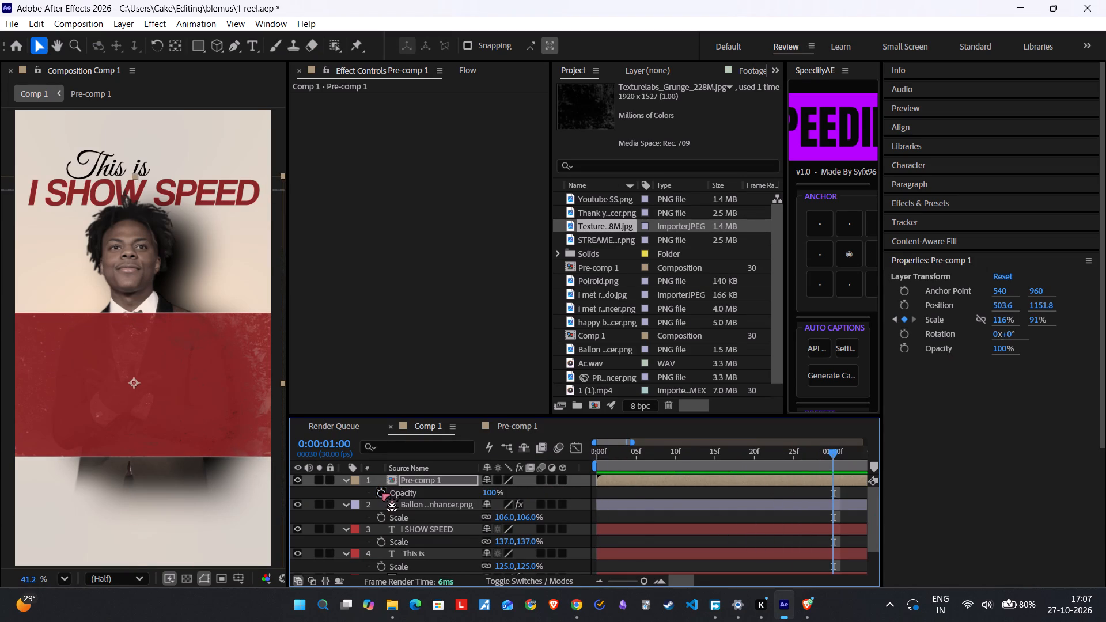
pyautogui.click(382, 493)
pyautogui.moveTo(835, 453); pyautogui.dragTo(823, 454)
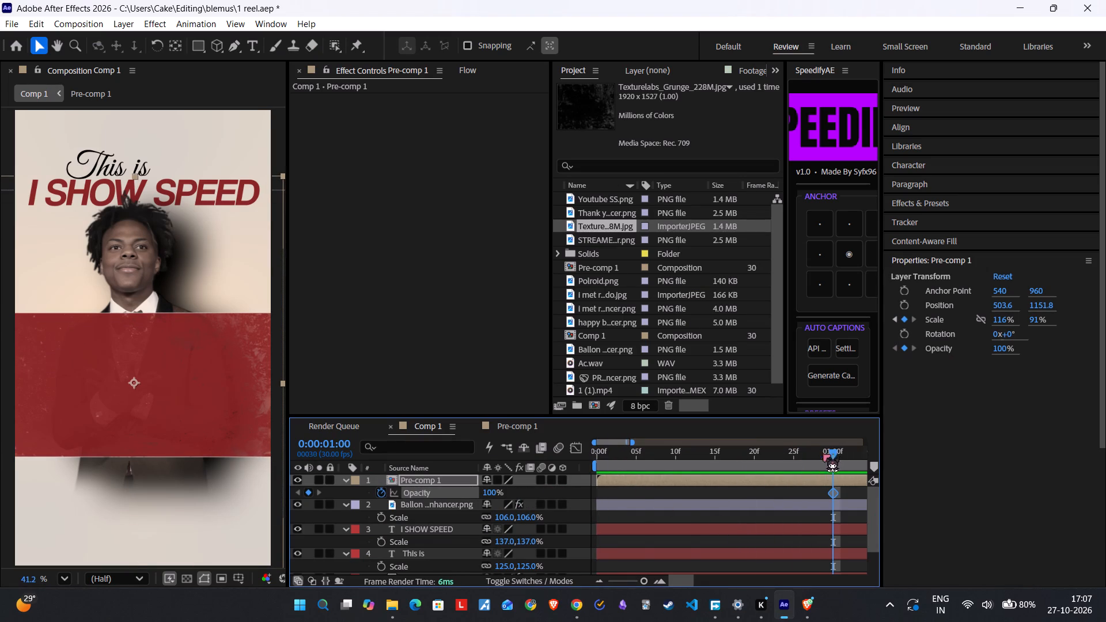
pyautogui.moveTo(823, 454); pyautogui.dragTo(543, 472)
pyautogui.click(308, 494)
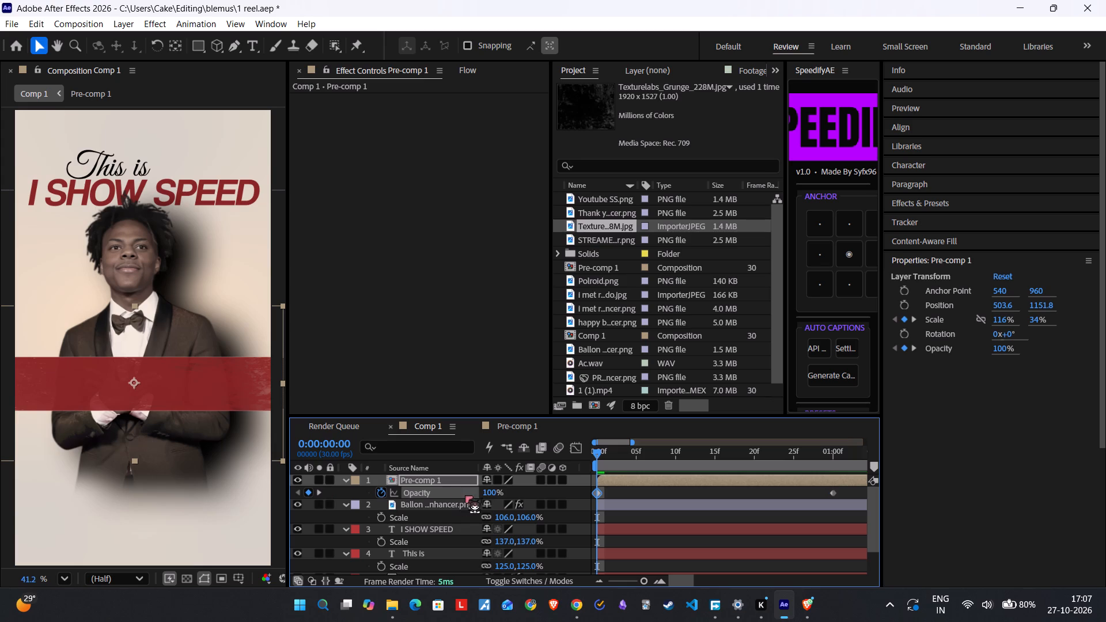
pyautogui.keyDown('shift'); pyautogui.moveTo(494, 490); pyautogui.dragTo(345, 498); pyautogui.keyUp('shift')
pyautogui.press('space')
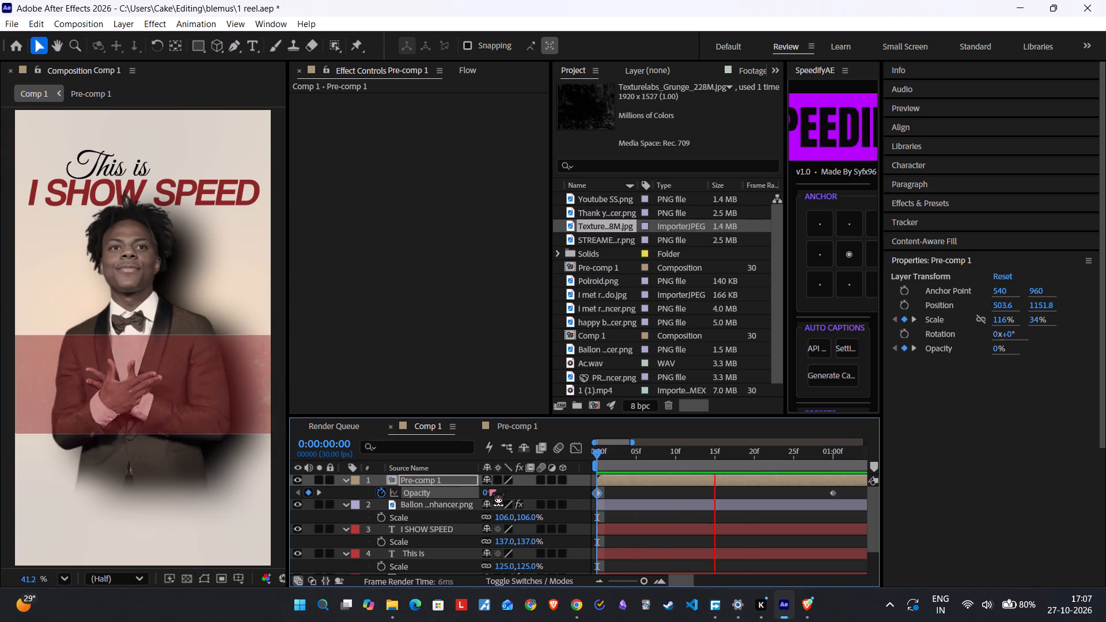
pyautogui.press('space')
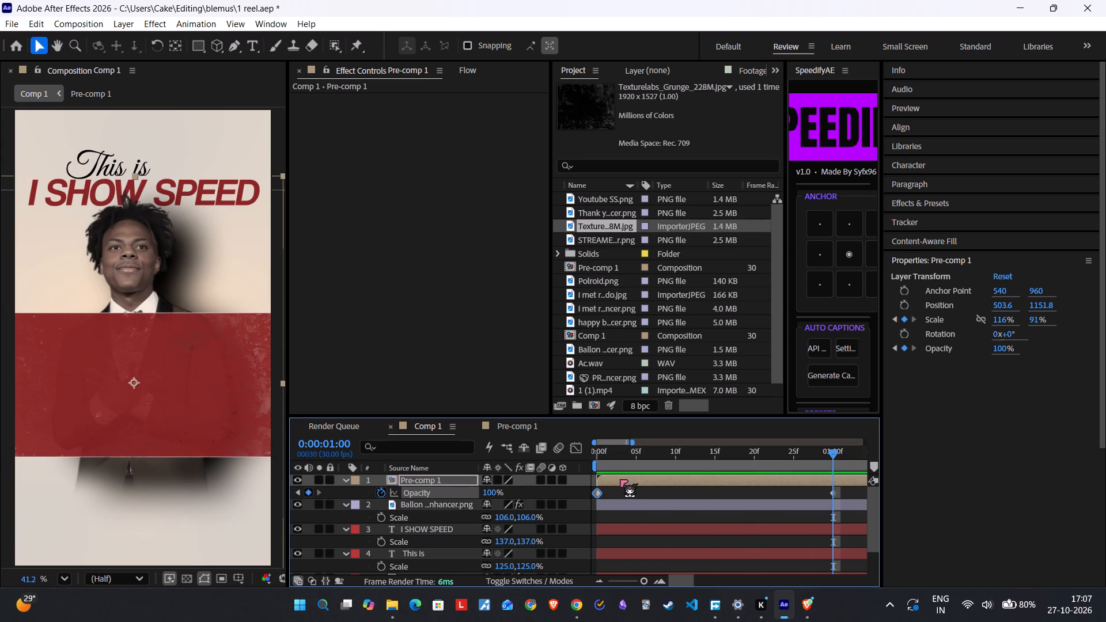
# Move the IShowSpeed cutout layer above Pre-comp 1 in Comp 1's layer stack.
pyautogui.click(612, 516)
pyautogui.click(627, 508)
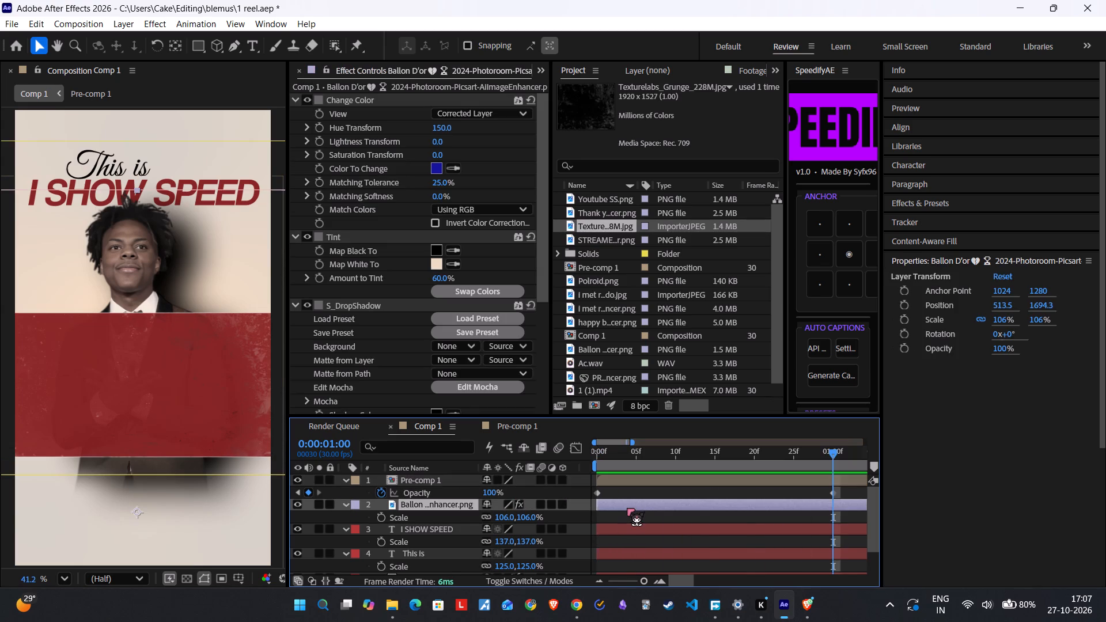
pyautogui.click(627, 508)
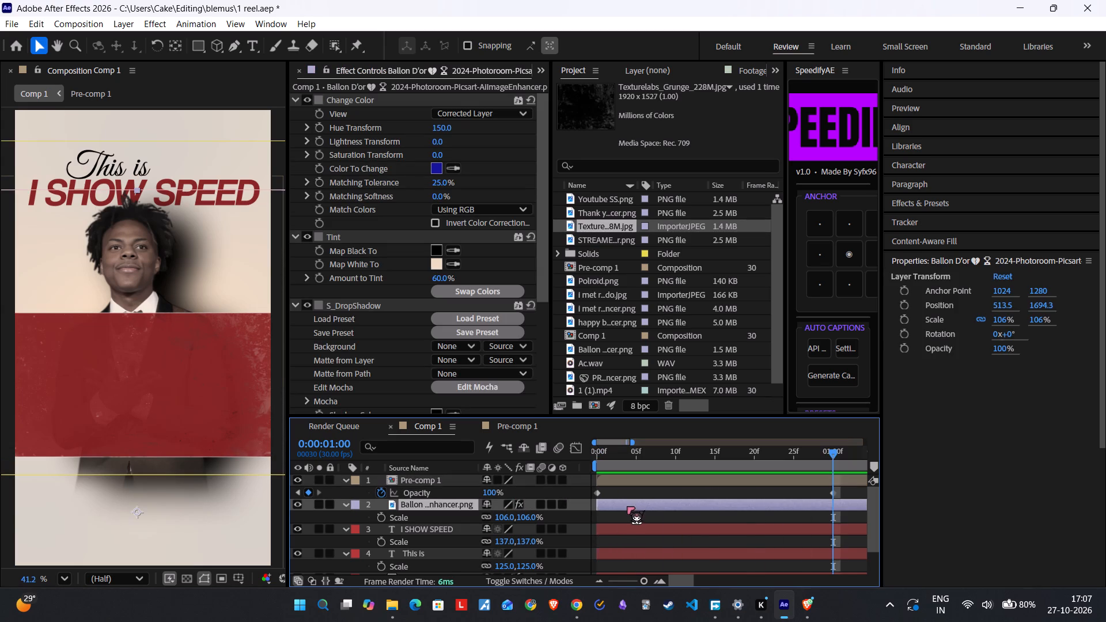
pyautogui.moveTo(628, 503); pyautogui.dragTo(630, 473)
pyautogui.moveTo(618, 506); pyautogui.dragTo(617, 505)
pyautogui.moveTo(617, 505); pyautogui.dragTo(616, 477)
pyautogui.moveTo(449, 504); pyautogui.dragTo(449, 477)
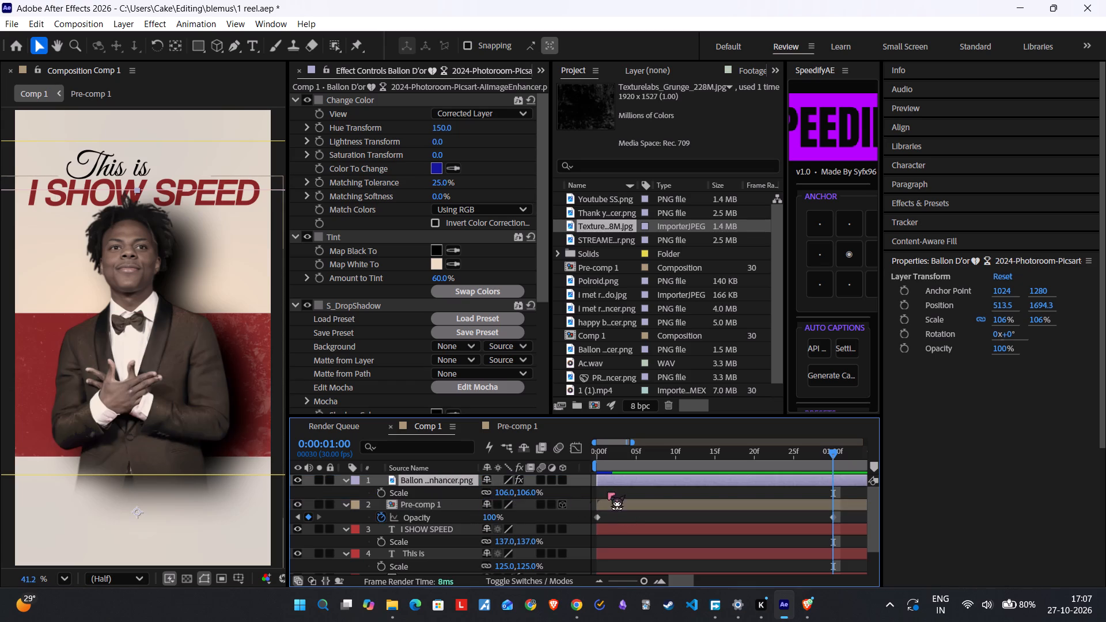
# Preview Comp 1 from 0:00:00:00 to check the red banner's animation behind the man's cutout.
pyautogui.moveTo(832, 450); pyautogui.dragTo(423, 464)
pyautogui.press('space')
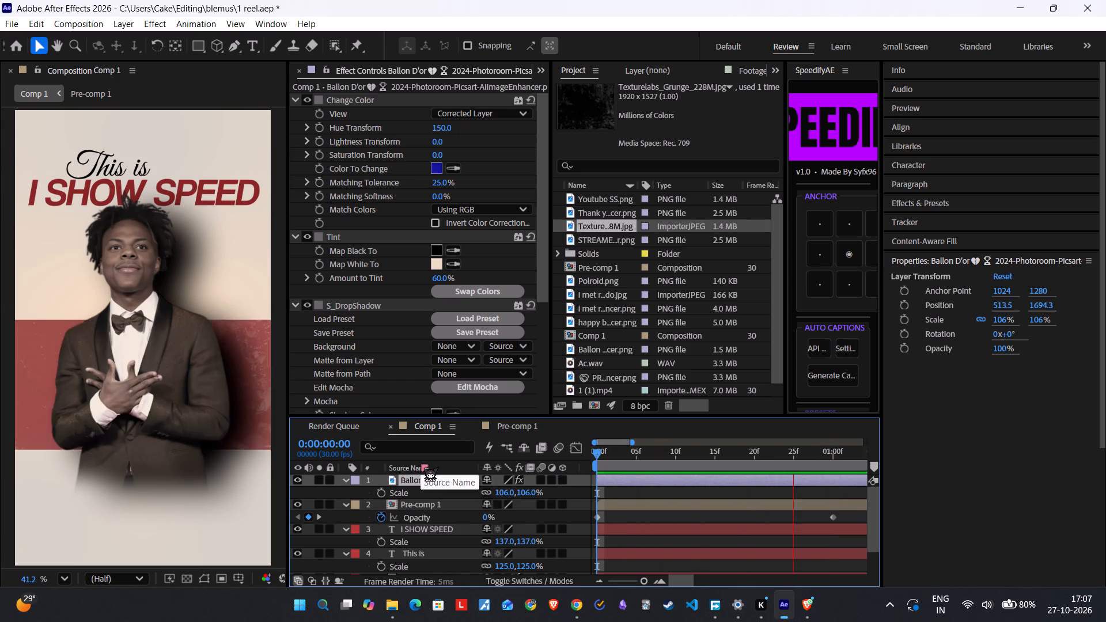
pyautogui.press('space')
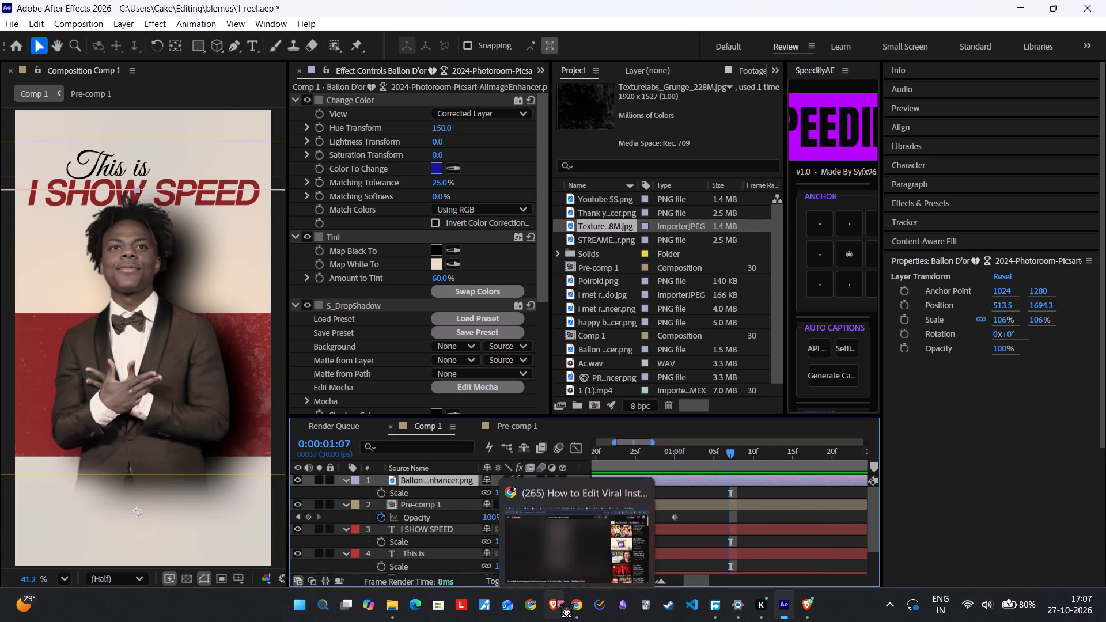
# Switch to the tutorial in Chrome, continue watching until the script text is introduced, and pause.
pyautogui.click(556, 600)
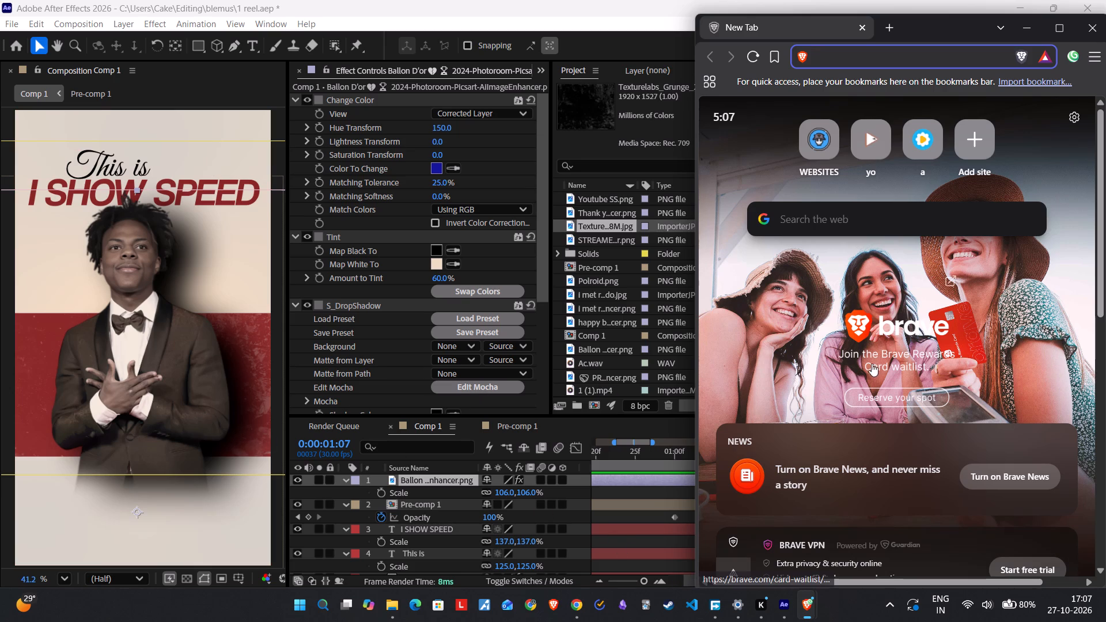
pyautogui.click(1027, 37)
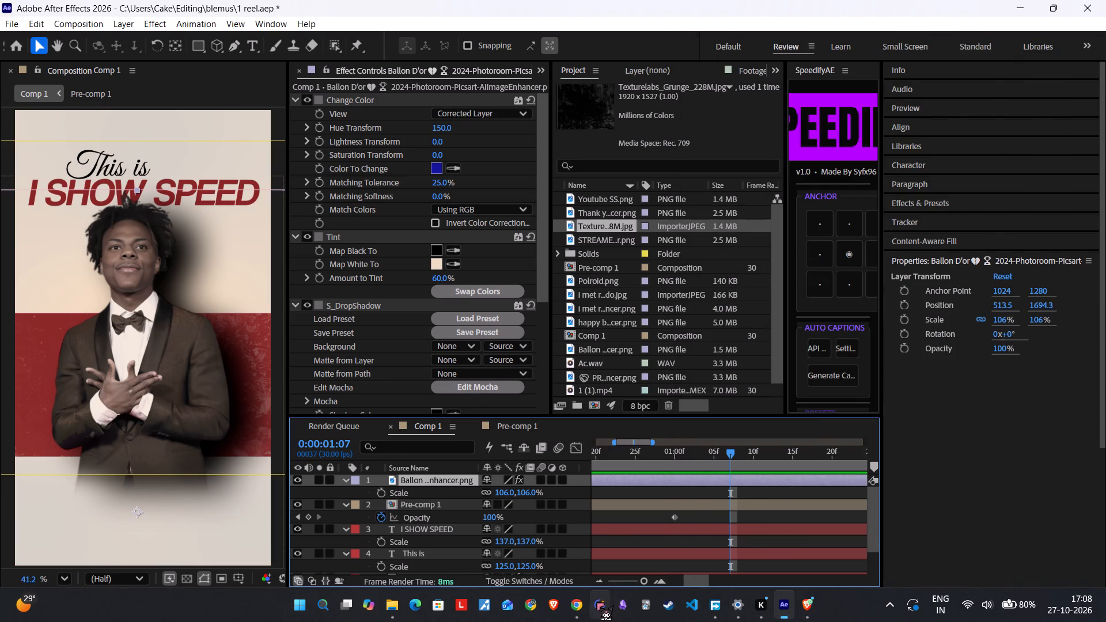
pyautogui.click(586, 603)
pyautogui.click(521, 350)
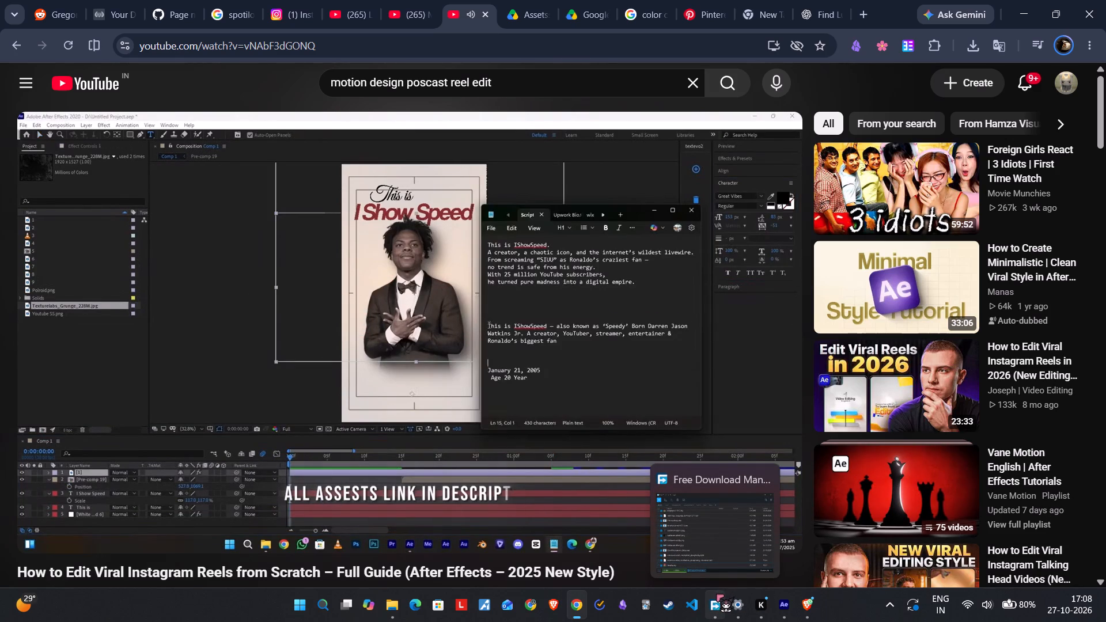
pyautogui.click(634, 453)
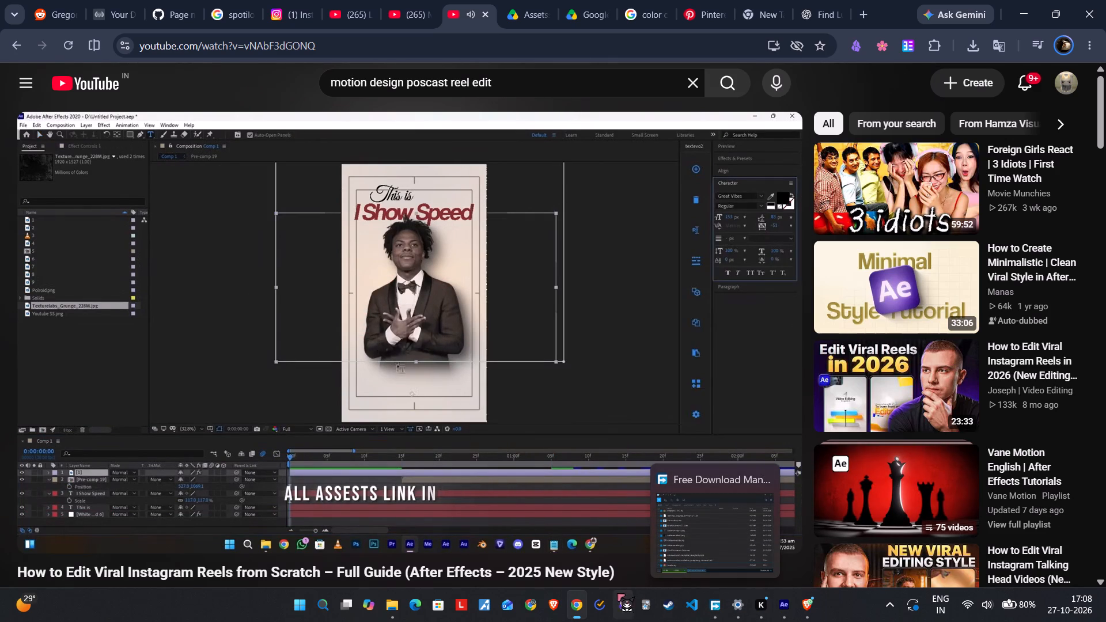
# Open the Script text file from the Assets folder in Notepad and copy the "This is IShowSpeed" description paragraph.
pyautogui.click(392, 598)
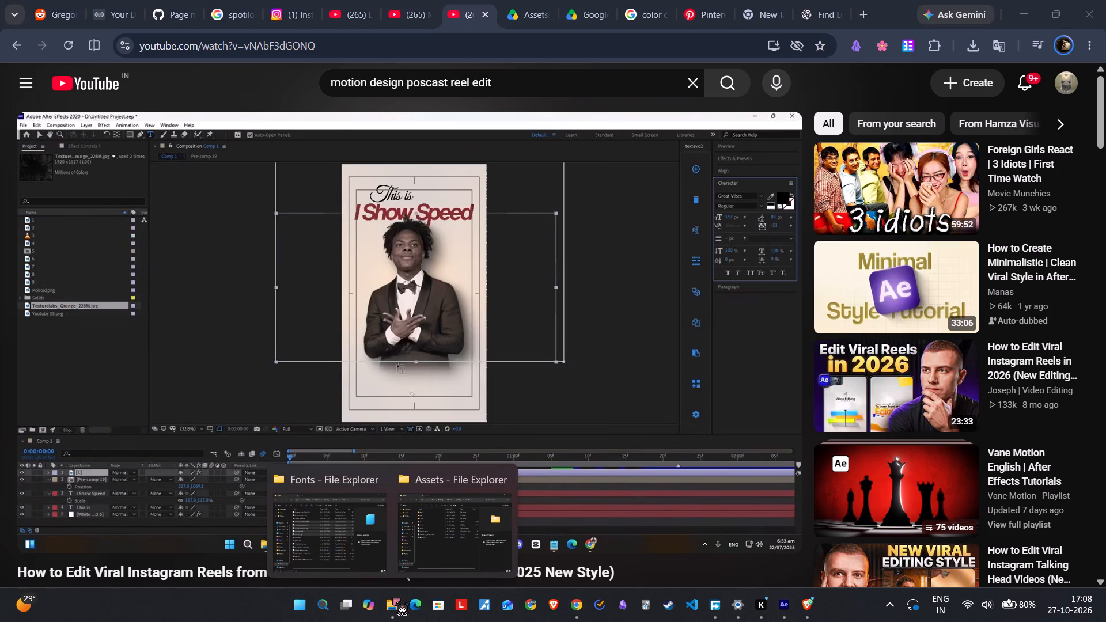
pyautogui.click(441, 544)
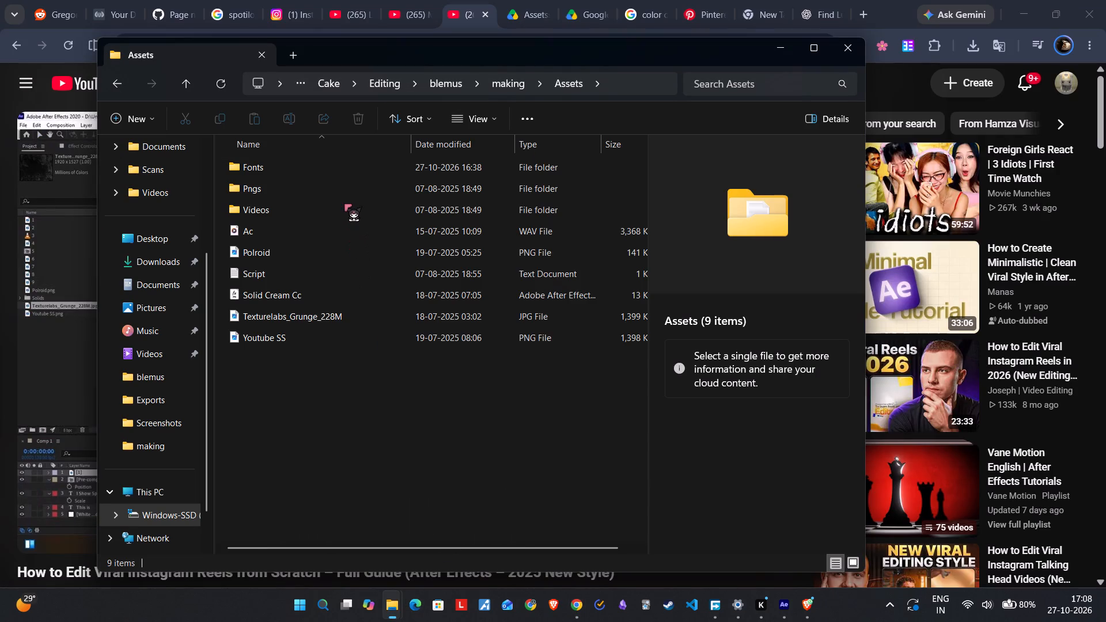
pyautogui.doubleClick(281, 278)
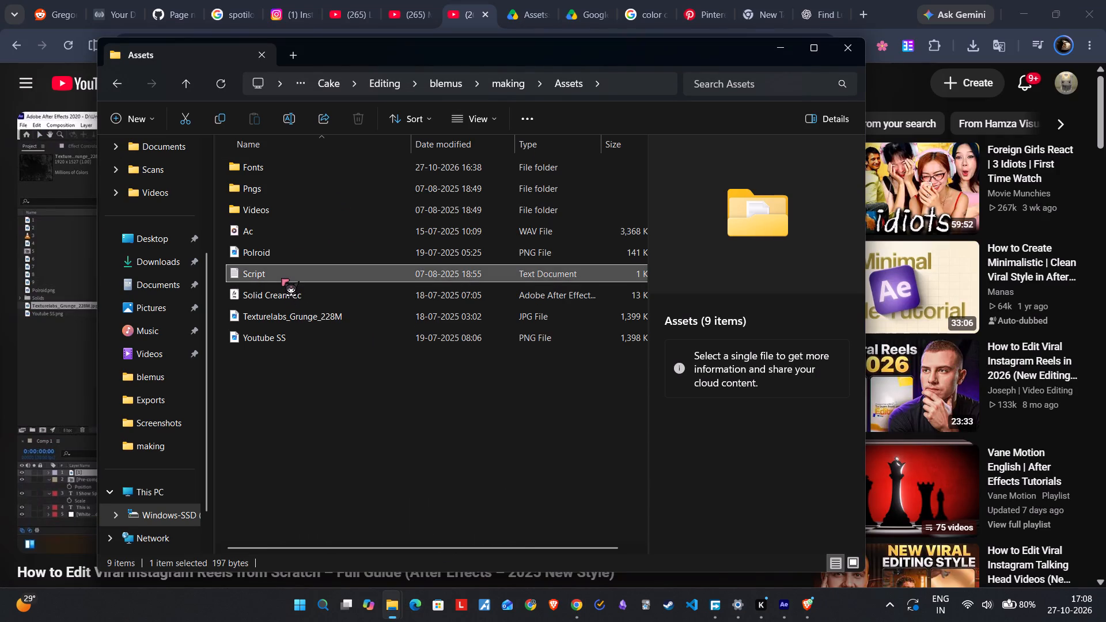
pyautogui.click(603, 507)
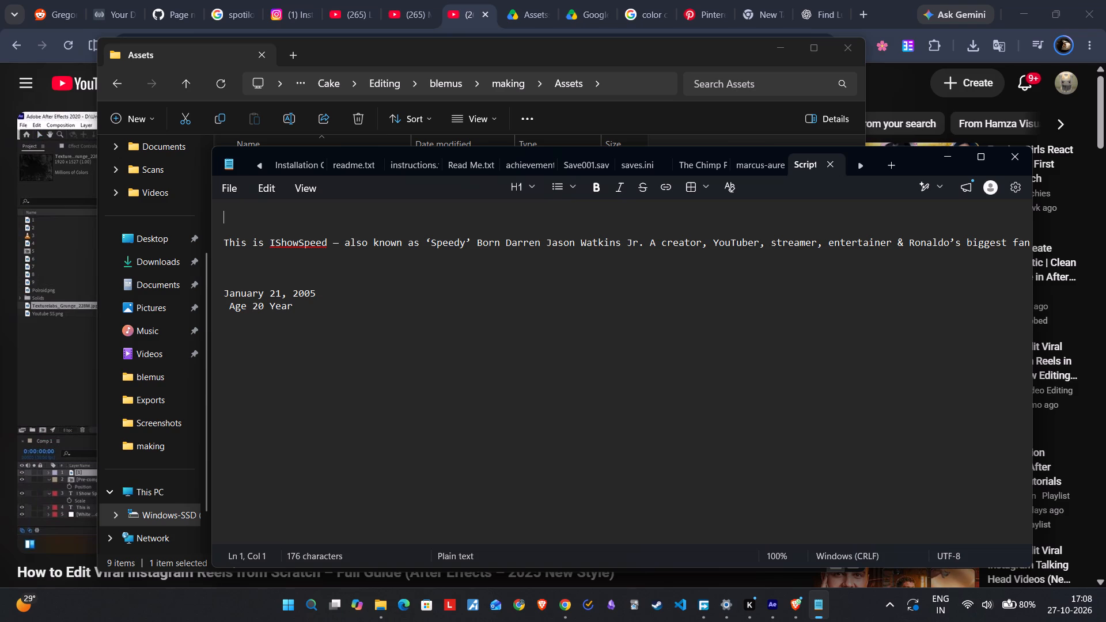
pyautogui.moveTo(225, 238); pyautogui.dragTo(1105, 267)
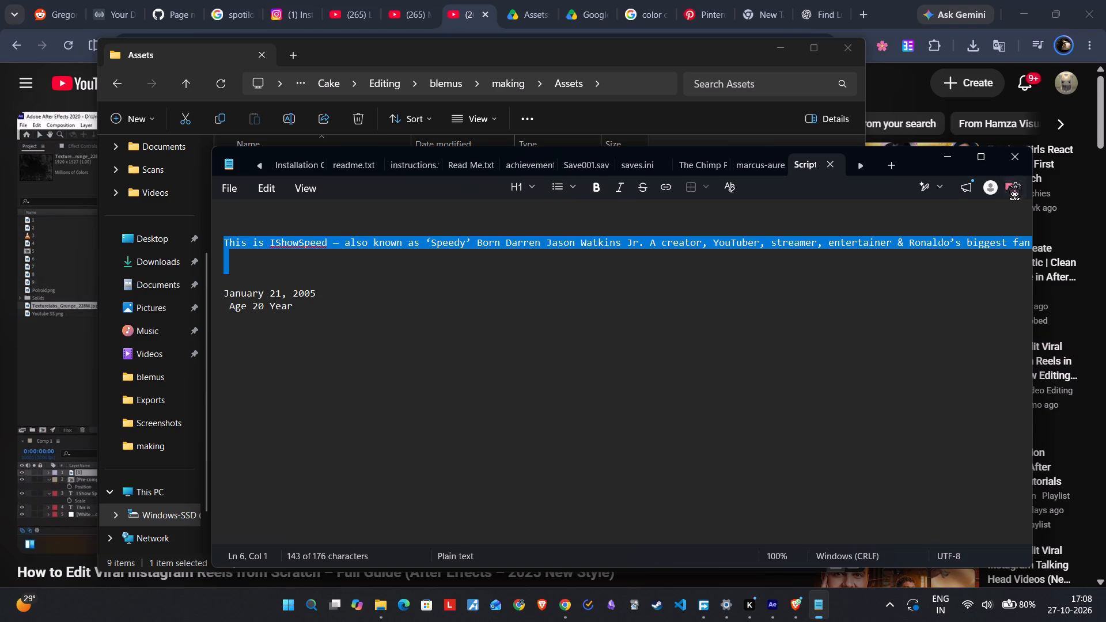
pyautogui.click(974, 158)
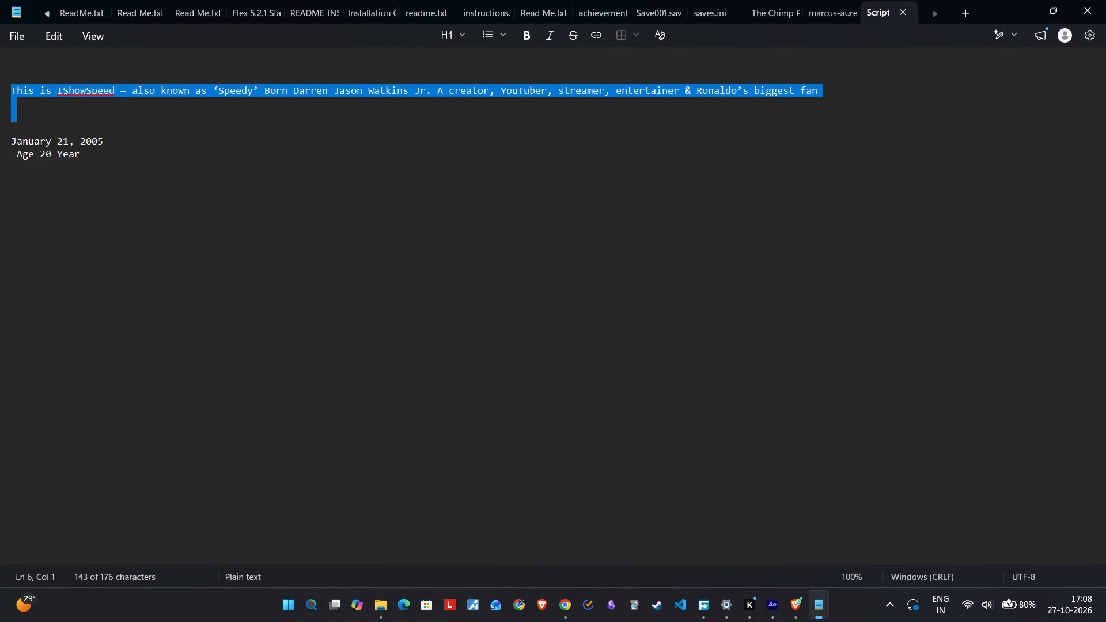
pyautogui.hotkey('ctrl', 'c')
pyautogui.click(1017, 8)
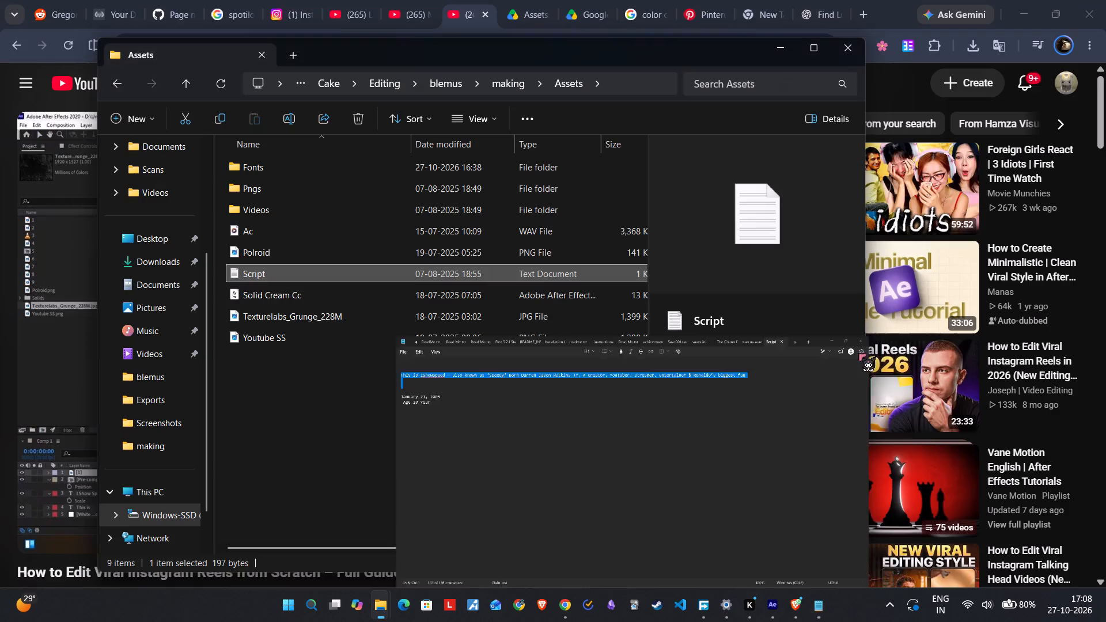
# In After Effects, paste the copied IShowSpeed description as a new text layer near the cutout's lower edge in Comp 1 and select all its text.
pyautogui.click(763, 594)
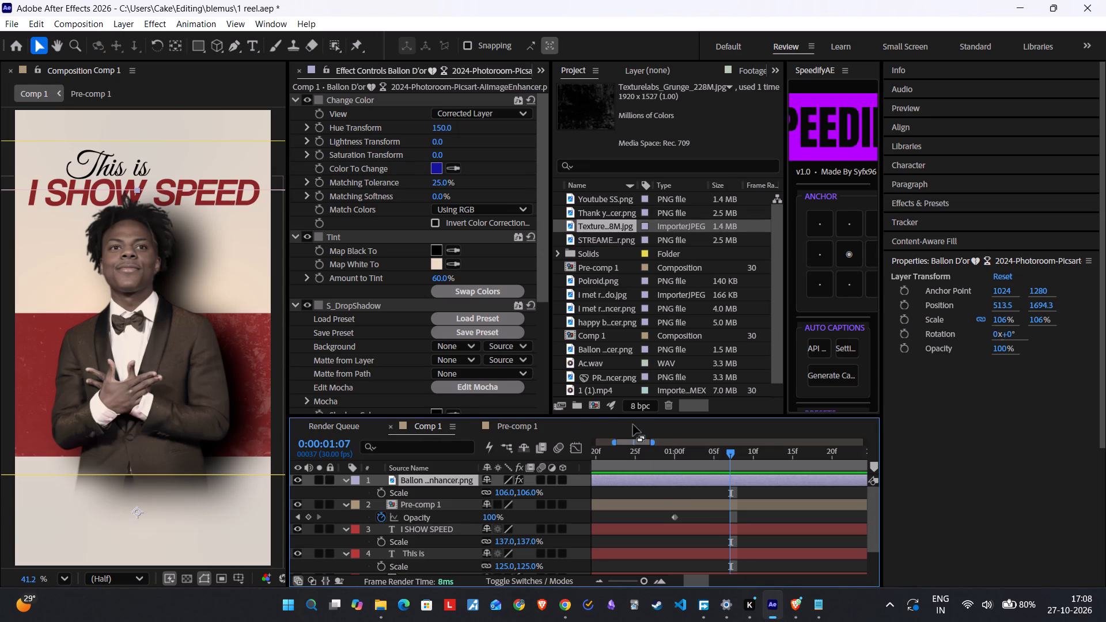
pyautogui.click(250, 47)
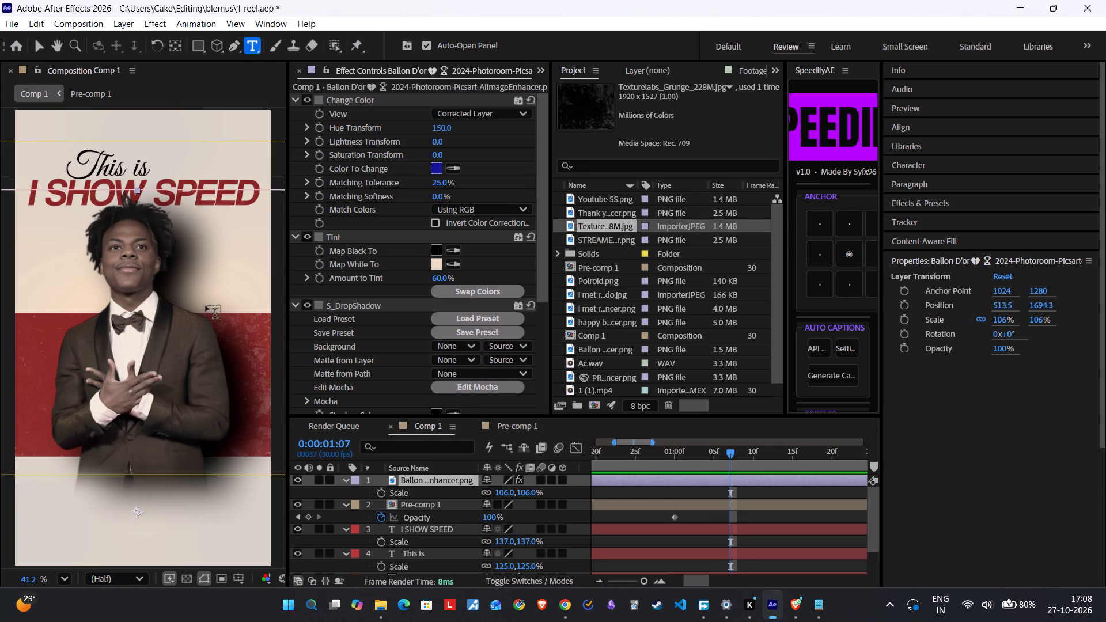
pyautogui.click(113, 506)
pyautogui.hotkey('ctrl', 'v')
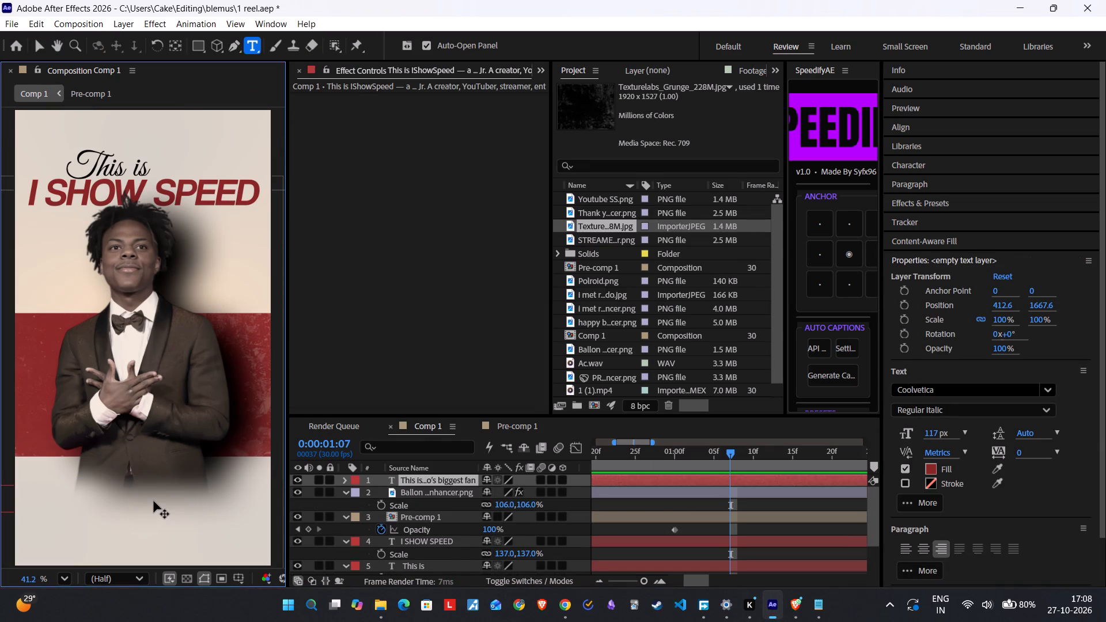
pyautogui.hotkey('ctrl', 'a')
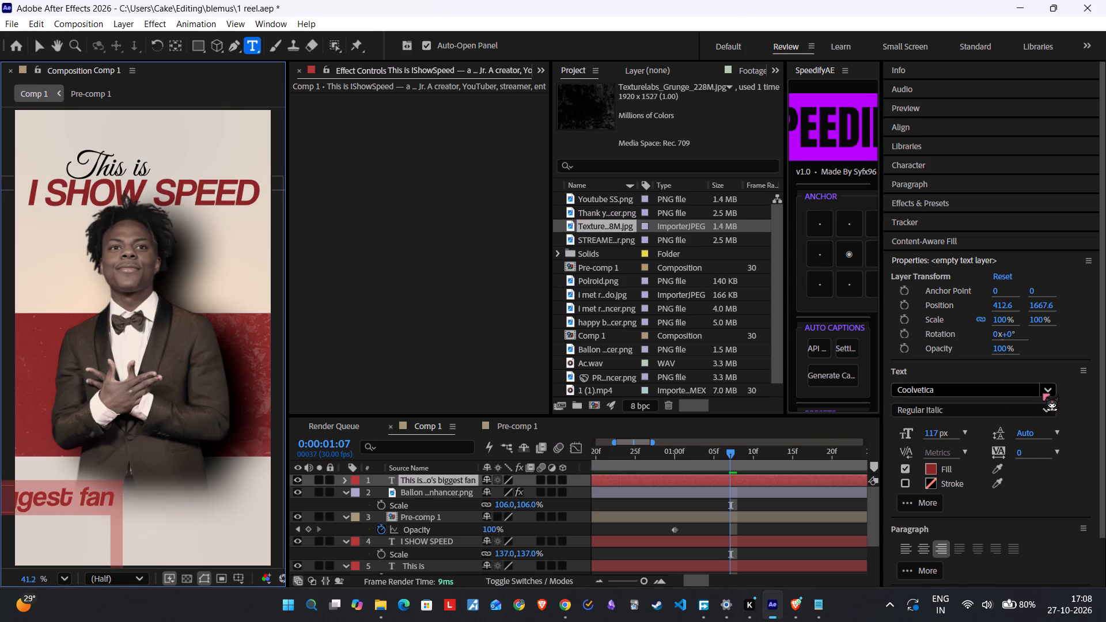
# Switch to the tutorial in Chrome, watch how the description text's font and size are set, and pause there.
pyautogui.click(556, 609)
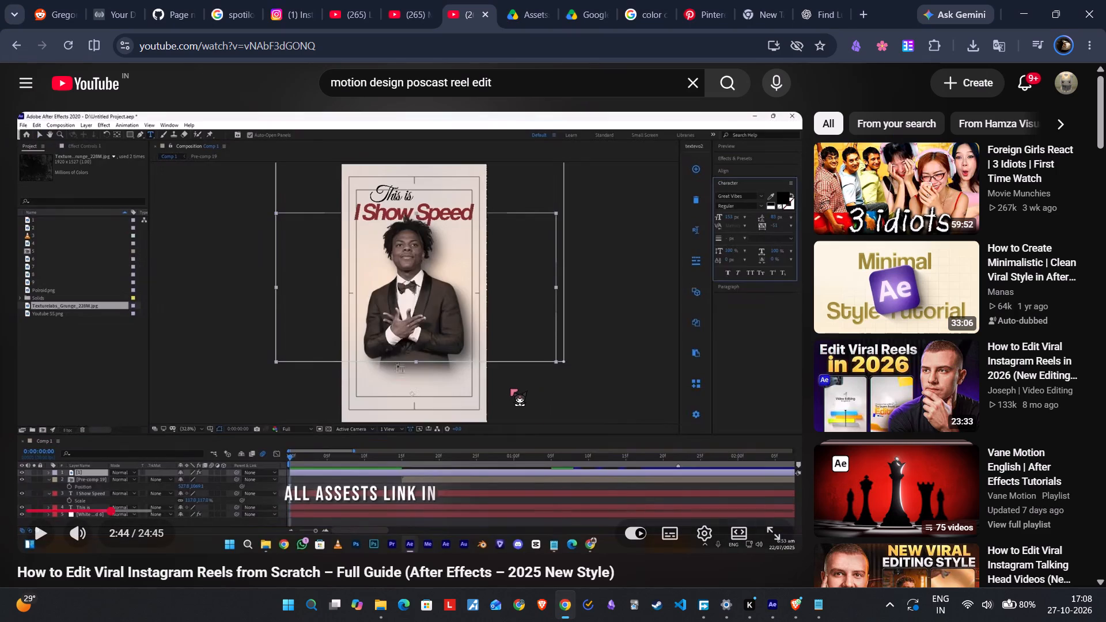
pyautogui.click(487, 362)
pyautogui.press('Right')
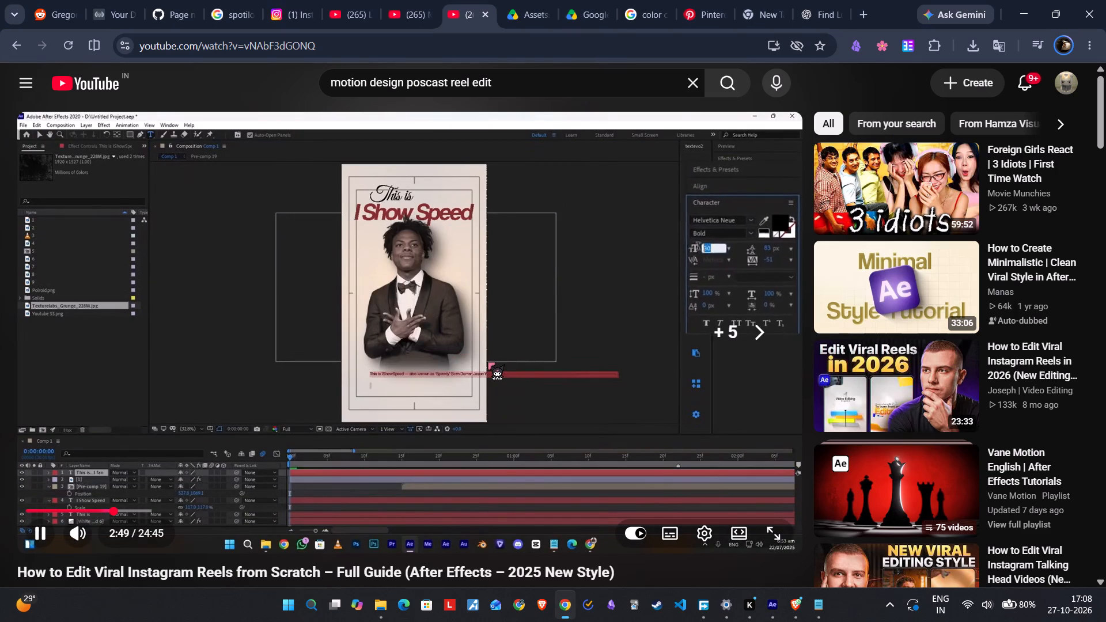
pyautogui.press('Left')
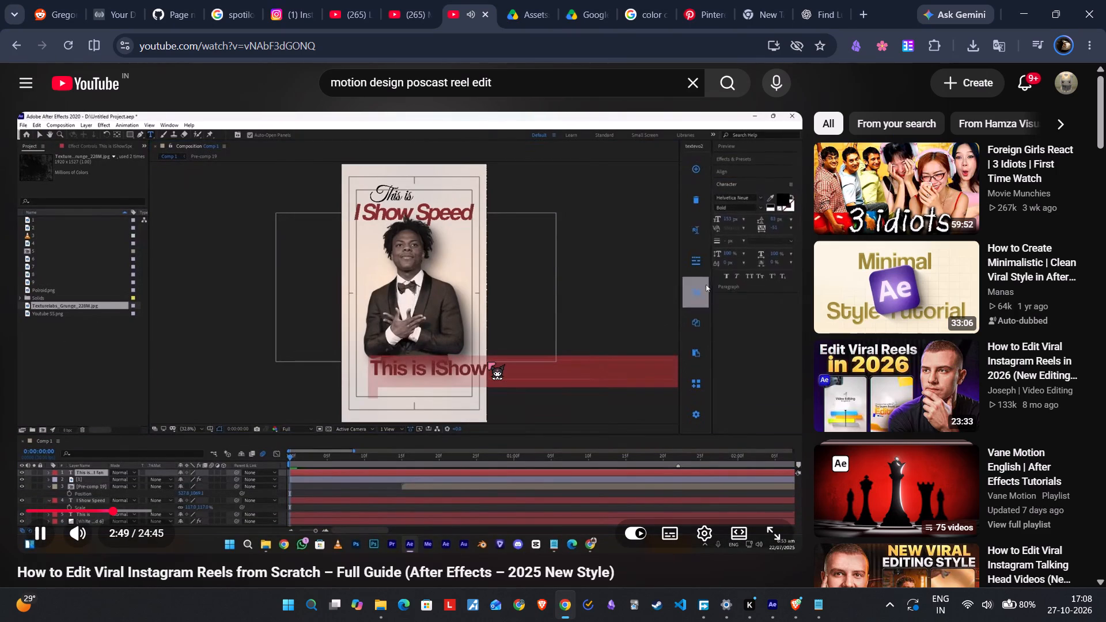
pyautogui.click(487, 362)
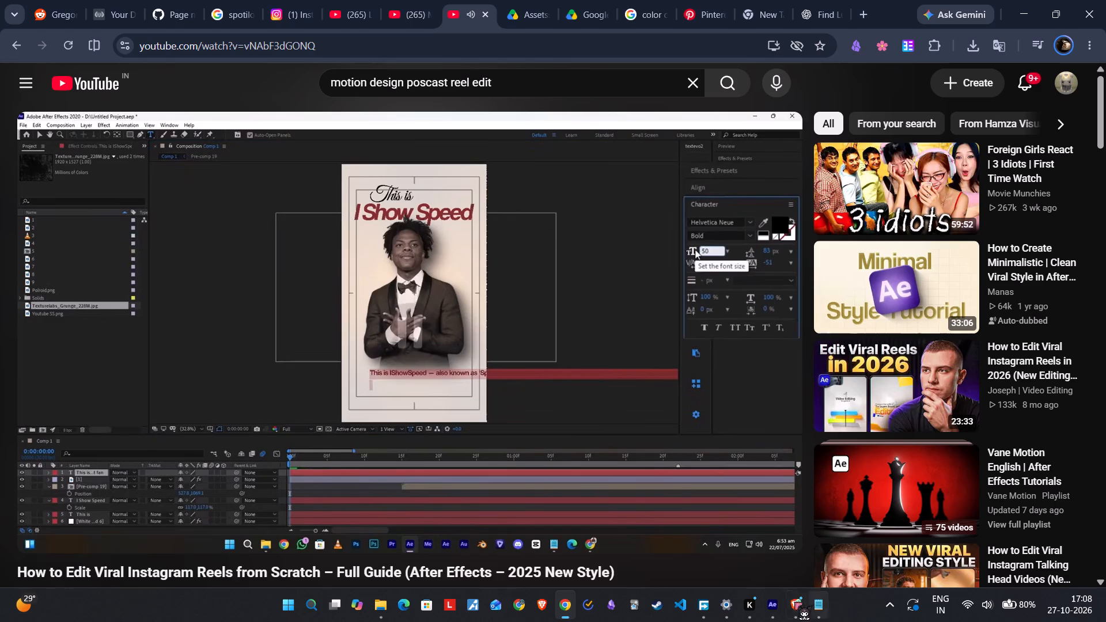
# In After Effects, search the fonts for "hel" for the description text, checking the choice against the tutorial in Chrome.
pyautogui.click(767, 601)
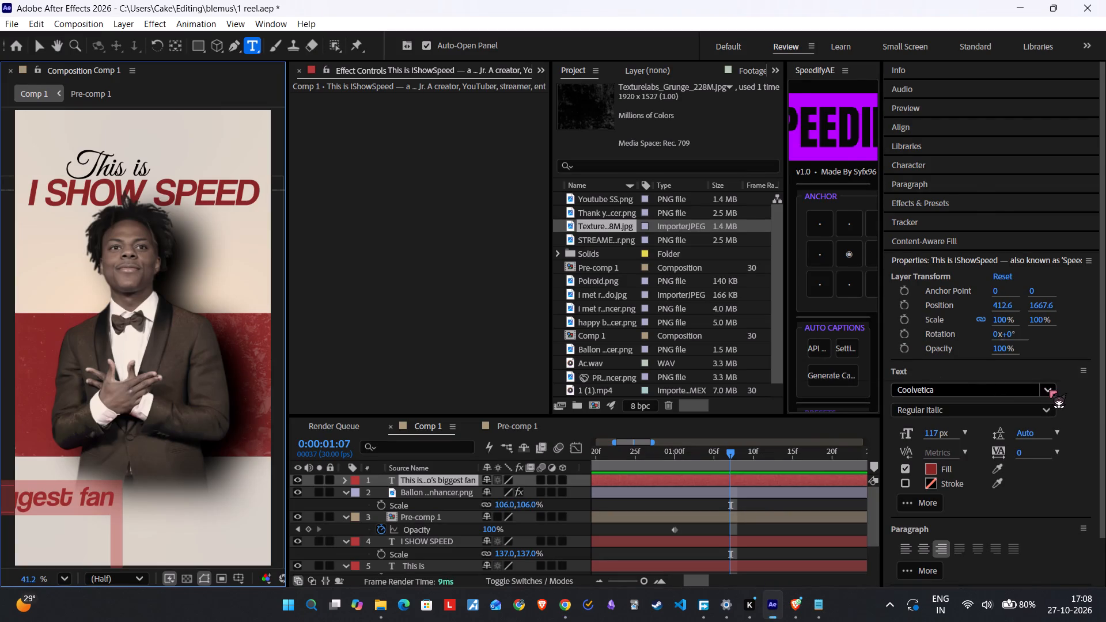
pyautogui.click(1049, 390)
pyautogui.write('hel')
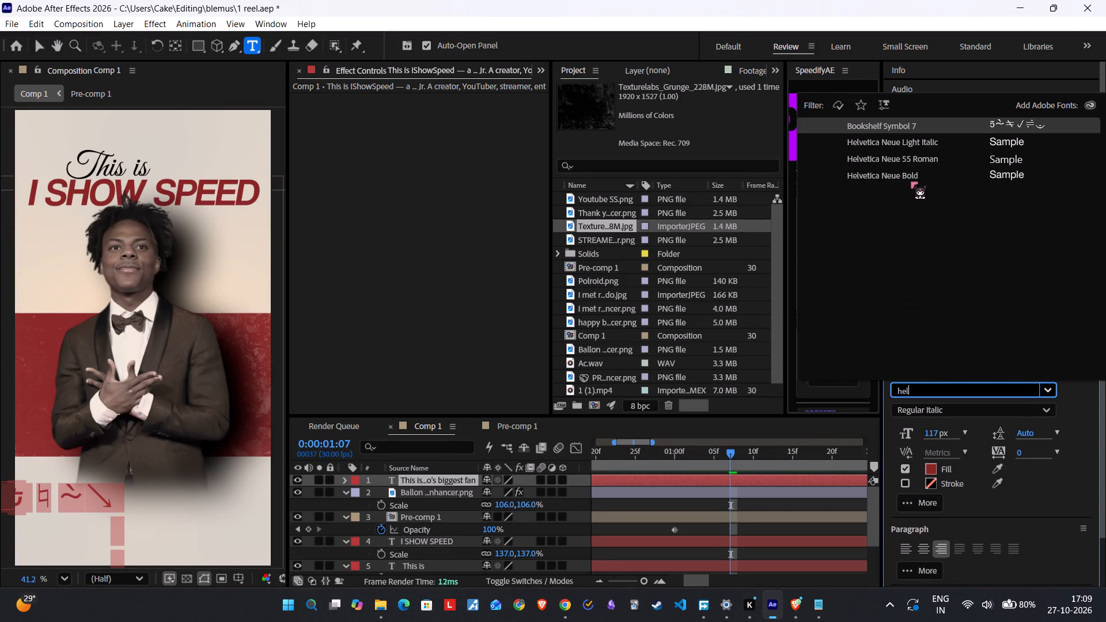
pyautogui.click(569, 606)
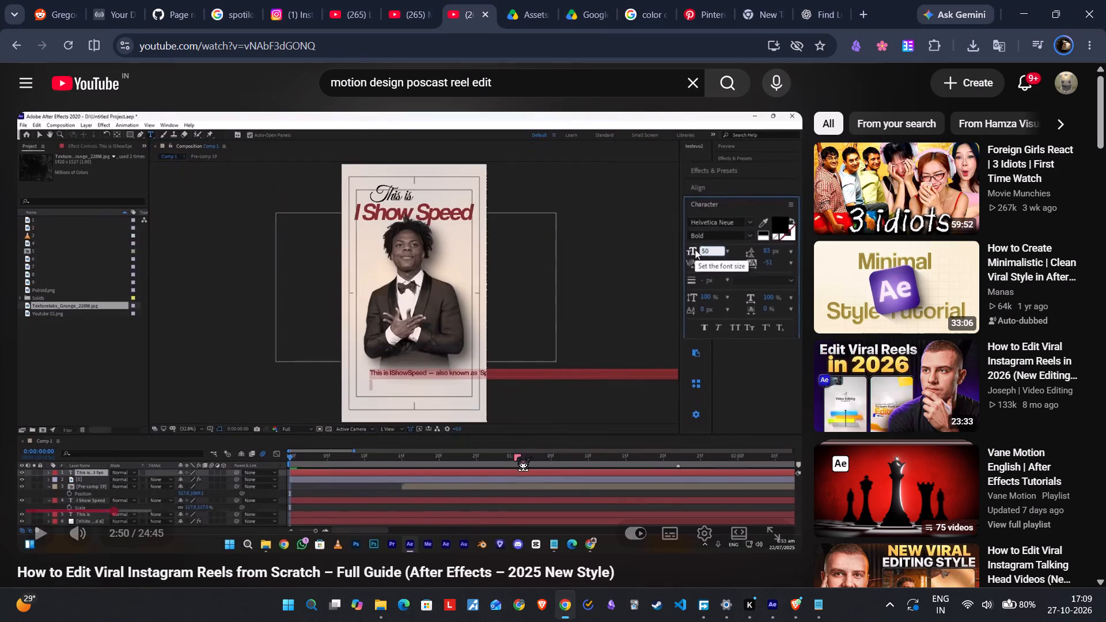
# Continue the tutorial around 2:50 to study the description text's font size and character settings.
pyautogui.click(517, 431)
pyautogui.click(517, 431)
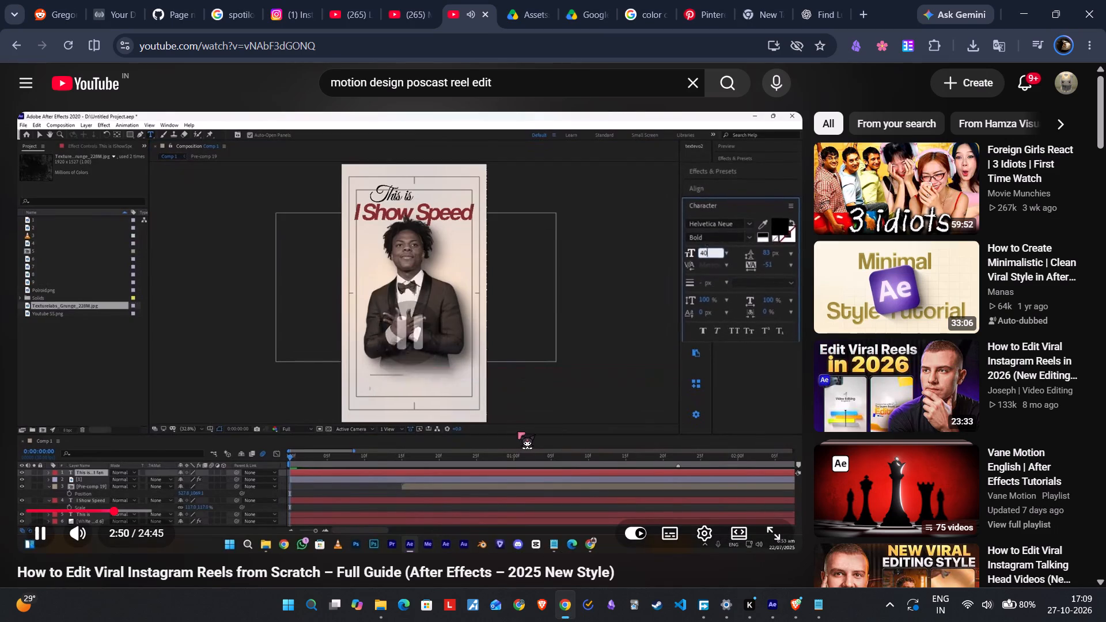
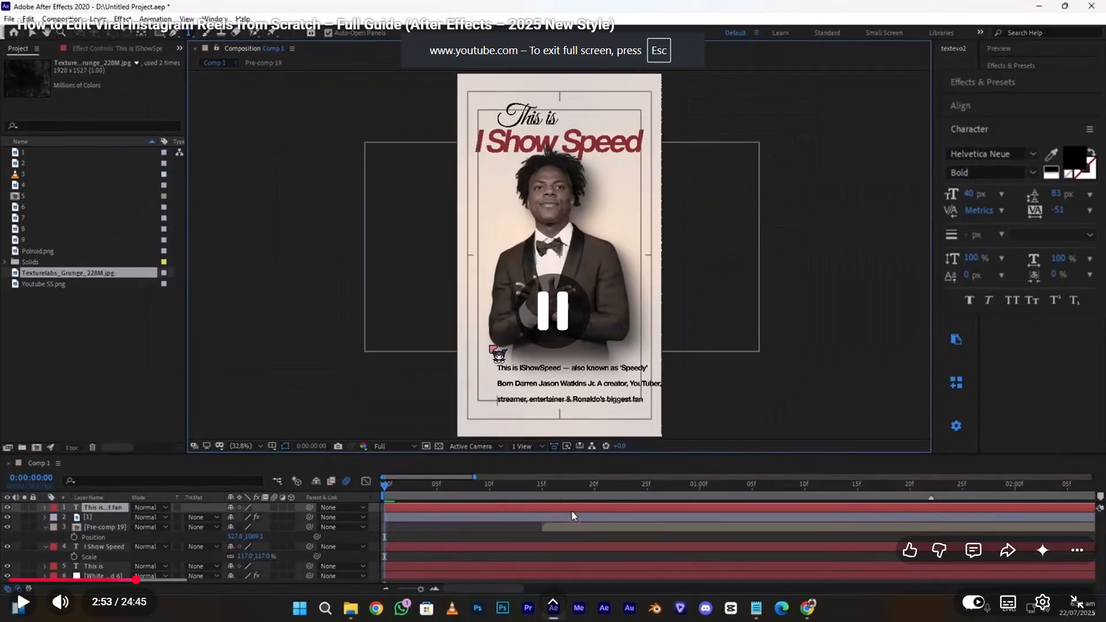
# Exit the tutorial's full-screen view, pause it at 2:55, and switch to After Effects.
pyautogui.click(520, 366)
pyautogui.click(1098, 604)
pyautogui.click(459, 329)
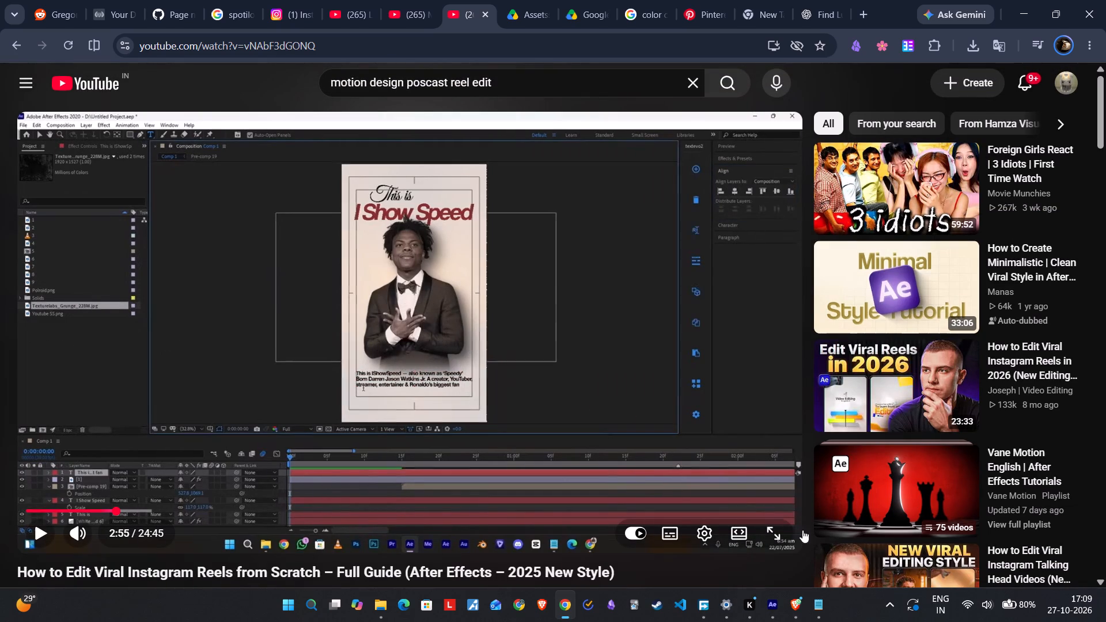
pyautogui.click(775, 611)
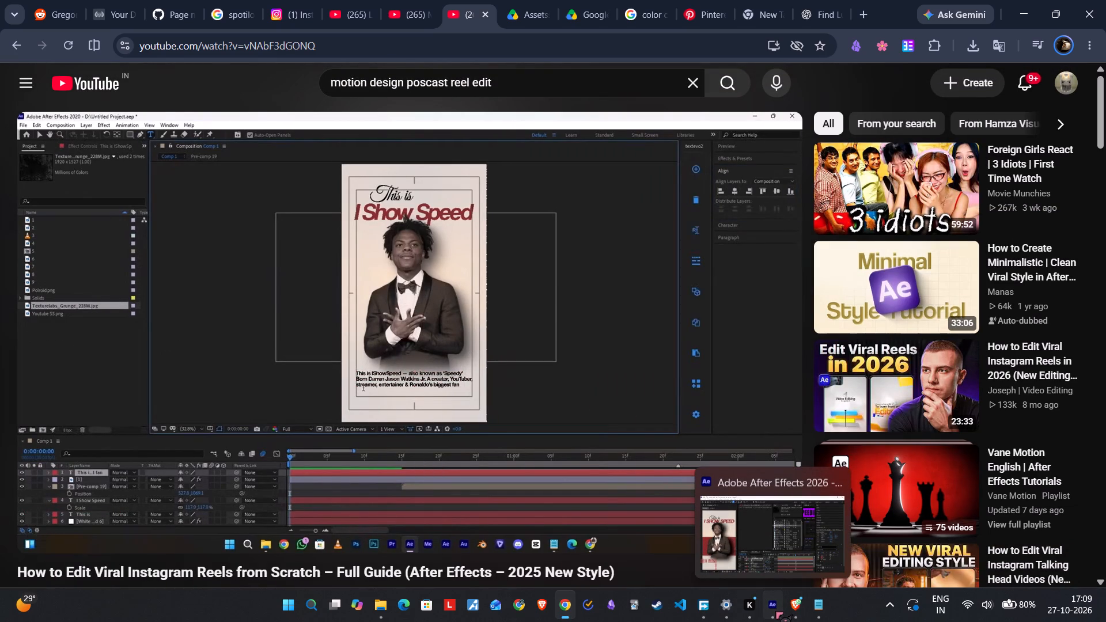
pyautogui.click(775, 611)
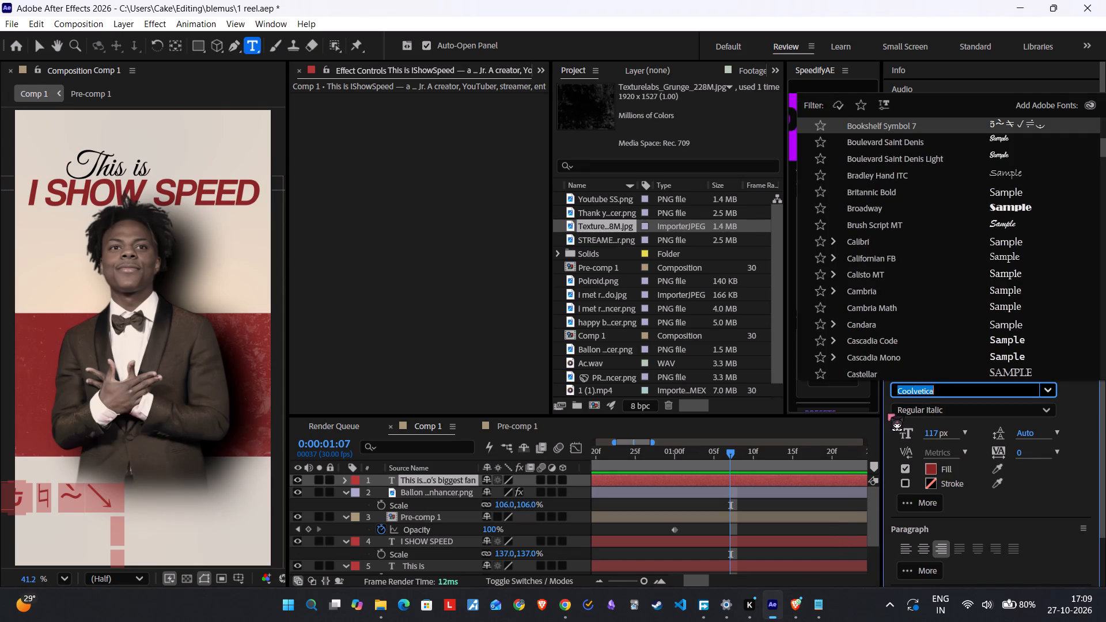
# Search the font list for "helv" for the description text.
pyautogui.press('BackSpace')
pyautogui.write('hel')
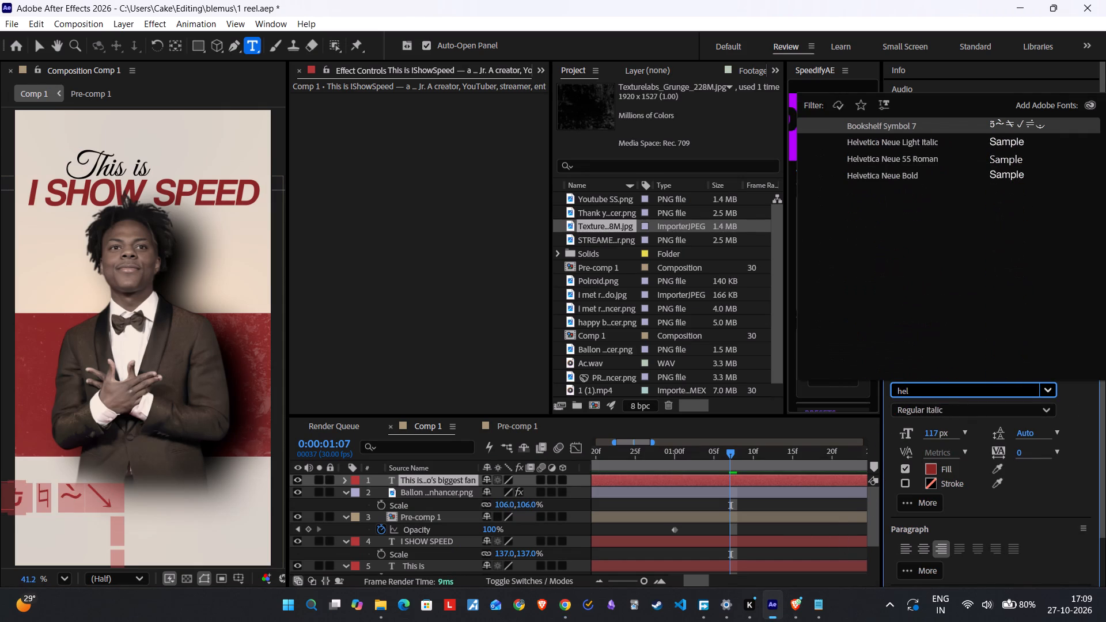
pyautogui.press('v')
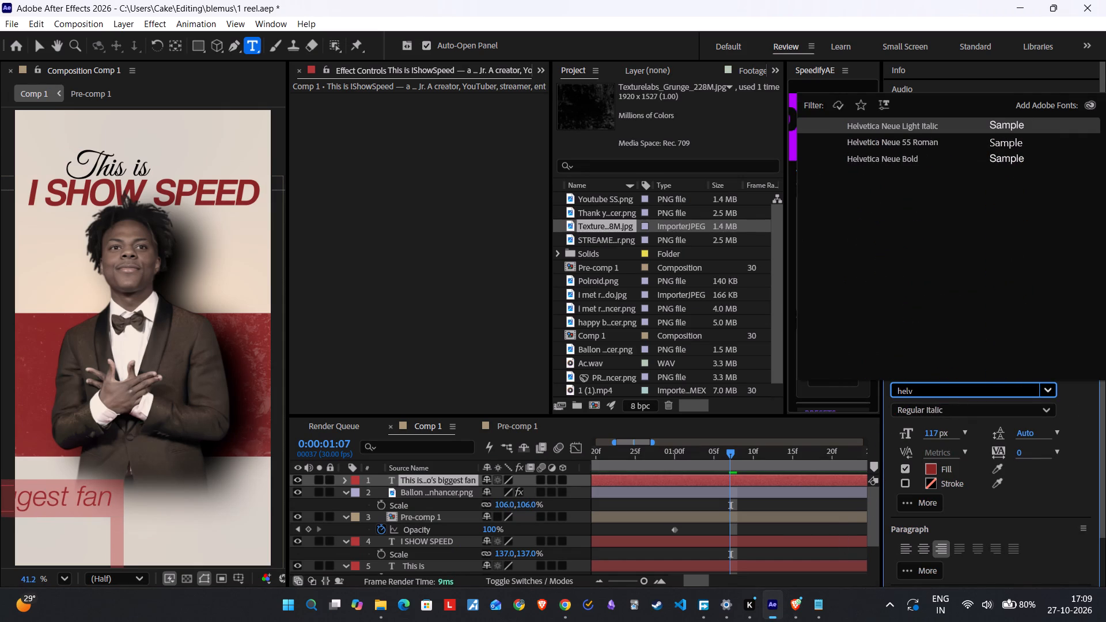
# Inspect the helvetica-neue-similar-fonts archive in the Assets Fonts folder, including its Neue Haas Grotesk Text Family fonts, and close it.
pyautogui.click(371, 598)
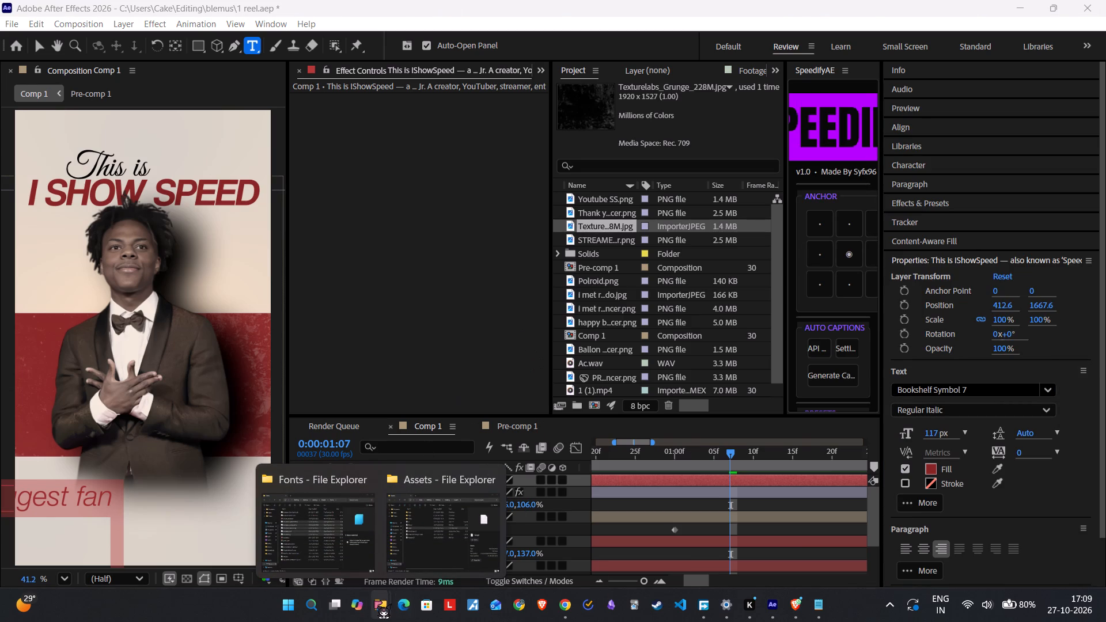
pyautogui.click(411, 547)
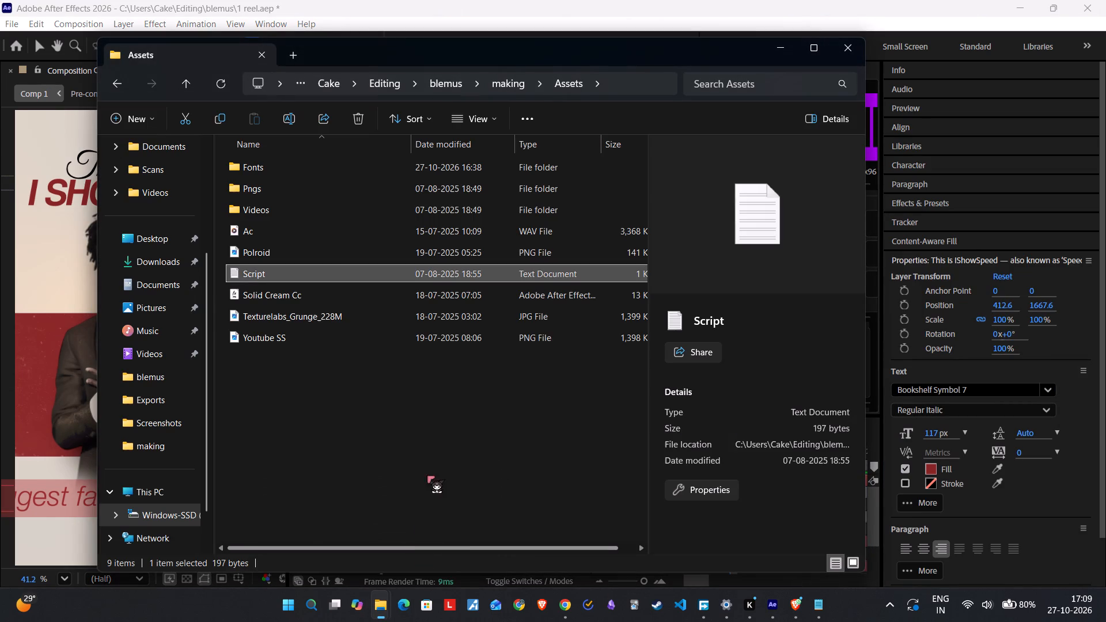
pyautogui.doubleClick(264, 174)
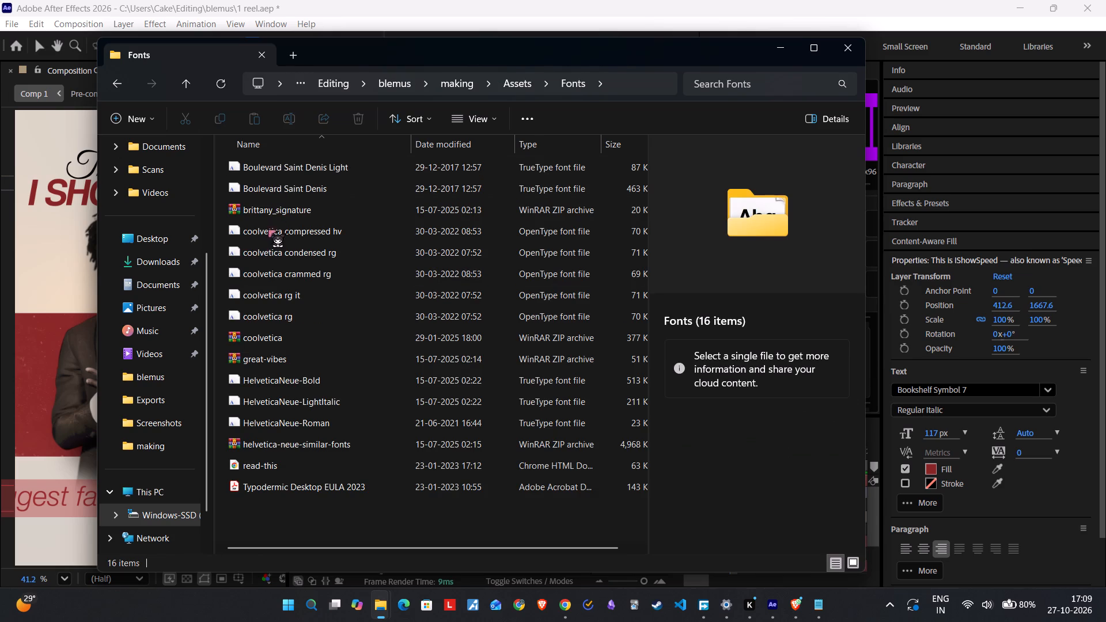
pyautogui.doubleClick(272, 449)
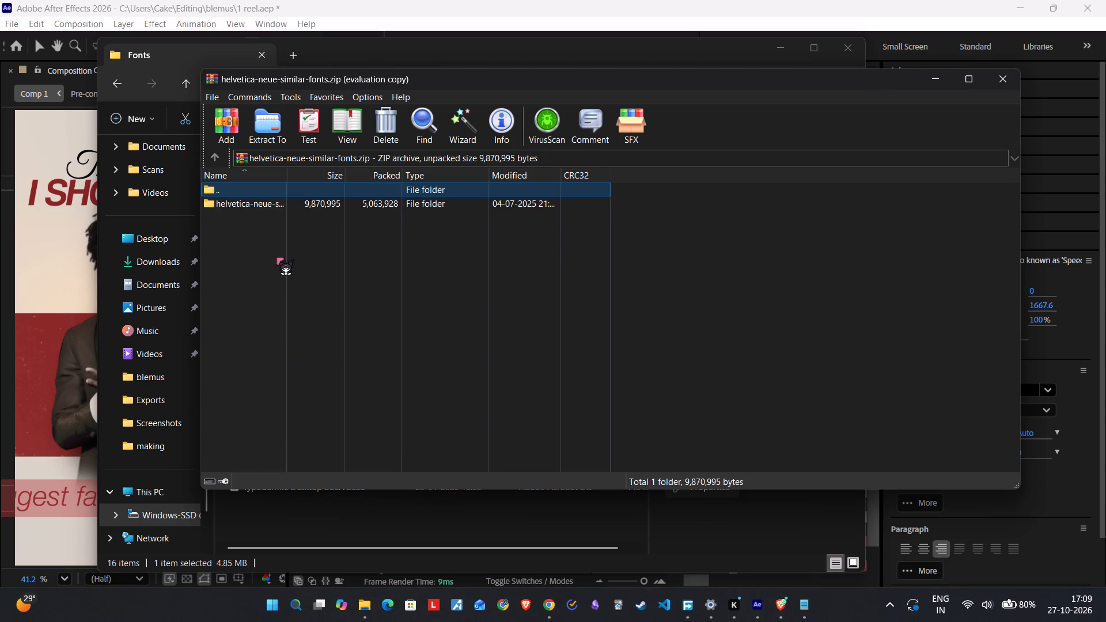
pyautogui.doubleClick(263, 201)
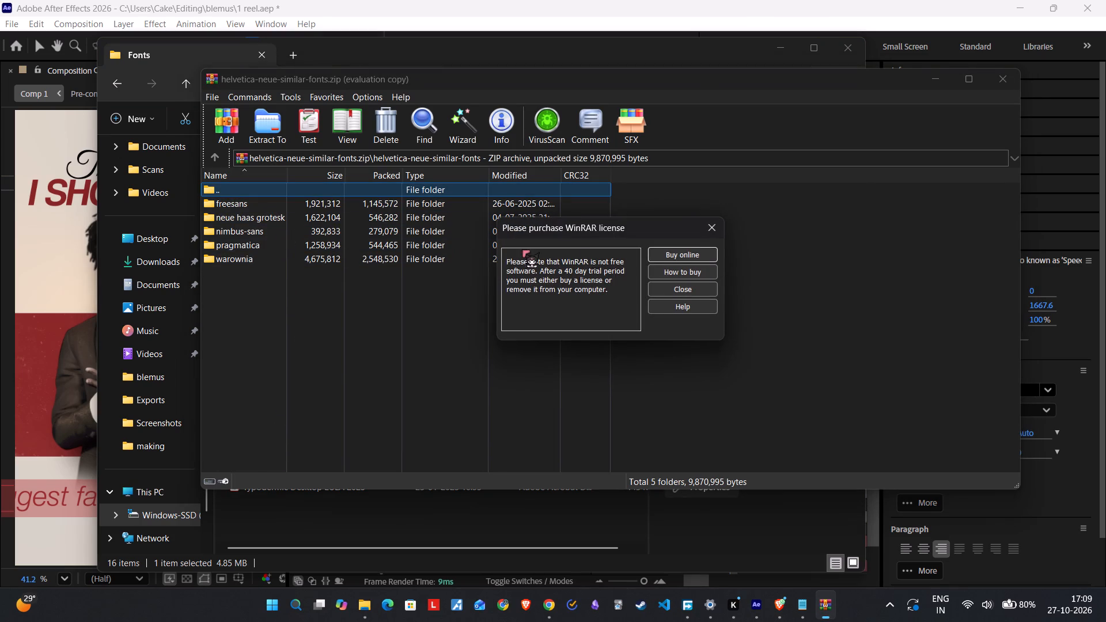
pyautogui.click(709, 235)
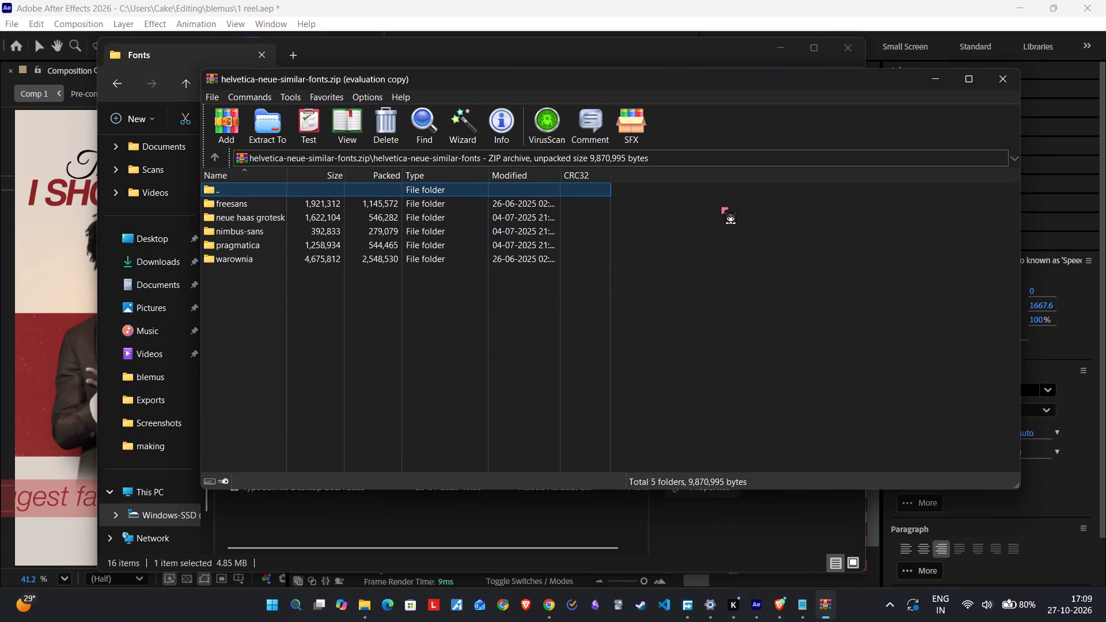
pyautogui.doubleClick(376, 215)
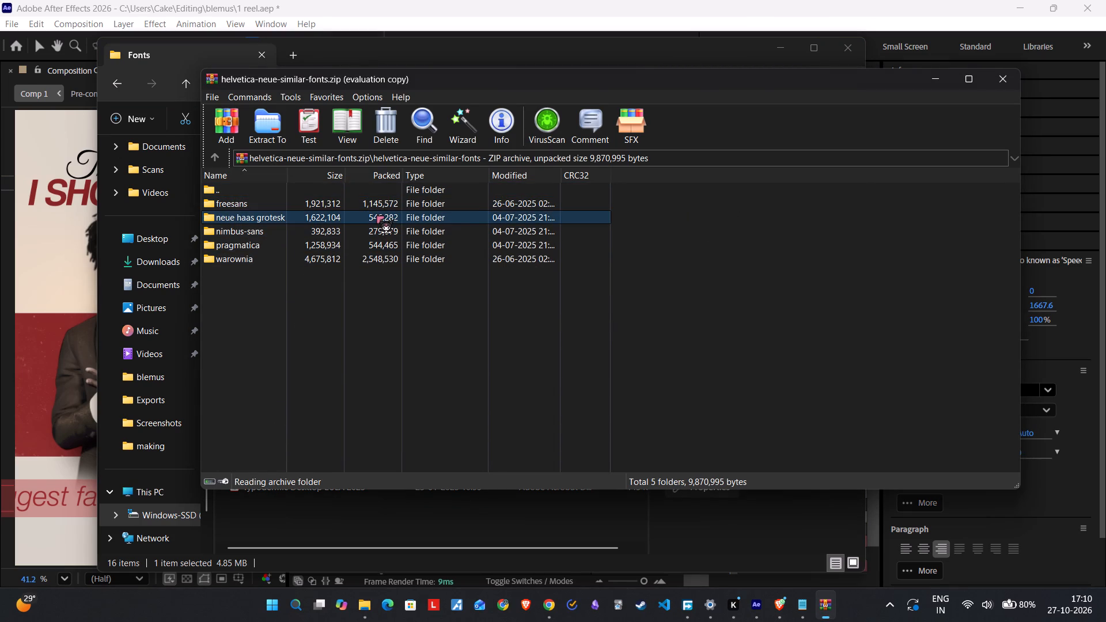
pyautogui.doubleClick(367, 208)
pyautogui.doubleClick(351, 218)
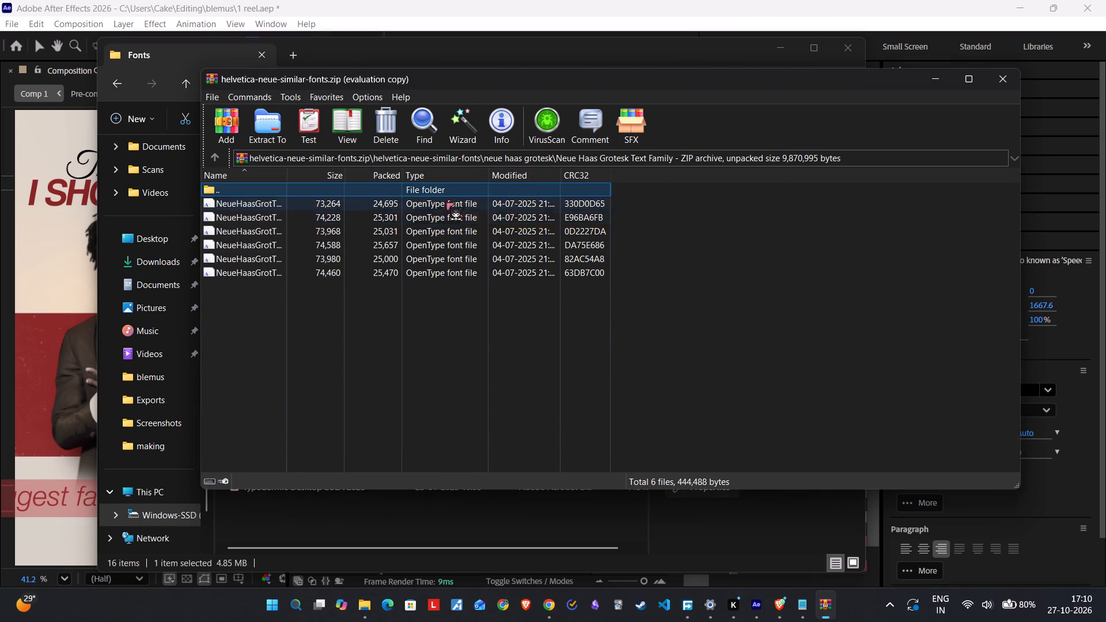
pyautogui.click(997, 81)
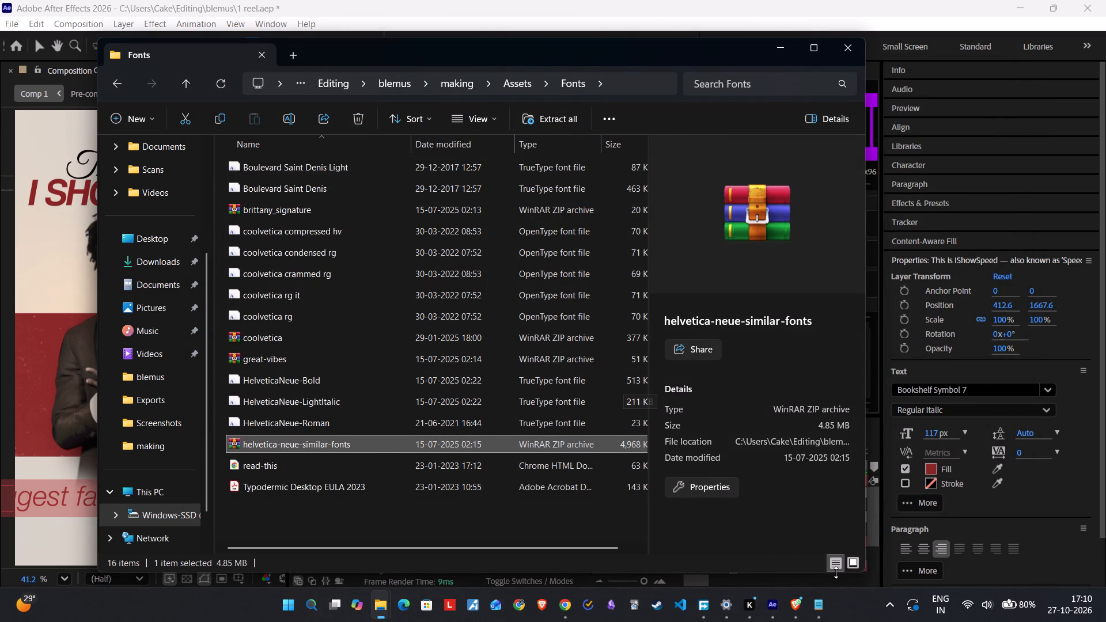
# Return to After Effects, set the description layer's font to Helvetica Neue, and choose the Bold style.
pyautogui.click(768, 603)
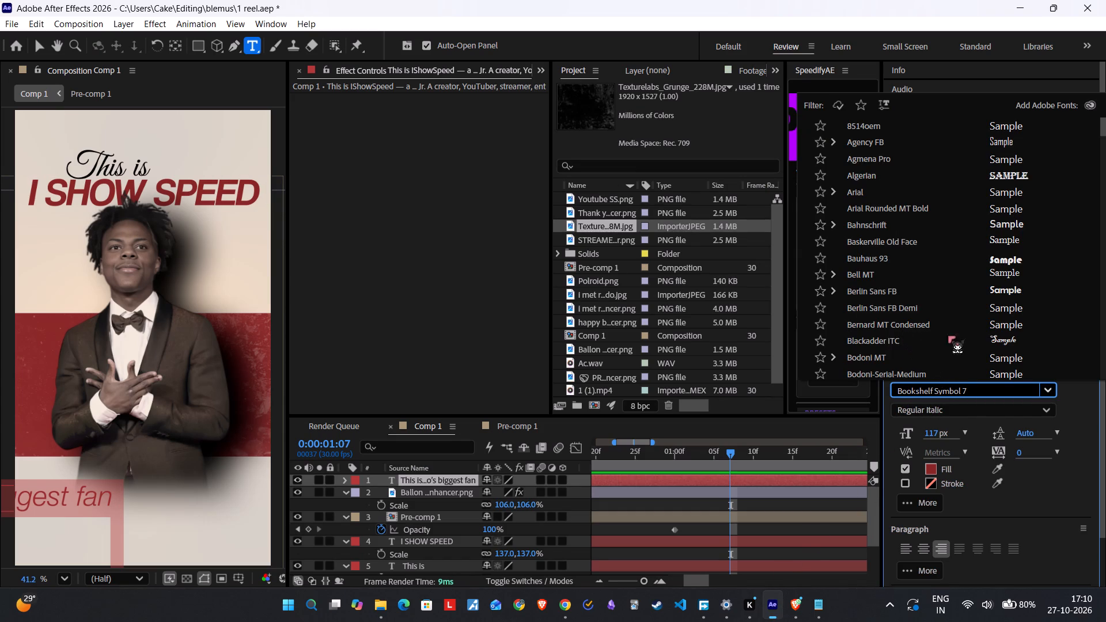
pyautogui.write('he')
pyautogui.click(840, 613)
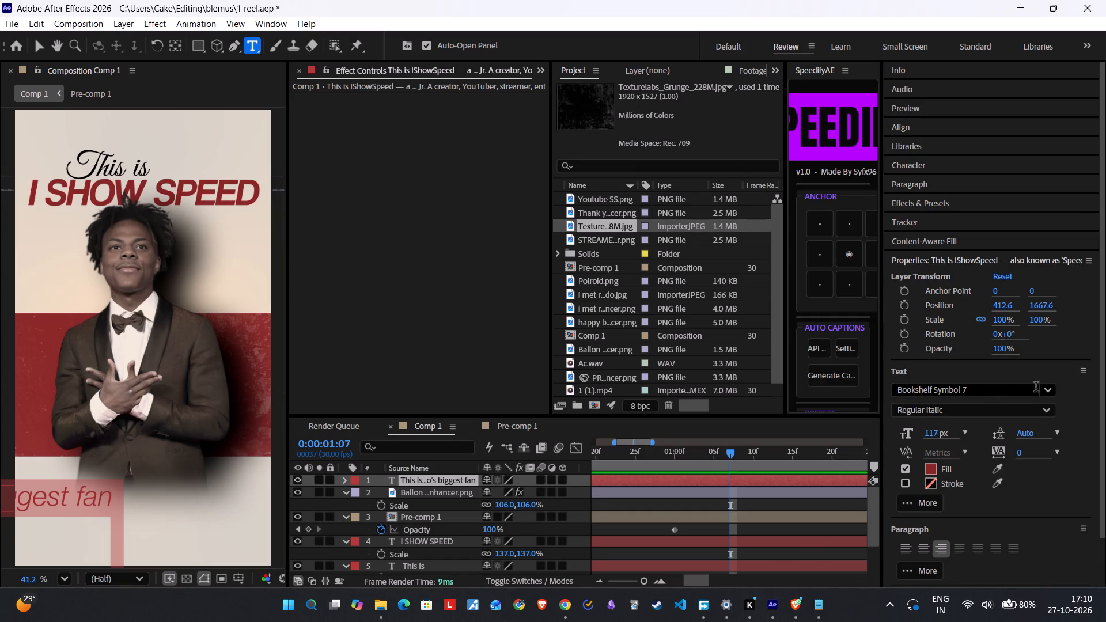
pyautogui.click(1048, 392)
pyautogui.write('he')
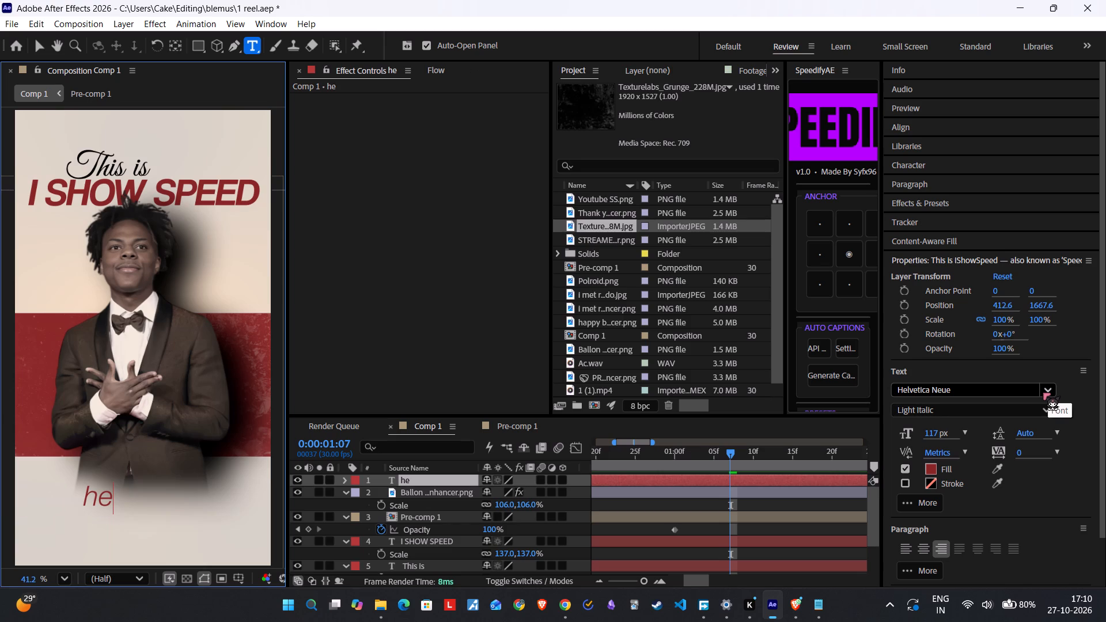
pyautogui.click(1050, 408)
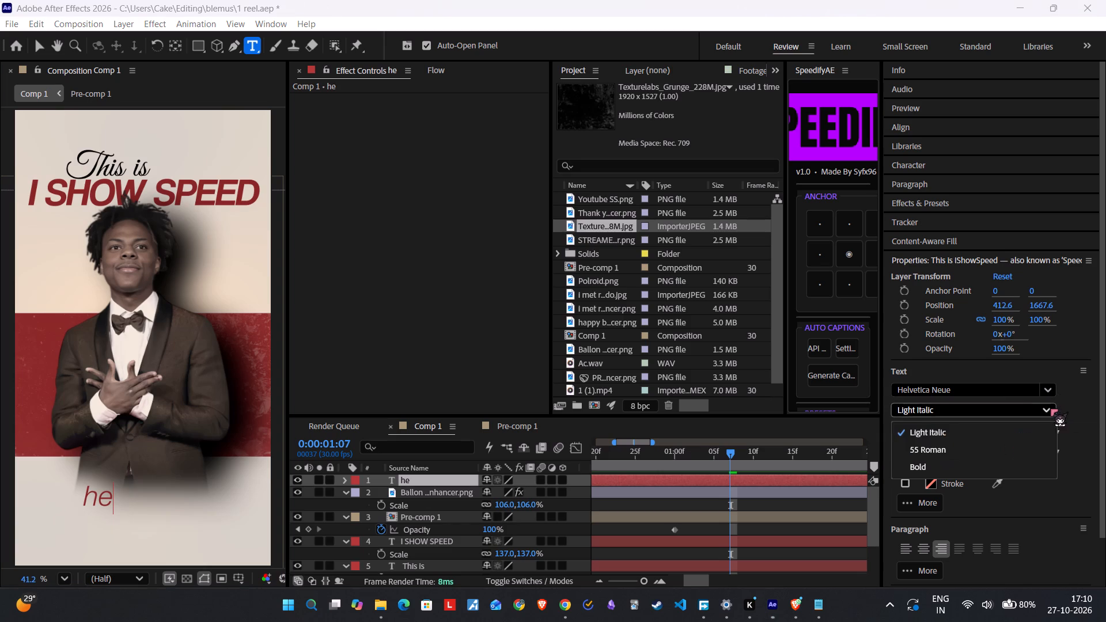
pyautogui.click(929, 460)
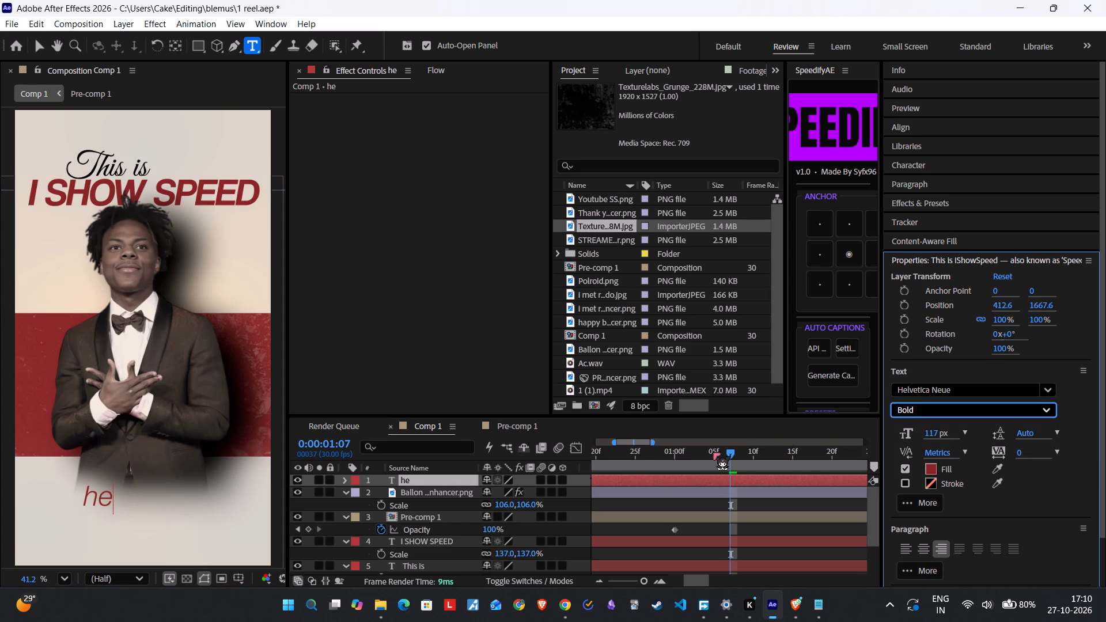
# Set the current time to 0:00:00:06 and replace the layer's "he" text with the copied IShowSpeed description.
pyautogui.moveTo(726, 453); pyautogui.dragTo(611, 461)
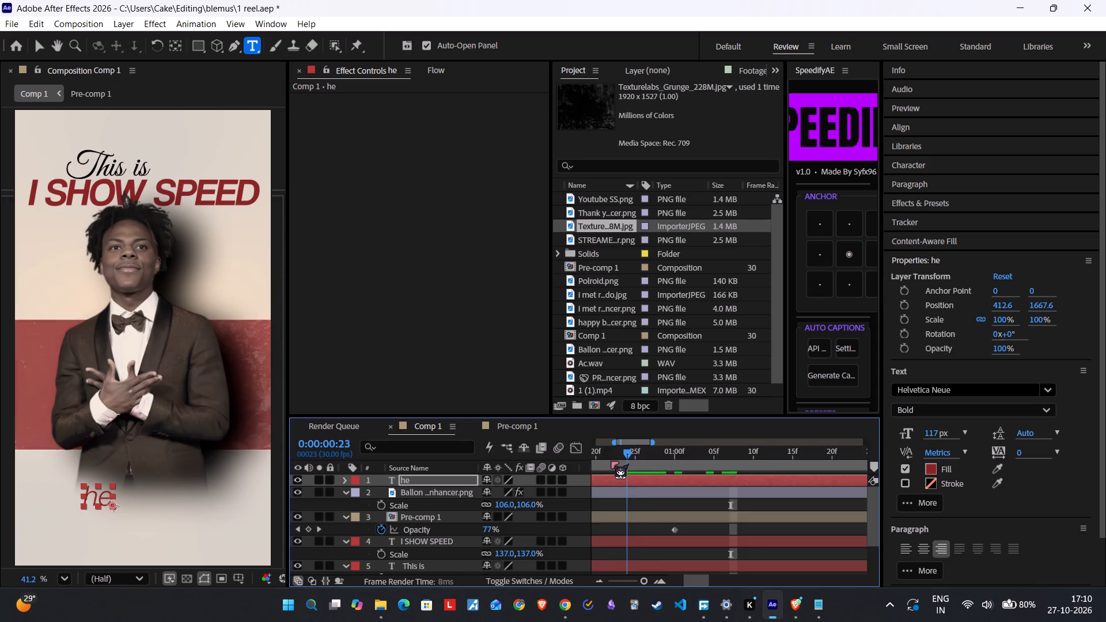
pyautogui.moveTo(611, 461); pyautogui.dragTo(642, 466)
pyautogui.click(648, 482)
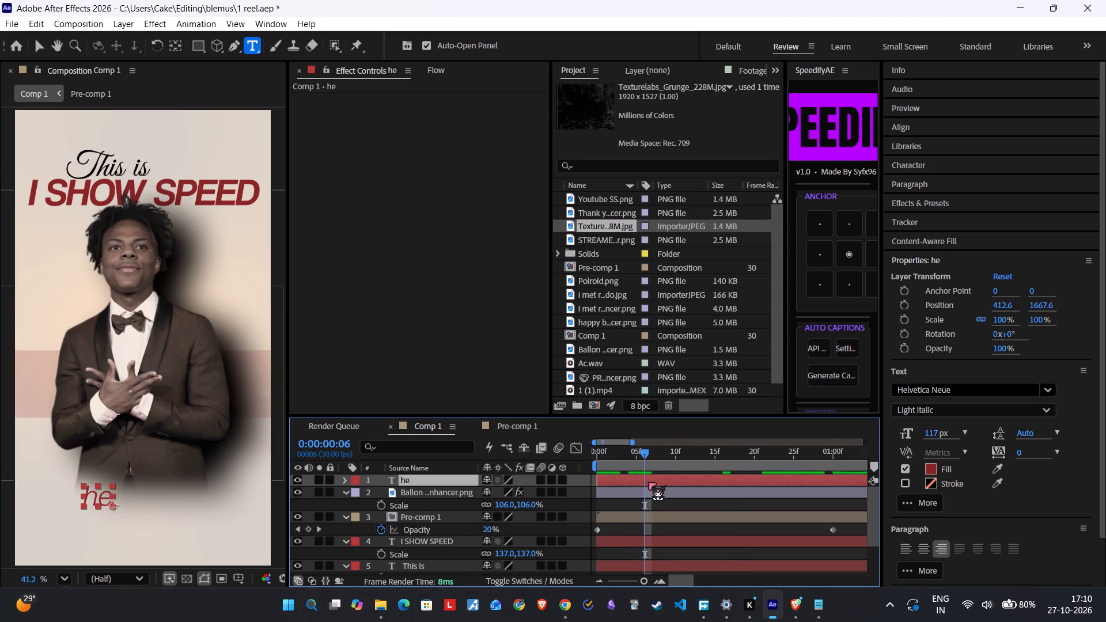
pyautogui.doubleClick(109, 500)
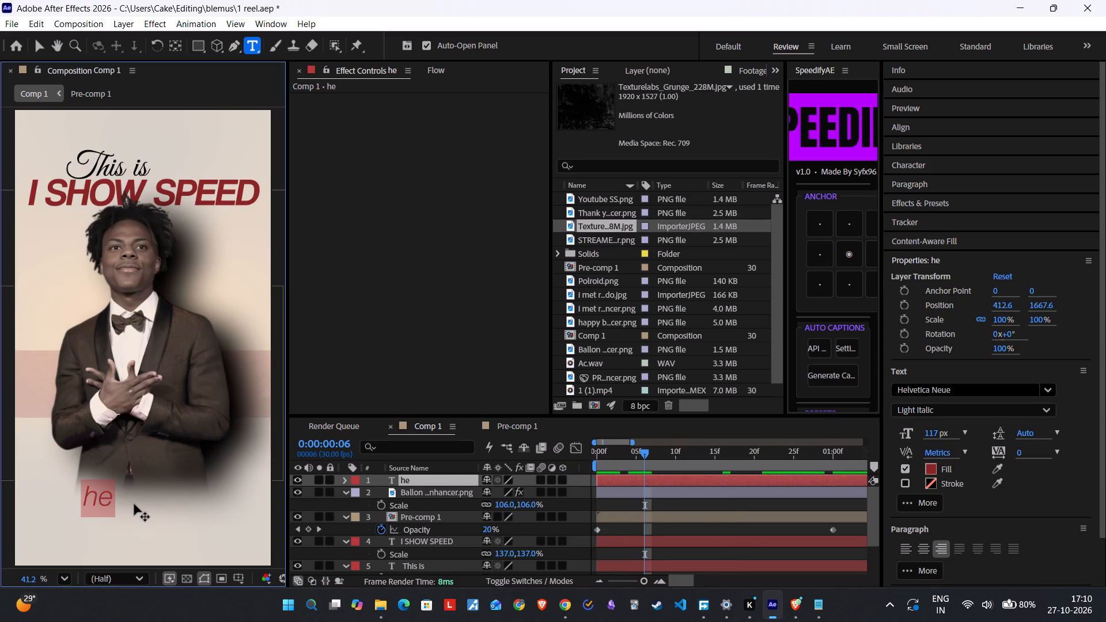
pyautogui.hotkey('ctrl', 'v')
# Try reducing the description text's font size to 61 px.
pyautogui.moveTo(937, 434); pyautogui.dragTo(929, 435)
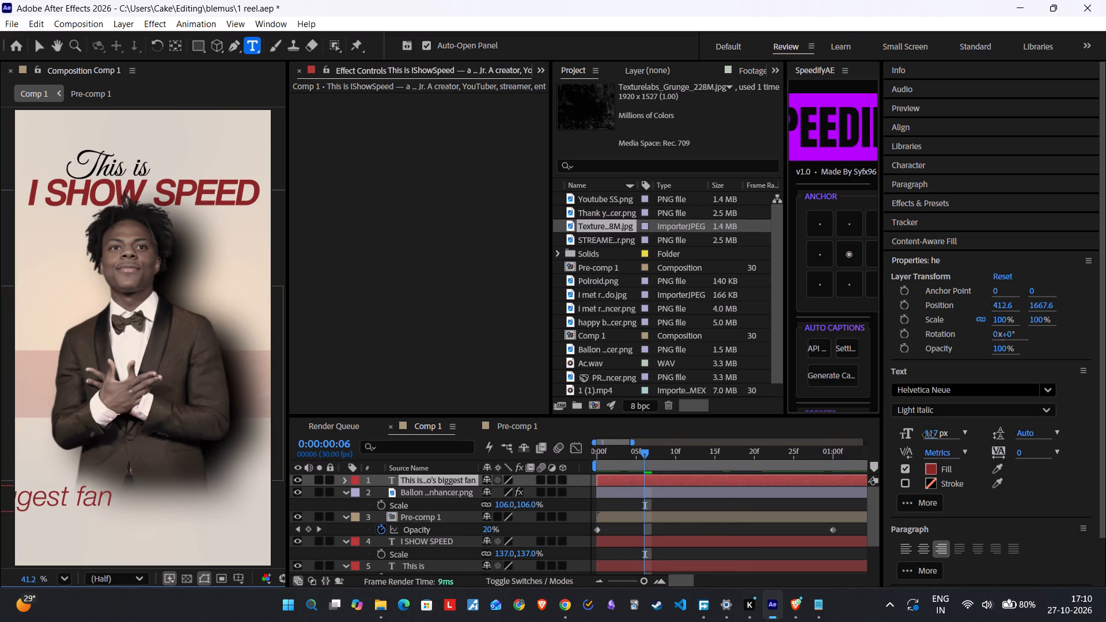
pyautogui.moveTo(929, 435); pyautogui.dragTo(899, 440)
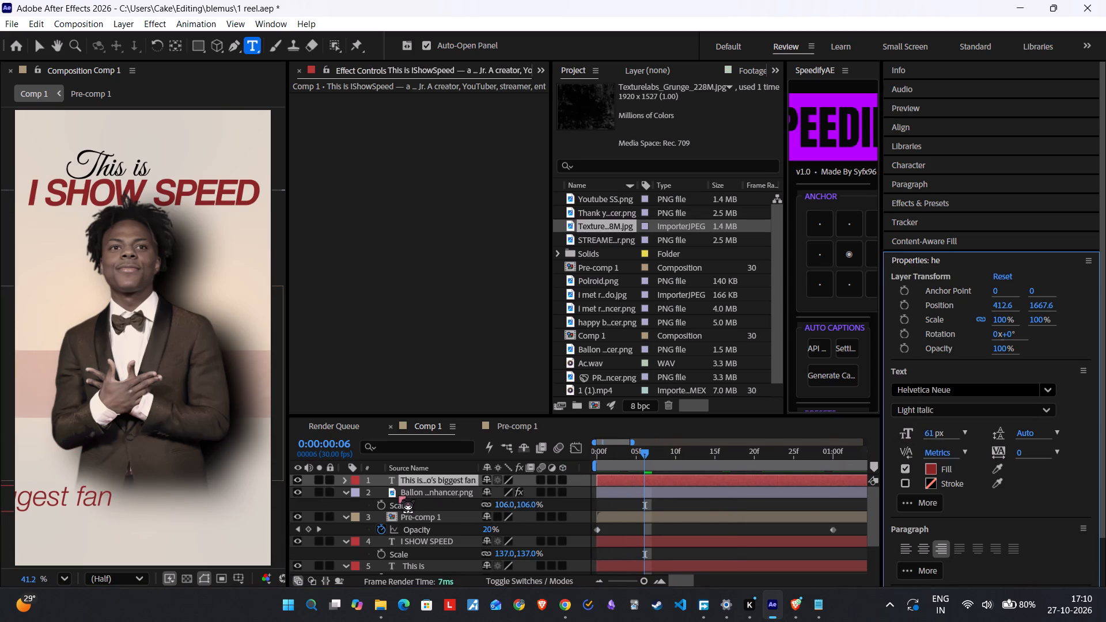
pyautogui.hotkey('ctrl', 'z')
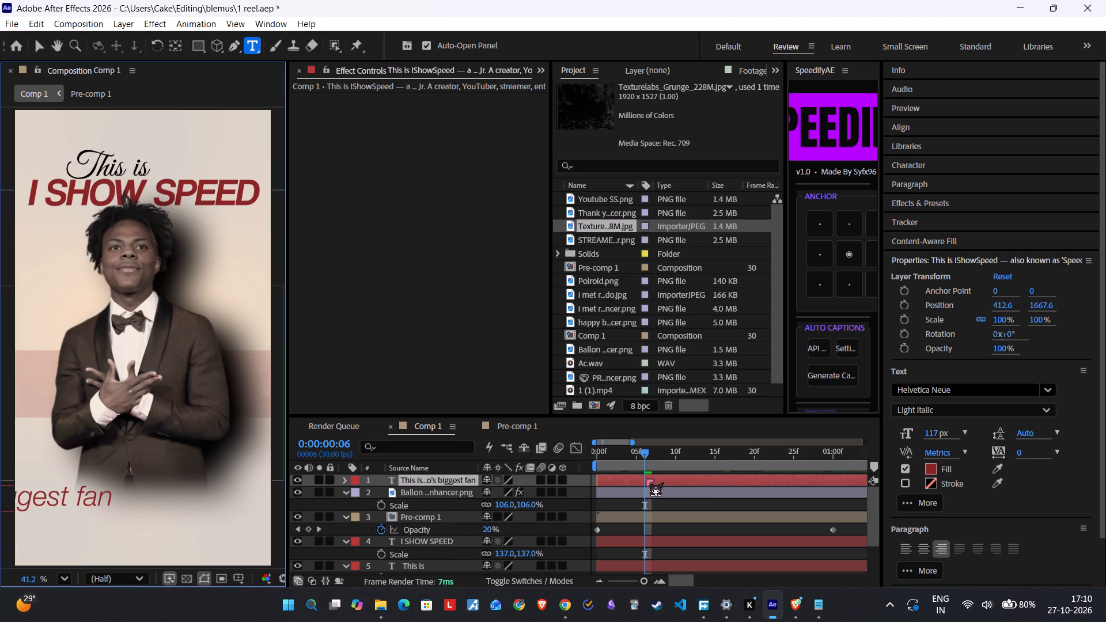
# Select the whole IShowSpeed description and set its font size to 41 px.
pyautogui.click(94, 500)
pyautogui.hotkey('ctrl', 'a')
pyautogui.moveTo(931, 431); pyautogui.dragTo(865, 442)
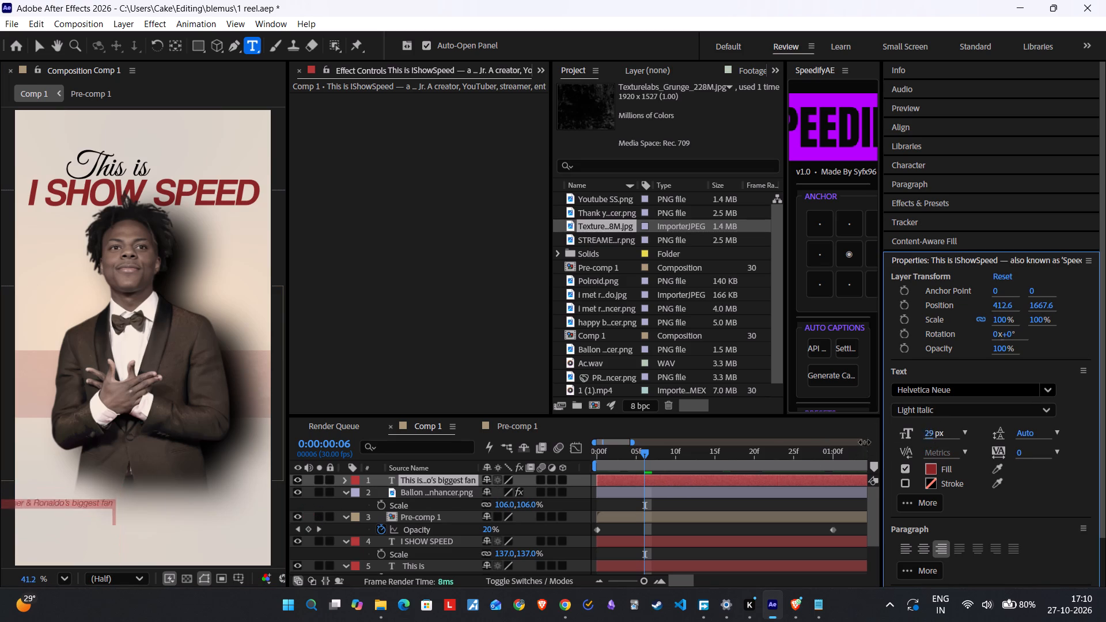
pyautogui.moveTo(865, 442); pyautogui.dragTo(859, 442)
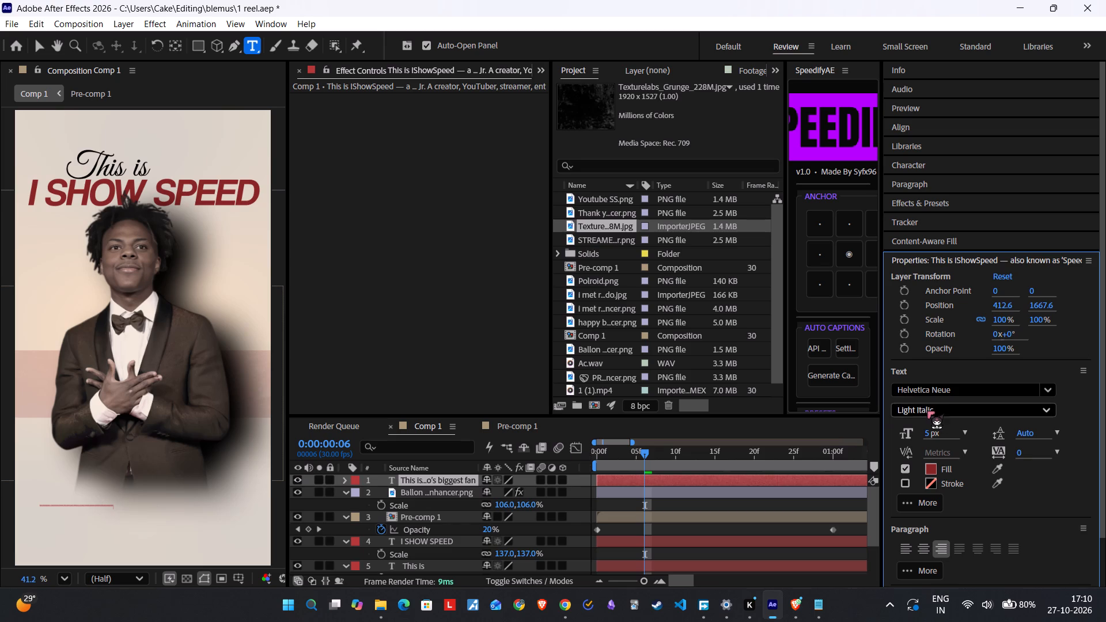
pyautogui.moveTo(926, 428); pyautogui.dragTo(938, 429)
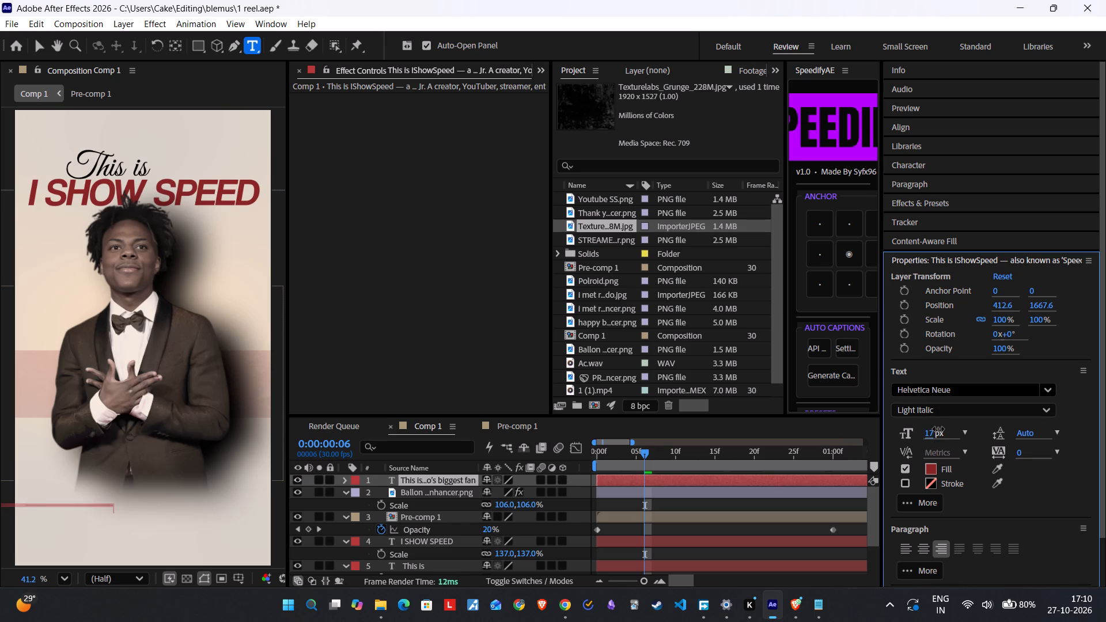
pyautogui.moveTo(938, 429); pyautogui.dragTo(955, 427)
# Move the description layer to about position 2570, 1568 so its first words begin near the frame's edge below the man's hands.
pyautogui.click(36, 46)
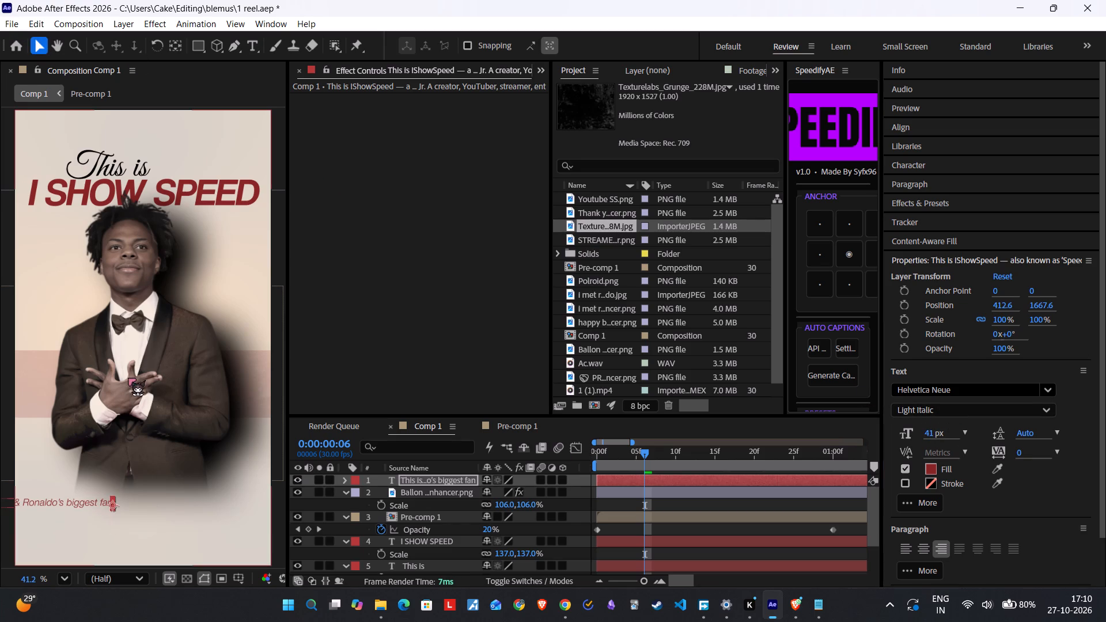
pyautogui.moveTo(79, 502); pyautogui.dragTo(330, 495)
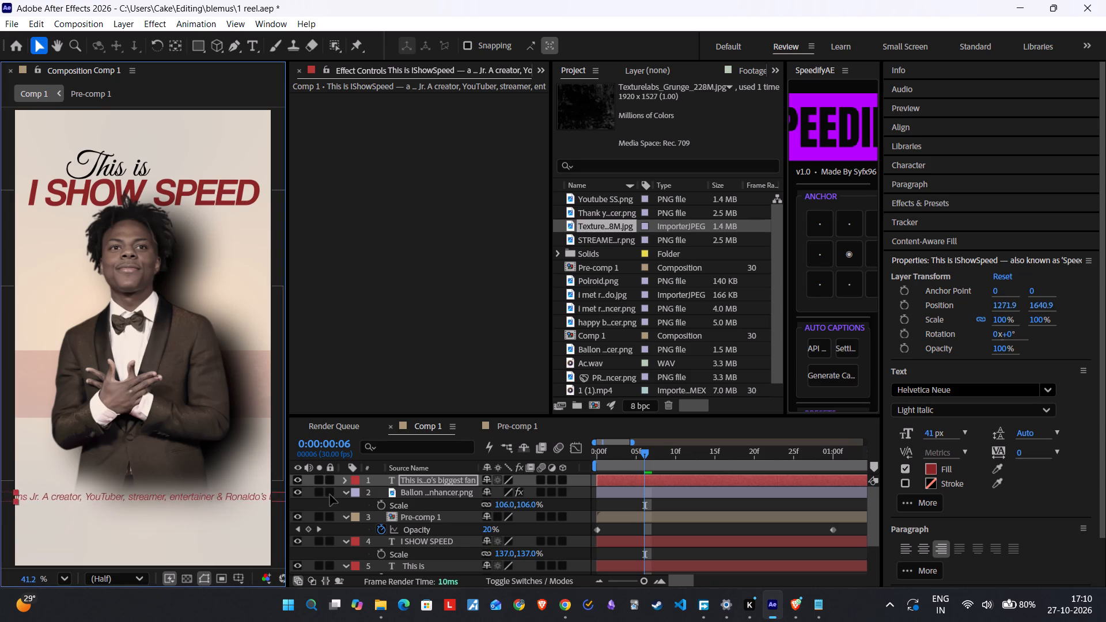
pyautogui.moveTo(330, 495); pyautogui.dragTo(592, 487)
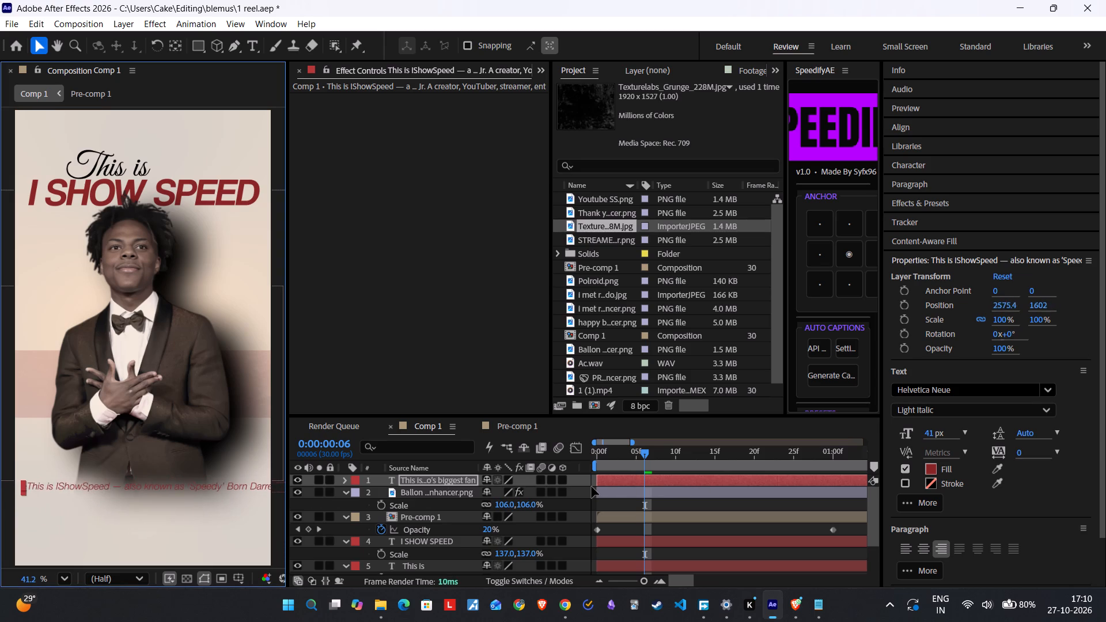
pyautogui.moveTo(592, 487); pyautogui.dragTo(592, 479)
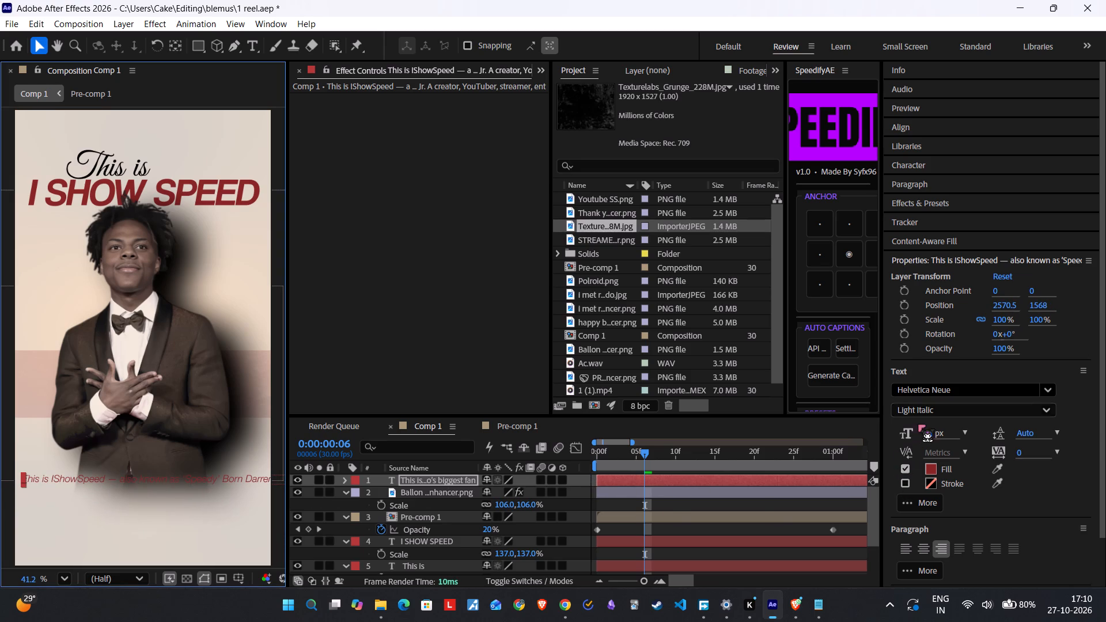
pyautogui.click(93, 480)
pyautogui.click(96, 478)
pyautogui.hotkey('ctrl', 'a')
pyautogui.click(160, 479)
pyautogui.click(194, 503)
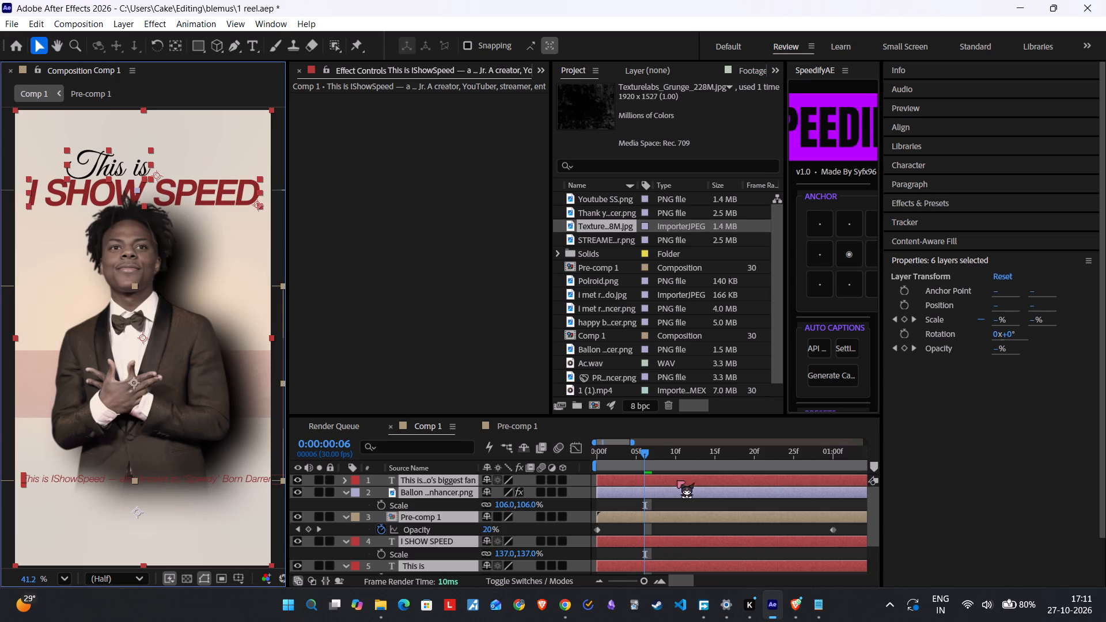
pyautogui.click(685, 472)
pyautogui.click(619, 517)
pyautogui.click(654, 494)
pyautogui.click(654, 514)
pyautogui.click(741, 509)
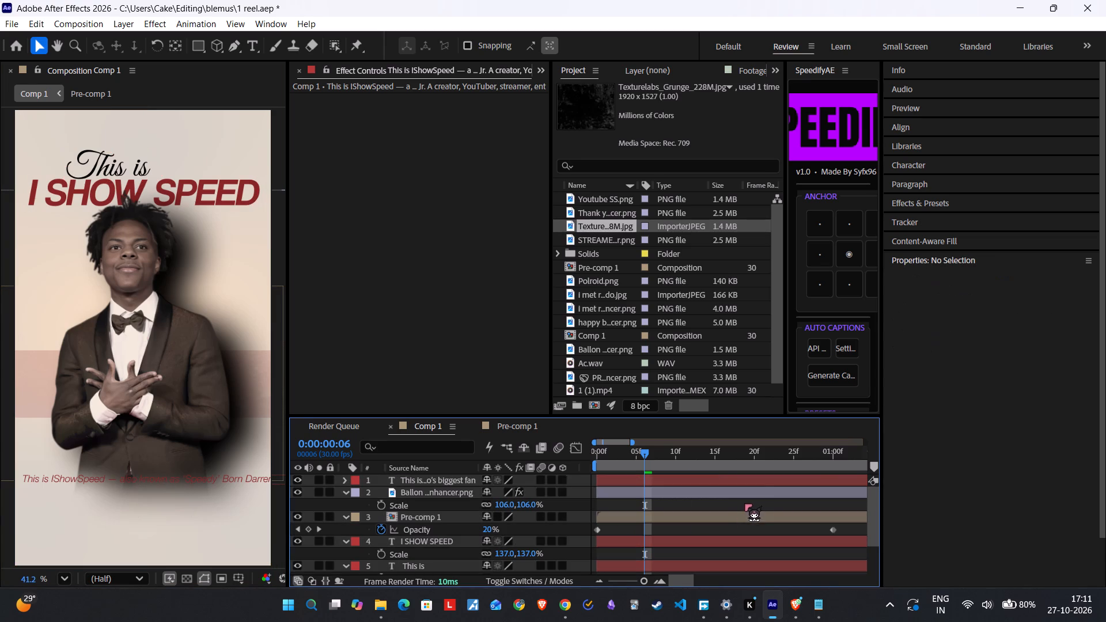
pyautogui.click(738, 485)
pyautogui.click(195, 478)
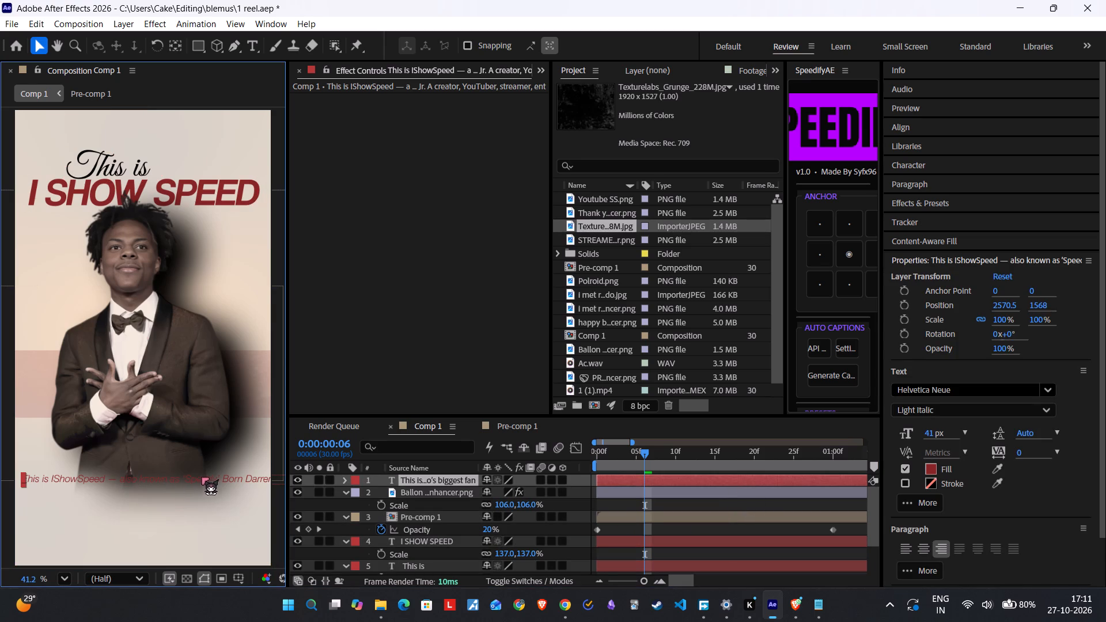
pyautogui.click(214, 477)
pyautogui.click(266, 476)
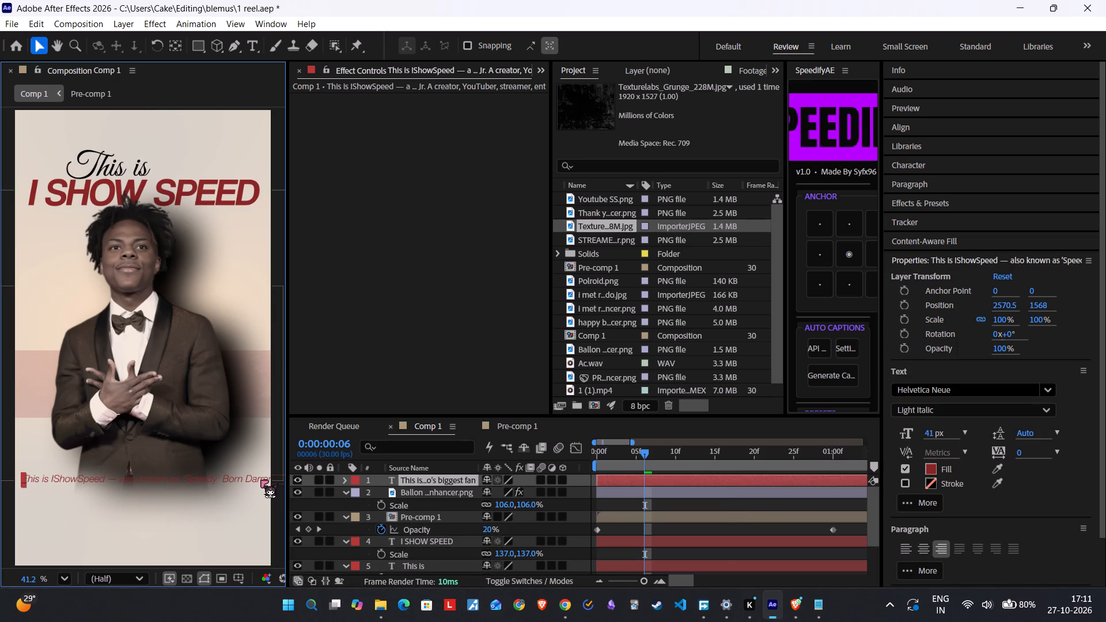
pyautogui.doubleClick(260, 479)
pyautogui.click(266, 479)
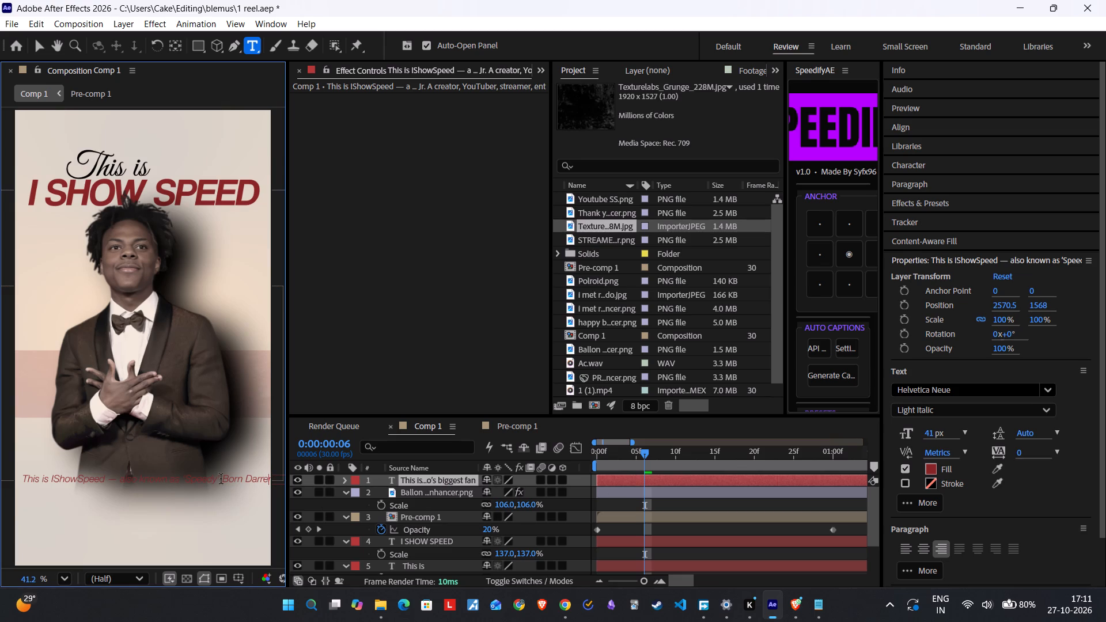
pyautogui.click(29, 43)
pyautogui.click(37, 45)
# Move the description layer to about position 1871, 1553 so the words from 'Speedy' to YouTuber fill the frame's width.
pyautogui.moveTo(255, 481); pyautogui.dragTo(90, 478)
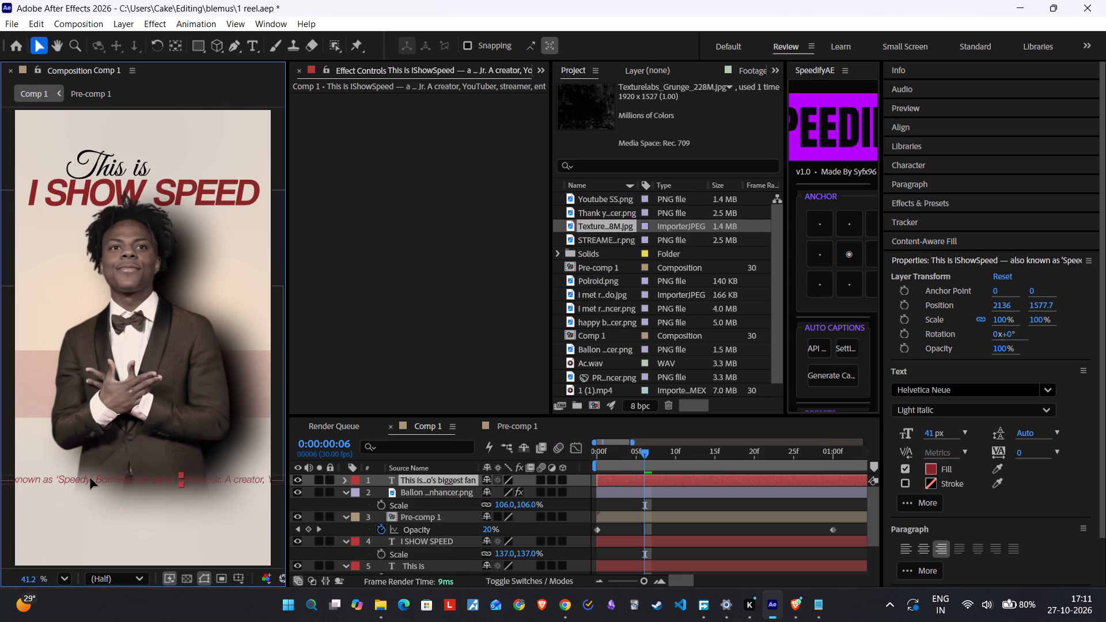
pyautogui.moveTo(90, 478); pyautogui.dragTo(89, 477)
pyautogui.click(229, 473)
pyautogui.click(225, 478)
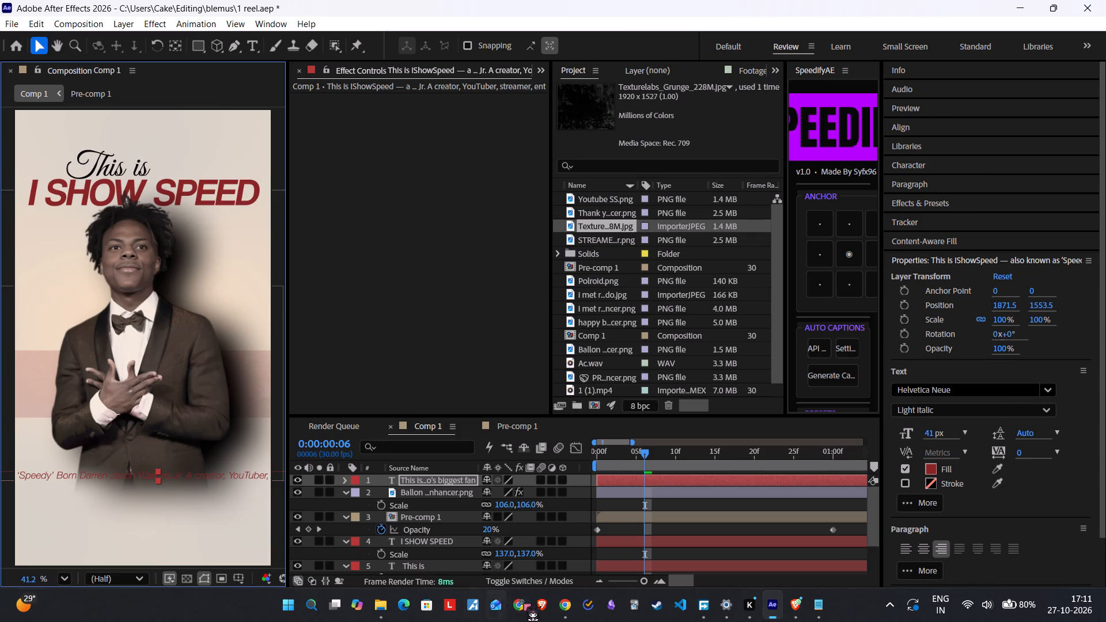
# Check the tutorial's description layout in Chrome and move the description layer to about position 2017, 1534 in After Effects.
pyautogui.click(569, 597)
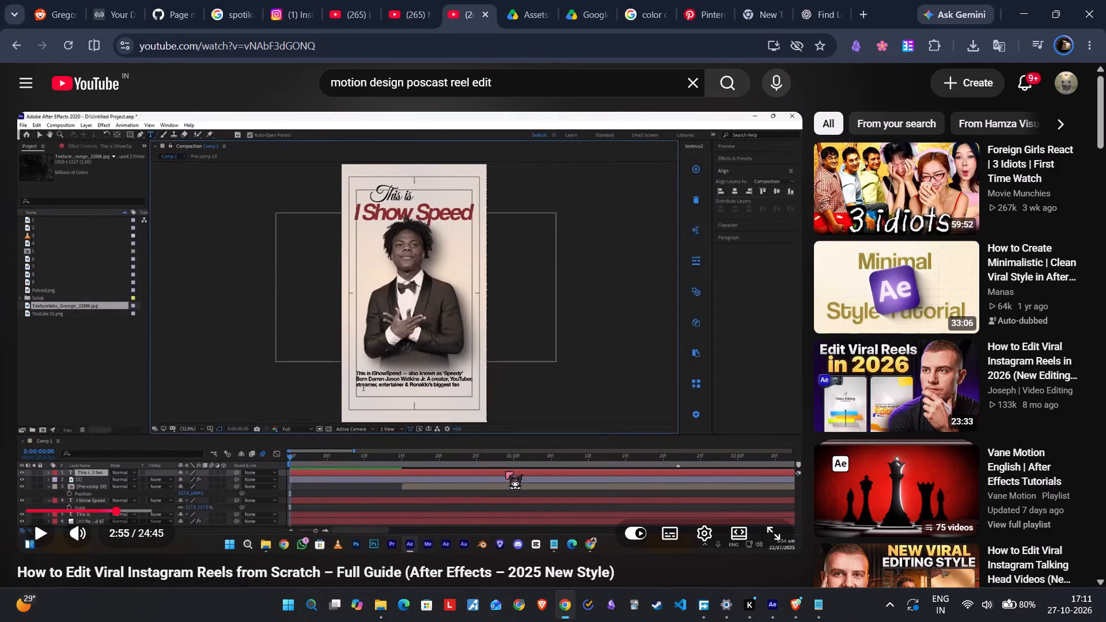
pyautogui.click(1023, 3)
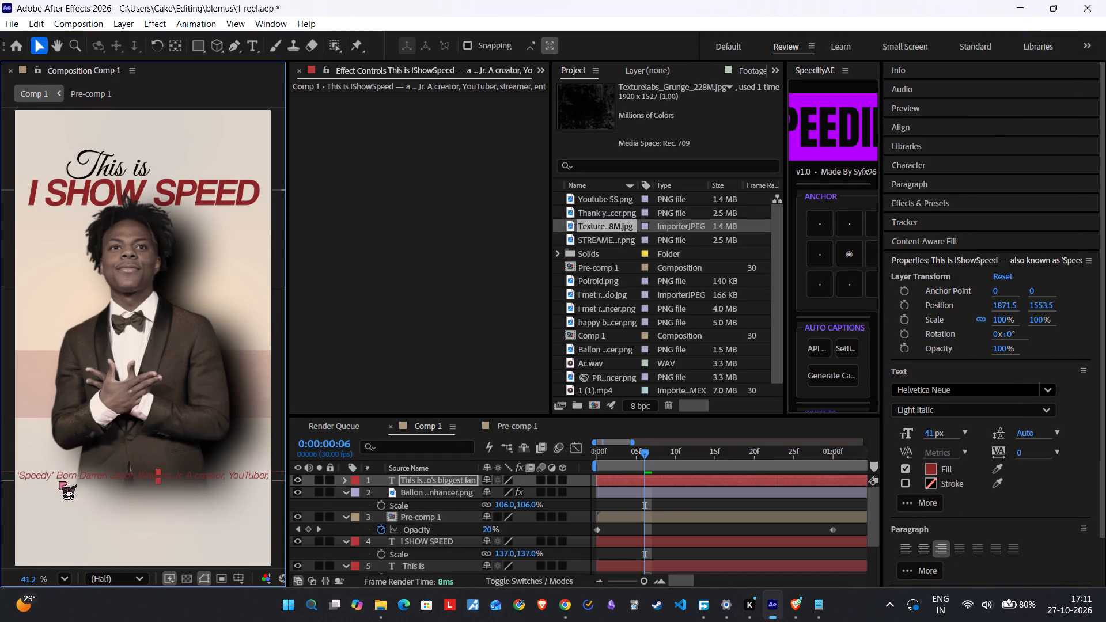
pyautogui.click(58, 477)
pyautogui.click(55, 475)
pyautogui.moveTo(237, 473); pyautogui.dragTo(272, 468)
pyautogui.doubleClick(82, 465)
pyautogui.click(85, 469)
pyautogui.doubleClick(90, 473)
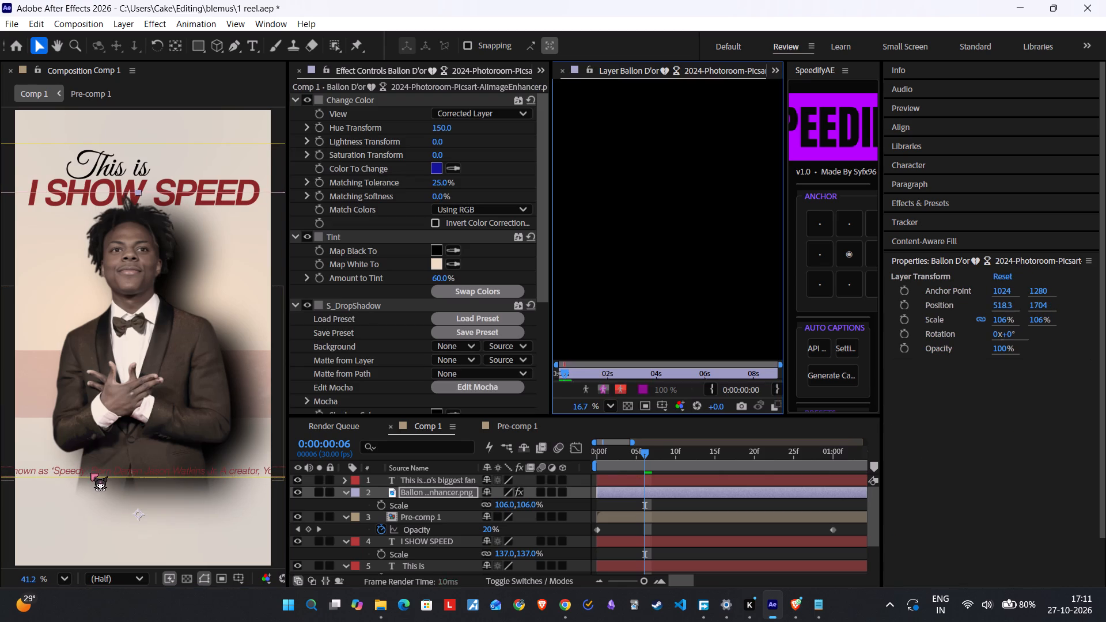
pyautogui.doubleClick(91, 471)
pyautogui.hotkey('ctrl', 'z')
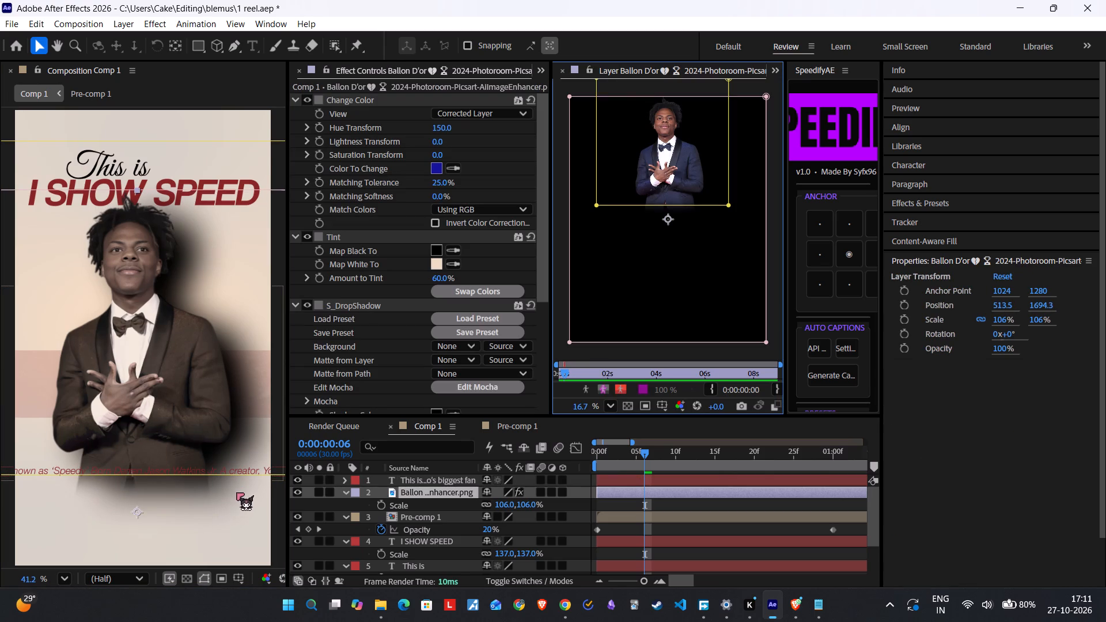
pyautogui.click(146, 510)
# Set the current time to 0:00:00:07 and open the description layer's text for editing near 'Speedy'.
pyautogui.click(654, 469)
pyautogui.click(627, 480)
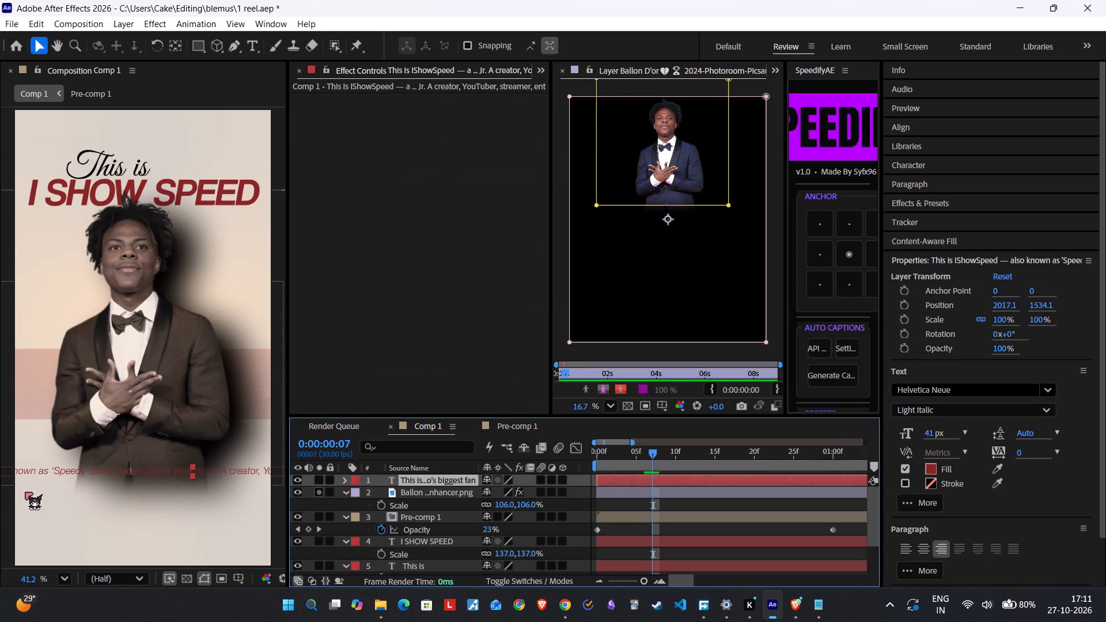
pyautogui.doubleClick(67, 473)
pyautogui.click(79, 468)
pyautogui.doubleClick(88, 472)
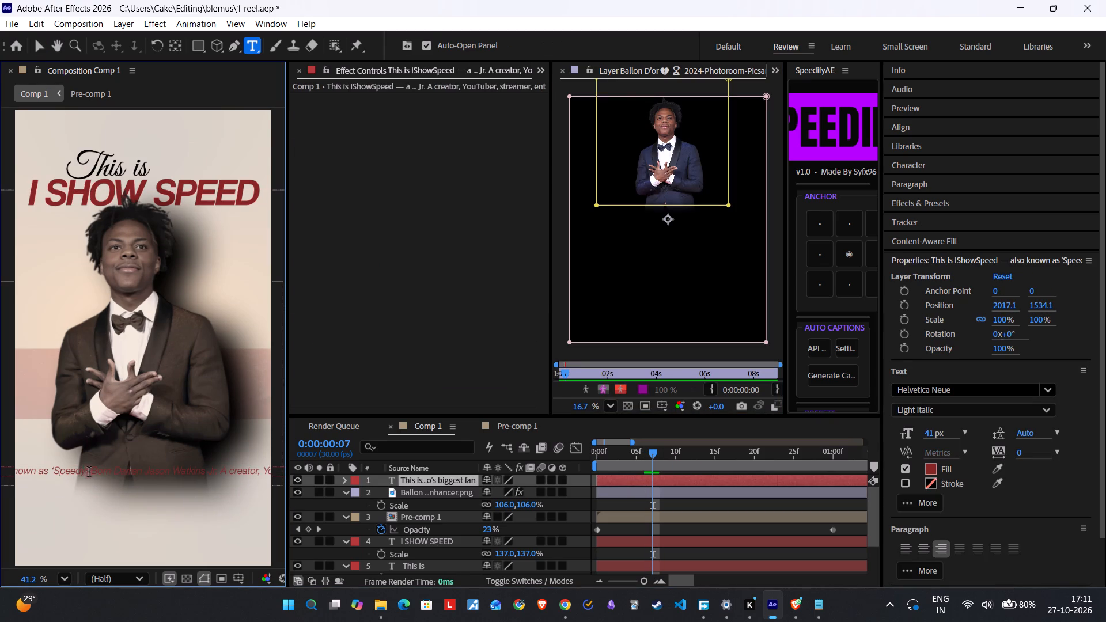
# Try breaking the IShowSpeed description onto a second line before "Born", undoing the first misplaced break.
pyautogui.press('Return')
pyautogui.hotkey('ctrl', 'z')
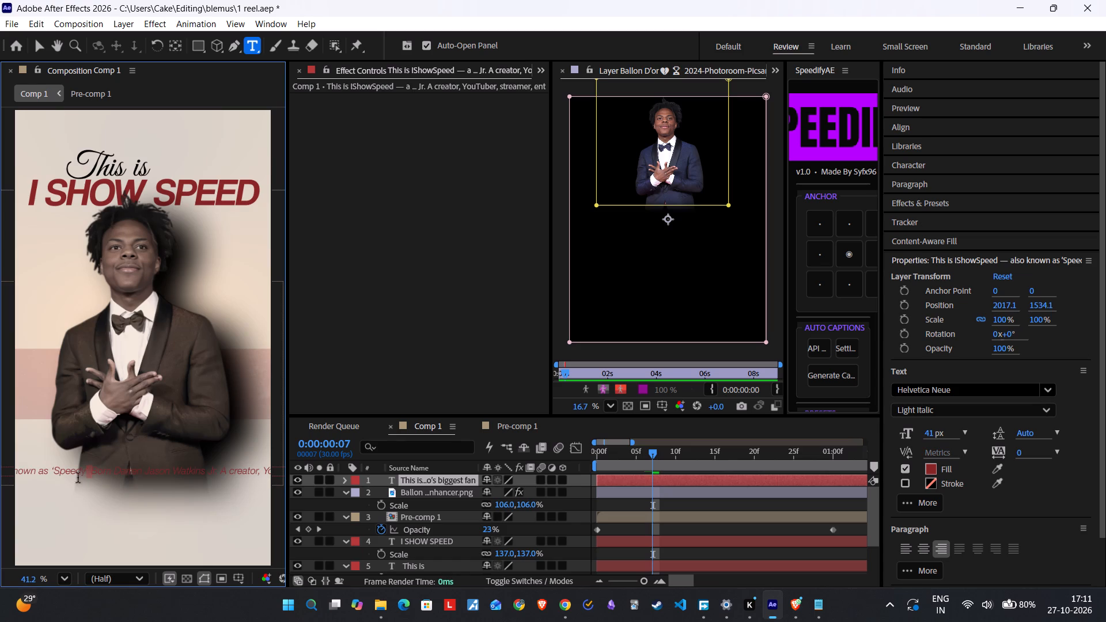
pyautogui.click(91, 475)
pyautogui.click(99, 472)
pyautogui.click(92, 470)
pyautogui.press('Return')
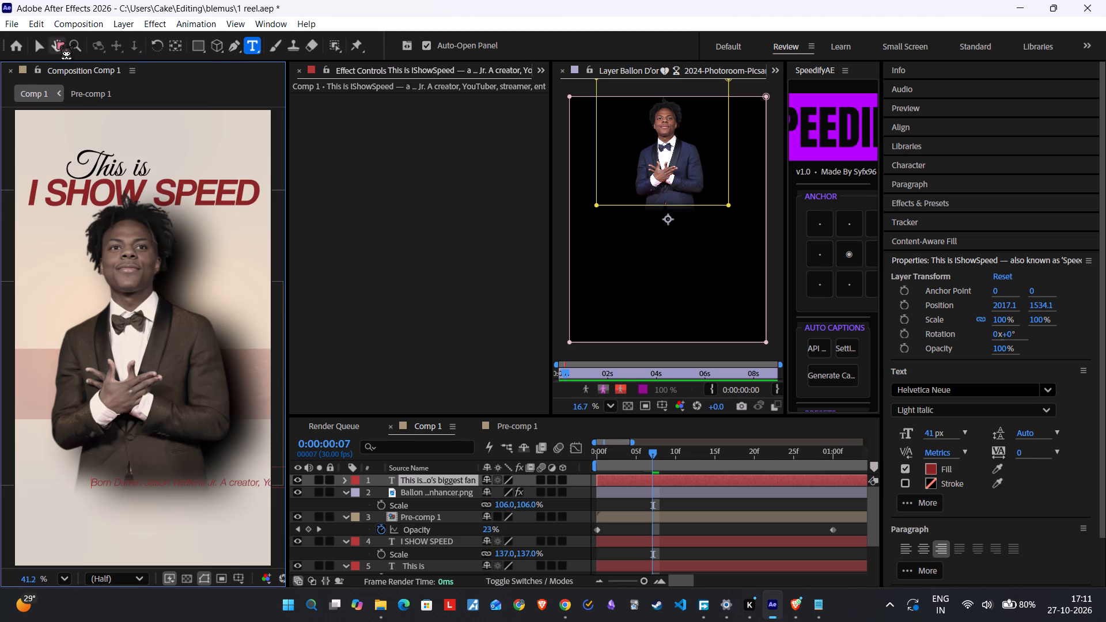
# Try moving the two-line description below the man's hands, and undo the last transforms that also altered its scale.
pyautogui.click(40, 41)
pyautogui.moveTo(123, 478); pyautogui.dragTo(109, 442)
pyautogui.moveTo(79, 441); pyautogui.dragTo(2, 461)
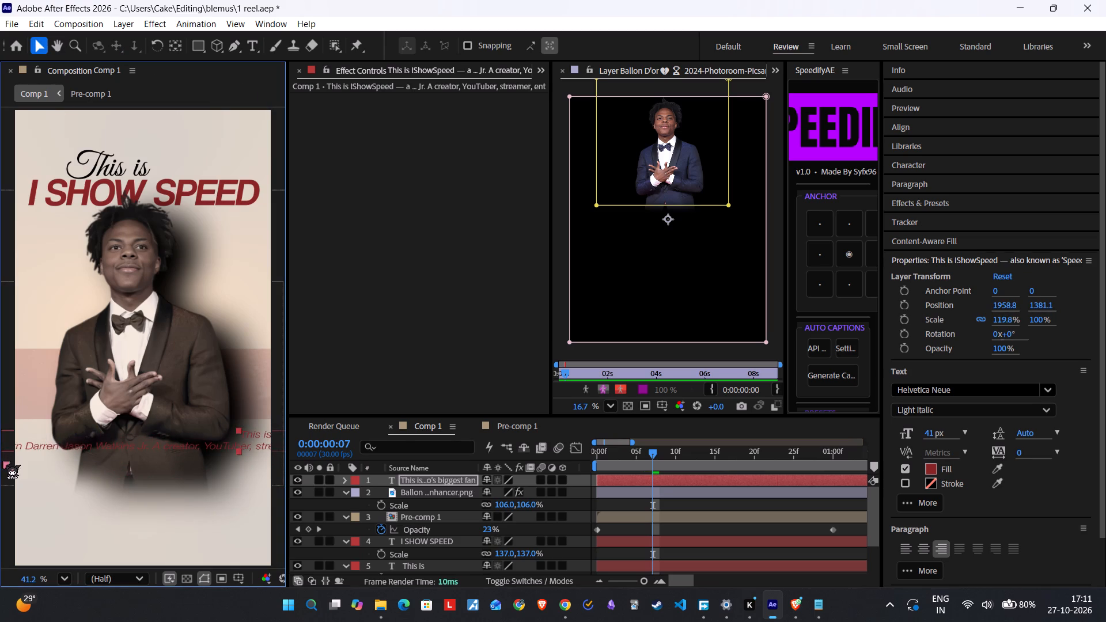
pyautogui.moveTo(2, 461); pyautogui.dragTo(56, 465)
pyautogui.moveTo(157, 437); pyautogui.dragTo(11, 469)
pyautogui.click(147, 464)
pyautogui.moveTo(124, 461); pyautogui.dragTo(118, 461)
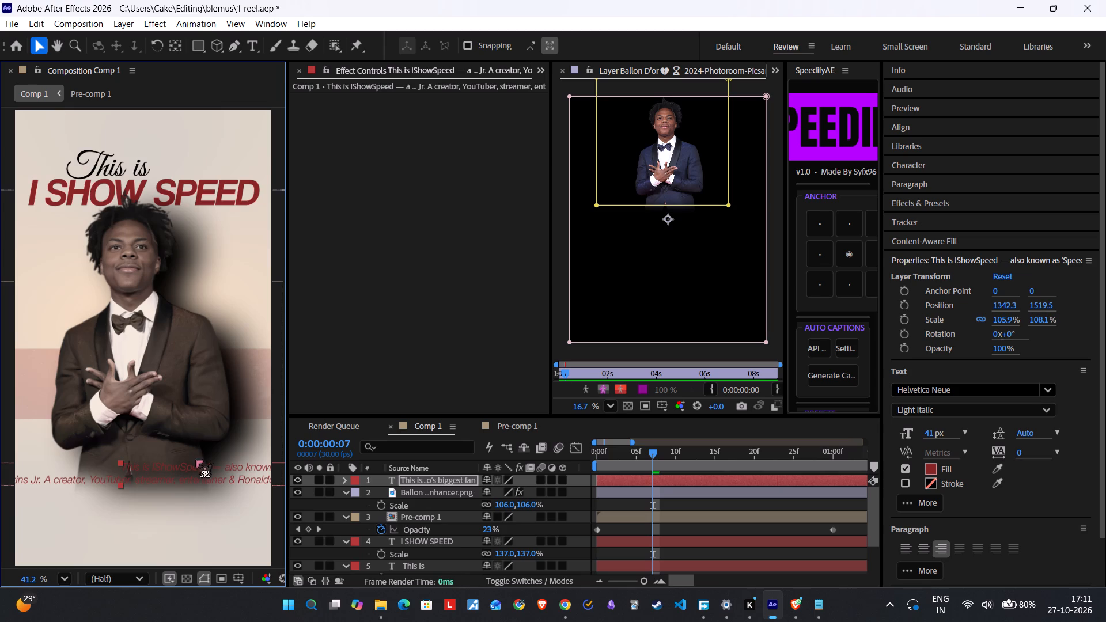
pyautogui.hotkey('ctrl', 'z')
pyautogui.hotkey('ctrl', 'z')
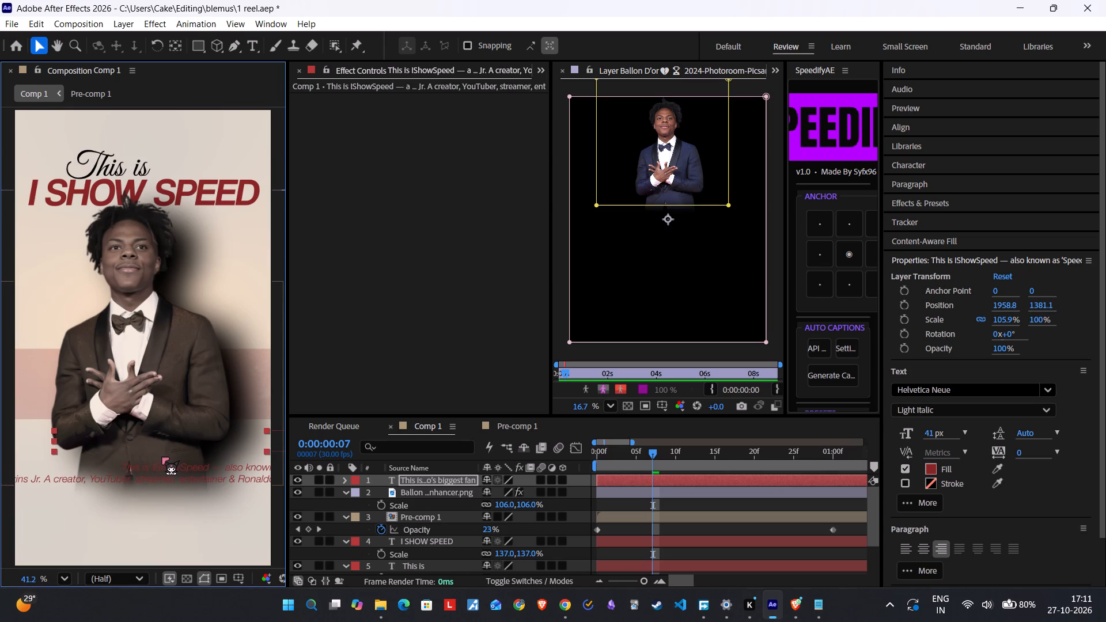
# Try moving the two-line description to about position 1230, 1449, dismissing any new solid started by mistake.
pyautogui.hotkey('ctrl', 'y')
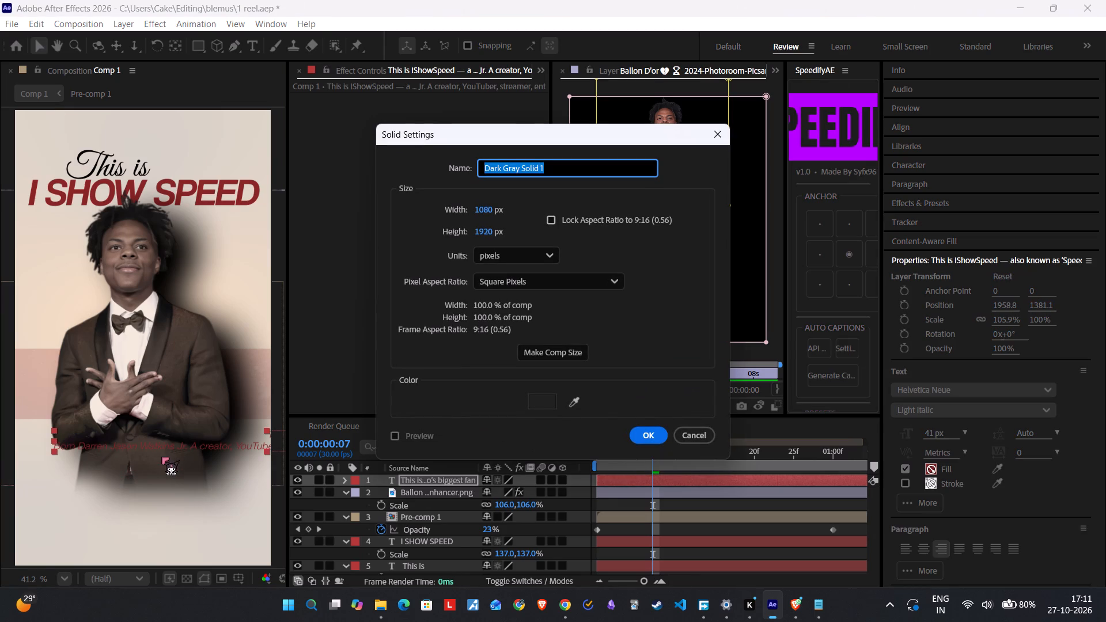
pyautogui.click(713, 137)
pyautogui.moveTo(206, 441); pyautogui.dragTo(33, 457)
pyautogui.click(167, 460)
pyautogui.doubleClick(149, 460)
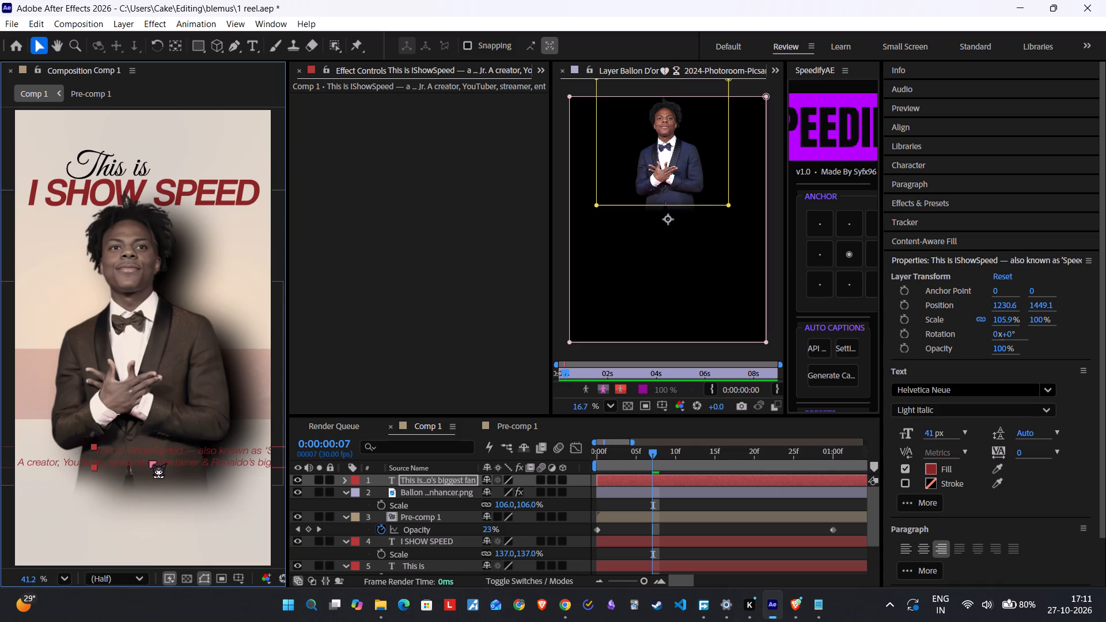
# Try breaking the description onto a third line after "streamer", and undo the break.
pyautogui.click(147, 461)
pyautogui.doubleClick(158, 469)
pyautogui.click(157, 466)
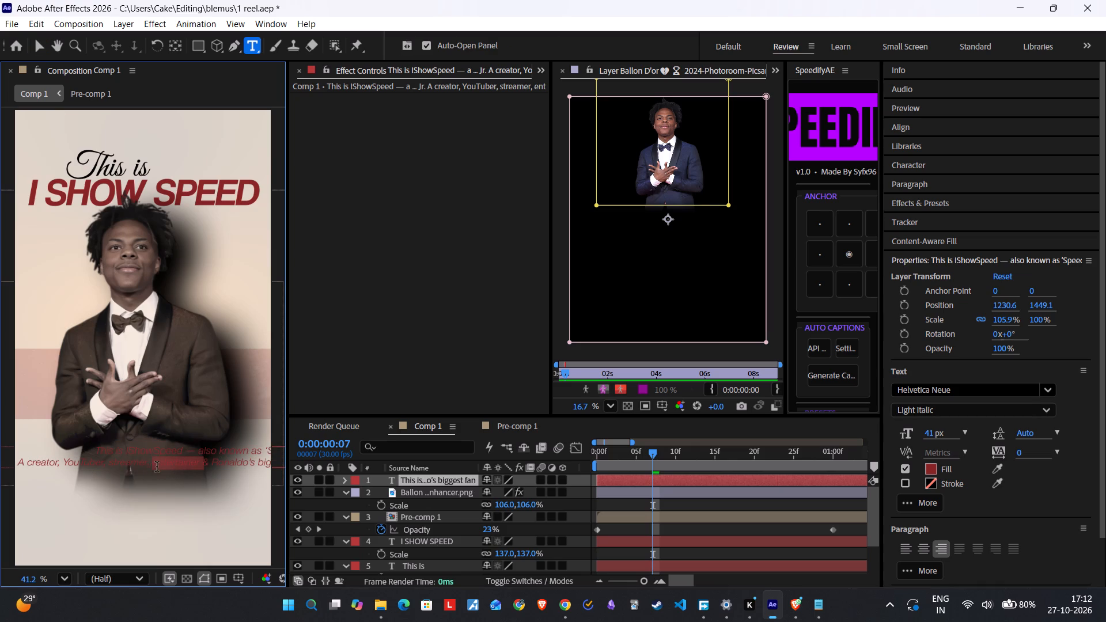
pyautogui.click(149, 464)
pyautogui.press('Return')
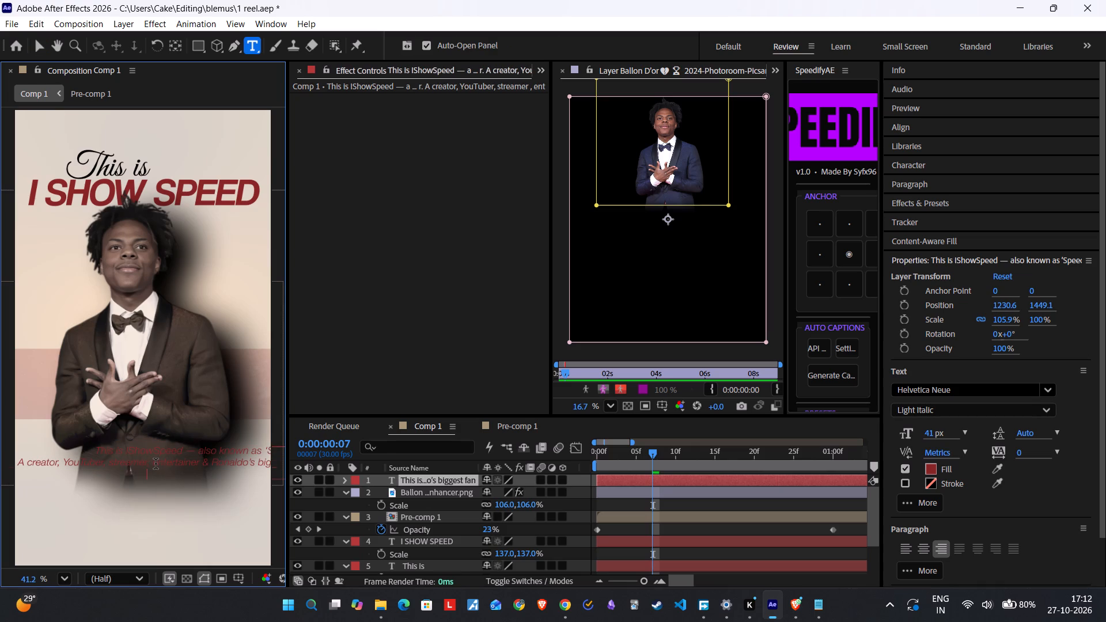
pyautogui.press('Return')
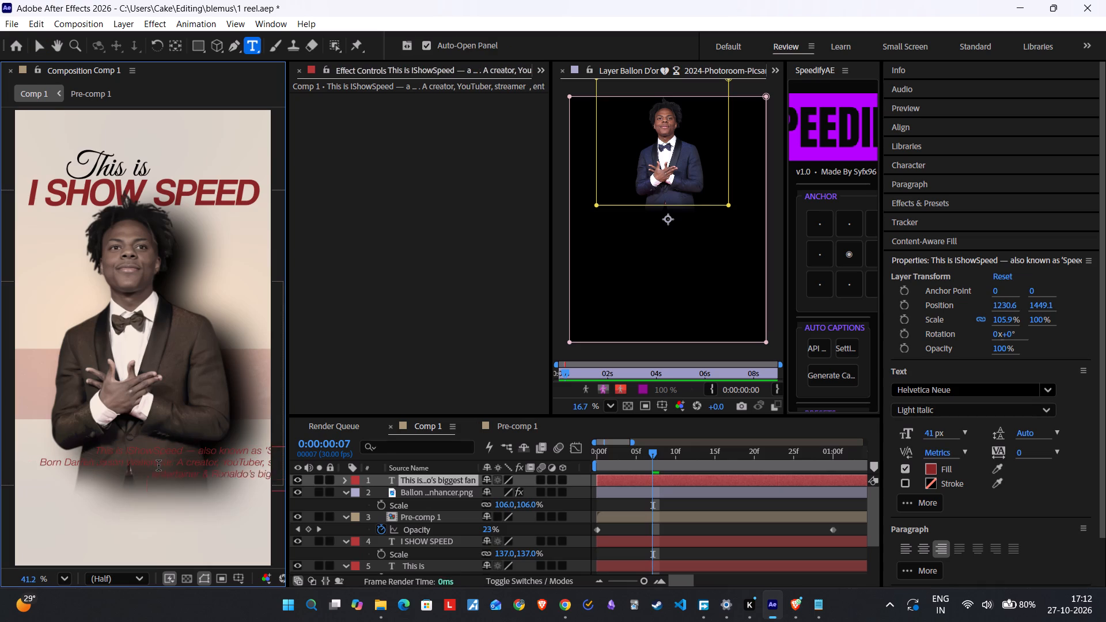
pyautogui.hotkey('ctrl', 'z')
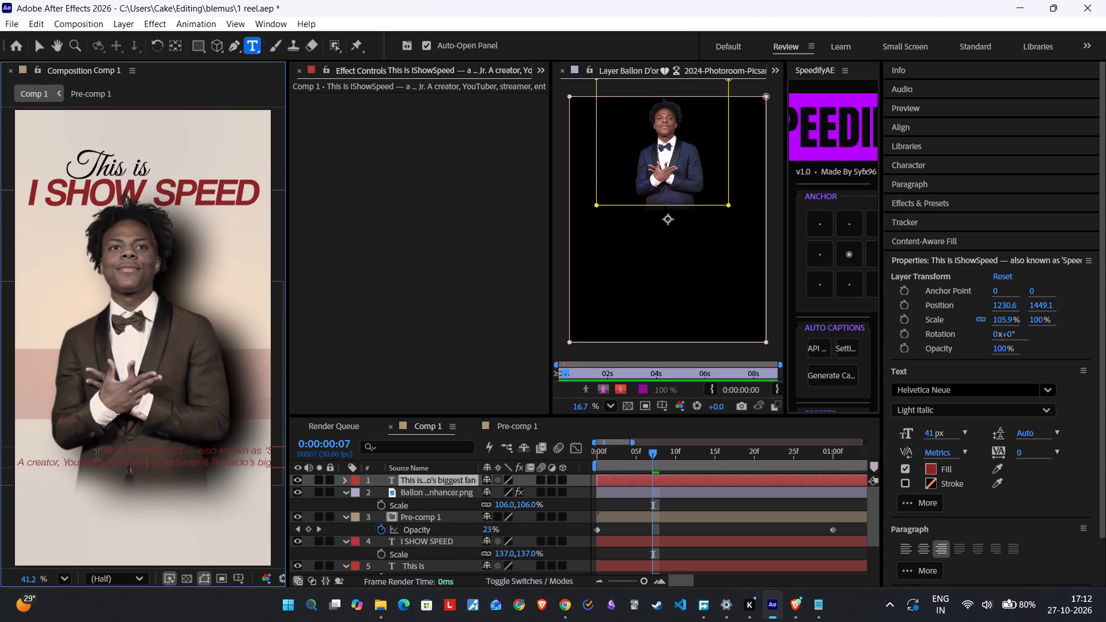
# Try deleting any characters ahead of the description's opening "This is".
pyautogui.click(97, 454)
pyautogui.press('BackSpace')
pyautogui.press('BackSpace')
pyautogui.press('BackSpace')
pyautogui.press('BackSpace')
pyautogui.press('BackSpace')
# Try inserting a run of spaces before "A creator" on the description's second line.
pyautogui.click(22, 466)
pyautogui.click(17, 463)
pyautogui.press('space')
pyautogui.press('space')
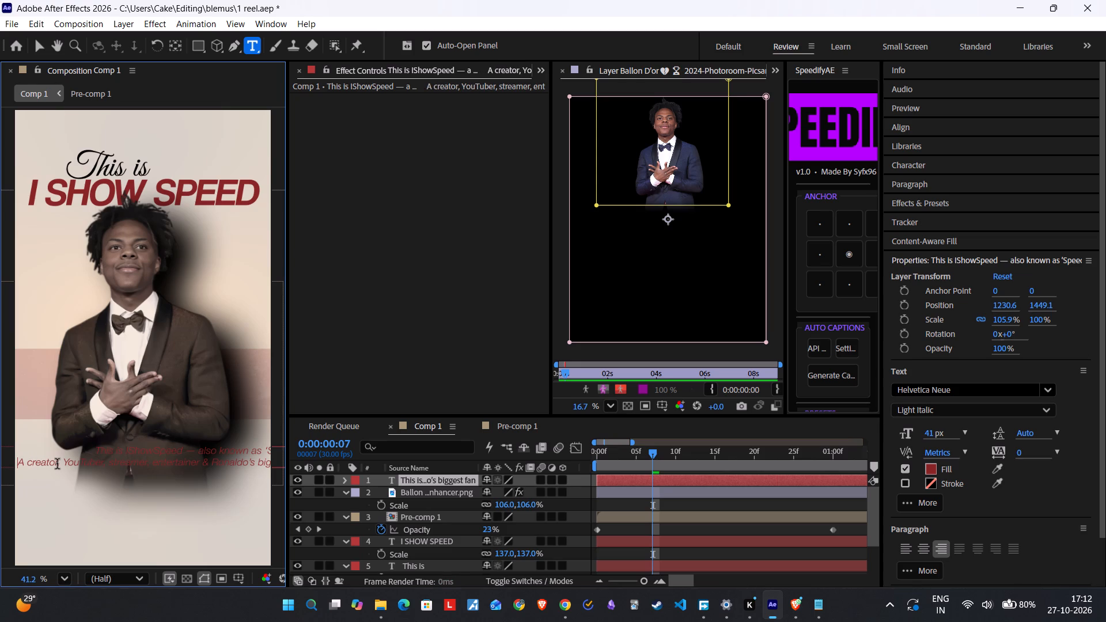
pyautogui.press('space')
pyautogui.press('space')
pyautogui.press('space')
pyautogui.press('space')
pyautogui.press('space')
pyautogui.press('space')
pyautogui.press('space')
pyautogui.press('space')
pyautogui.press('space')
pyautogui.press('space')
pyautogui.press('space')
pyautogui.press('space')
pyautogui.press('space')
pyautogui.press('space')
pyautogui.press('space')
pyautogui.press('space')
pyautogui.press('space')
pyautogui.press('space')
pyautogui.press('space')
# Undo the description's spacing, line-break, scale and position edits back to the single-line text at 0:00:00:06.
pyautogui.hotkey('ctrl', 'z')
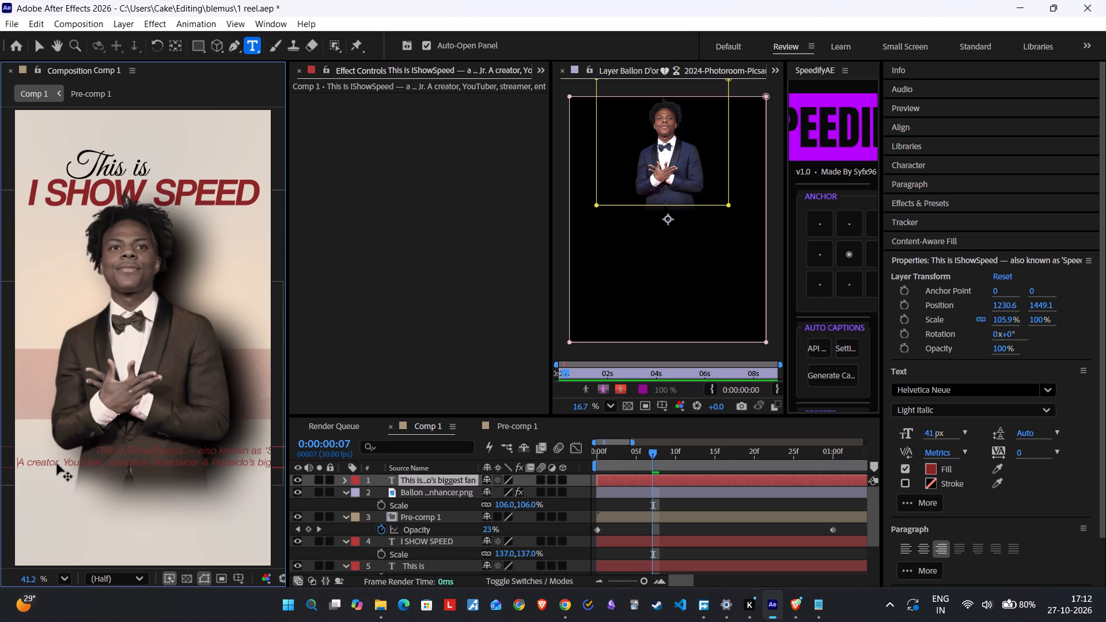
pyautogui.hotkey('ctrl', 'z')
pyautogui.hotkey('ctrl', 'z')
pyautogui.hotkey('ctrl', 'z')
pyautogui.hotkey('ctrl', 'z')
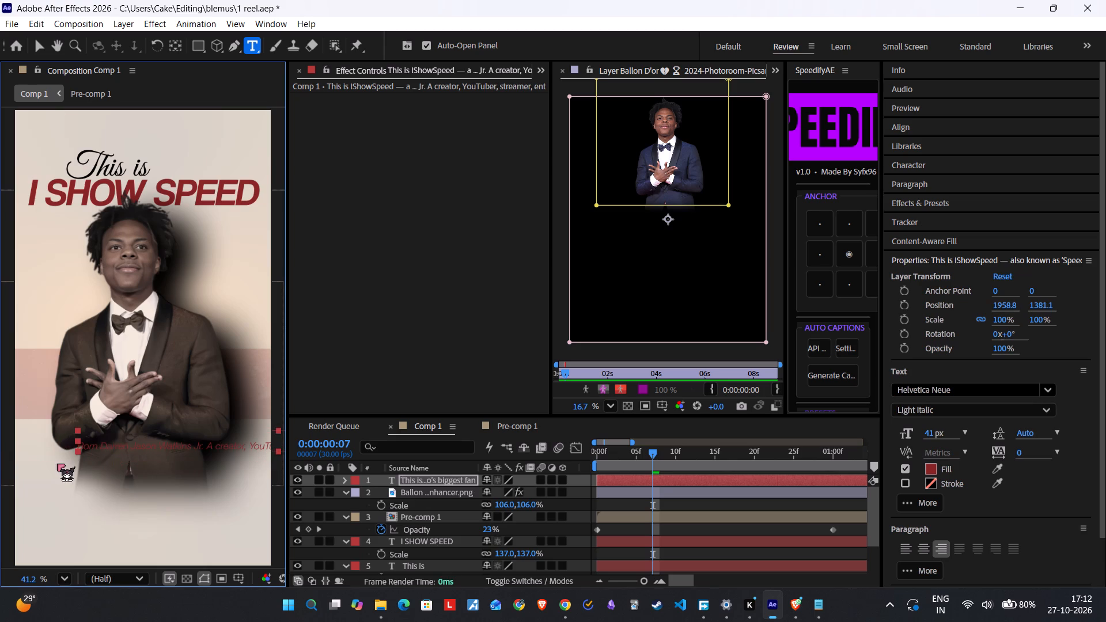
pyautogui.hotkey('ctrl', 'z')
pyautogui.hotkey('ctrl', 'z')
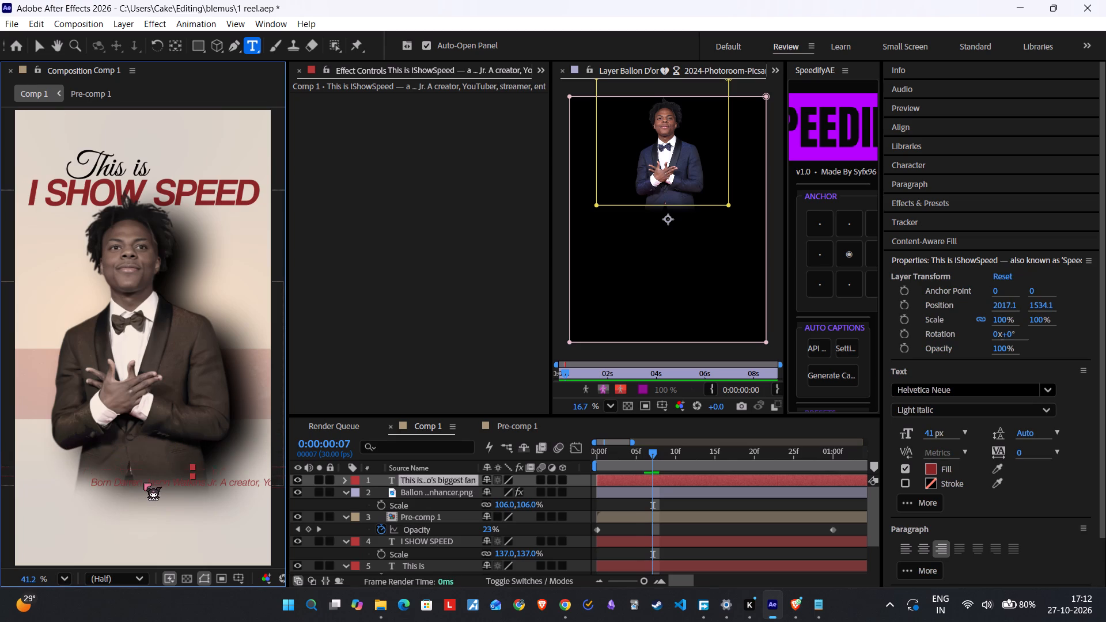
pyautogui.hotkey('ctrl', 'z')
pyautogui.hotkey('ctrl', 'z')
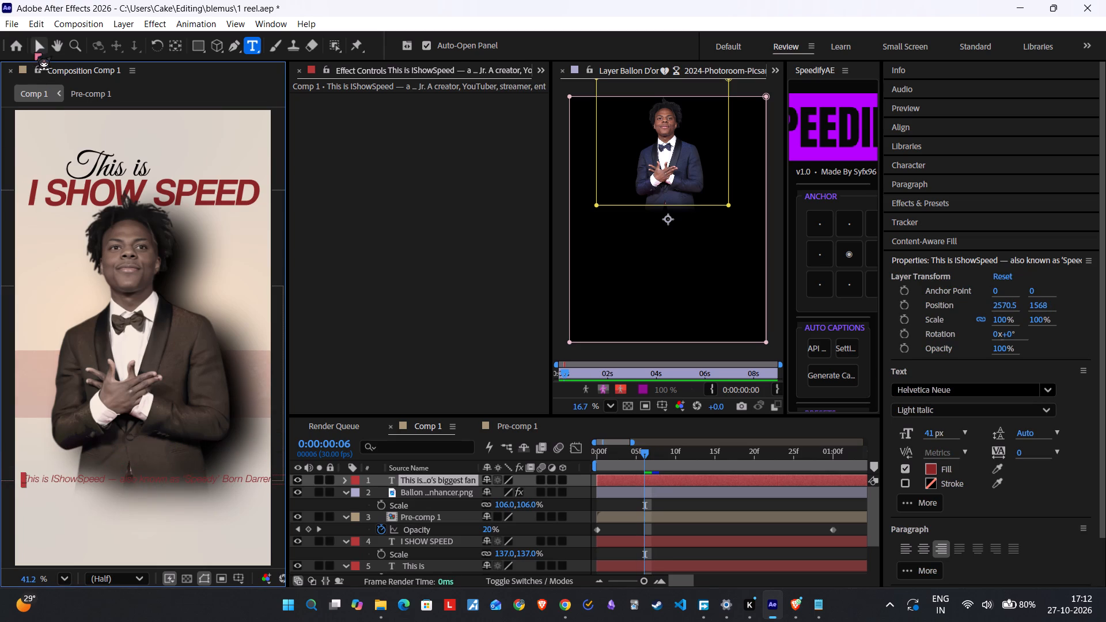
# Move the description to about position 2238, 1532 and break it onto a second line before "Watkins".
pyautogui.click(34, 52)
pyautogui.moveTo(94, 475); pyautogui.dragTo(15, 466)
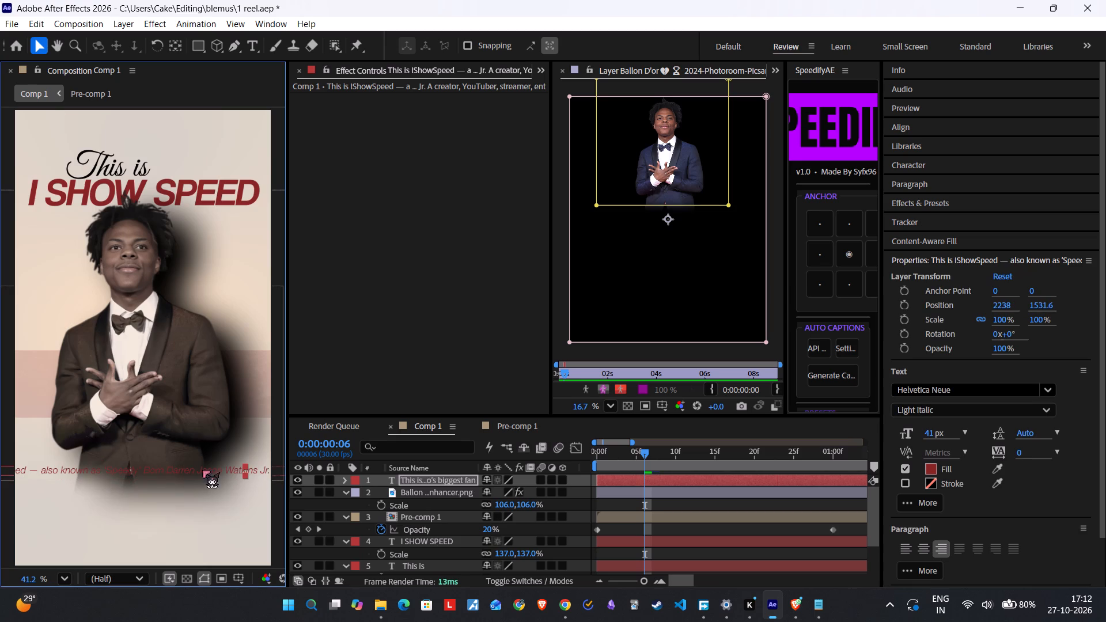
pyautogui.doubleClick(215, 468)
pyautogui.click(234, 472)
pyautogui.click(233, 475)
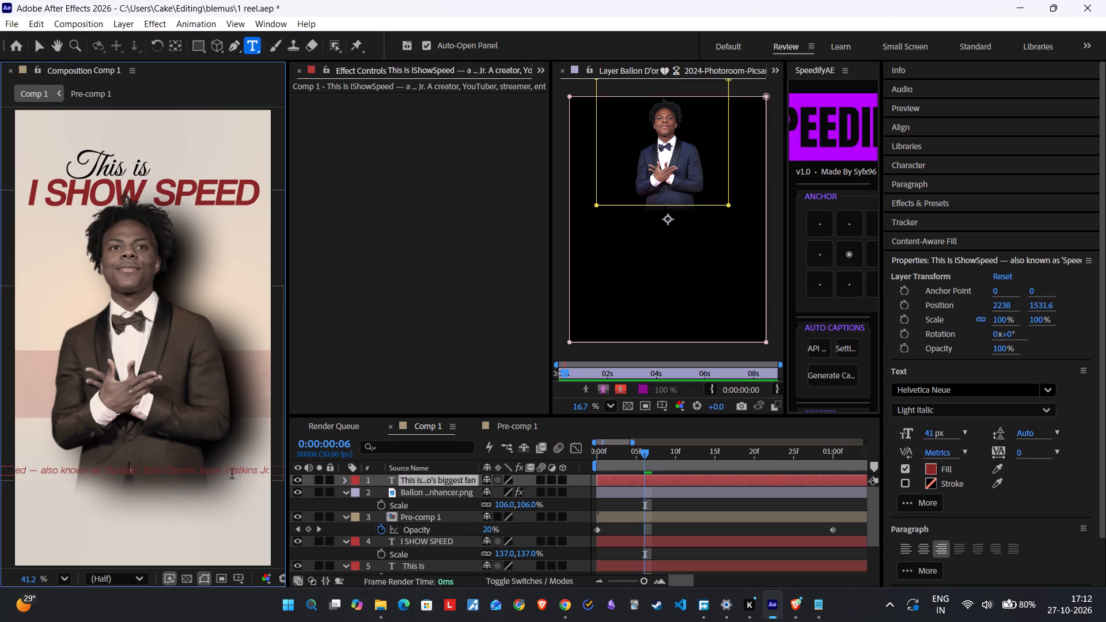
pyautogui.click(232, 473)
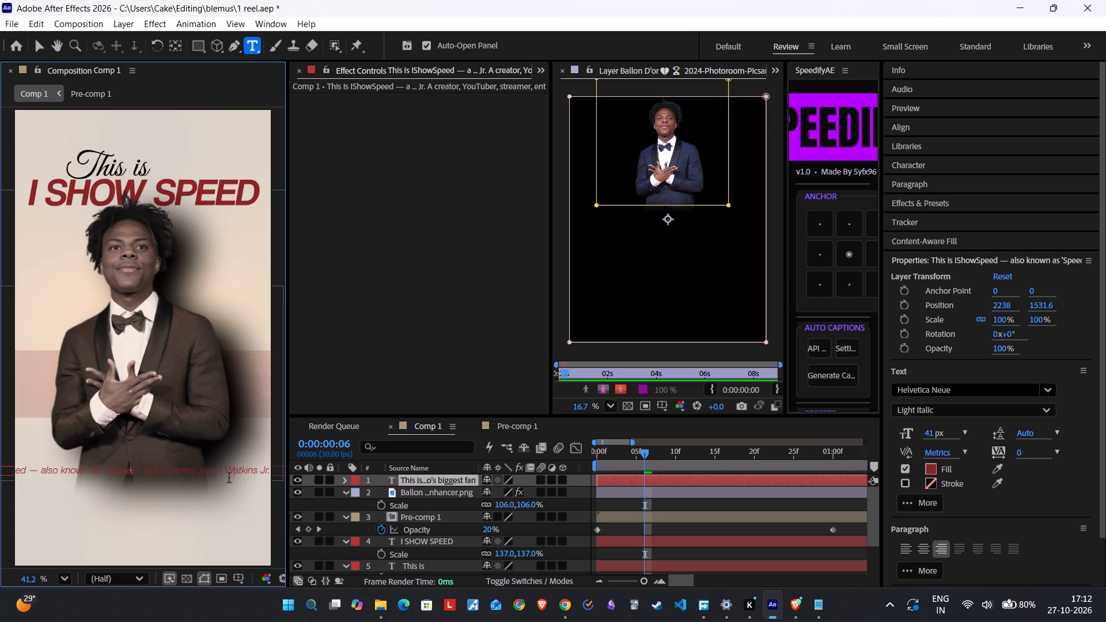
pyautogui.click(228, 473)
pyautogui.press('Return')
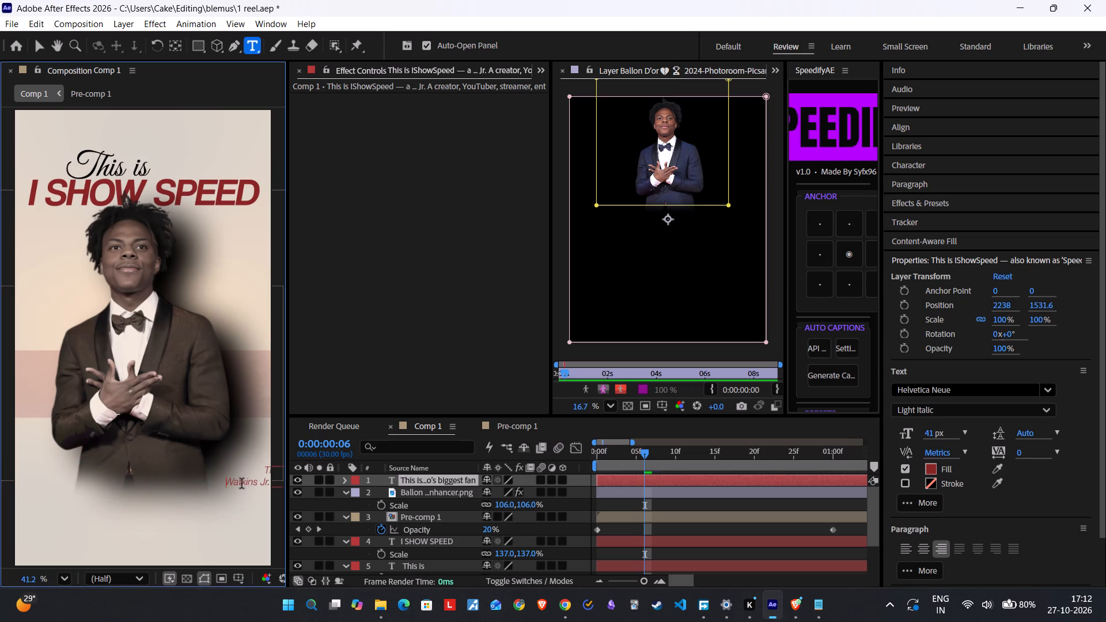
# Move the description to about position 1410, 1466 and break it onto a third line before "Ronaldo's".
pyautogui.click(34, 42)
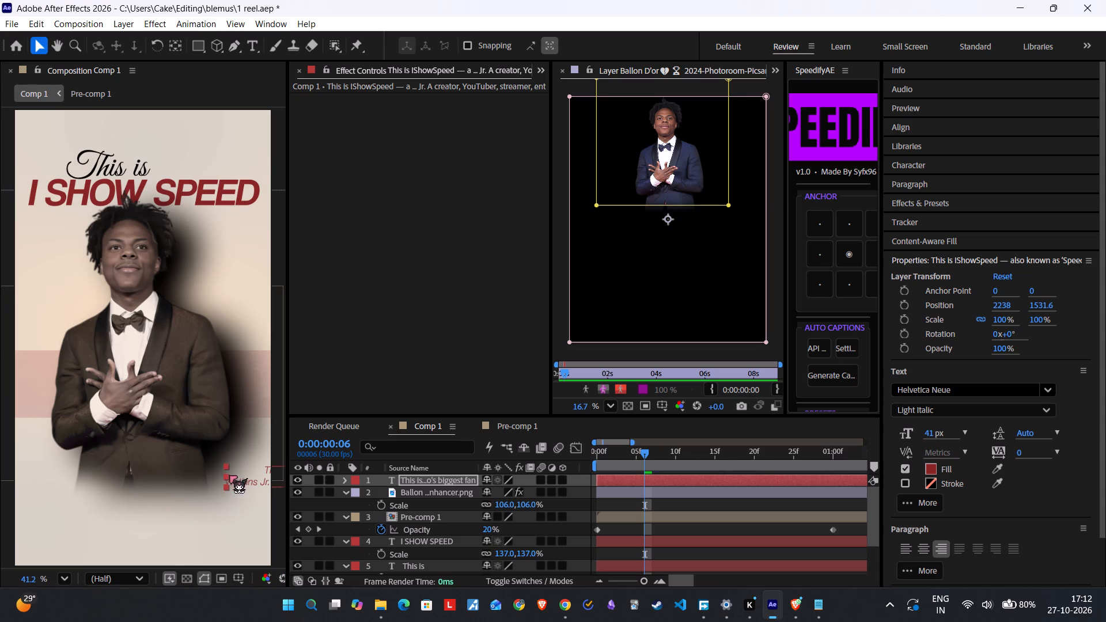
pyautogui.moveTo(246, 479); pyautogui.dragTo(50, 463)
pyautogui.doubleClick(241, 460)
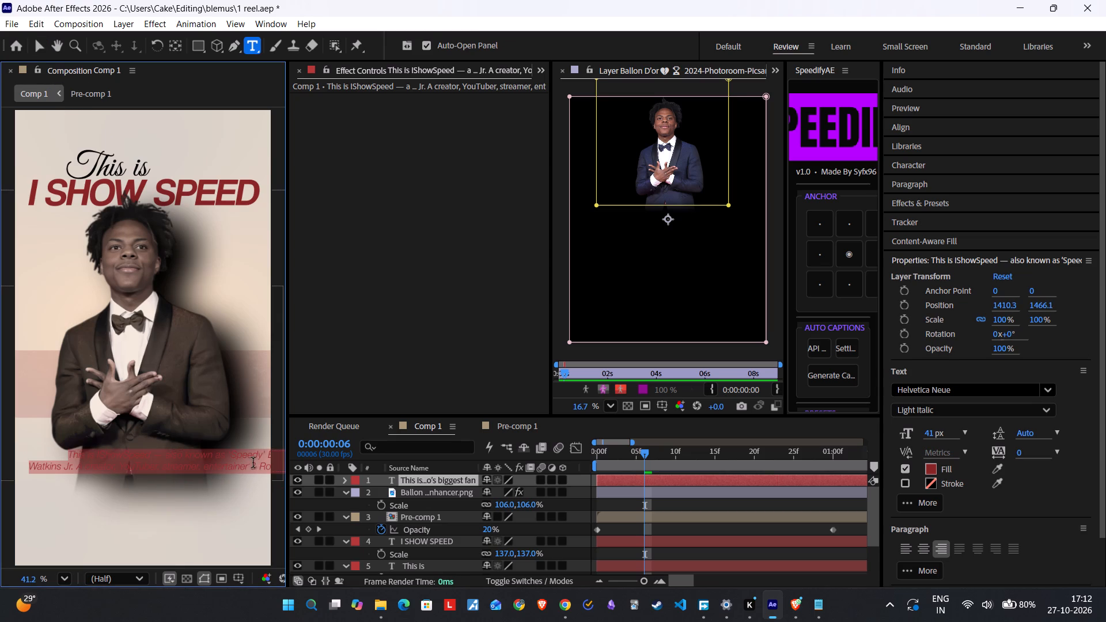
pyautogui.click(257, 462)
pyautogui.click(263, 463)
pyautogui.click(260, 468)
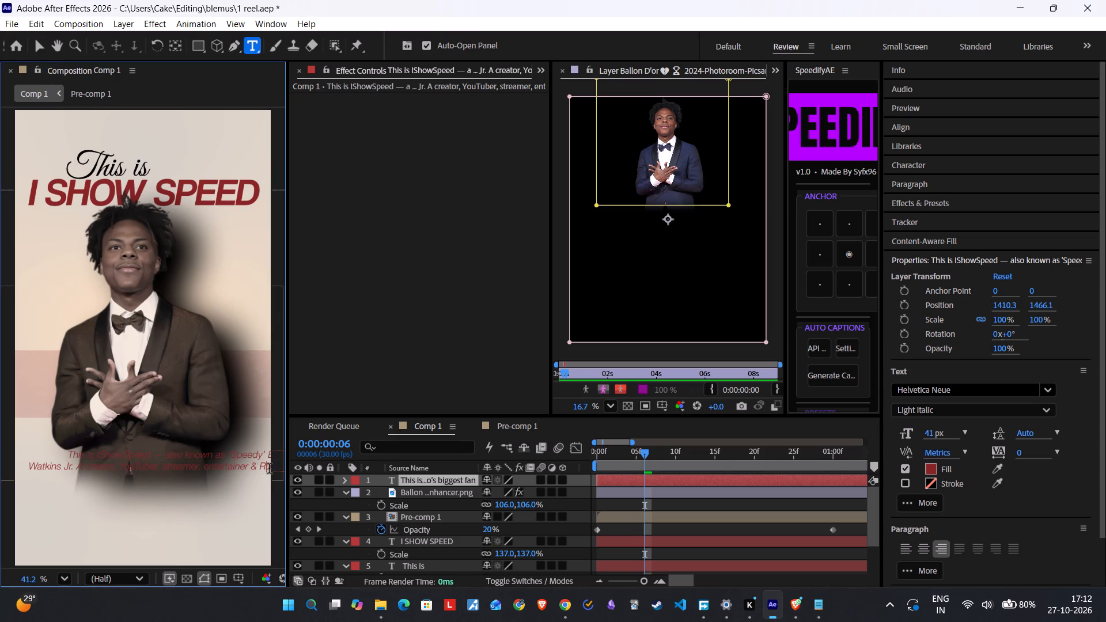
pyautogui.press('Return')
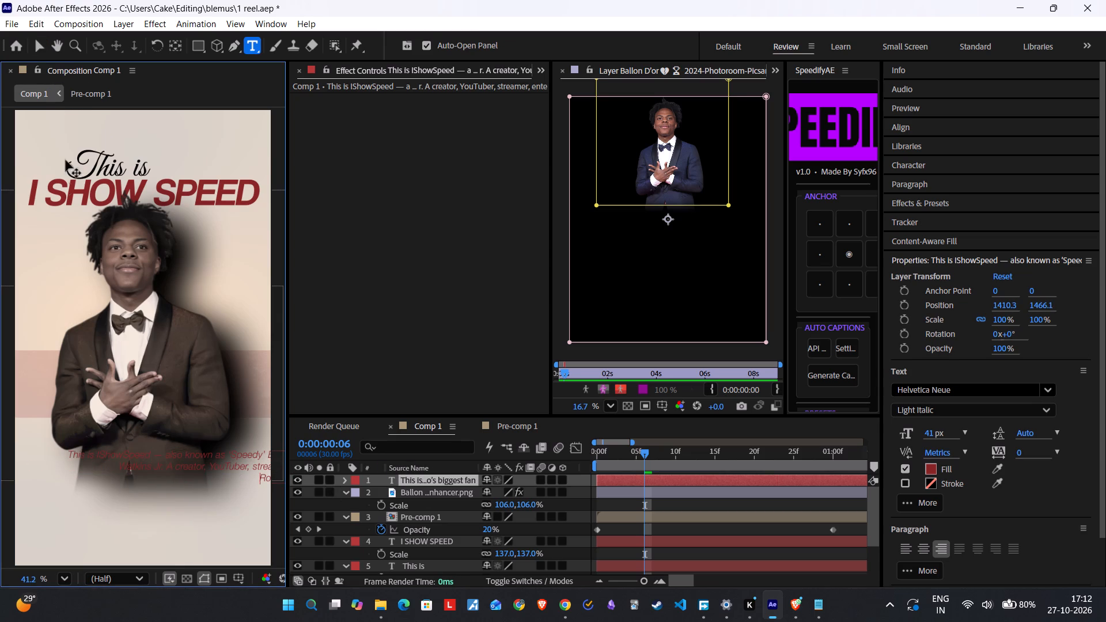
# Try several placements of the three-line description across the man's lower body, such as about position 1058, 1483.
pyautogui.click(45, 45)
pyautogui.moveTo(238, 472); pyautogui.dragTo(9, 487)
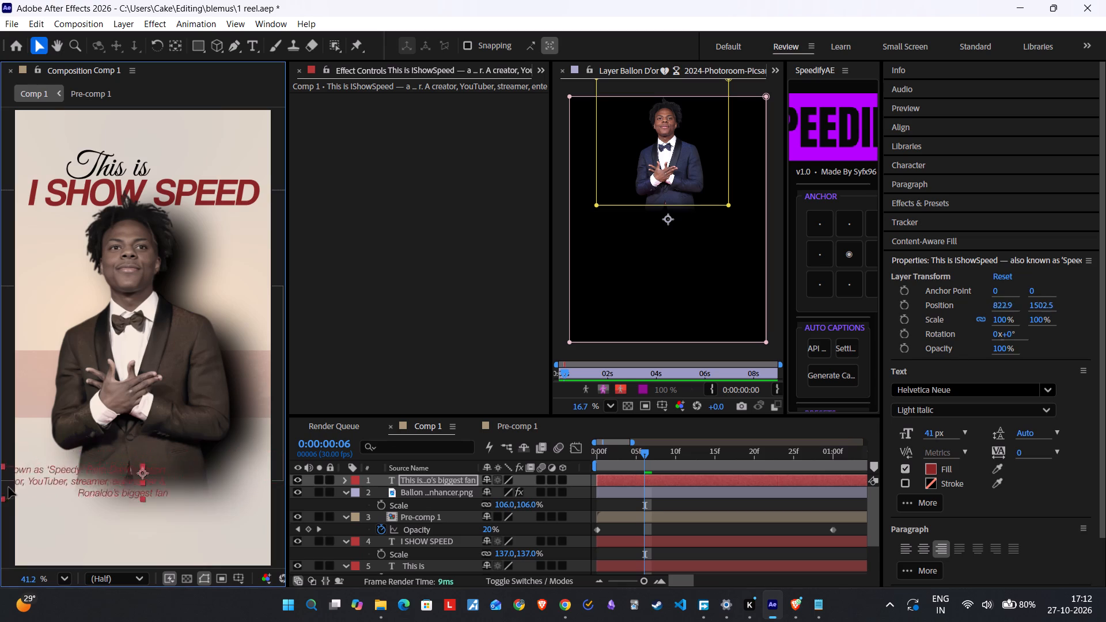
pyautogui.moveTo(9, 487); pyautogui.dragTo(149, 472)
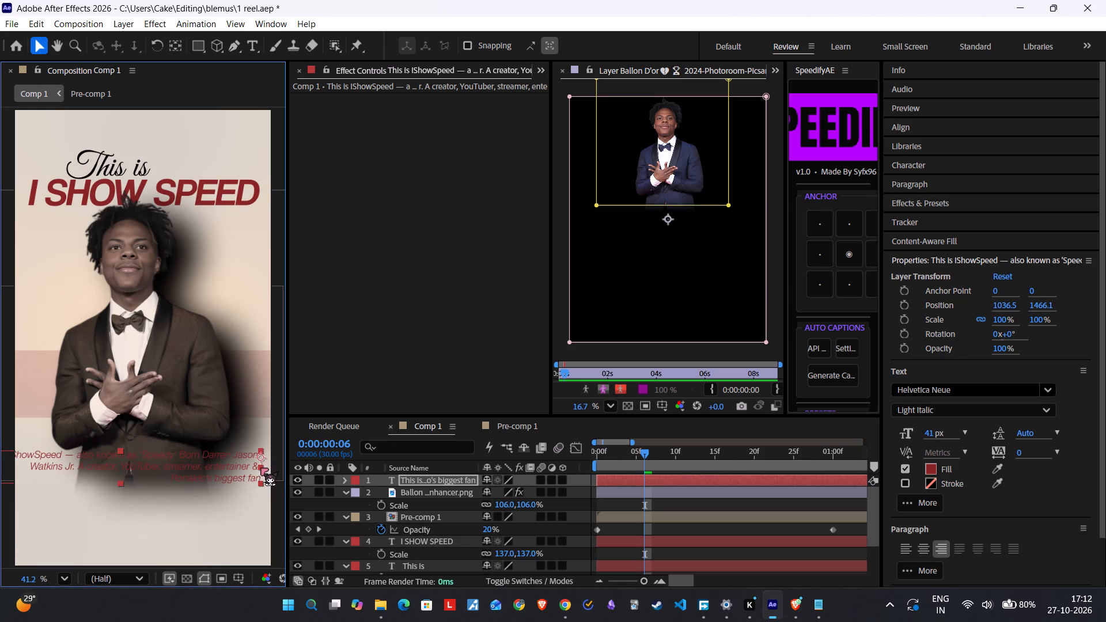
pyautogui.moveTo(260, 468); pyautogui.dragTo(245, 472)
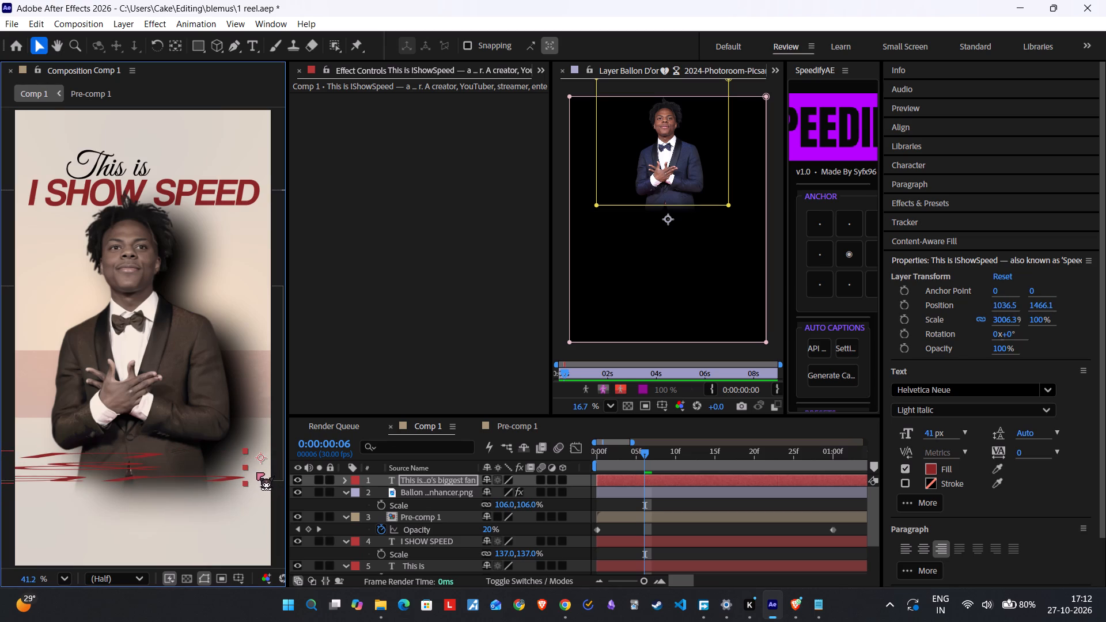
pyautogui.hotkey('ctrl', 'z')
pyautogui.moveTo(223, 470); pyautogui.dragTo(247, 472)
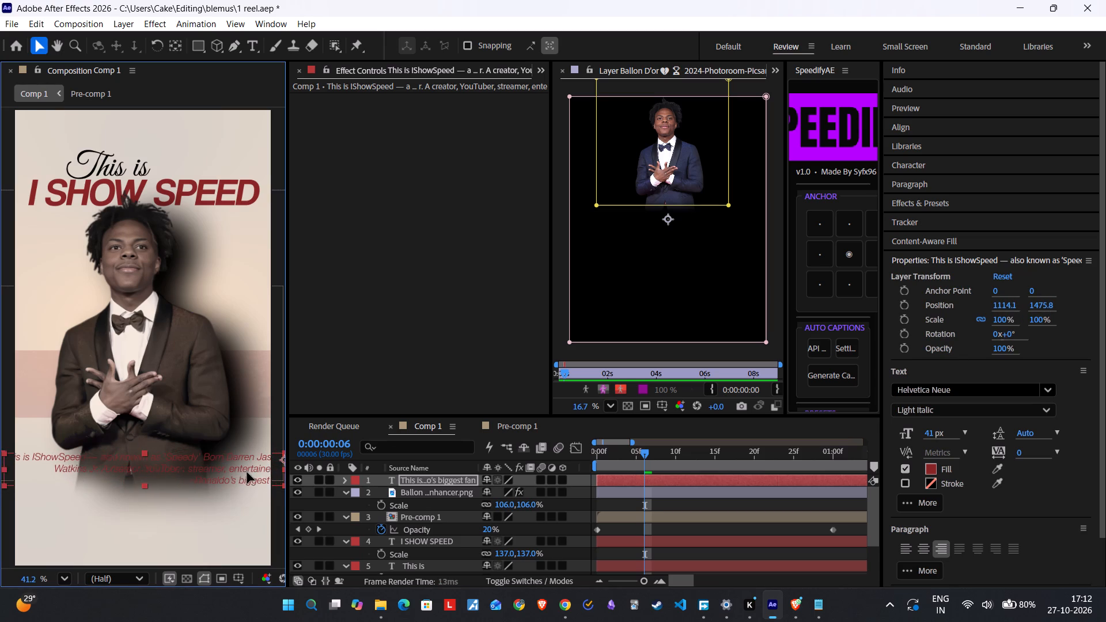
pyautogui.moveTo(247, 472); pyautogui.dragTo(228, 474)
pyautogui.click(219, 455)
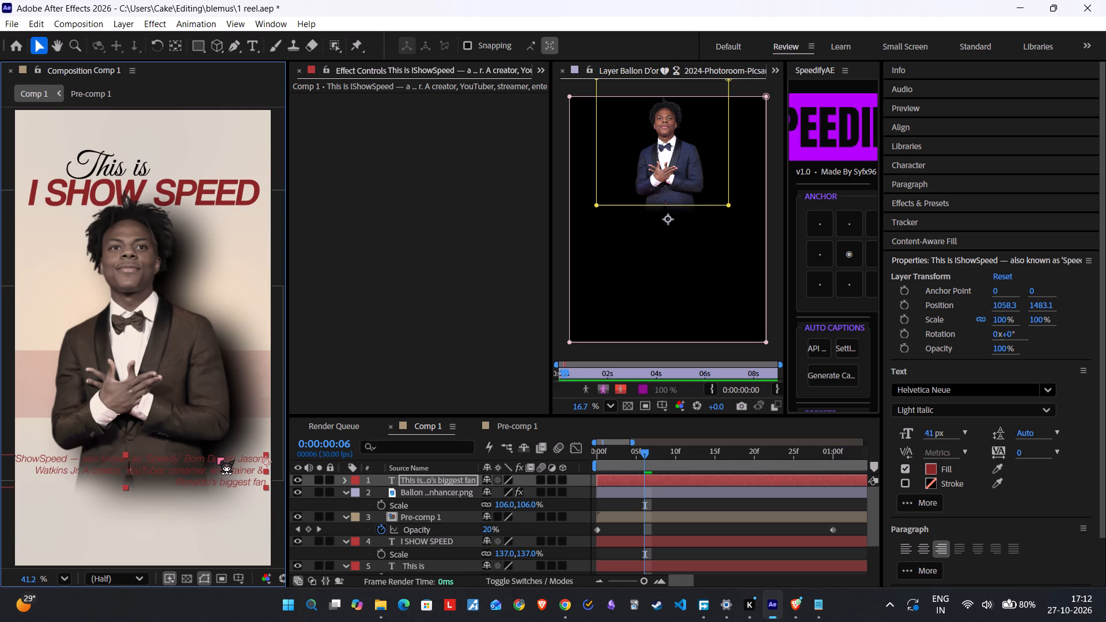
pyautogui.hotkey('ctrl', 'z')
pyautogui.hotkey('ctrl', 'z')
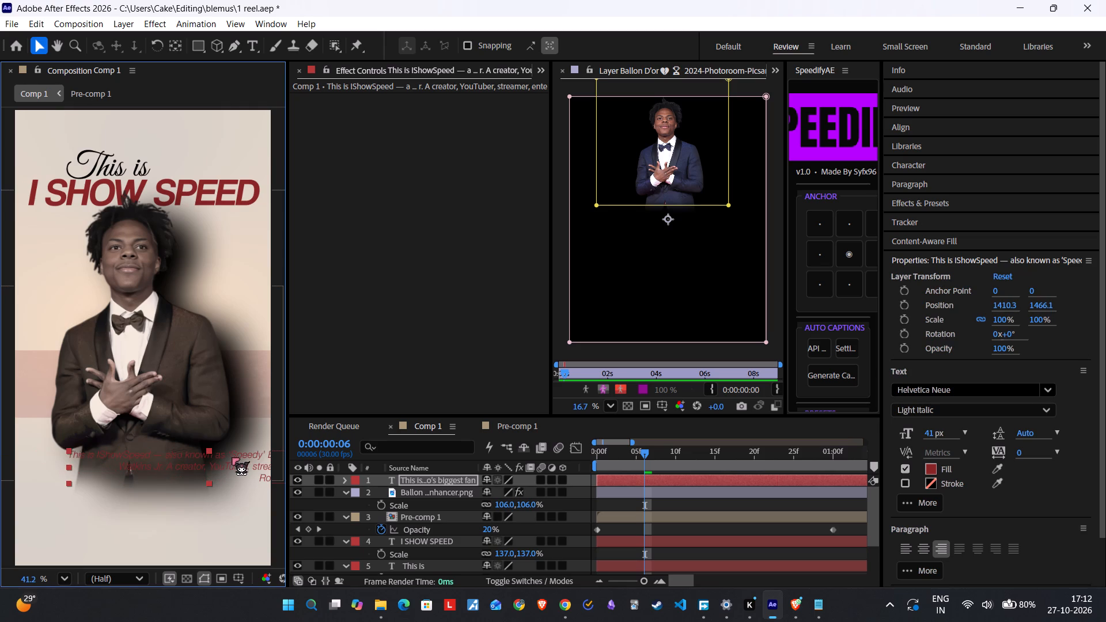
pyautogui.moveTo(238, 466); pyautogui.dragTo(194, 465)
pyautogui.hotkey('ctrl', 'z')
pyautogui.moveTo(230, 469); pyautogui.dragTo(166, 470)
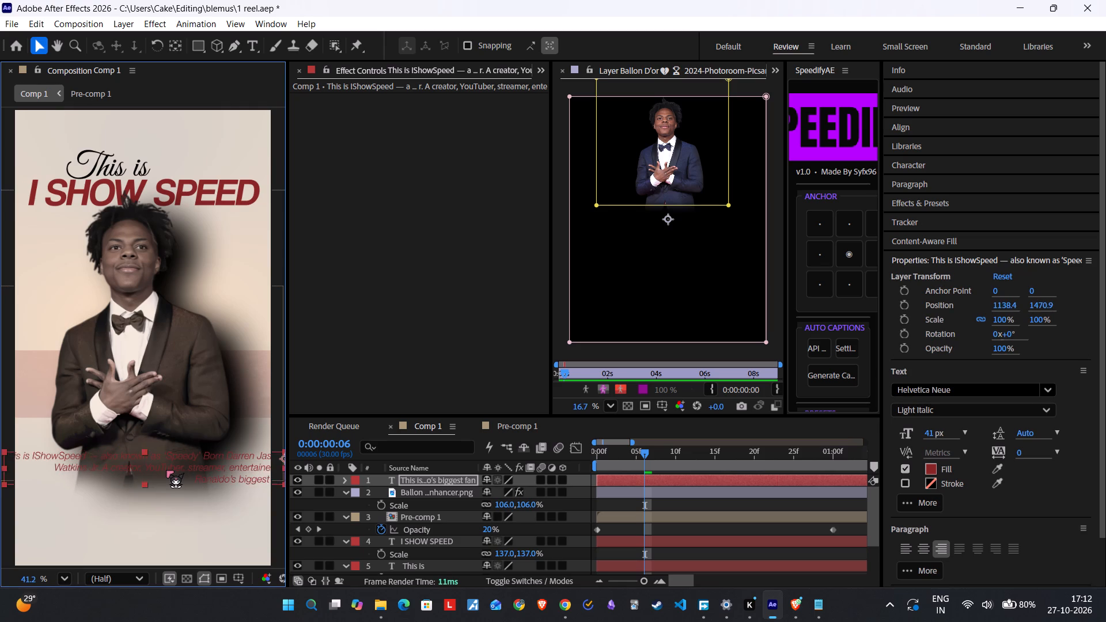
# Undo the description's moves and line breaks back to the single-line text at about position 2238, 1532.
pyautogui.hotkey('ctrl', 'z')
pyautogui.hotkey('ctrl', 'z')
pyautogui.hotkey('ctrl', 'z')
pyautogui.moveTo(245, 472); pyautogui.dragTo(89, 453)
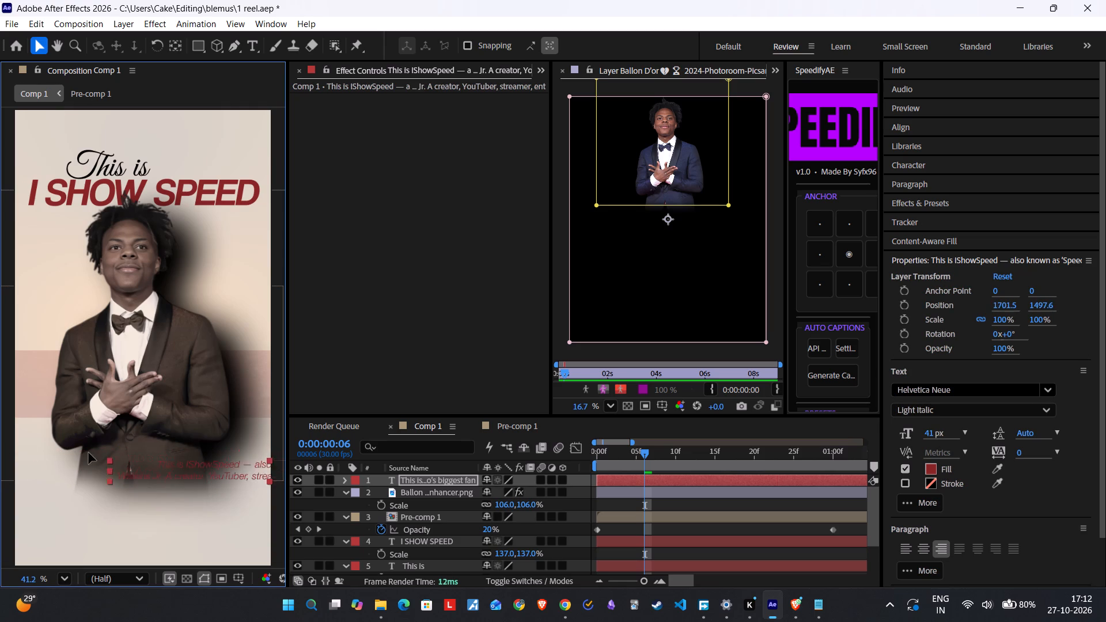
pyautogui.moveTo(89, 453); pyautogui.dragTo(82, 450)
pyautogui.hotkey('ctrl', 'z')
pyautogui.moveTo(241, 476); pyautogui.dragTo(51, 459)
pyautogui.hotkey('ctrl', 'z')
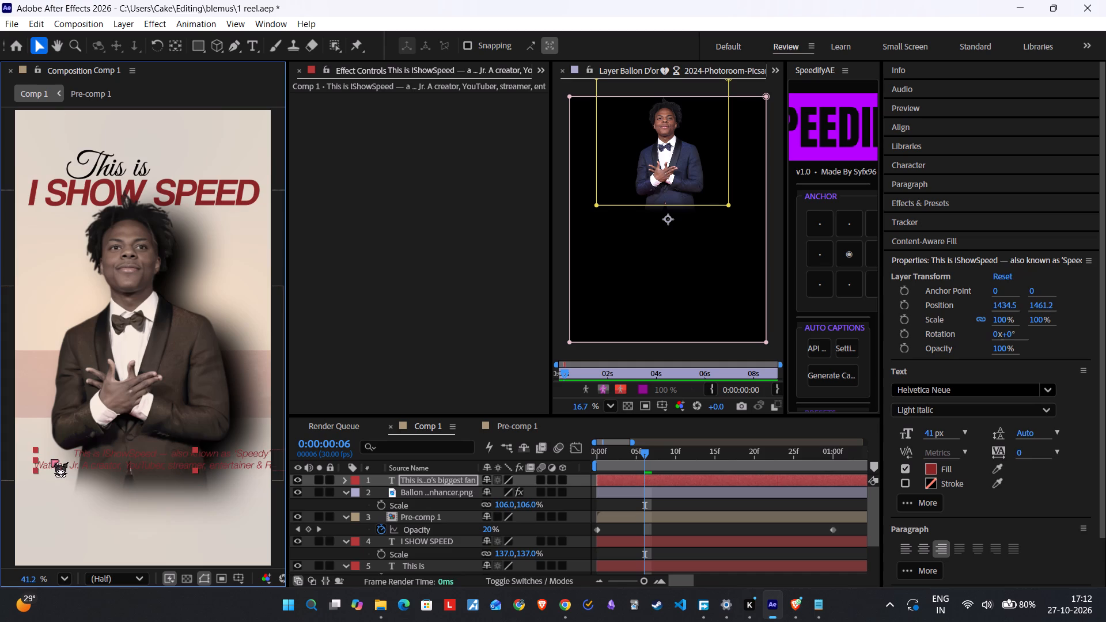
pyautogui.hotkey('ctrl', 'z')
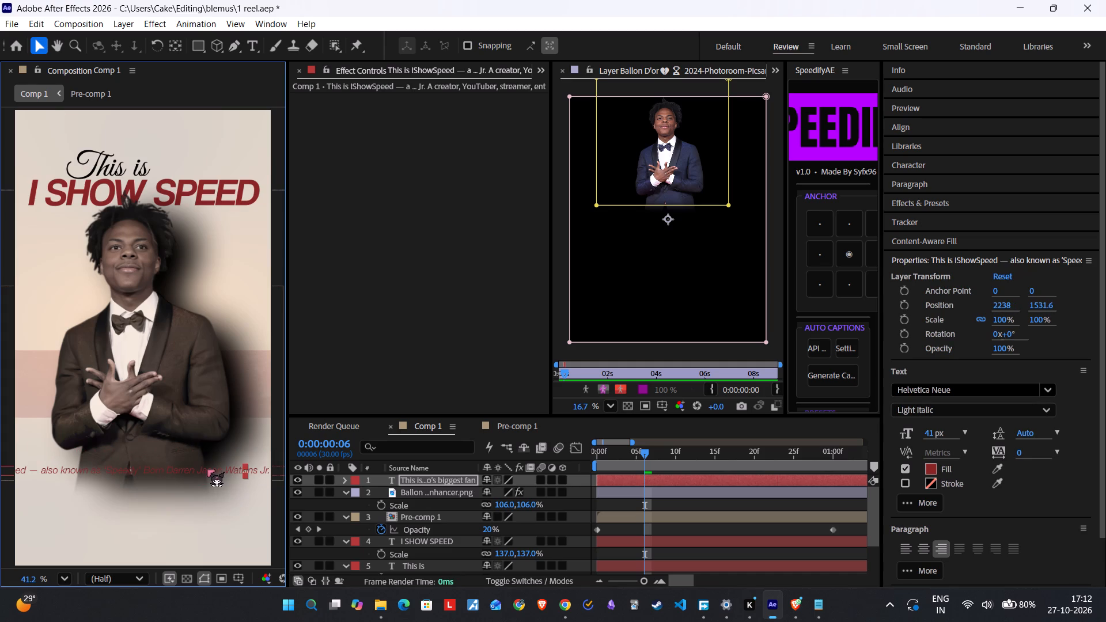
# Move the description to about position 2192, 1527 and break it onto a second line before "Born".
pyautogui.moveTo(215, 469); pyautogui.dragTo(204, 468)
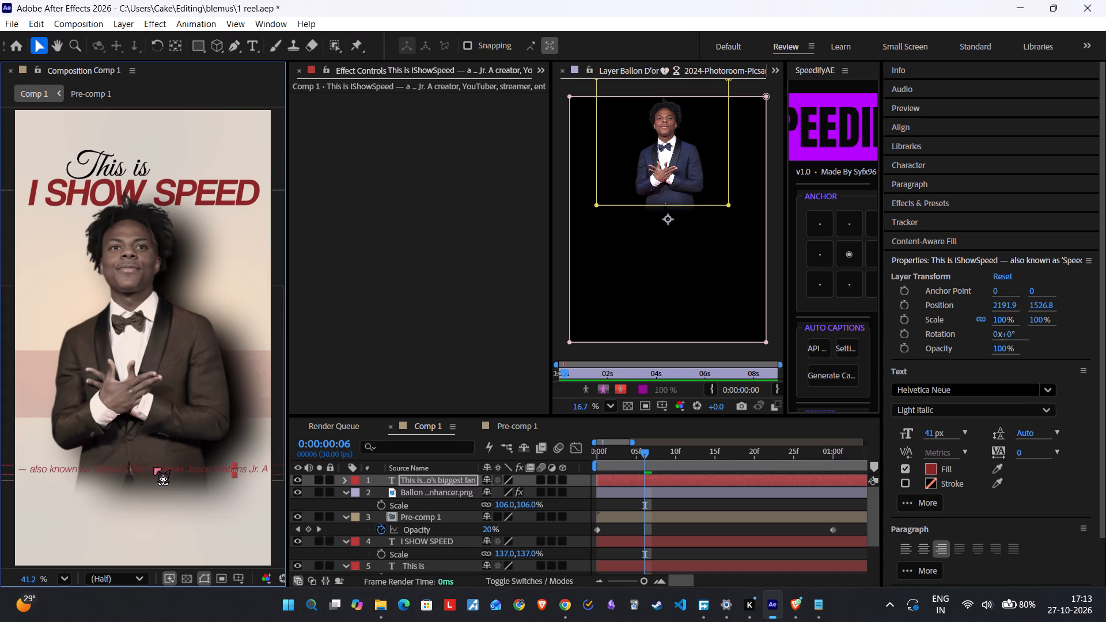
pyautogui.doubleClick(143, 467)
pyautogui.click(143, 467)
pyautogui.click(133, 468)
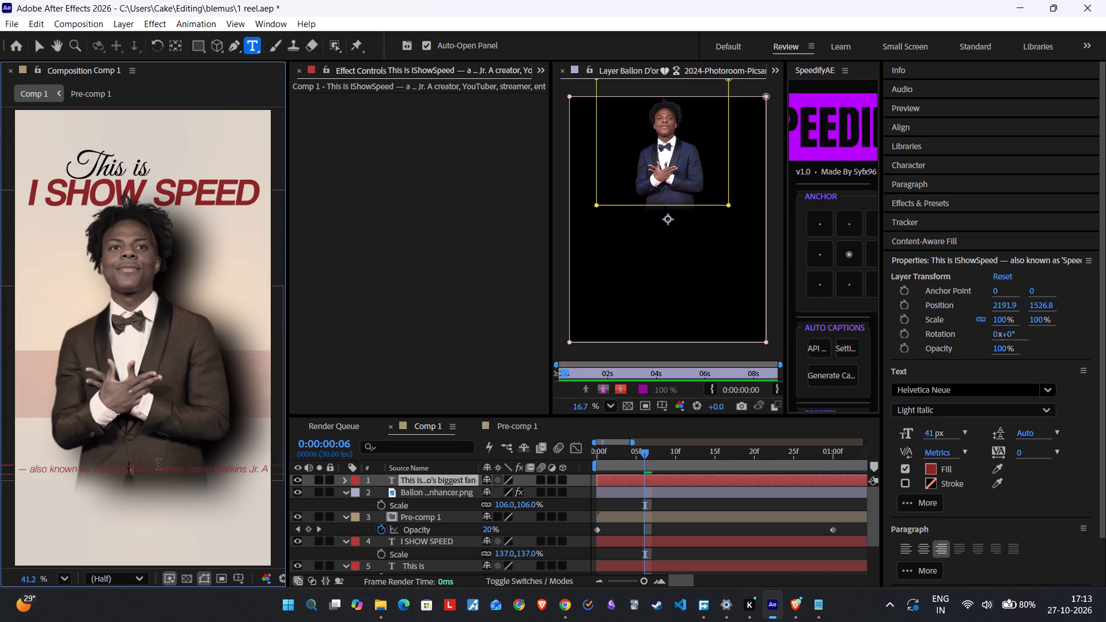
pyautogui.press('Return')
# Move the description to about position 1554, 1403 and break it onto a third line before "streamer".
pyautogui.click(33, 48)
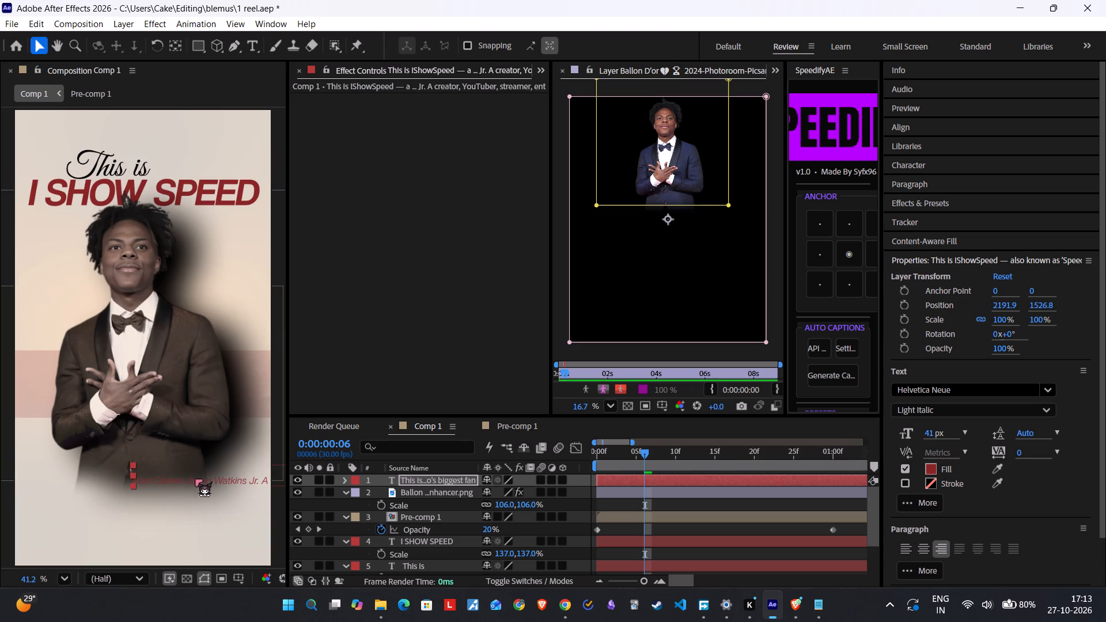
pyautogui.moveTo(195, 478); pyautogui.dragTo(43, 449)
pyautogui.doubleClick(215, 443)
pyautogui.click(235, 447)
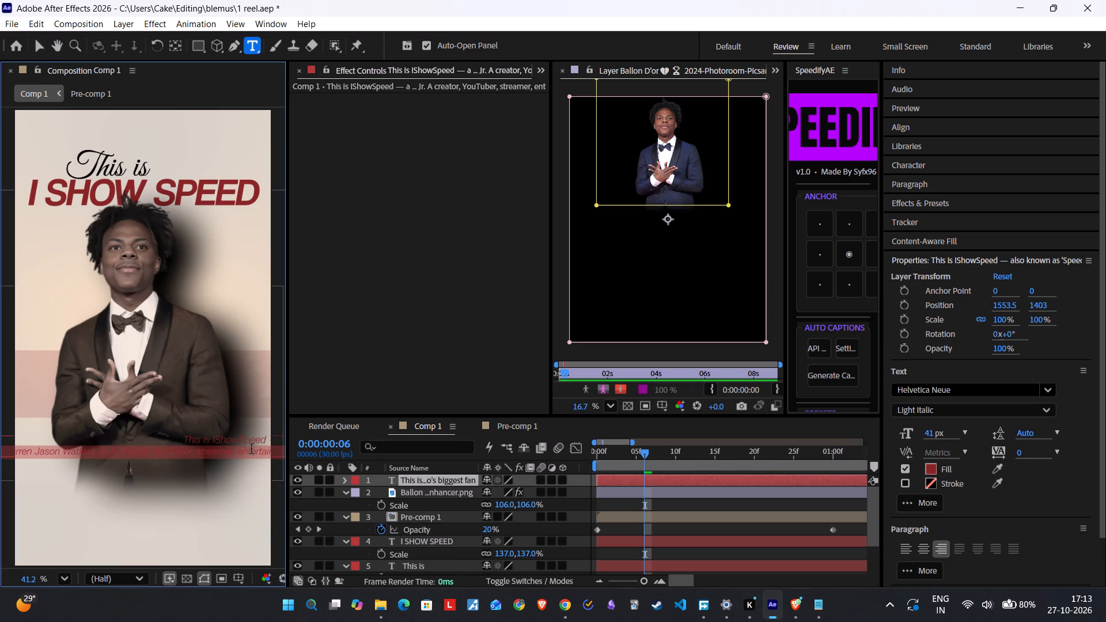
pyautogui.click(230, 452)
pyautogui.click(198, 455)
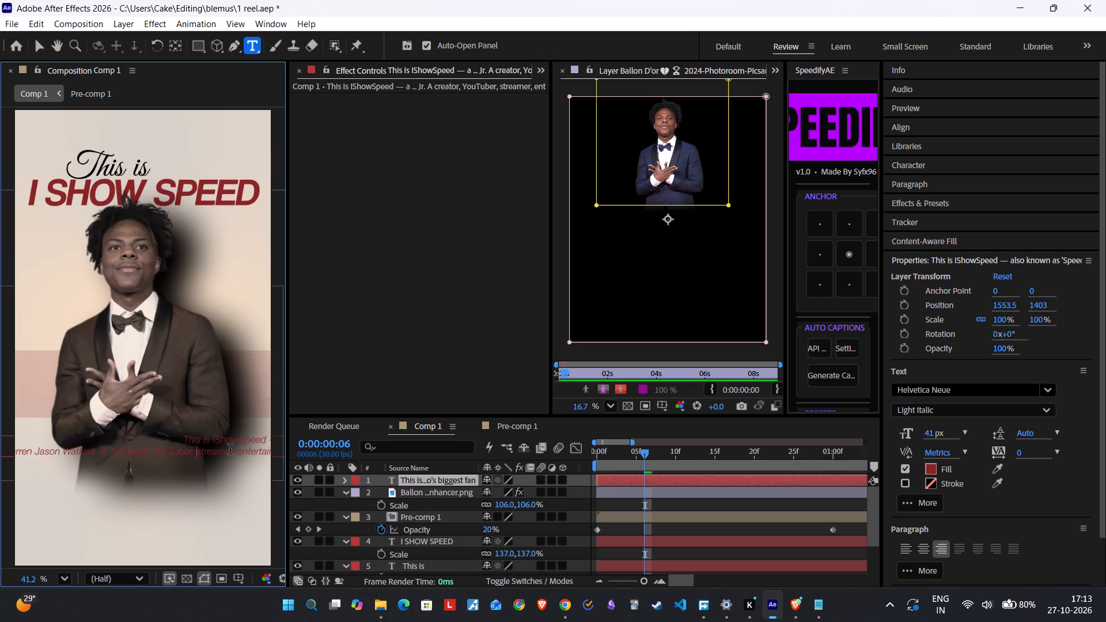
pyautogui.press('Return')
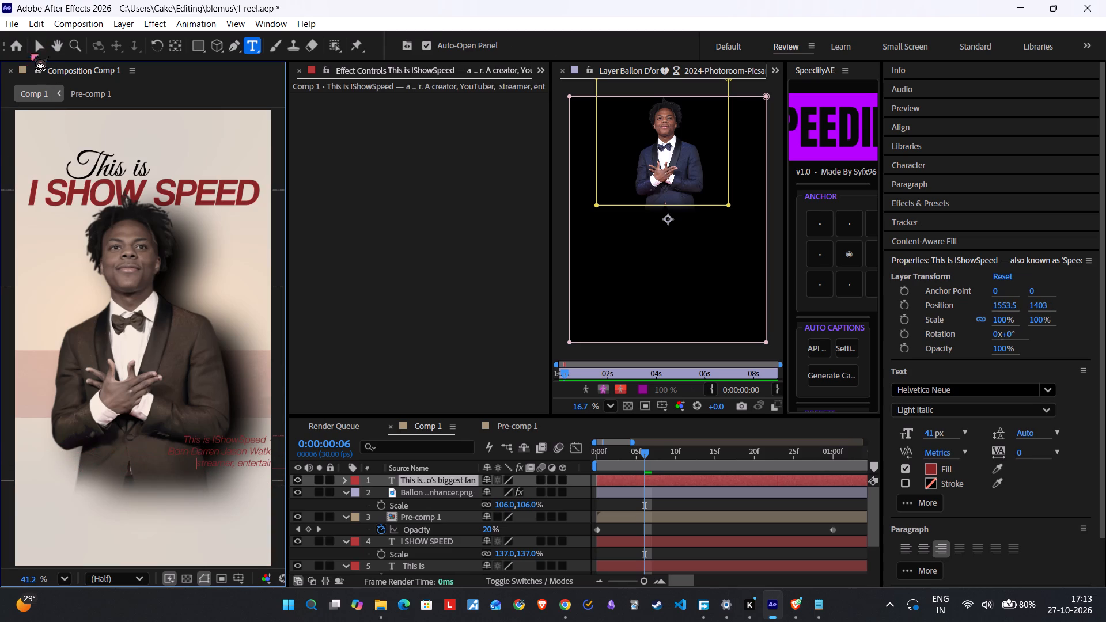
# Move the three-line description across the man's lower body to about position 1015, 1549 and enlarge its text to 46 px.
pyautogui.click(33, 48)
pyautogui.moveTo(226, 454); pyautogui.dragTo(105, 472)
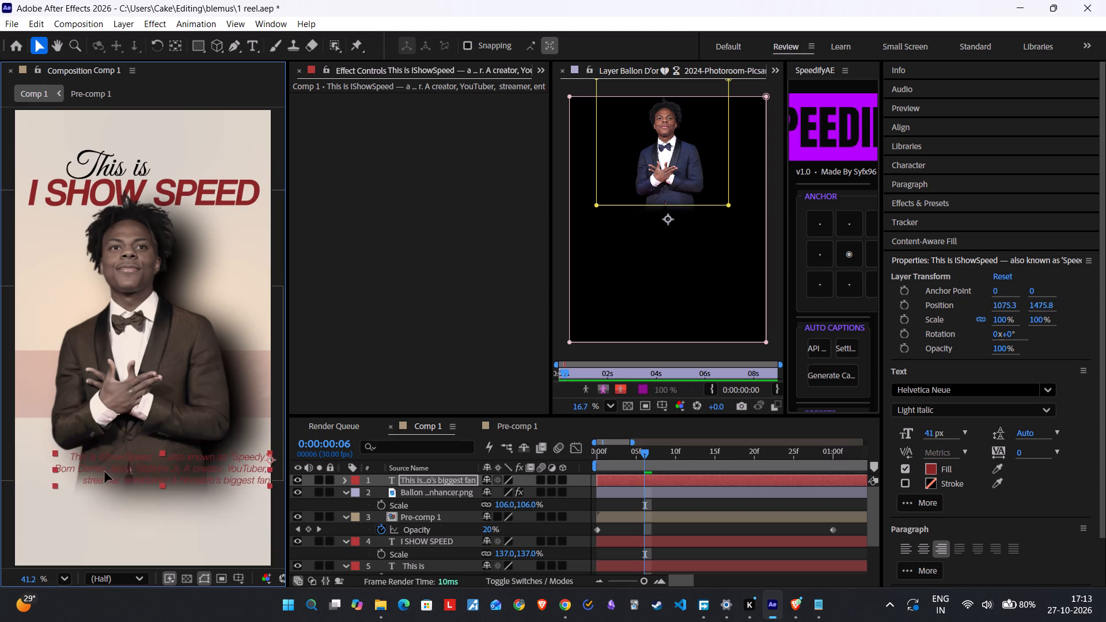
pyautogui.moveTo(105, 472); pyautogui.dragTo(97, 481)
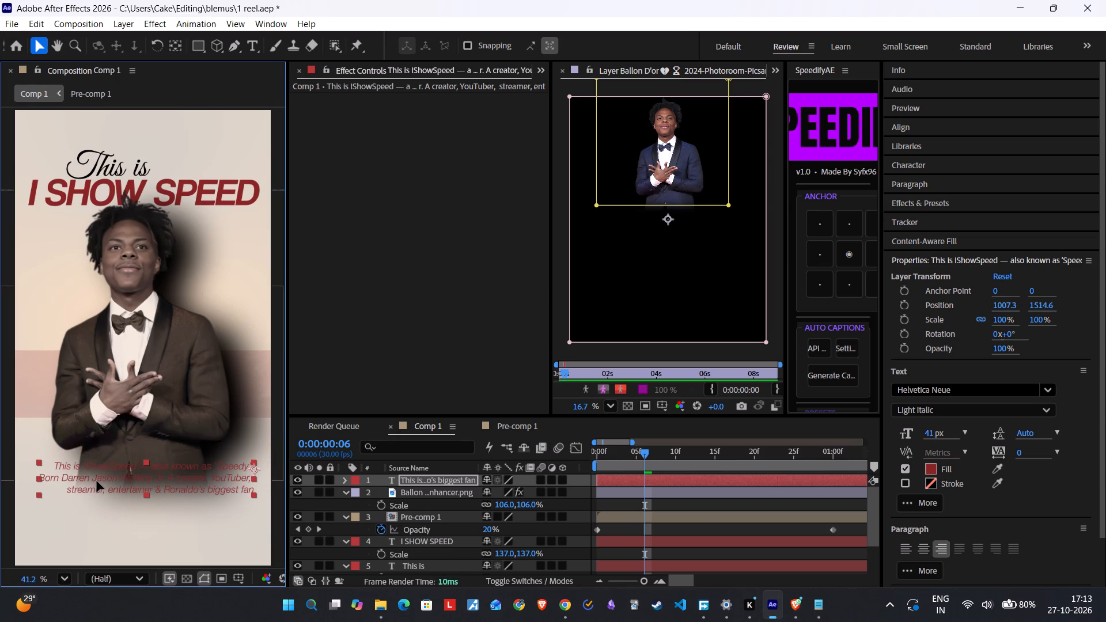
pyautogui.moveTo(97, 481); pyautogui.dragTo(96, 487)
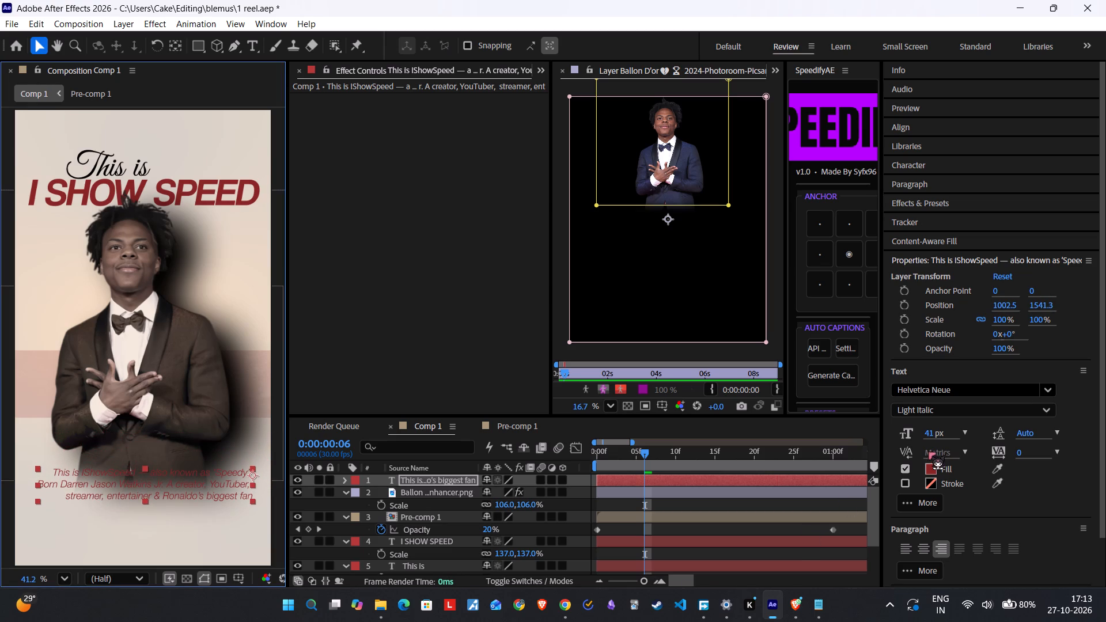
pyautogui.moveTo(927, 433); pyautogui.dragTo(933, 433)
pyautogui.click(191, 494)
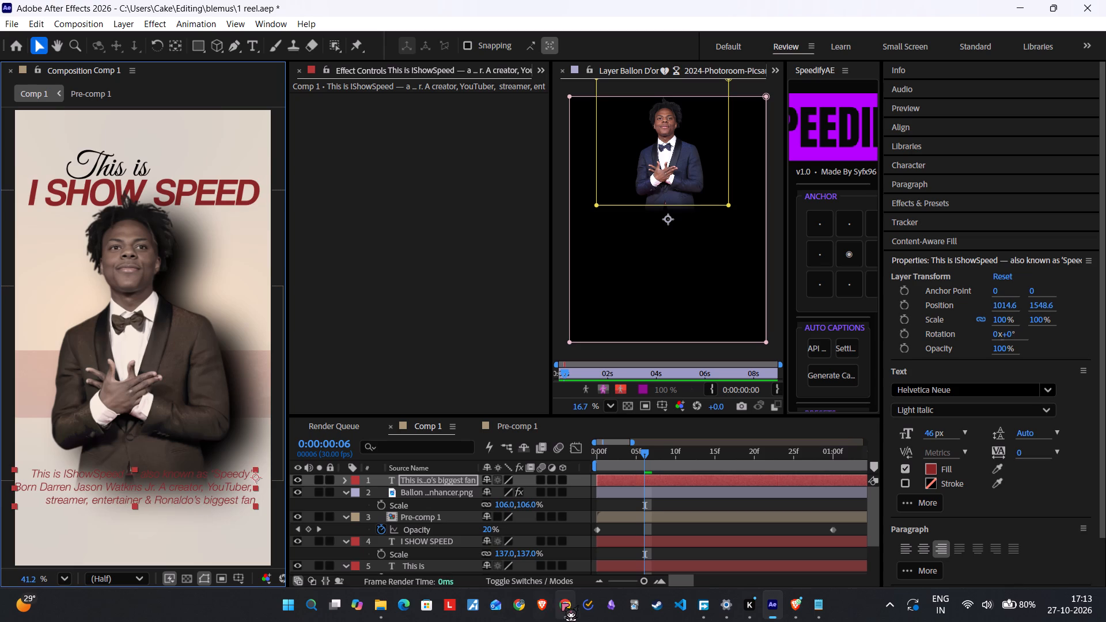
# Switch to the YouTube tutorial in Chrome, rewind it to check the description's text styling, and return to After Effects.
pyautogui.click(562, 603)
pyautogui.click(418, 366)
pyautogui.press('Left')
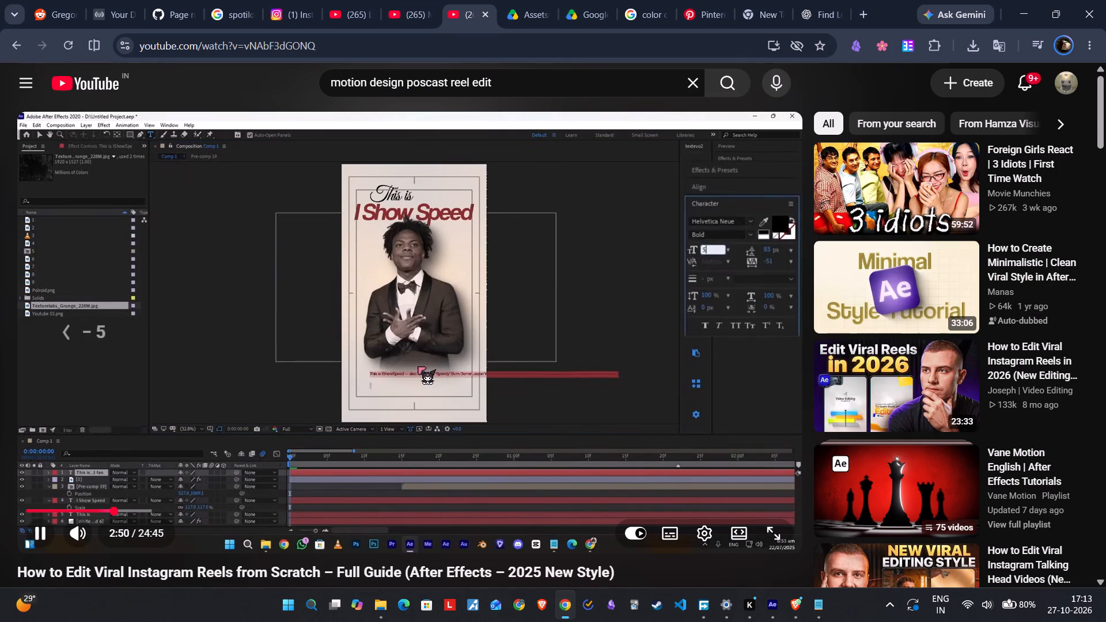
pyautogui.press('Left')
pyautogui.click(766, 616)
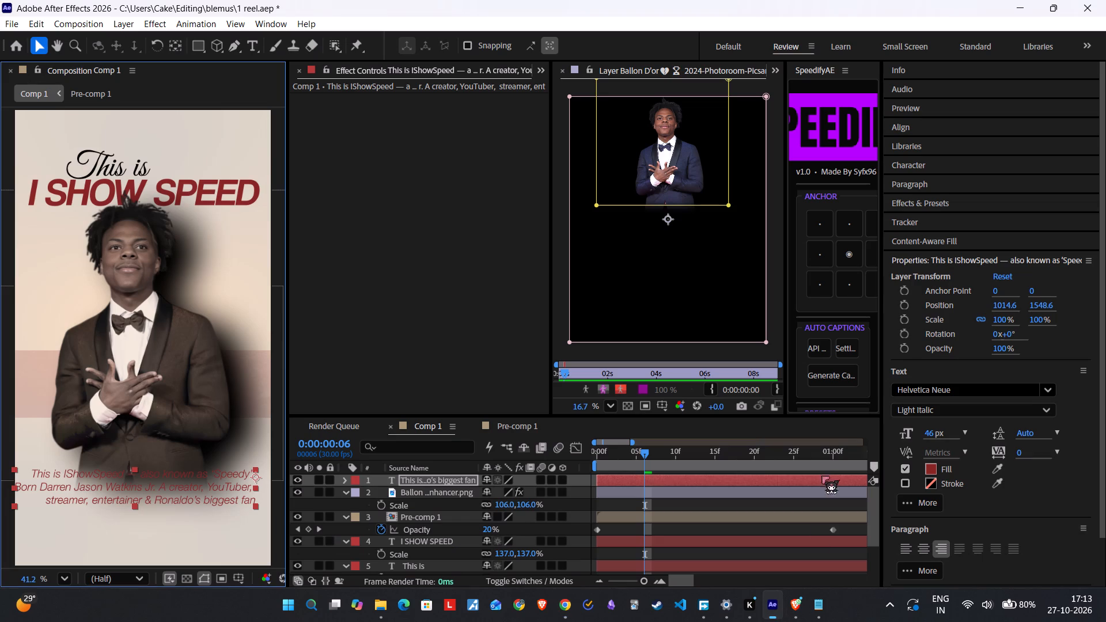
# Set the description's font style to Bold and its text size to 42 px.
pyautogui.click(944, 411)
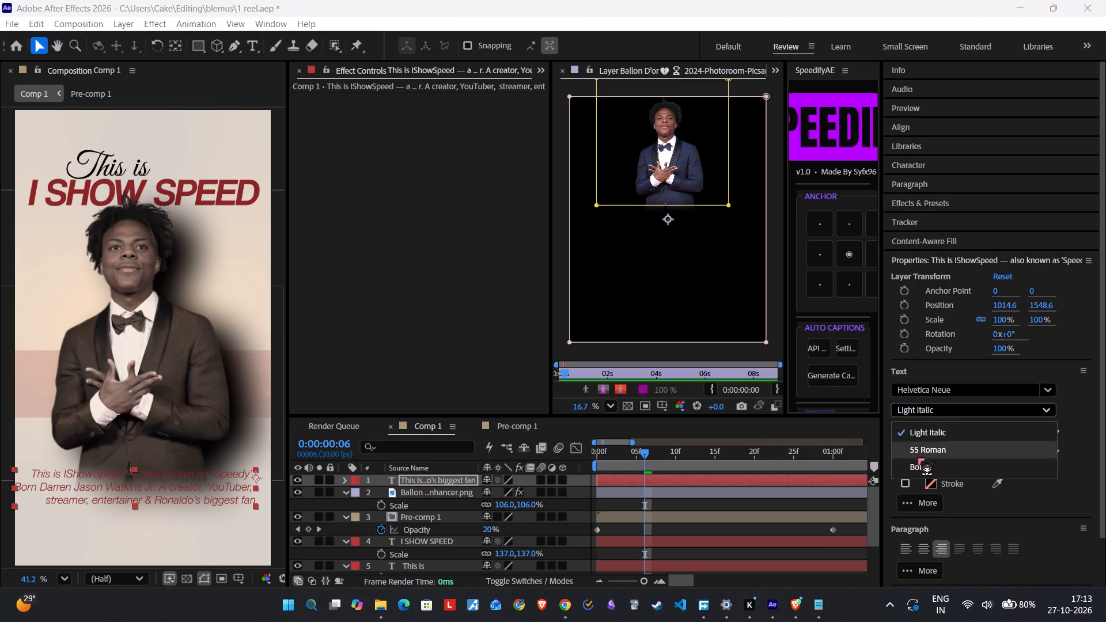
pyautogui.click(915, 462)
pyautogui.doubleClick(219, 488)
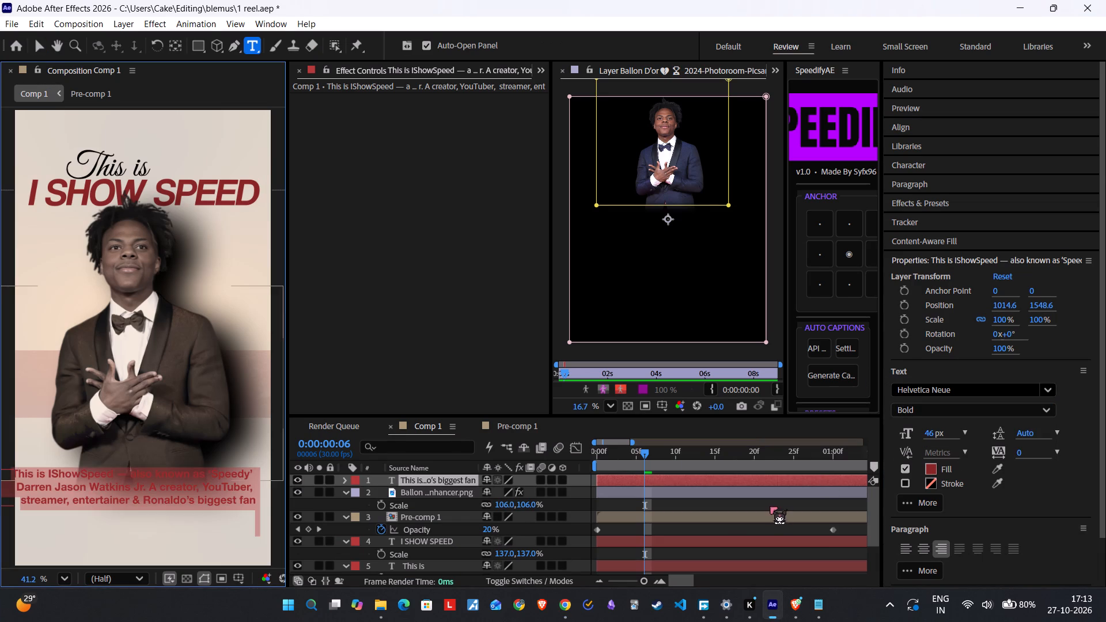
pyautogui.click(928, 431)
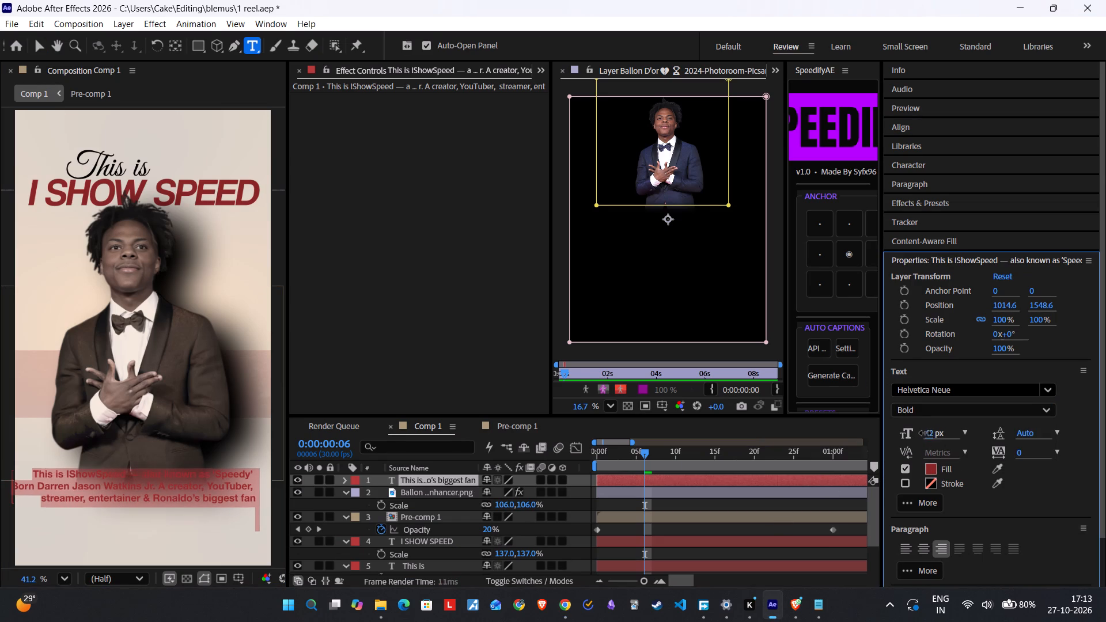
# Change the description text's fill colour to black.
pyautogui.click(928, 468)
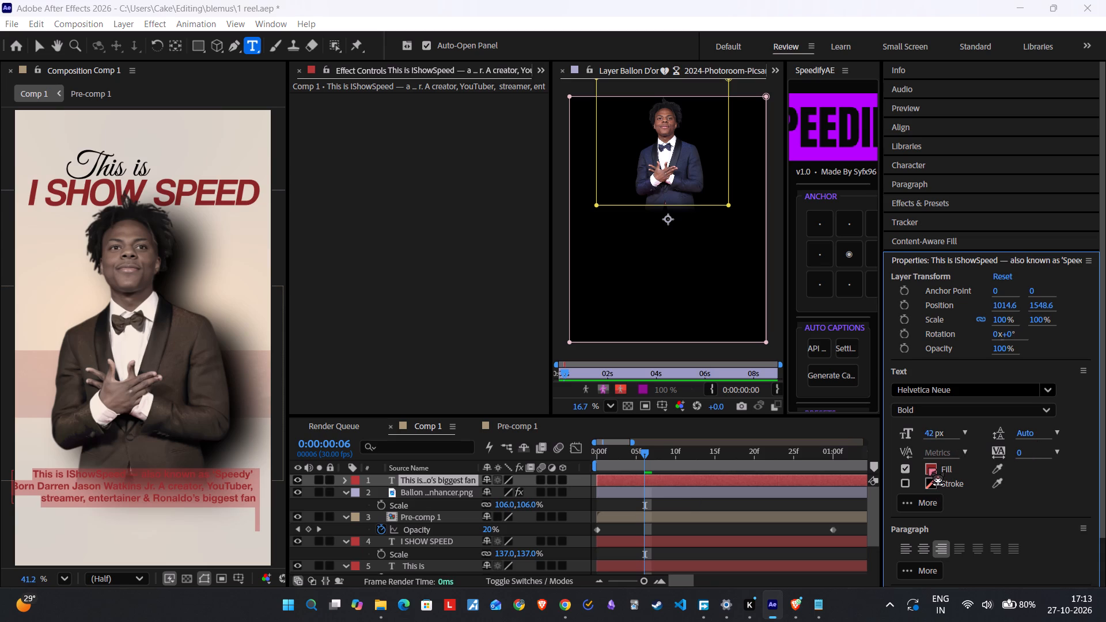
pyautogui.moveTo(527, 303); pyautogui.dragTo(255, 416)
pyautogui.click(705, 215)
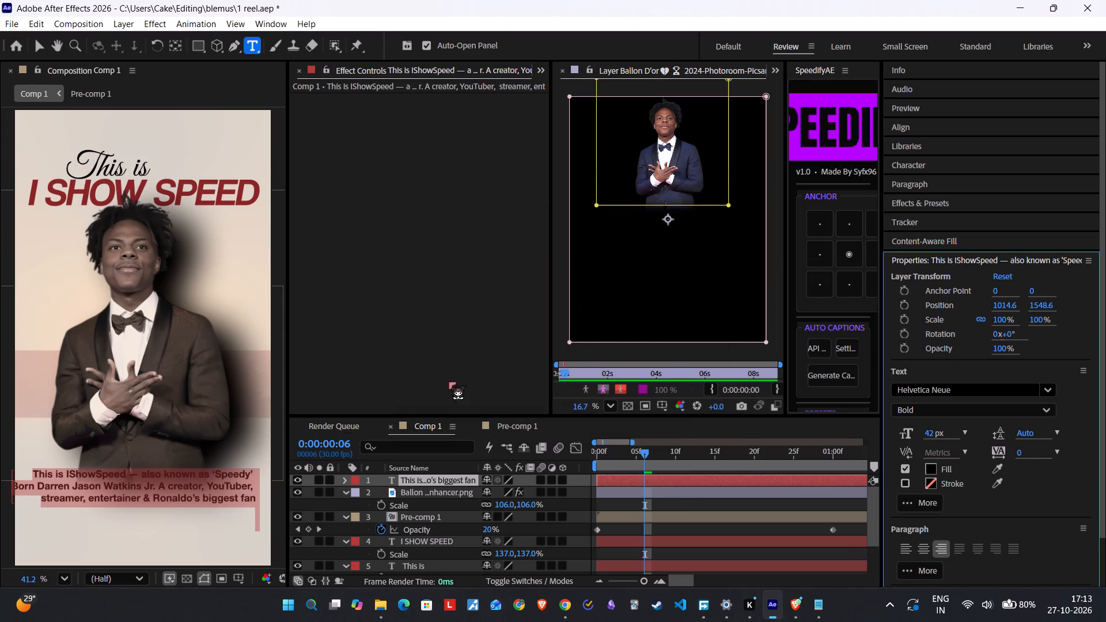
# Nudge the three-line description slightly up and to the right over the faded bottom of the man's cutout.
pyautogui.click(185, 528)
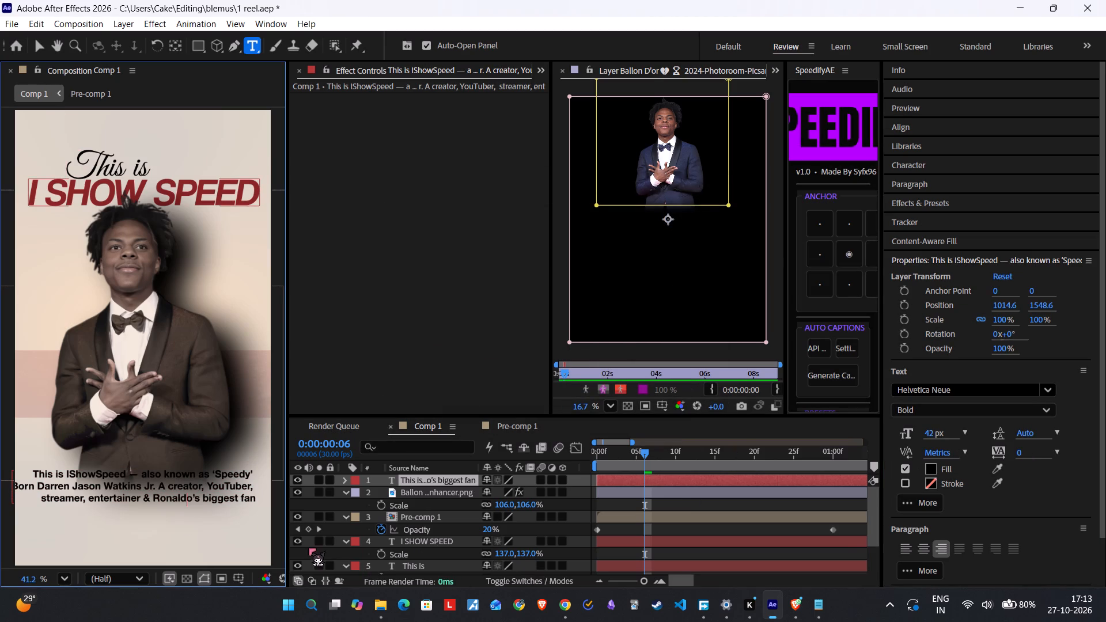
pyautogui.click(37, 54)
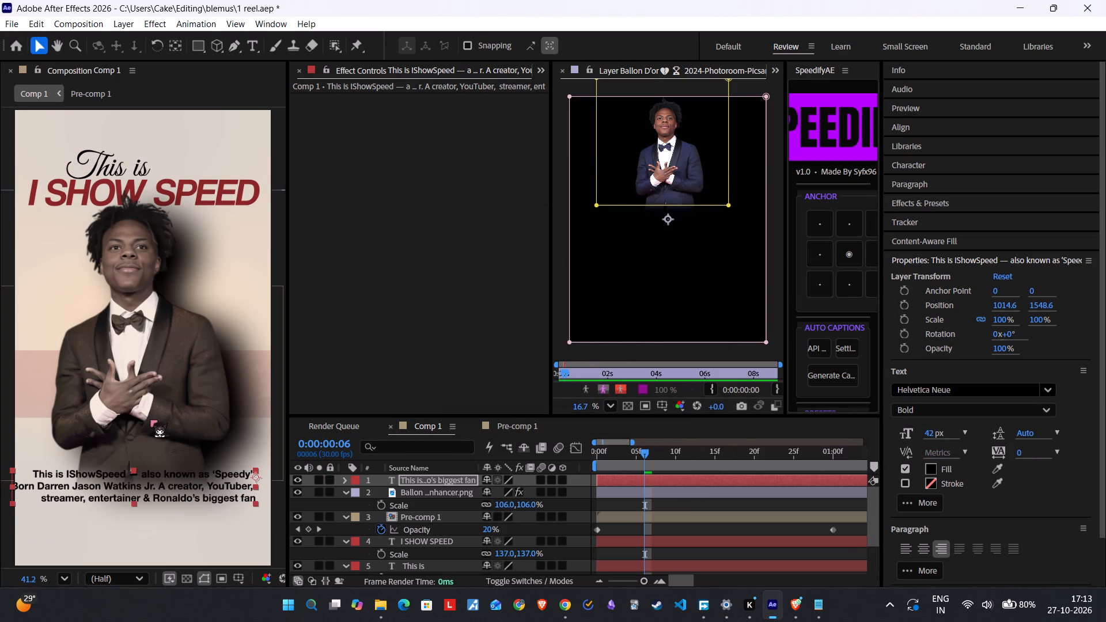
pyautogui.moveTo(159, 490); pyautogui.dragTo(168, 483)
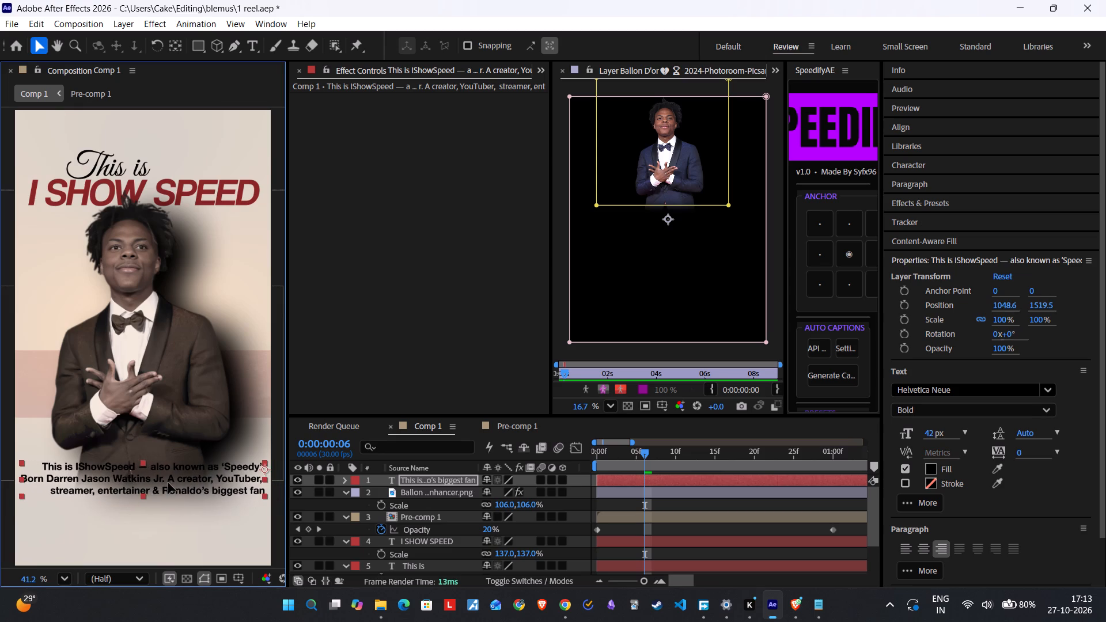
pyautogui.moveTo(168, 483); pyautogui.dragTo(167, 488)
pyautogui.click(172, 536)
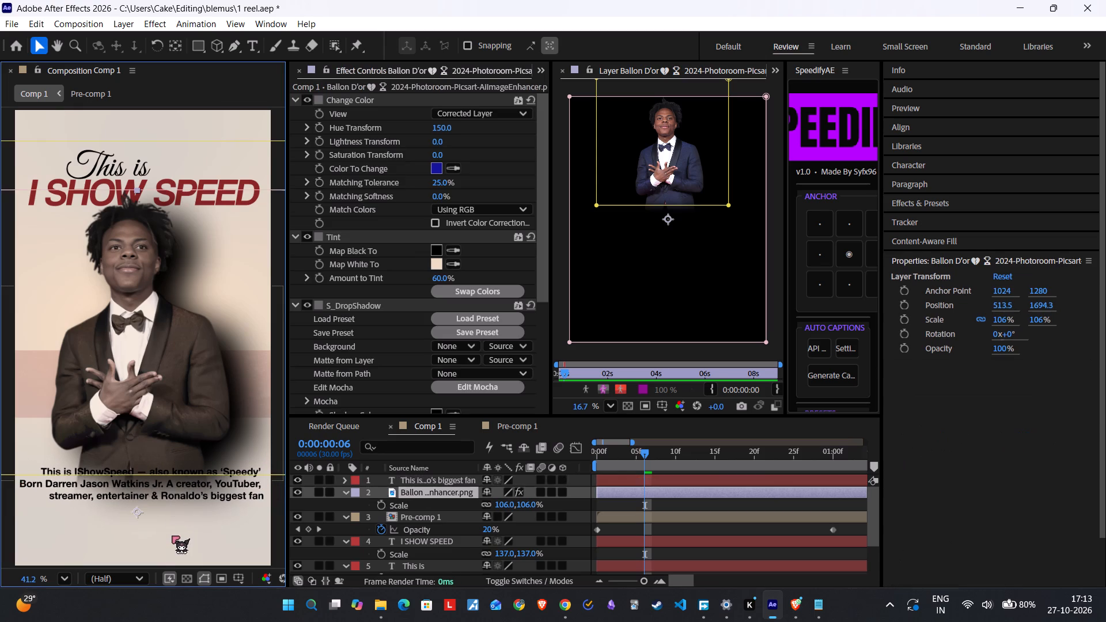
# Switch to the YouTube tutorial in Chrome and replay from about 3:02 to examine how the birth date and age caption is added.
pyautogui.click(562, 608)
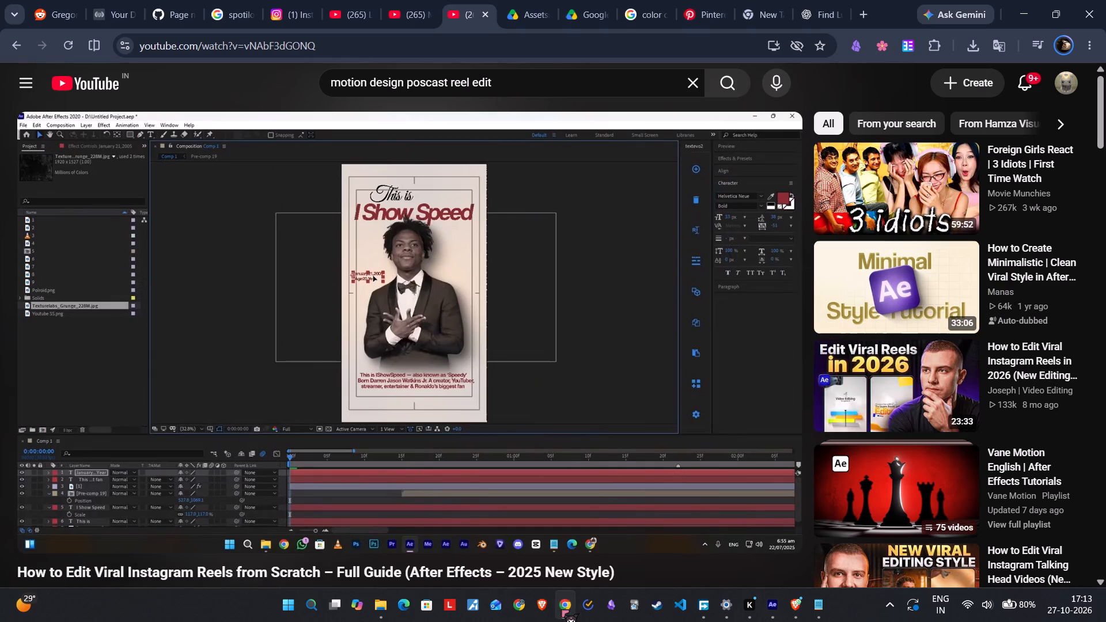
pyautogui.press('Left')
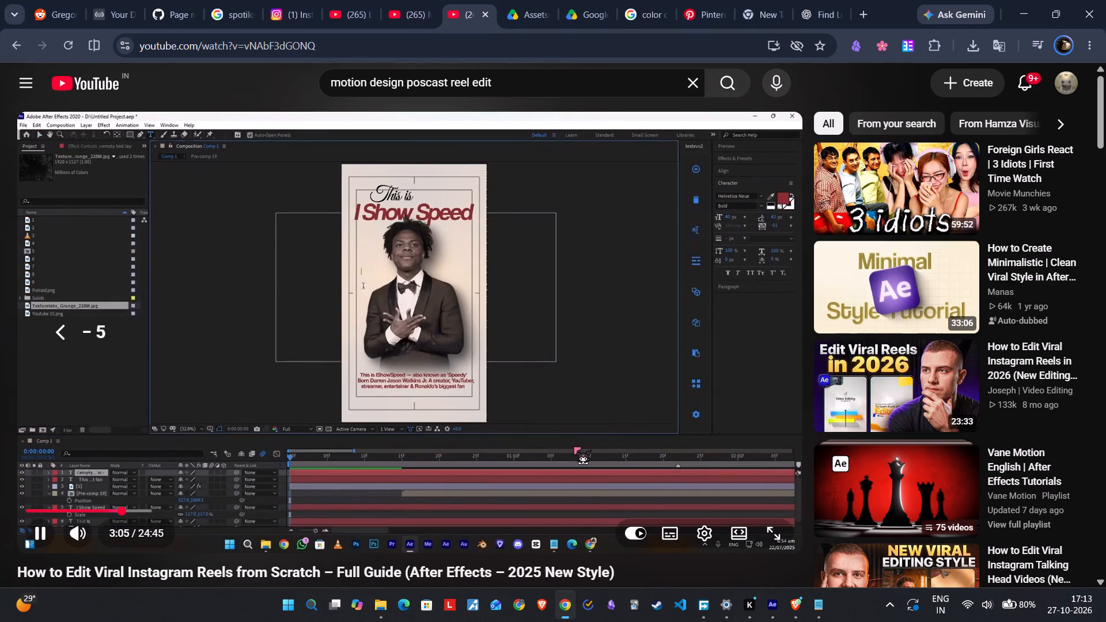
pyautogui.press('Left')
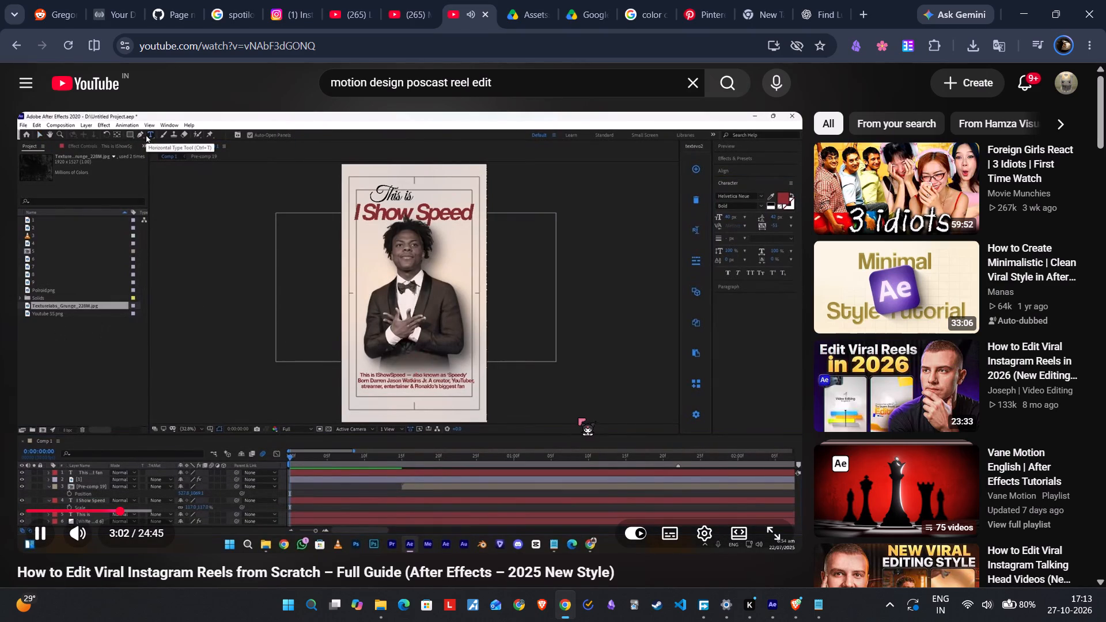
pyautogui.click(578, 418)
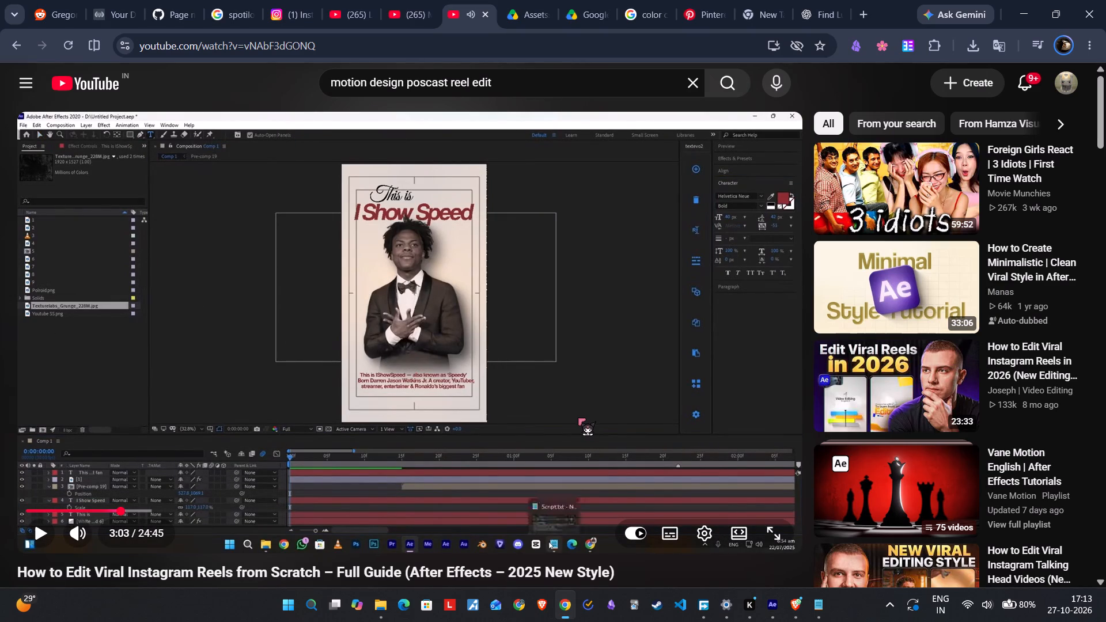
pyautogui.click(578, 418)
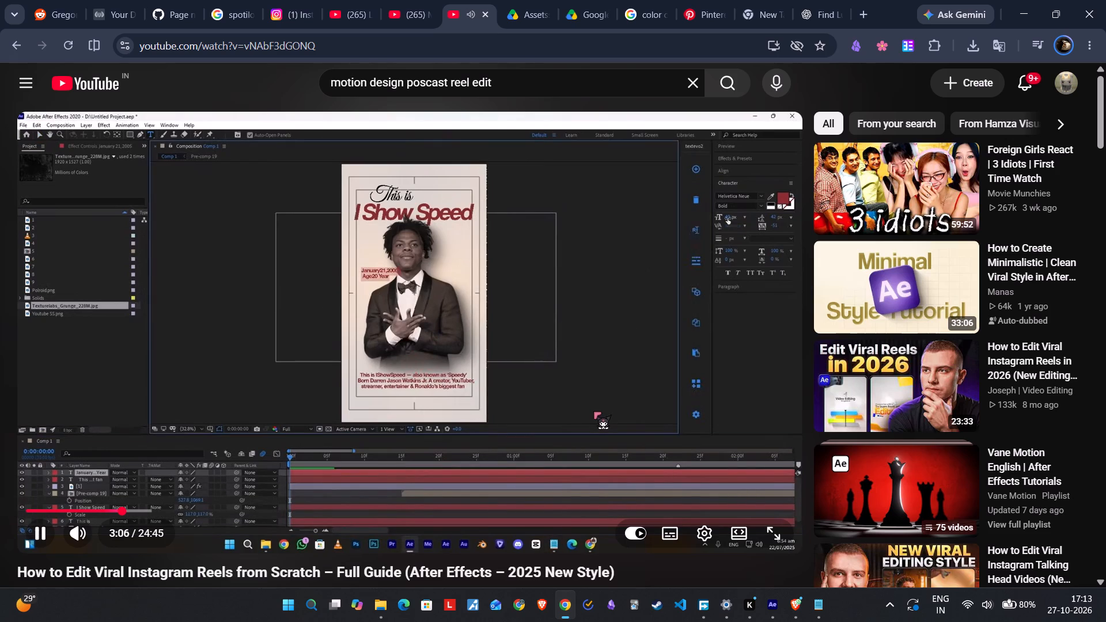
pyautogui.click(593, 411)
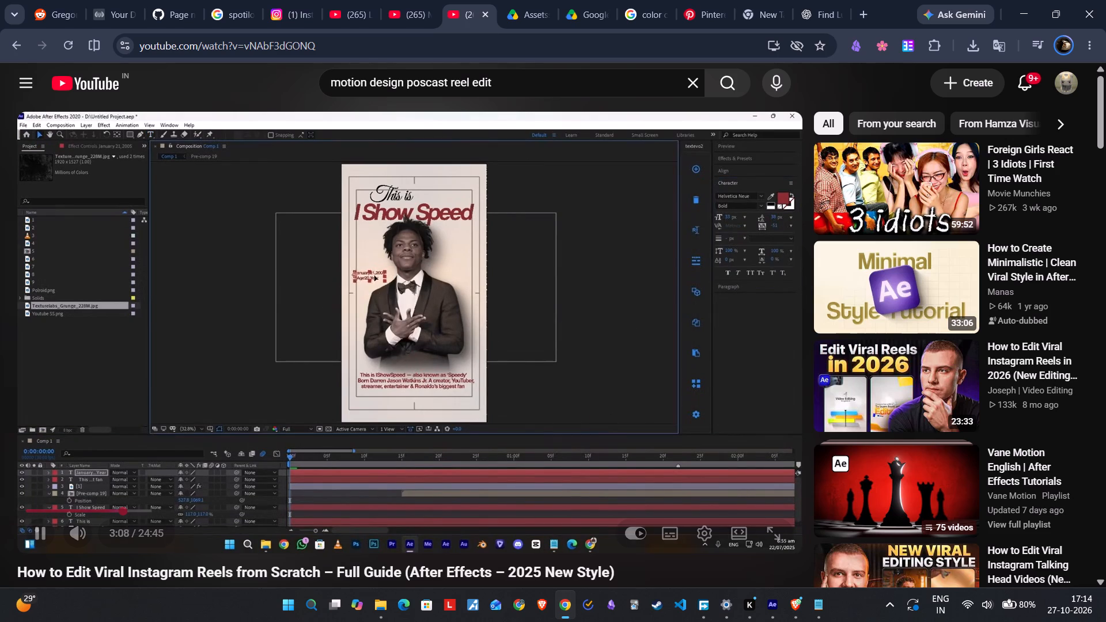
pyautogui.click(1028, 18)
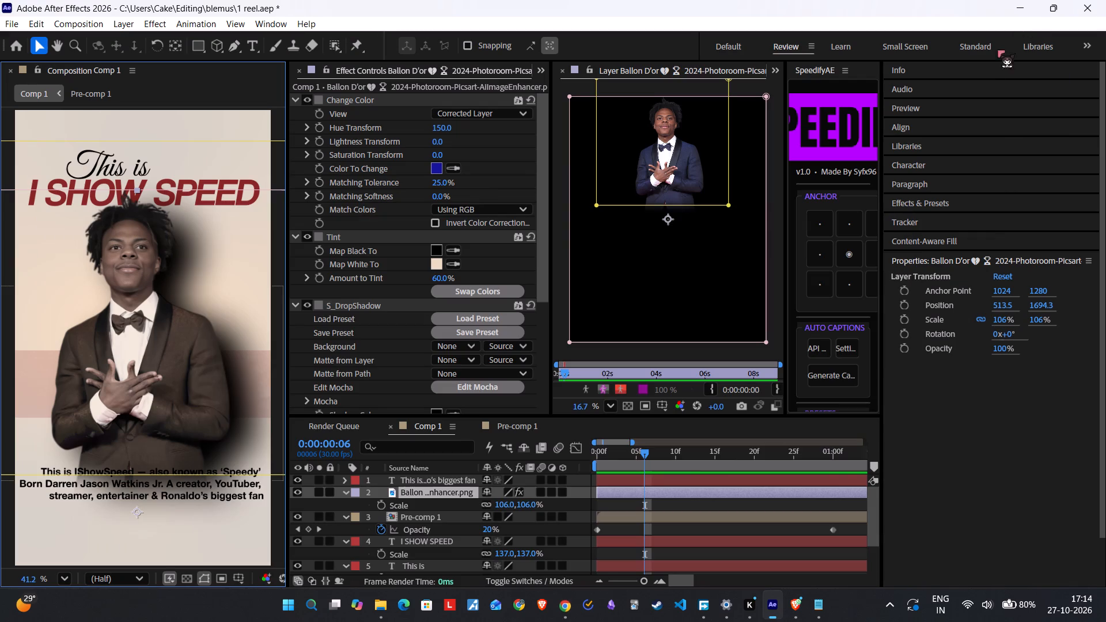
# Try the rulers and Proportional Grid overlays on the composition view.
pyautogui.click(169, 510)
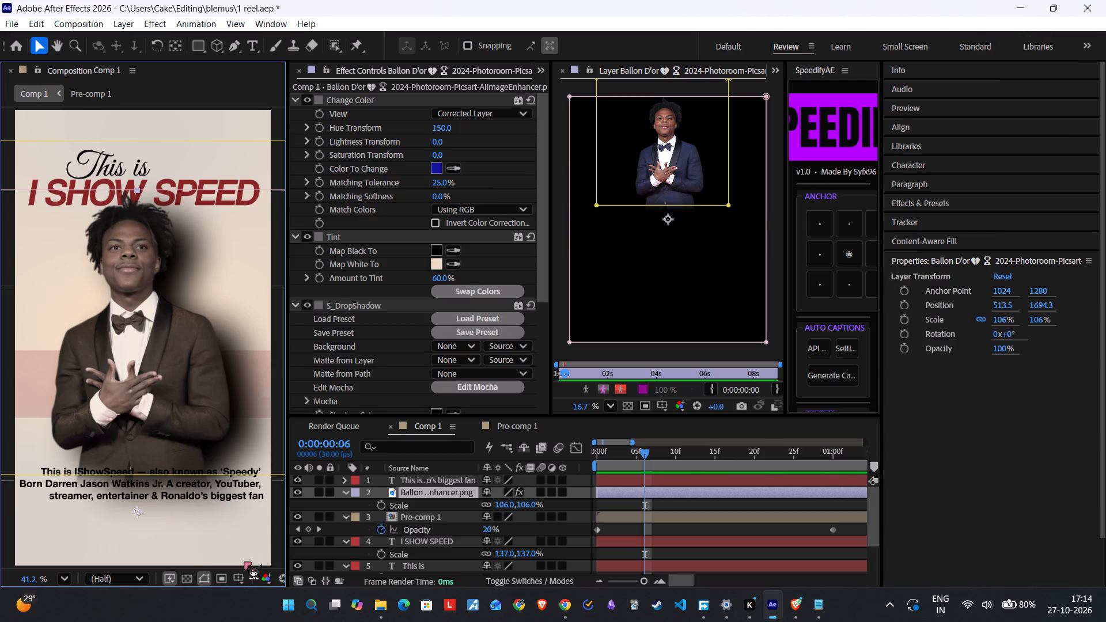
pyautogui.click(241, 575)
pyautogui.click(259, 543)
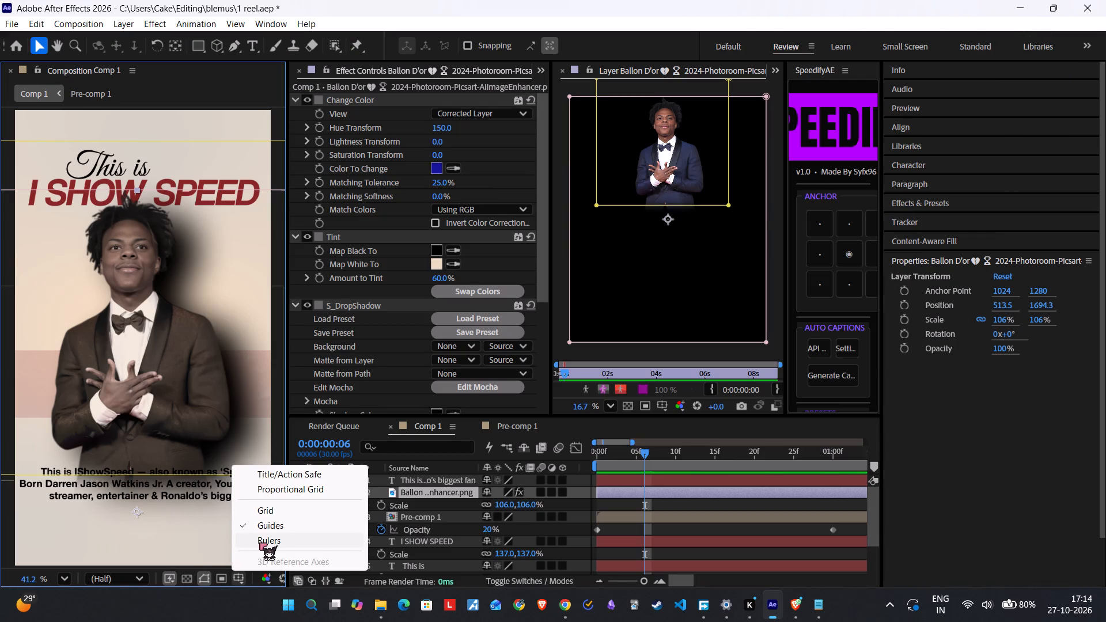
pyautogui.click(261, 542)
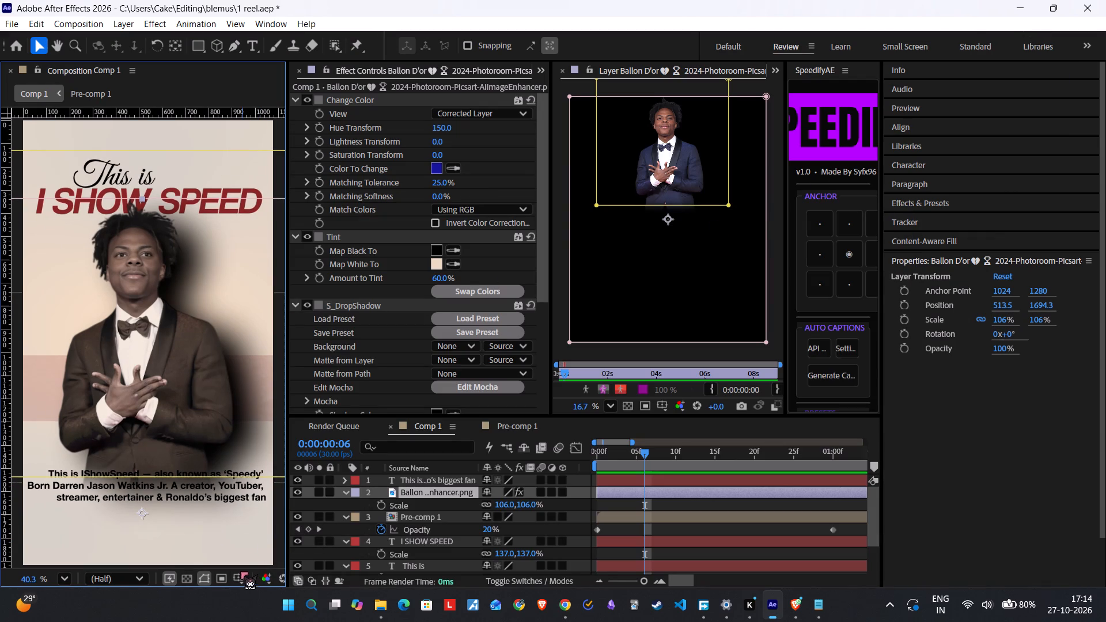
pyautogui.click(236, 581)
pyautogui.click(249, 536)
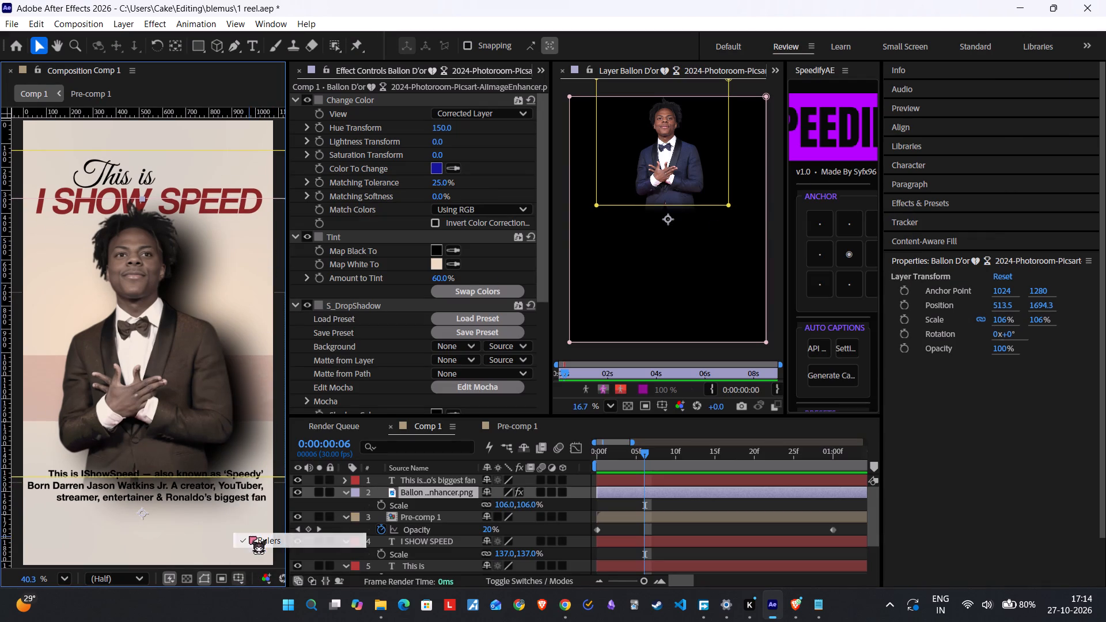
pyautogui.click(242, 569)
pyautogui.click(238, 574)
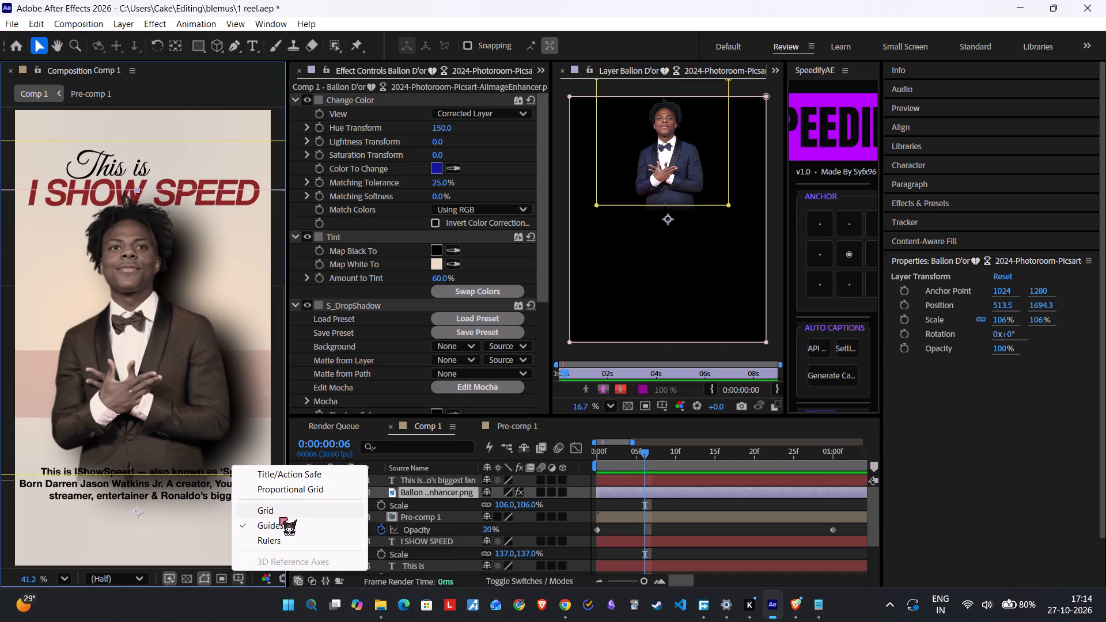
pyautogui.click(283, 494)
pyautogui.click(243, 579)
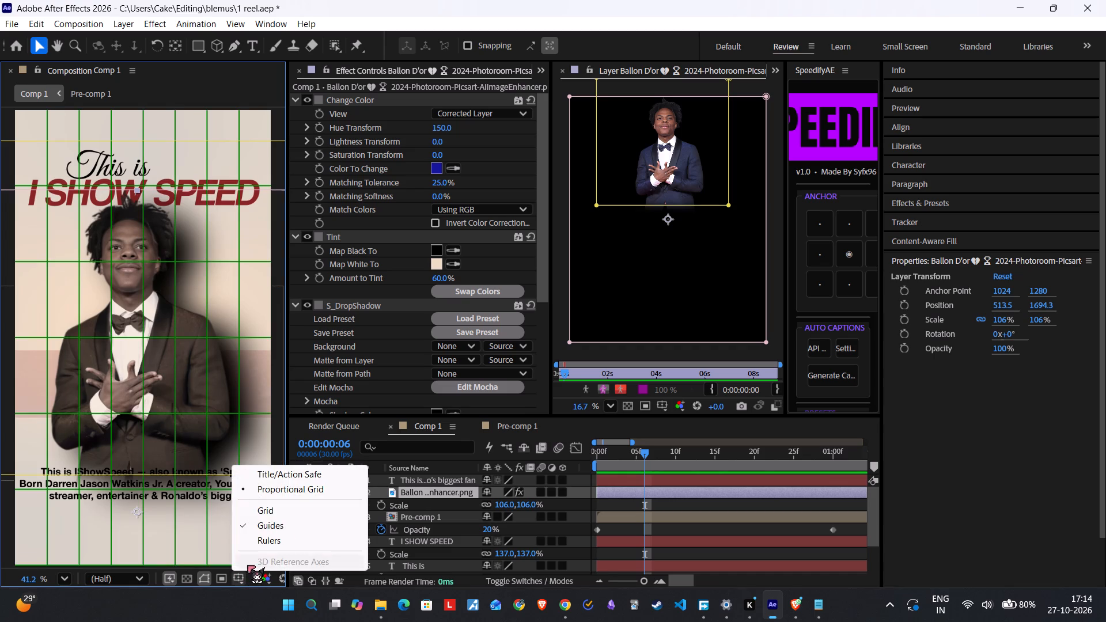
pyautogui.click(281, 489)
# Replace the Proportional Grid overlay with the Title/Action Safe guides on the composition view.
pyautogui.click(232, 578)
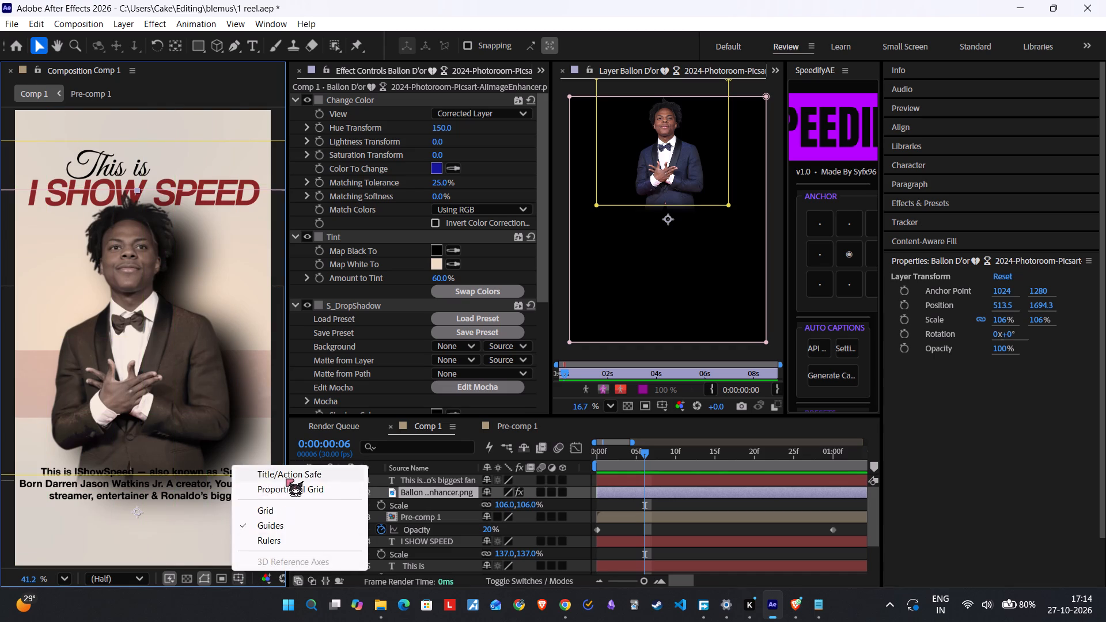
pyautogui.click(286, 478)
# Reduce the three-line description's font size to 37 px and move it slightly down and left, inside the action-safe frame.
pyautogui.moveTo(169, 496); pyautogui.dragTo(181, 495)
pyautogui.hotkey('ctrl', 'z')
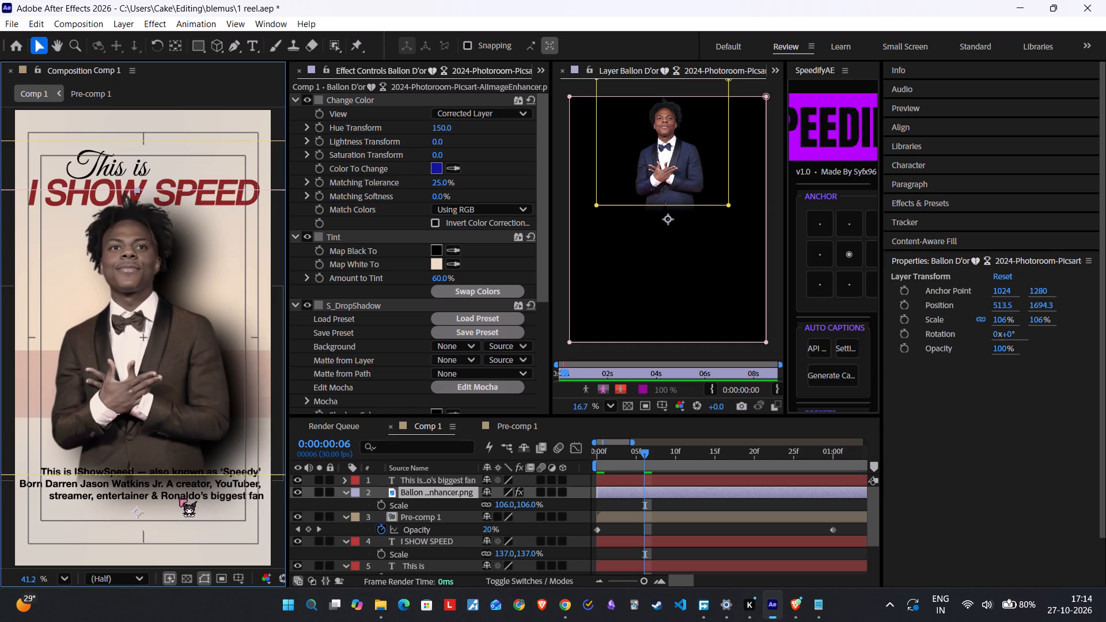
pyautogui.click(153, 511)
pyautogui.click(163, 481)
pyautogui.click(195, 546)
pyautogui.click(266, 555)
pyautogui.click(203, 507)
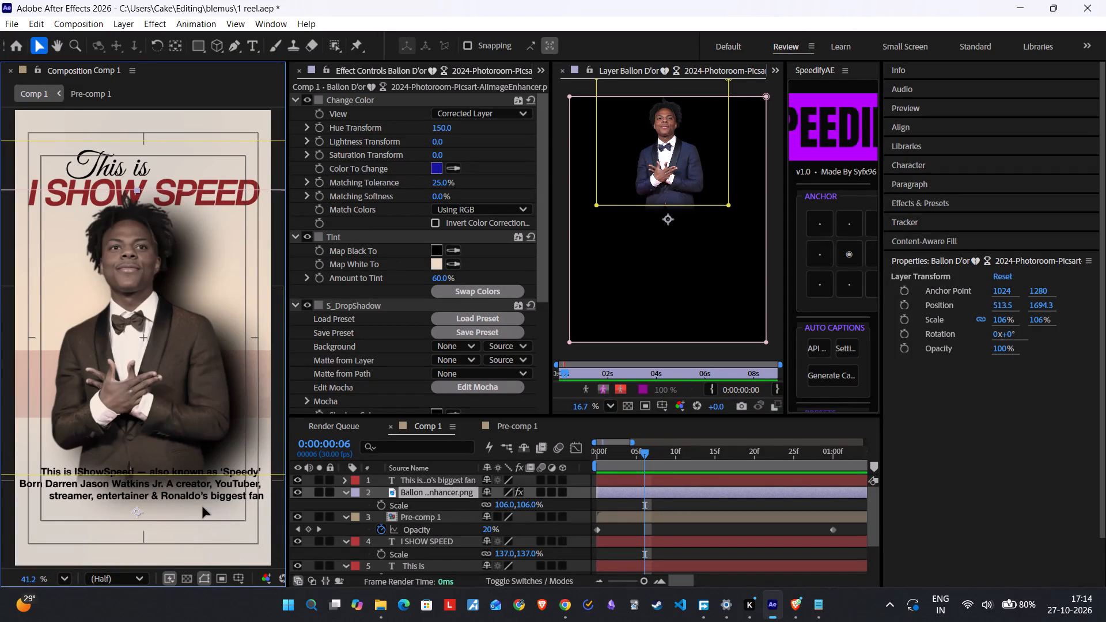
pyautogui.click(669, 479)
pyautogui.click(206, 488)
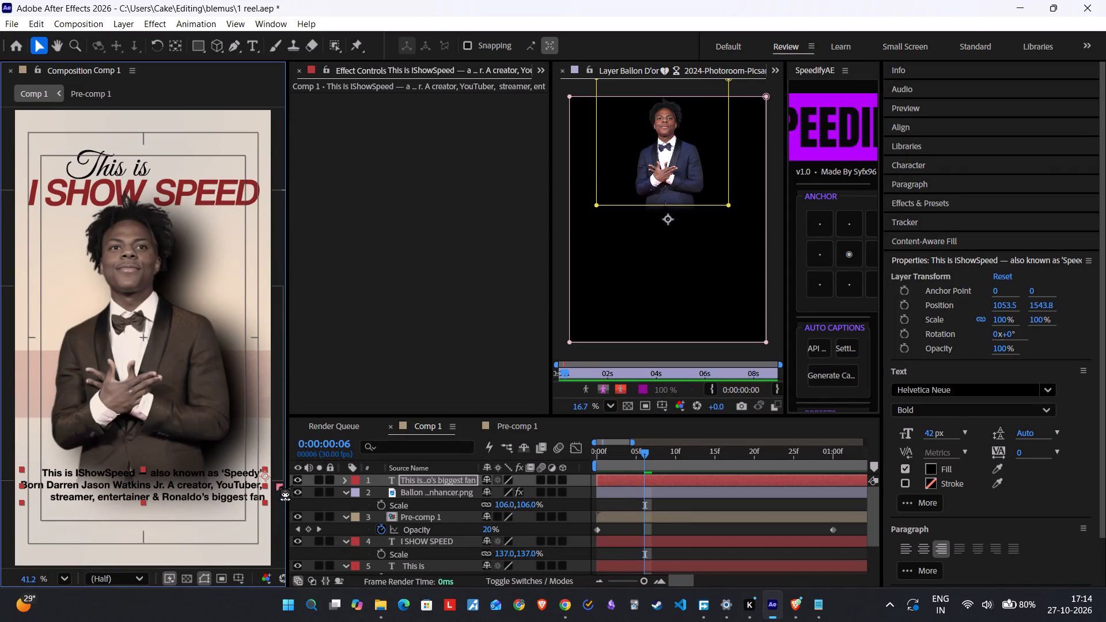
pyautogui.moveTo(930, 431); pyautogui.dragTo(922, 433)
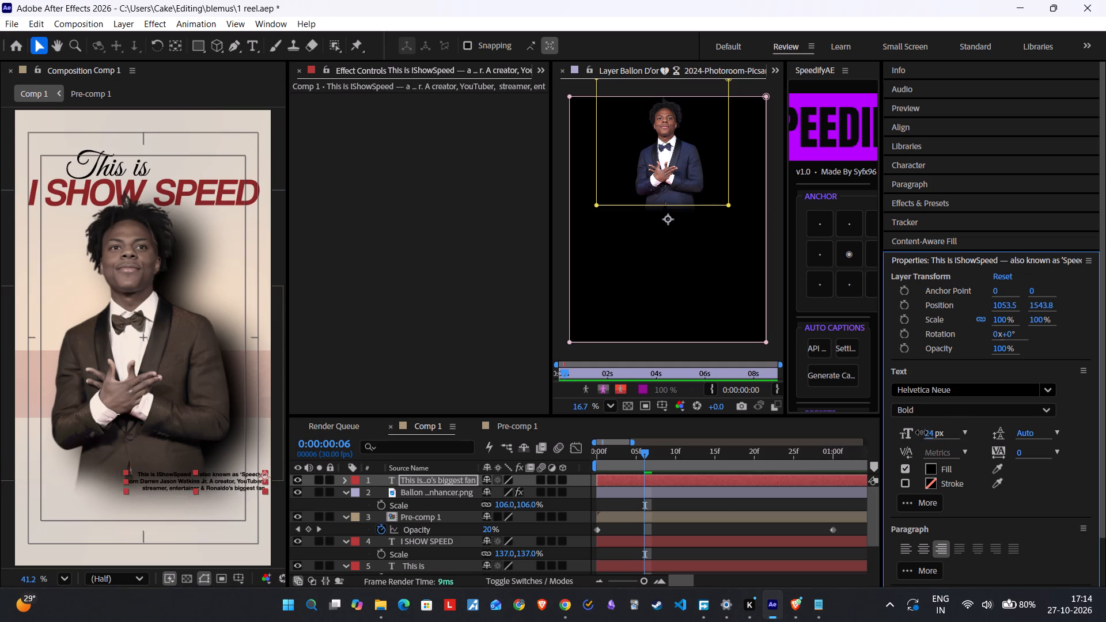
pyautogui.moveTo(922, 433); pyautogui.dragTo(935, 431)
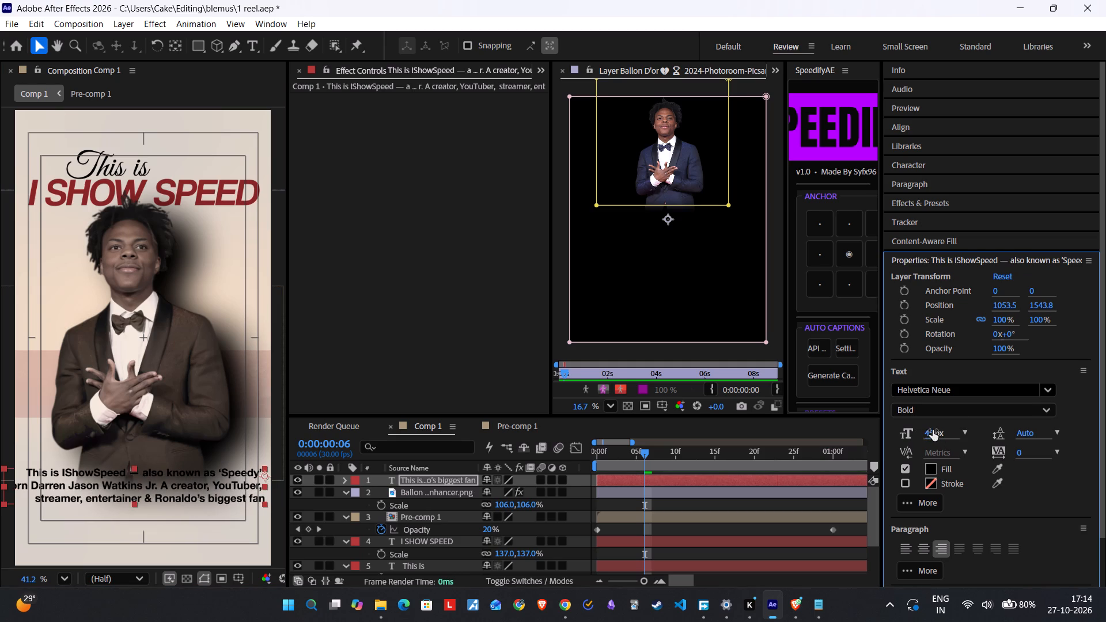
pyautogui.moveTo(933, 430); pyautogui.dragTo(924, 430)
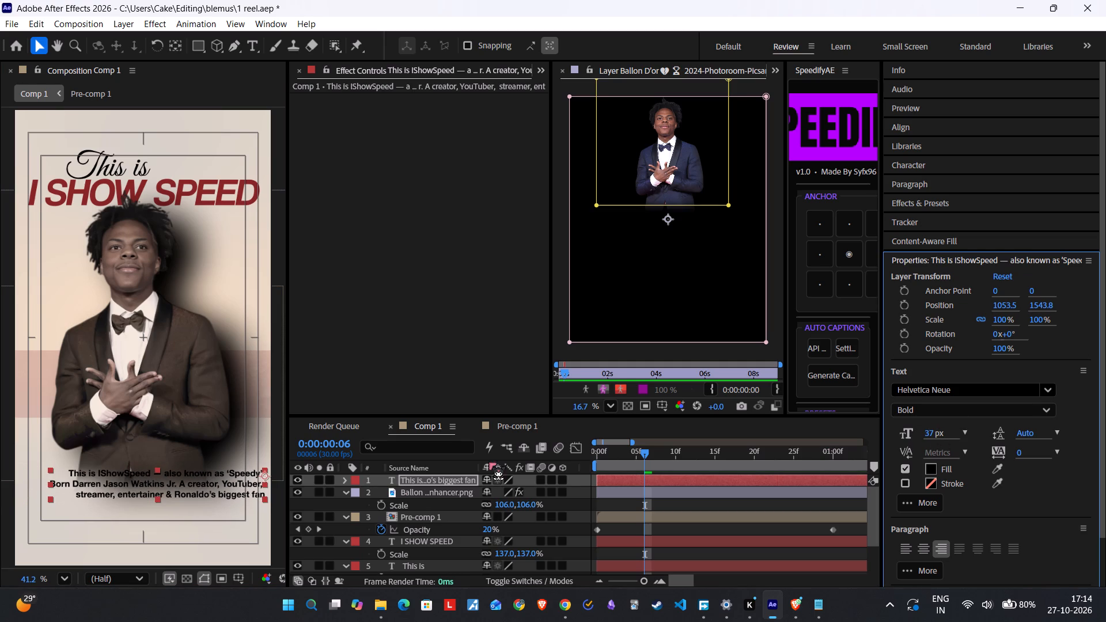
pyautogui.moveTo(195, 487); pyautogui.dragTo(179, 497)
pyautogui.click(189, 538)
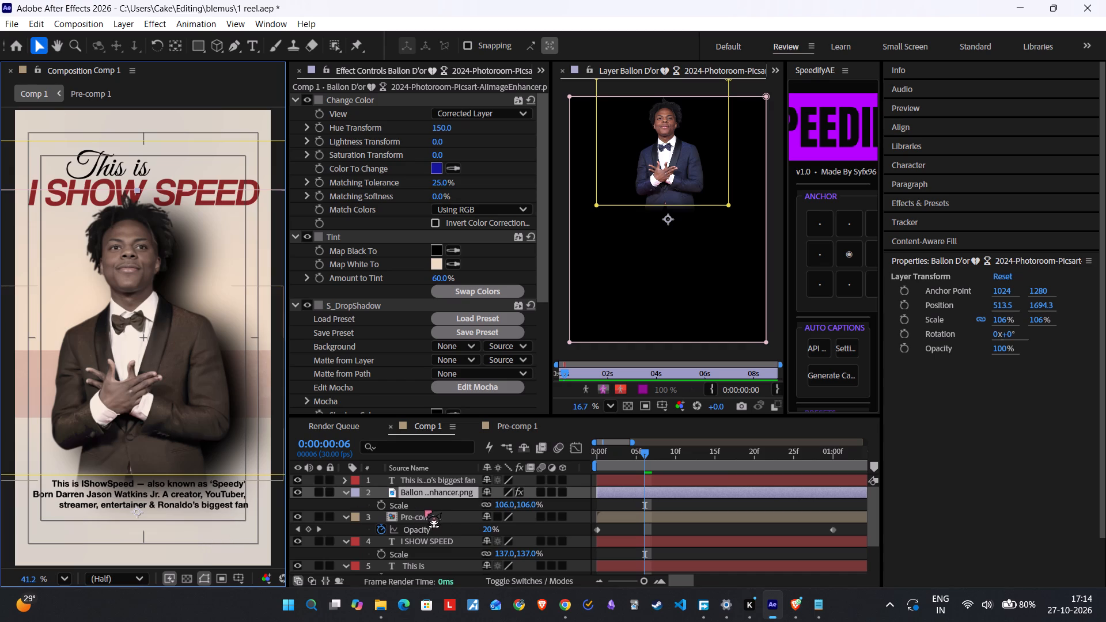
# Scale the man's cutout layer to 98% and move it to about 540.2, 1631.2, just above the description.
pyautogui.click(196, 393)
pyautogui.click(612, 485)
pyautogui.click(613, 511)
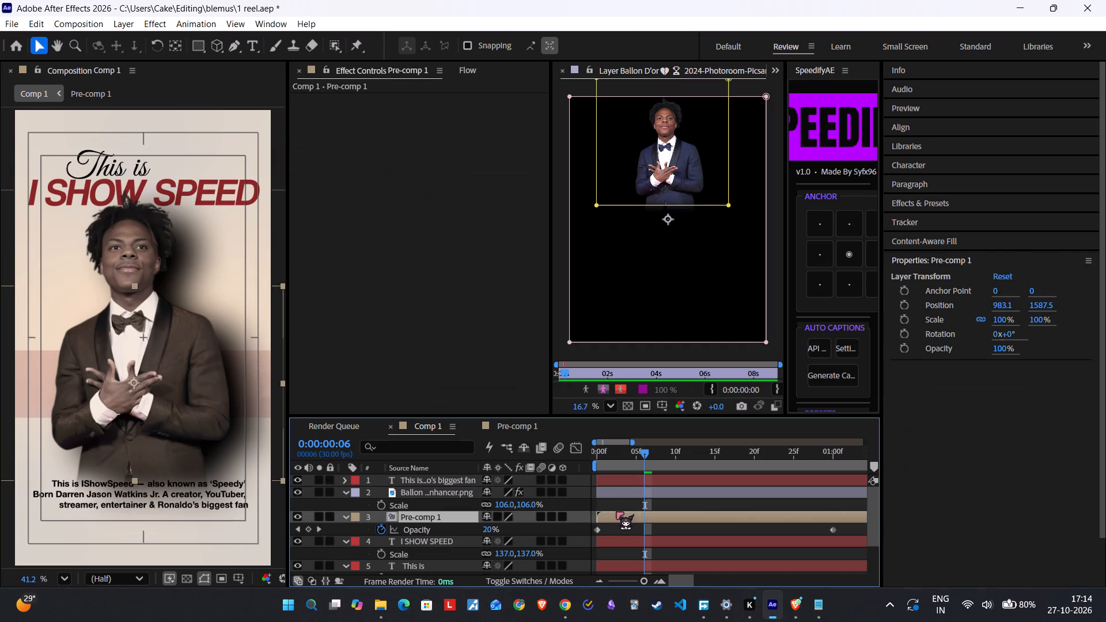
pyautogui.click(619, 496)
pyautogui.press('s')
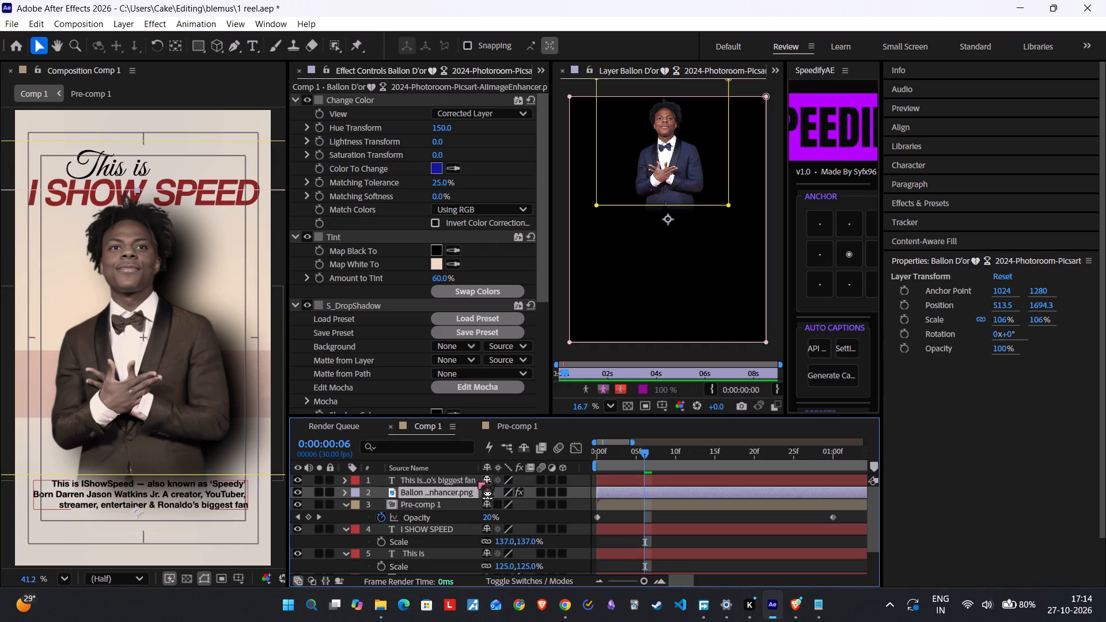
pyautogui.press('s')
pyautogui.moveTo(500, 506); pyautogui.dragTo(494, 506)
pyautogui.moveTo(169, 397); pyautogui.dragTo(176, 382)
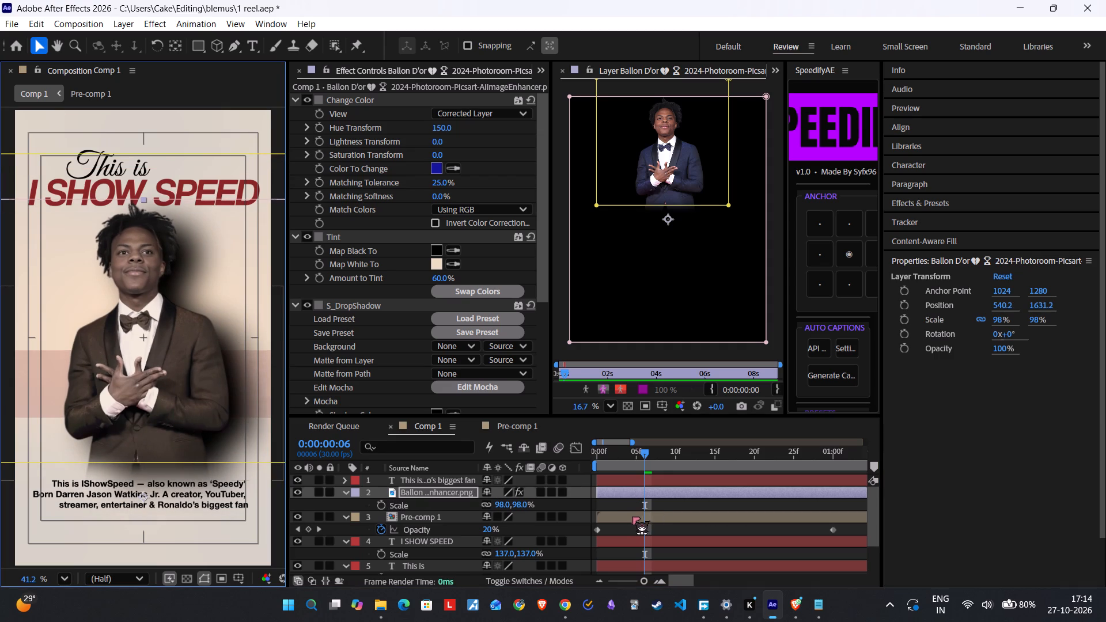
# Scale the three-line description text to 105% and move it to about 1021.9, 1570.5, below the man's cutout.
pyautogui.click(632, 517)
pyautogui.click(627, 473)
pyautogui.click(623, 483)
pyautogui.click(188, 503)
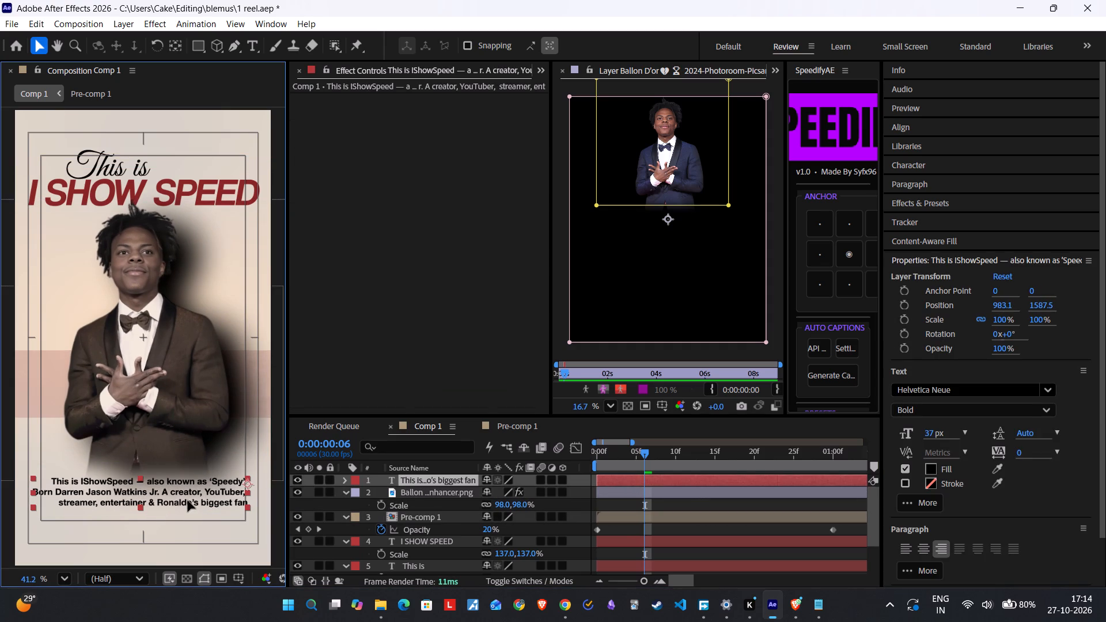
pyautogui.click(190, 500)
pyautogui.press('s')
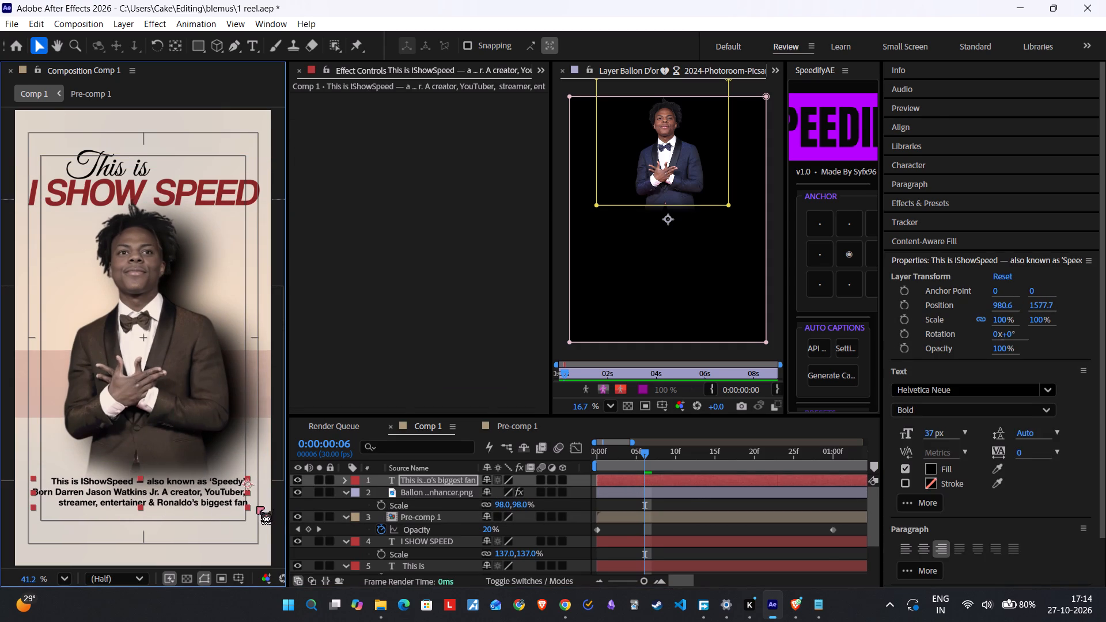
pyautogui.click(501, 491)
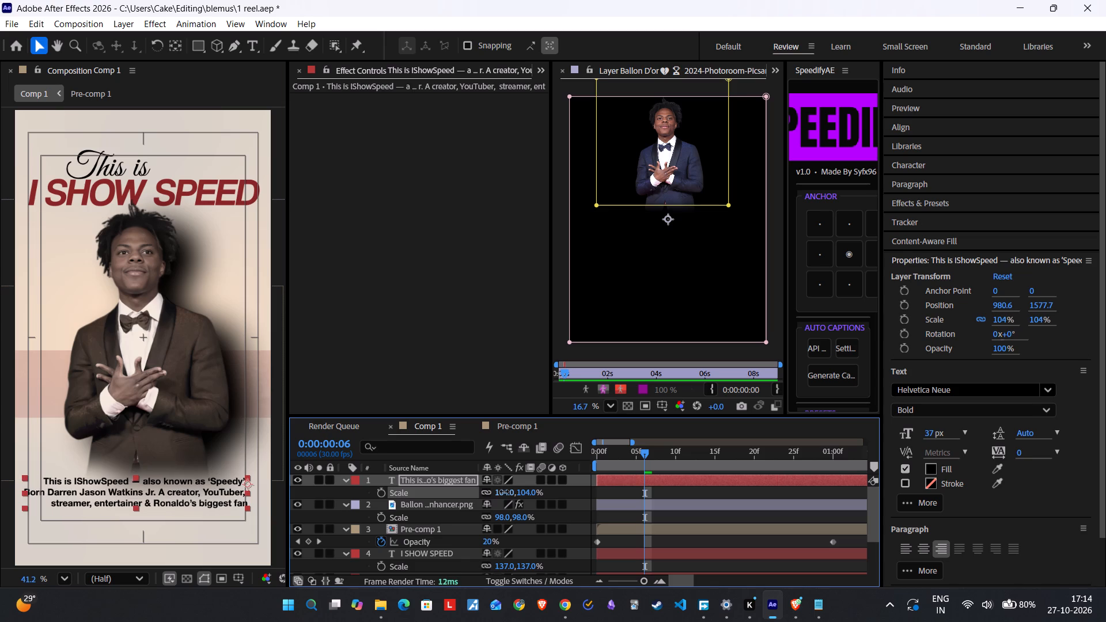
pyautogui.moveTo(94, 494); pyautogui.dragTo(100, 494)
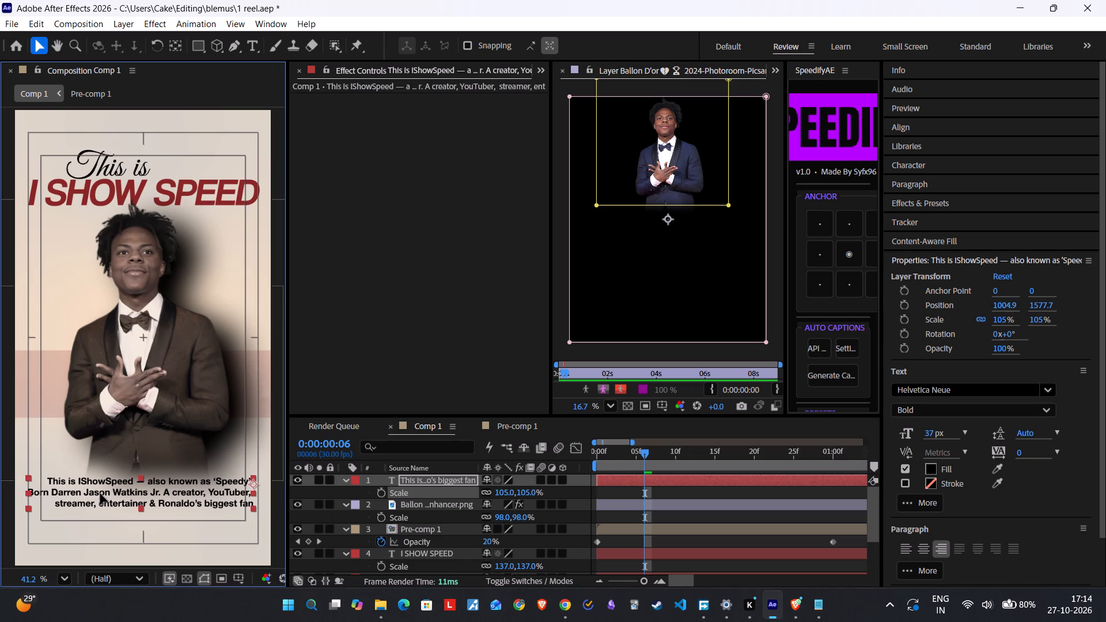
pyautogui.moveTo(100, 494); pyautogui.dragTo(108, 492)
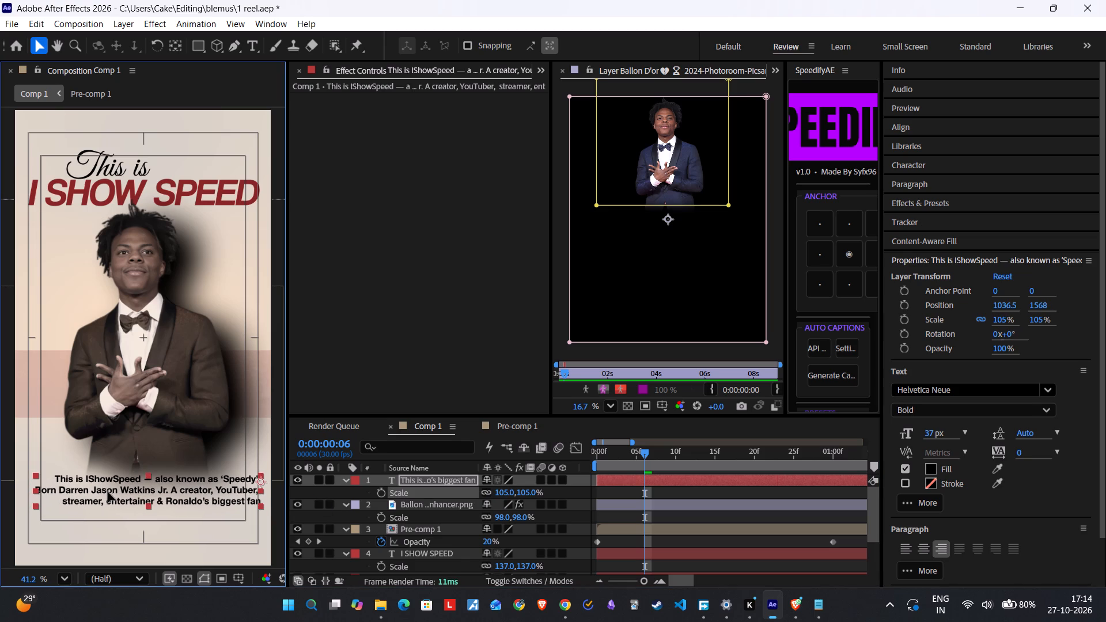
pyautogui.moveTo(108, 492); pyautogui.dragTo(104, 492)
# Preview the composition from the start, and compare its layout and text styling with the YouTube tutorial in Chrome.
pyautogui.moveTo(646, 452); pyautogui.dragTo(517, 451)
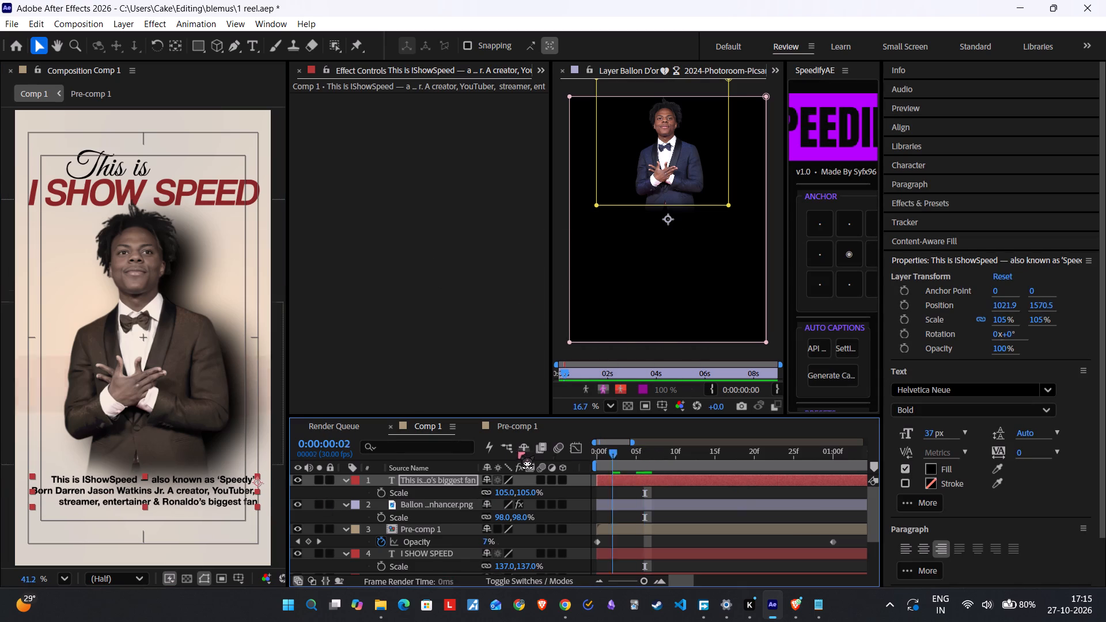
pyautogui.moveTo(517, 451); pyautogui.dragTo(513, 452)
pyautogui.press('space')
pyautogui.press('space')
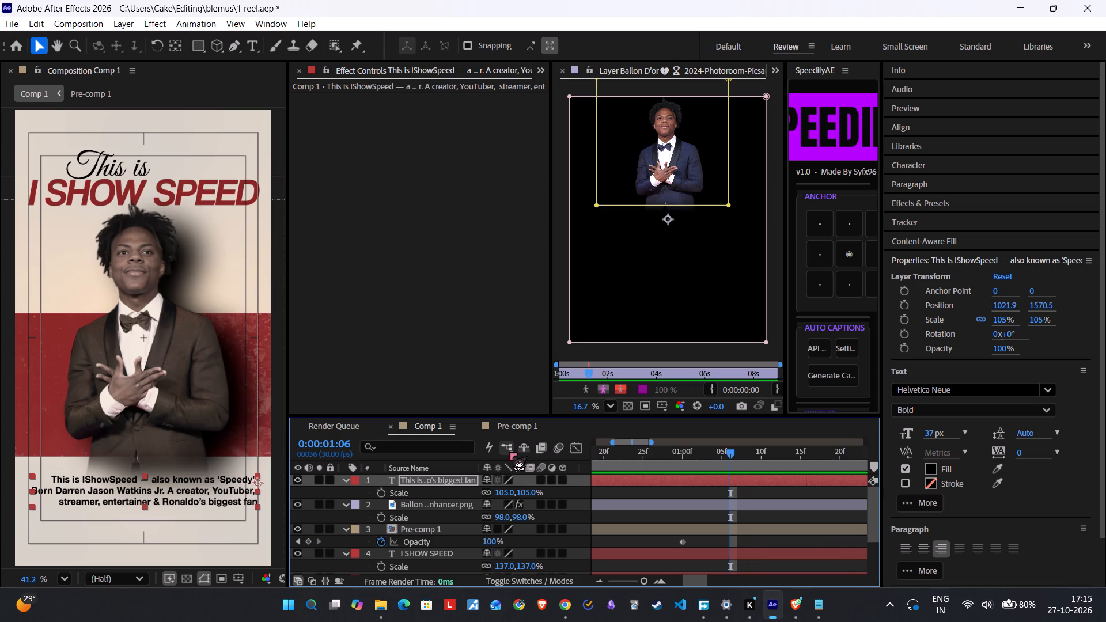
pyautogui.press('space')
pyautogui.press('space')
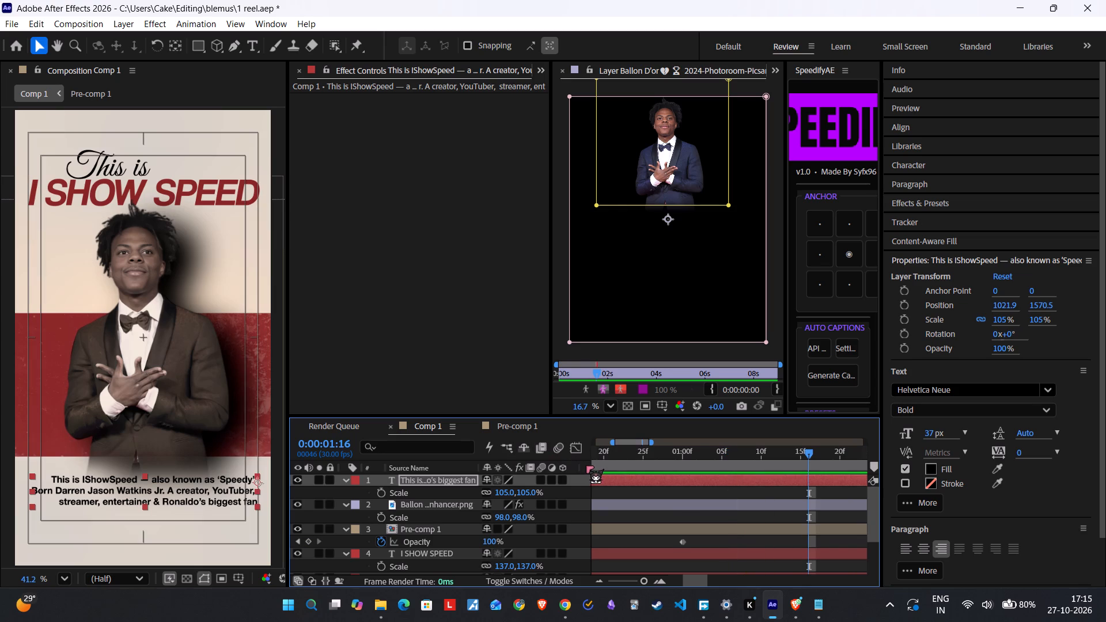
pyautogui.click(566, 605)
pyautogui.click(521, 391)
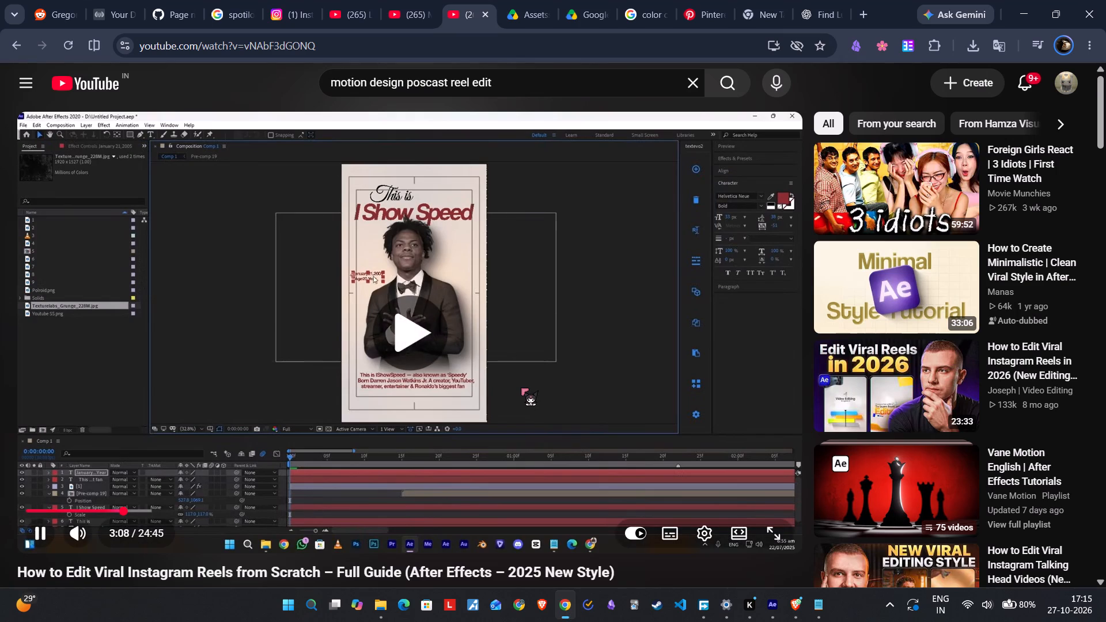
pyautogui.click(521, 388)
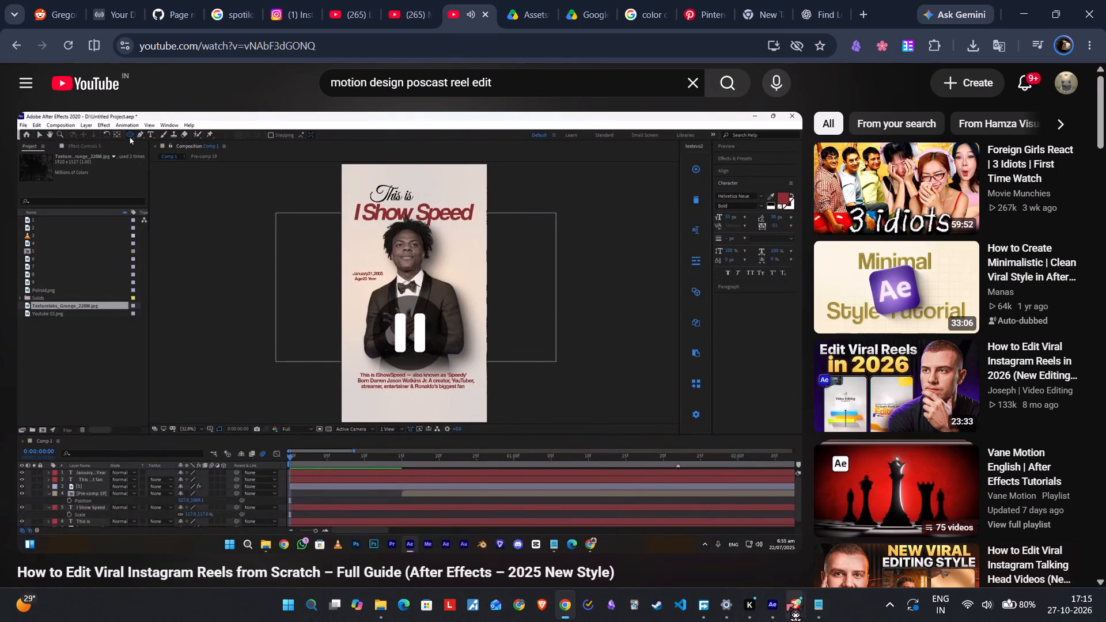
pyautogui.click(781, 605)
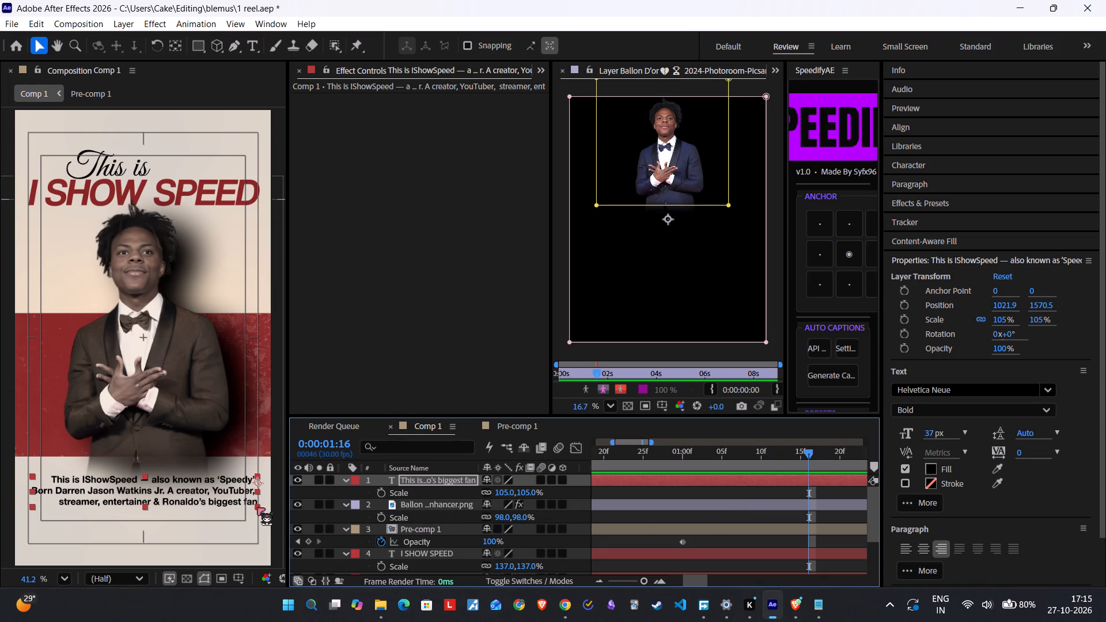
# Copy the I SHOW SPEED title's fill colour 8E2F2F and apply it as the fill of the three-line description text.
pyautogui.click(186, 499)
pyautogui.click(236, 185)
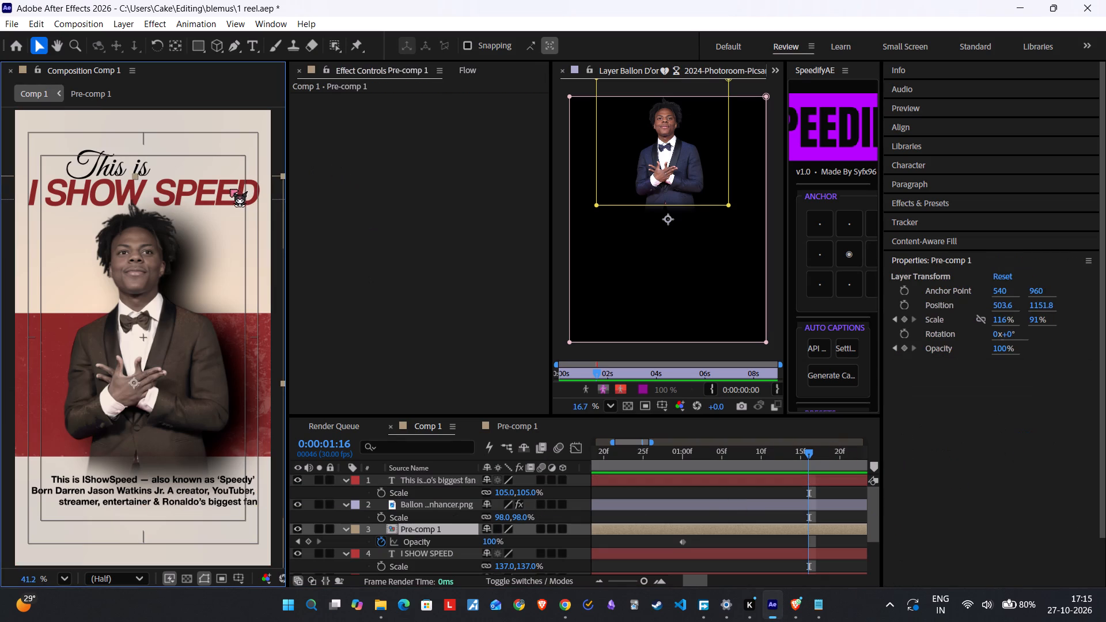
pyautogui.scroll(-1, 421, 509)
pyautogui.click(415, 521)
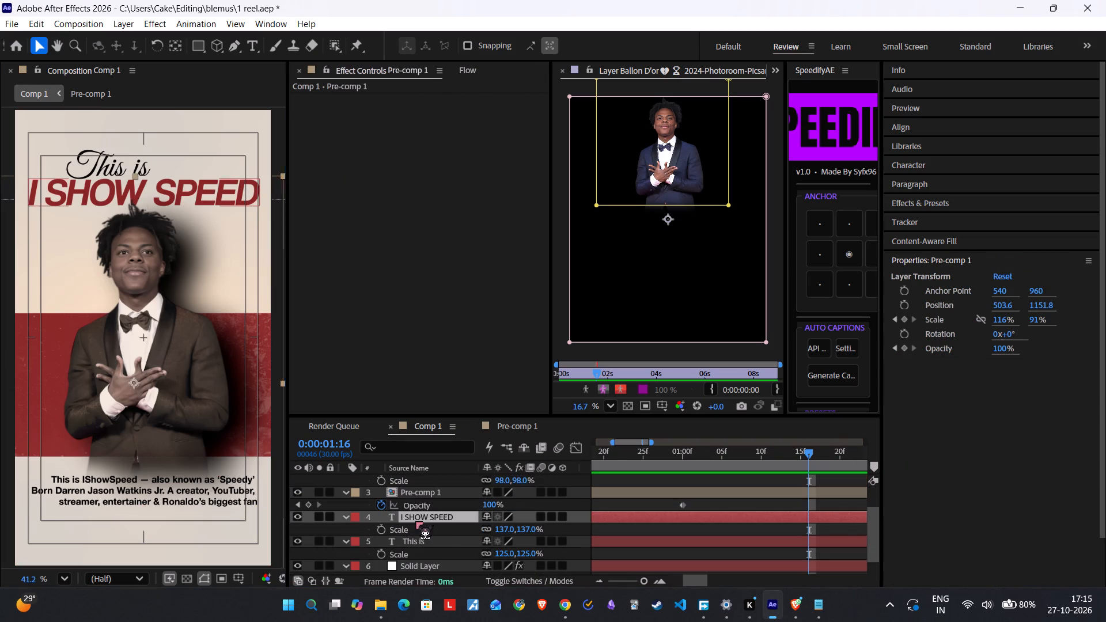
pyautogui.click(431, 541)
pyautogui.click(430, 518)
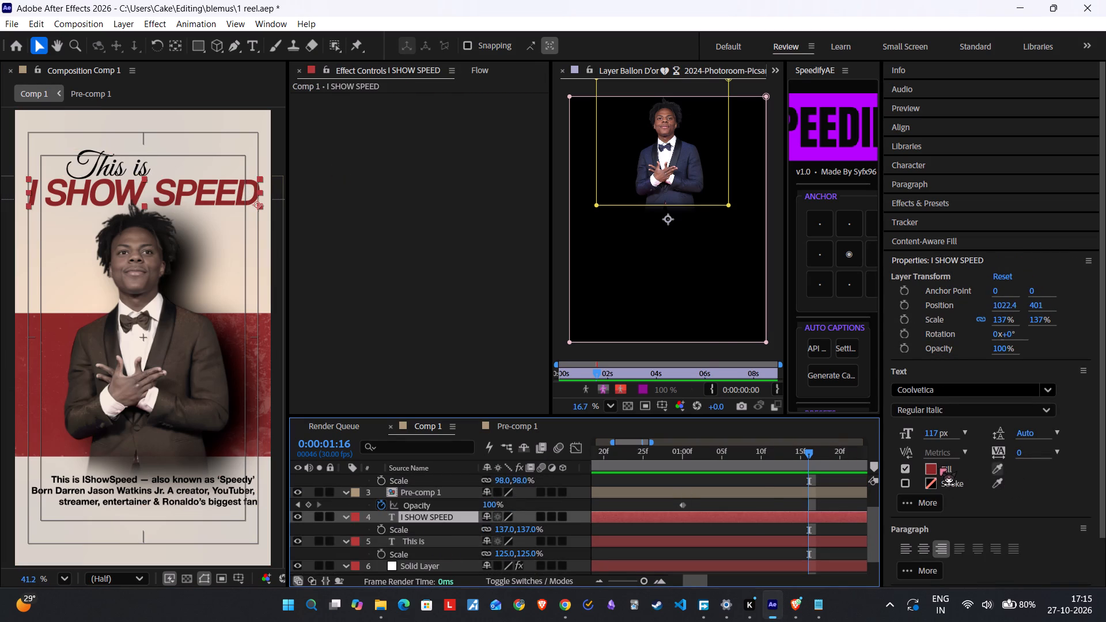
pyautogui.click(934, 469)
pyautogui.hotkey('ctrl', 'c')
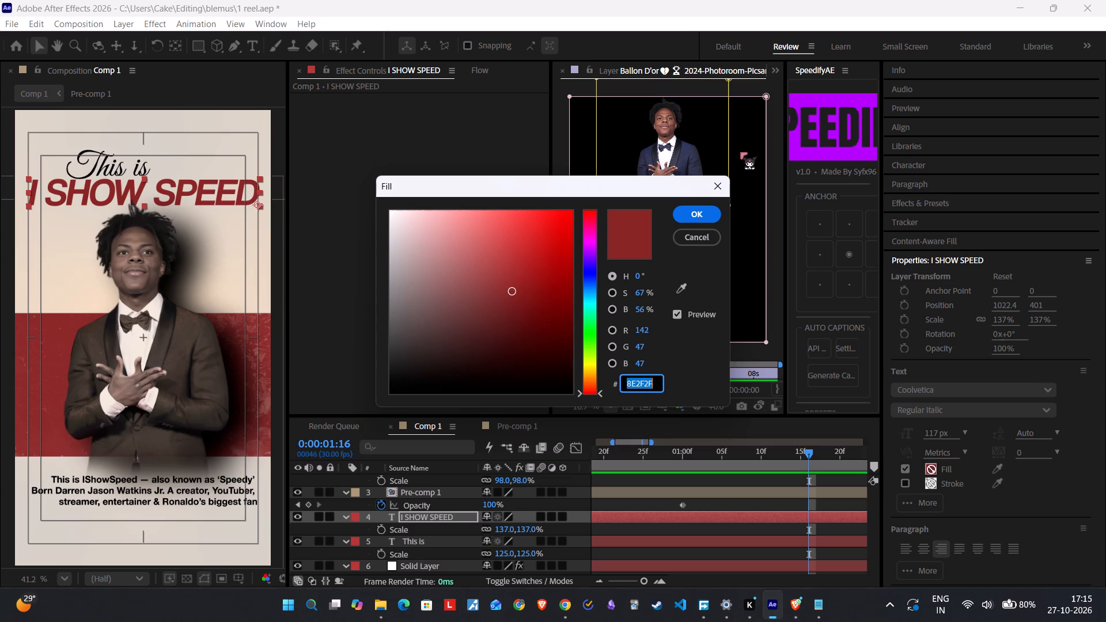
pyautogui.click(719, 182)
pyautogui.scroll(2, 436, 510)
pyautogui.click(434, 481)
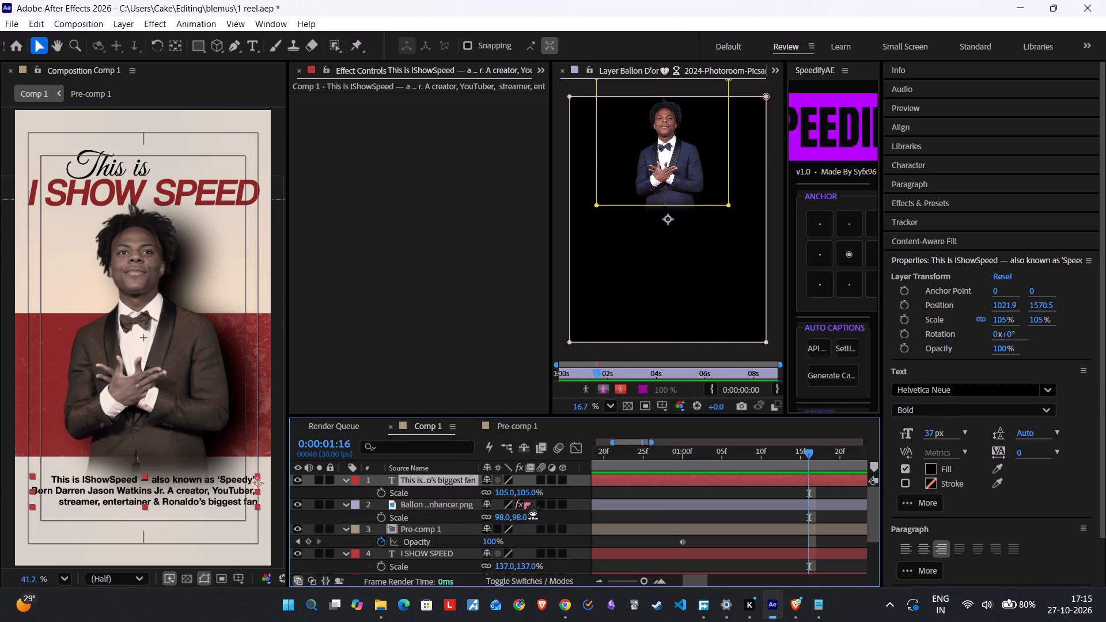
pyautogui.click(929, 469)
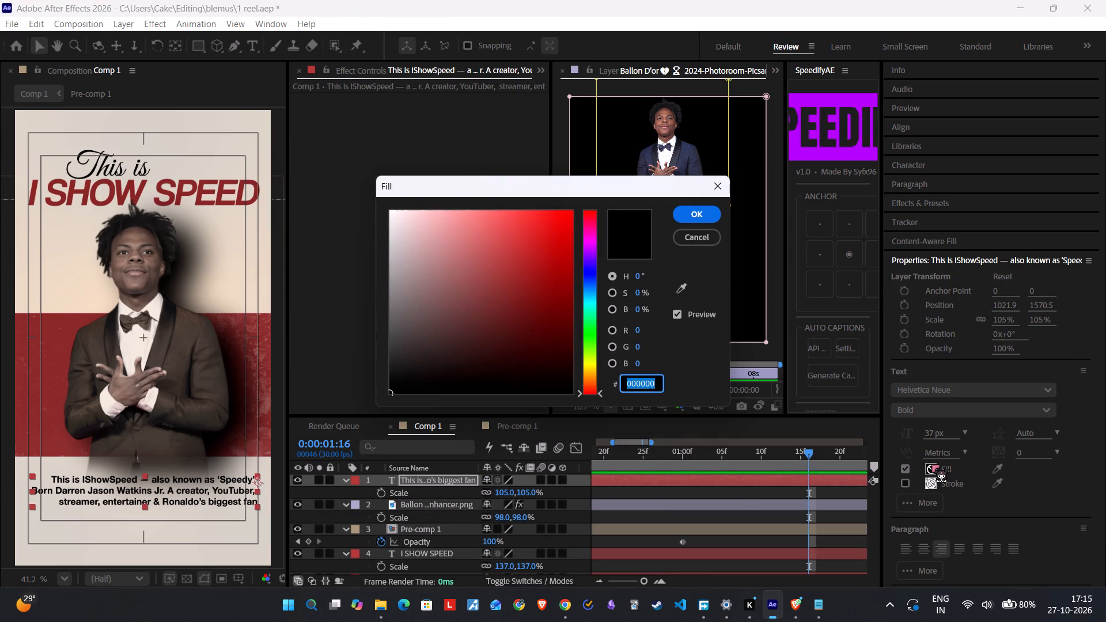
pyautogui.hotkey('ctrl', 'v')
pyautogui.click(709, 213)
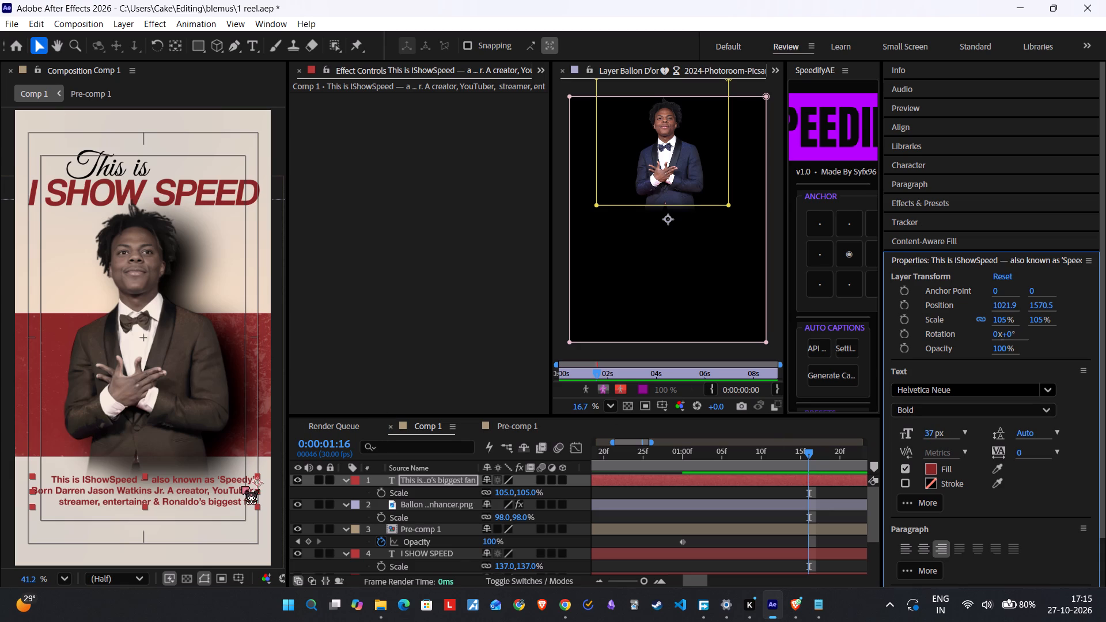
# Start a new text layer to the left of the man's chin for the birth date and age caption.
pyautogui.click(253, 50)
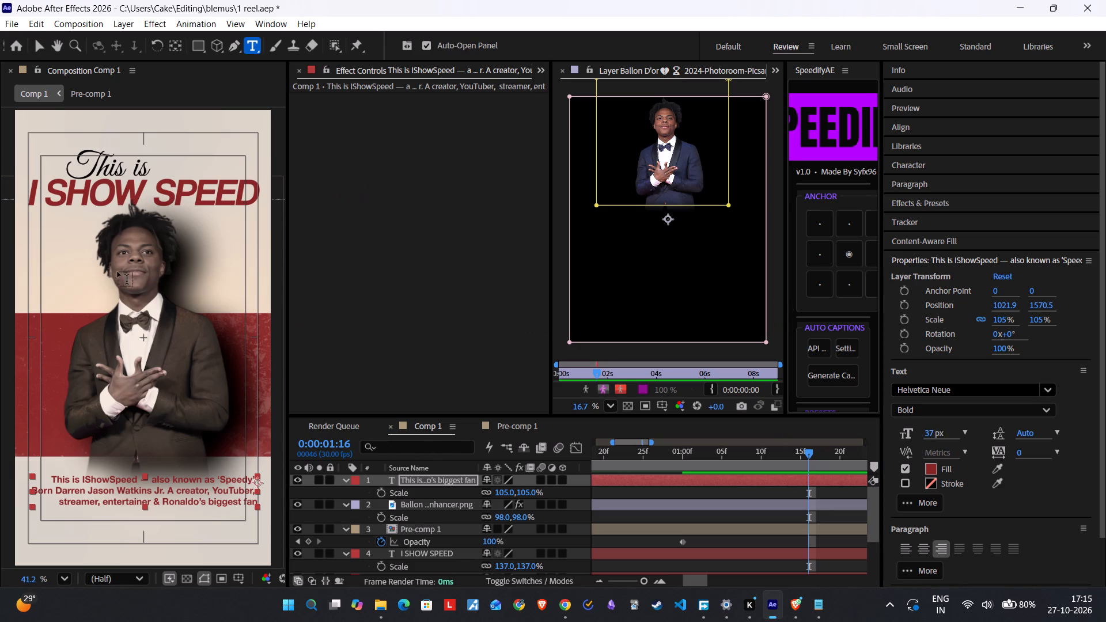
pyautogui.click(75, 293)
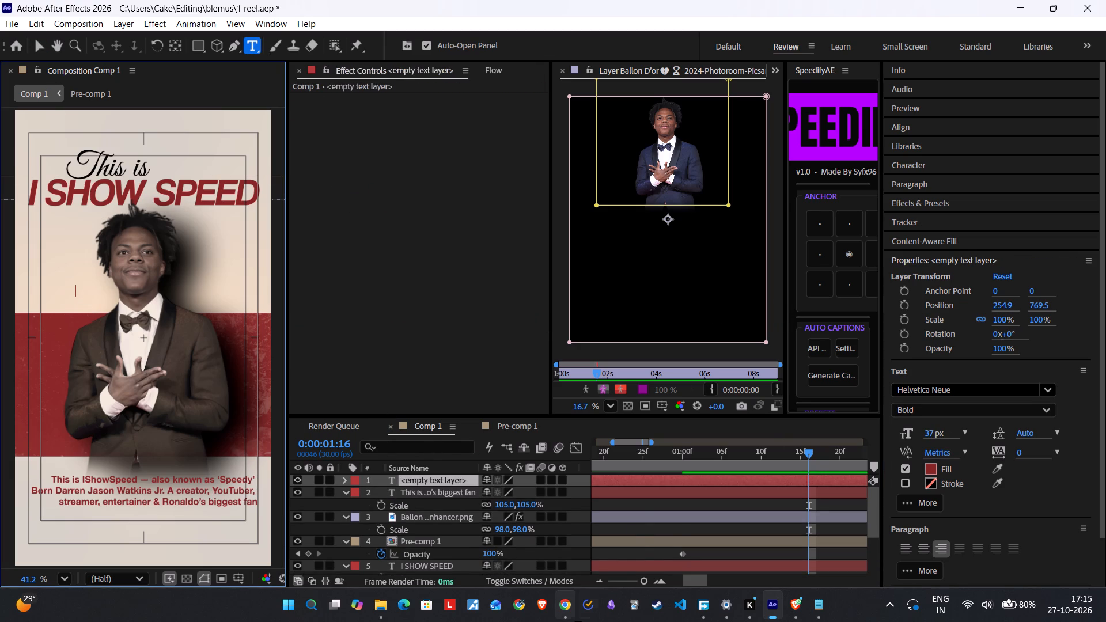
# Copy the birth date and age lines from the Notepad script and paste them into the new text layer.
pyautogui.click(813, 606)
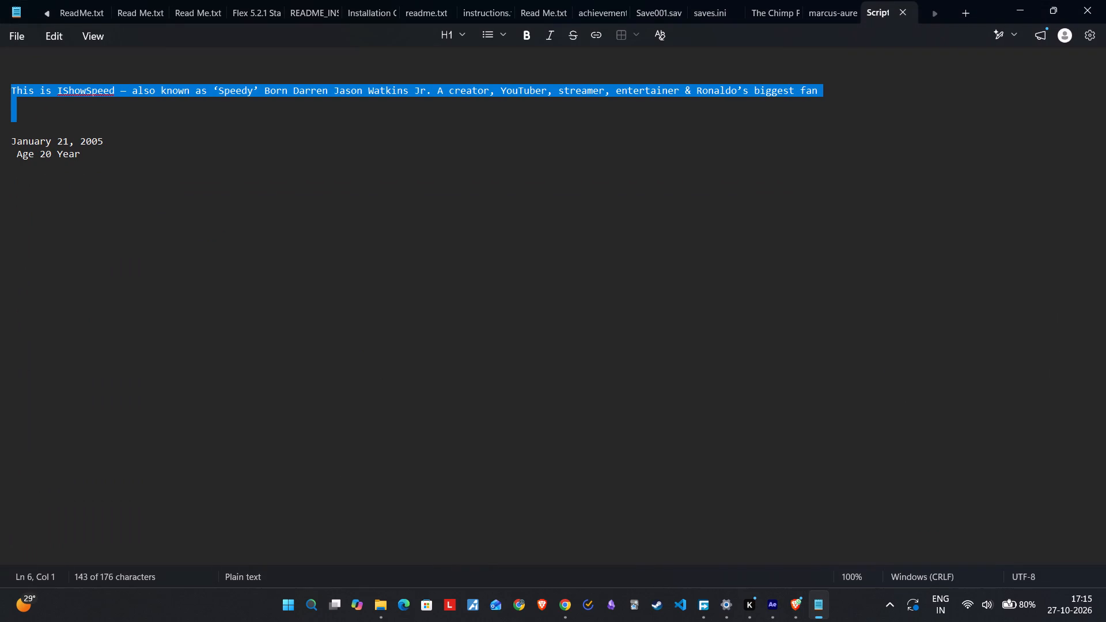
pyautogui.moveTo(13, 137); pyautogui.dragTo(96, 162)
pyautogui.hotkey('ctrl', 'c')
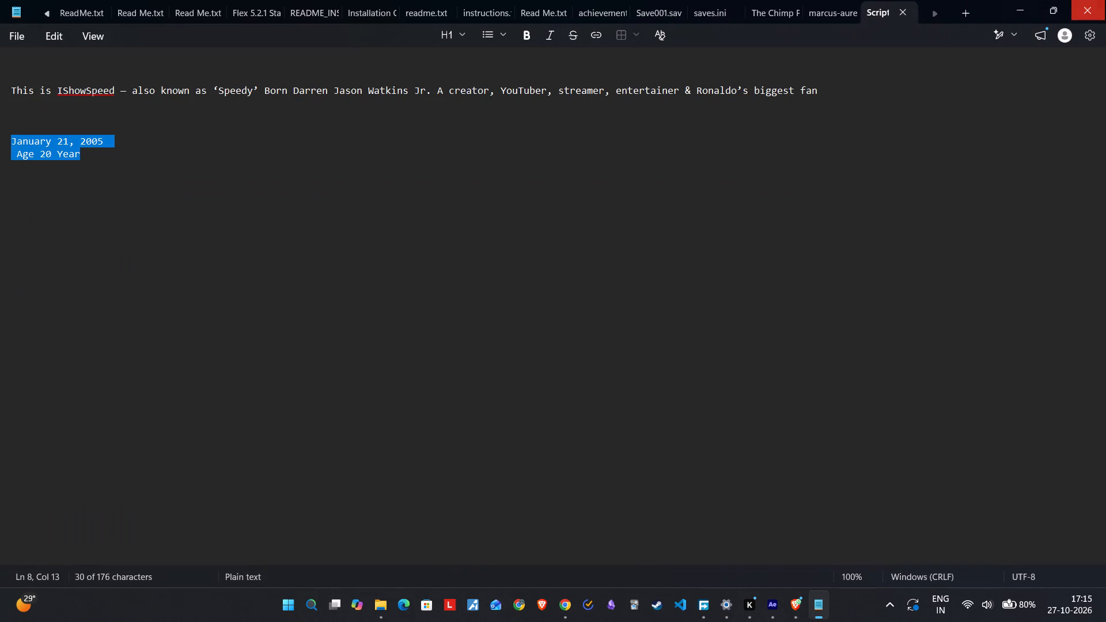
pyautogui.click(1028, 0)
pyautogui.hotkey('ctrl', 'v')
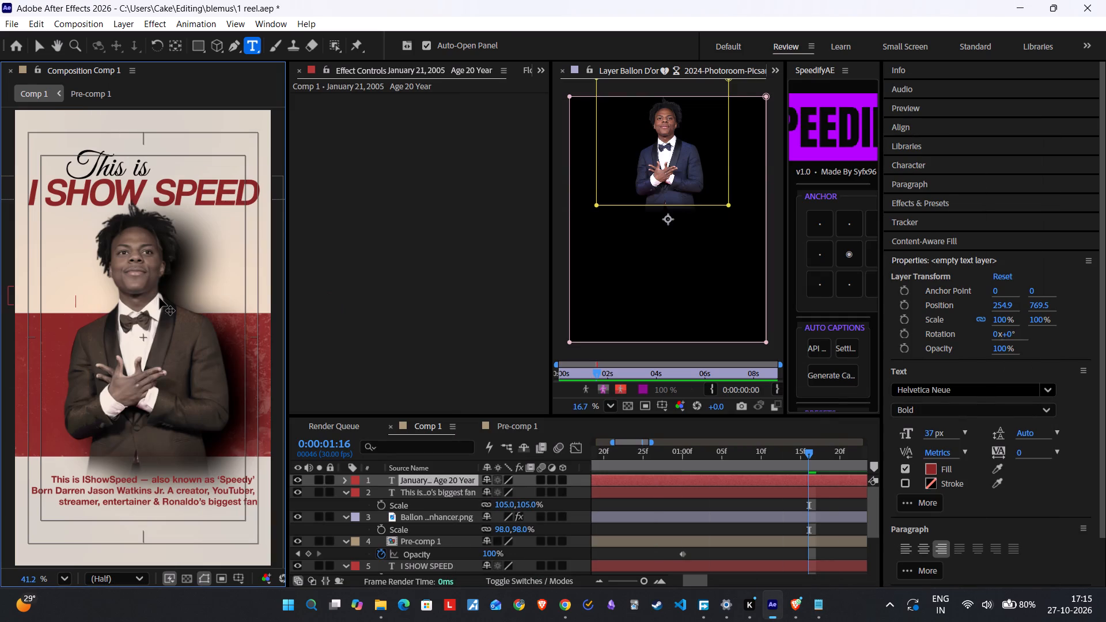
pyautogui.click(37, 42)
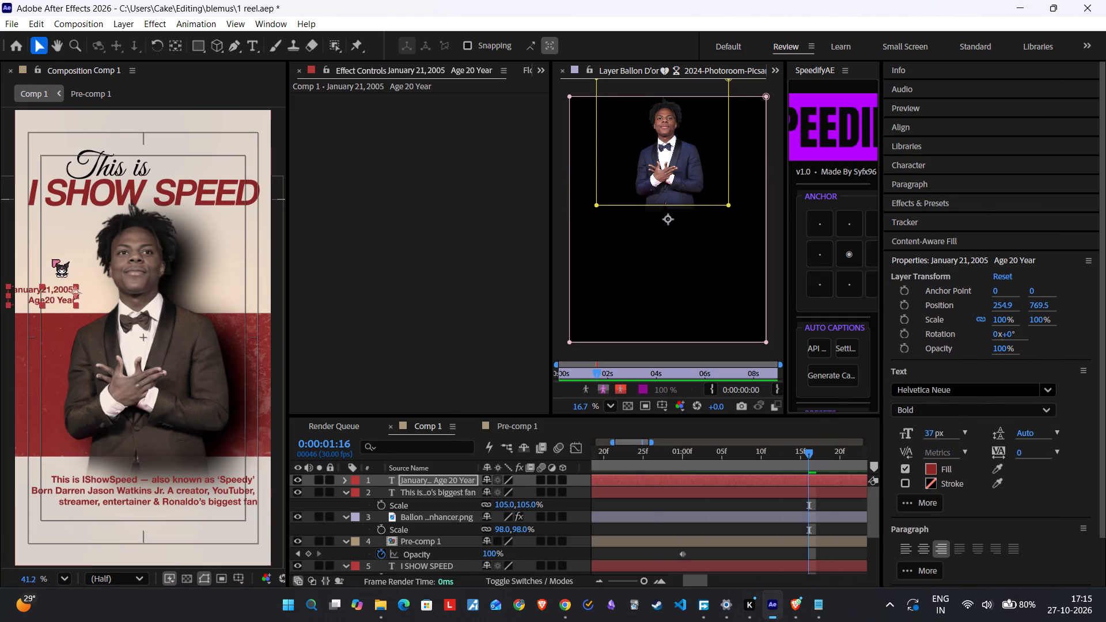
# Move the birth date and age caption to about 347.1, 750, beside the man's chin, using the Chrome tutorial as reference.
pyautogui.moveTo(51, 294); pyautogui.dragTo(85, 294)
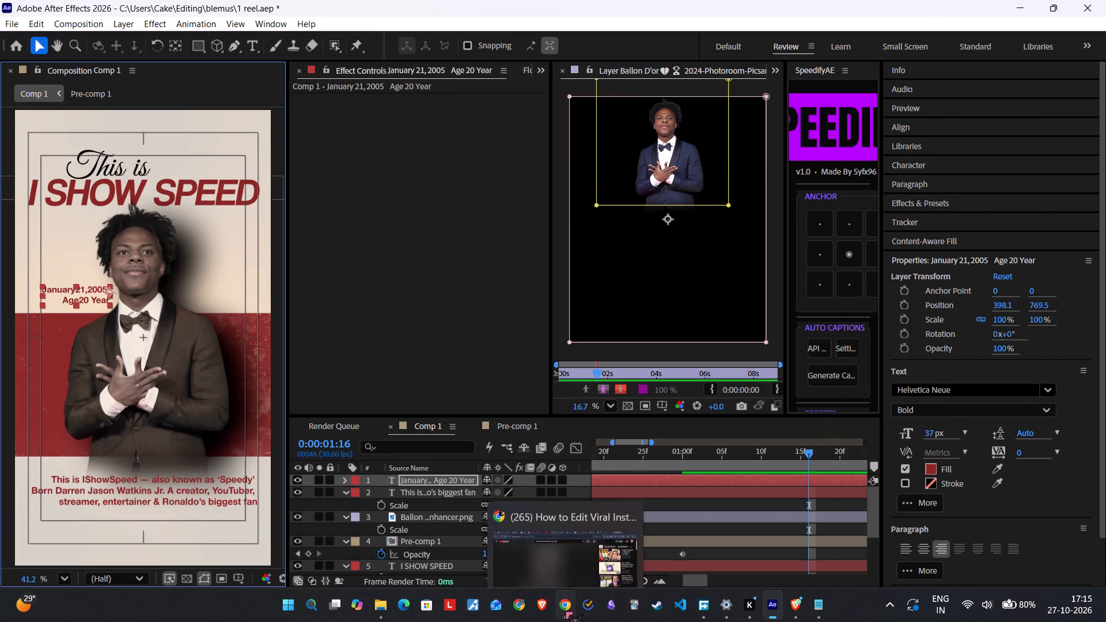
pyautogui.click(565, 611)
pyautogui.click(559, 428)
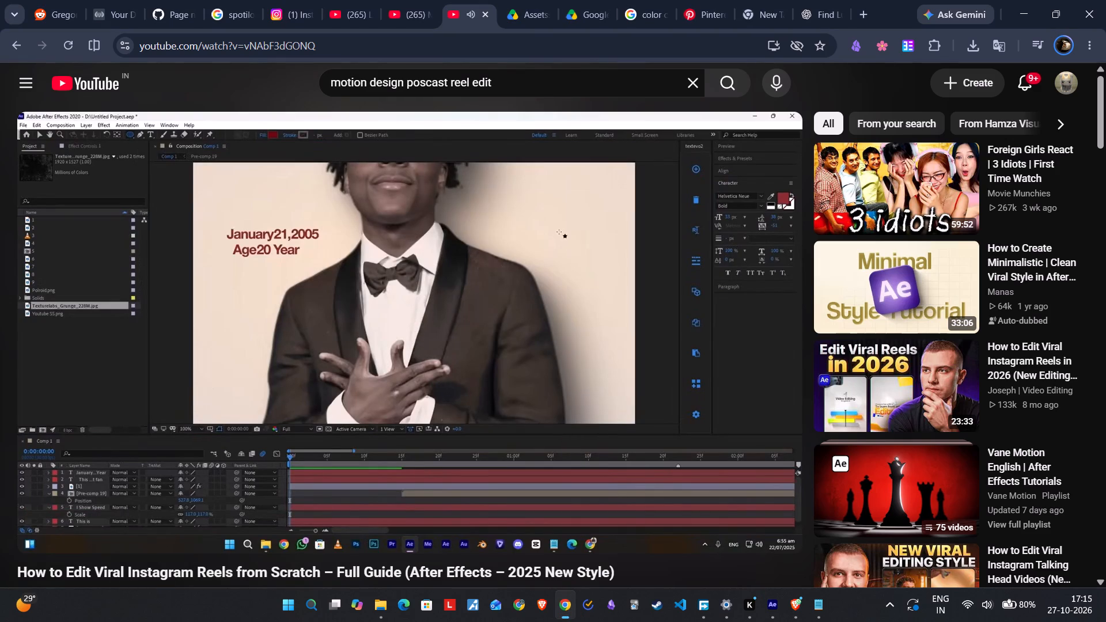
pyautogui.press('Left')
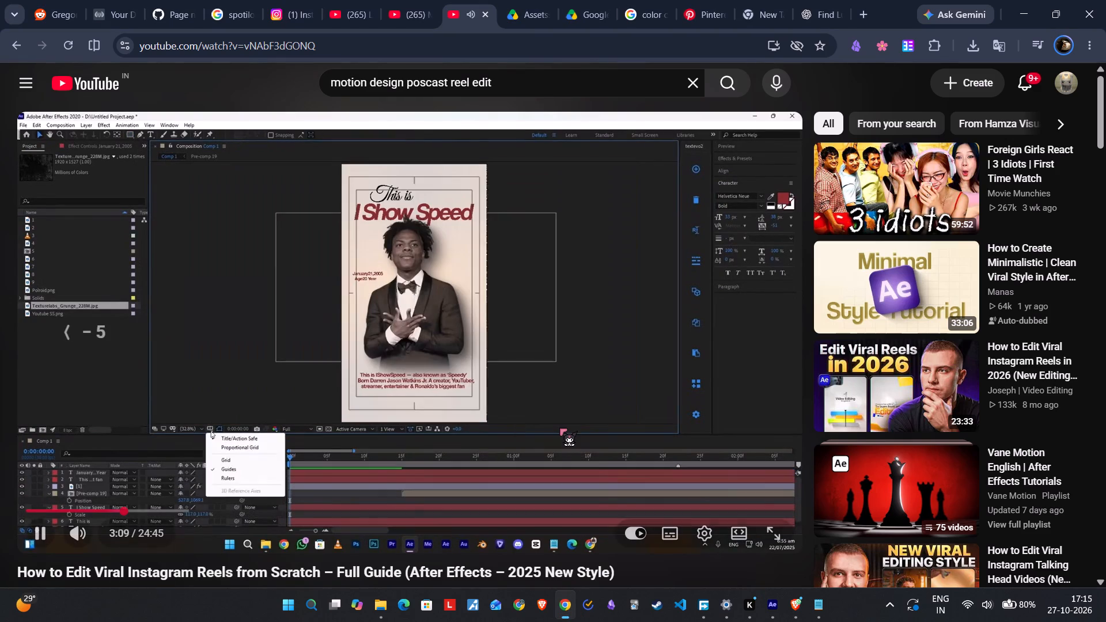
pyautogui.press('Left')
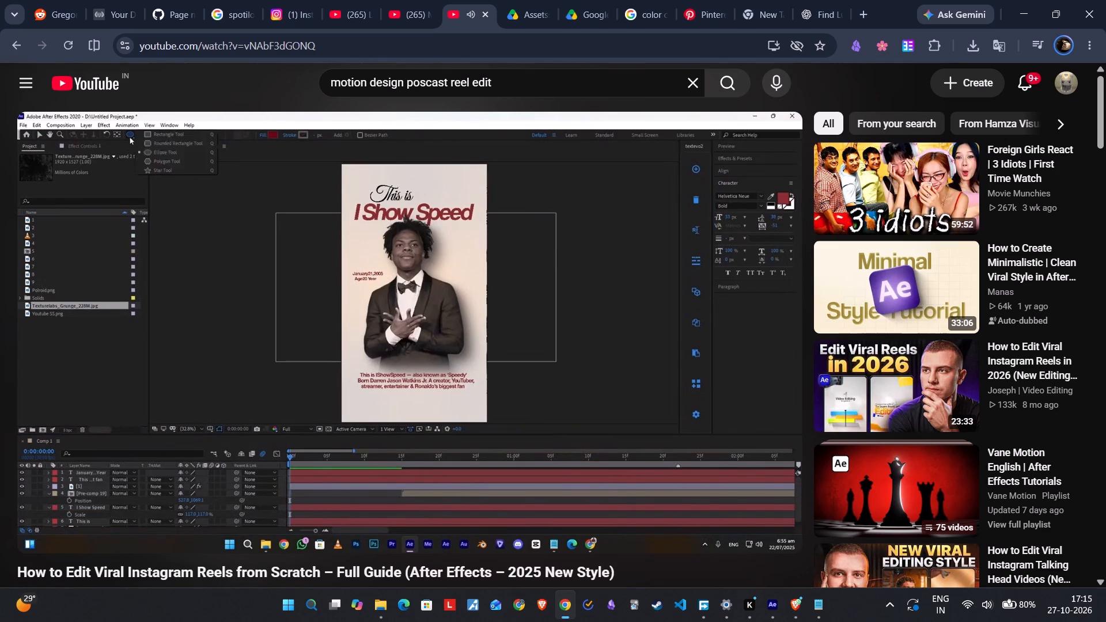
pyautogui.click(556, 415)
pyautogui.click(786, 609)
pyautogui.click(769, 613)
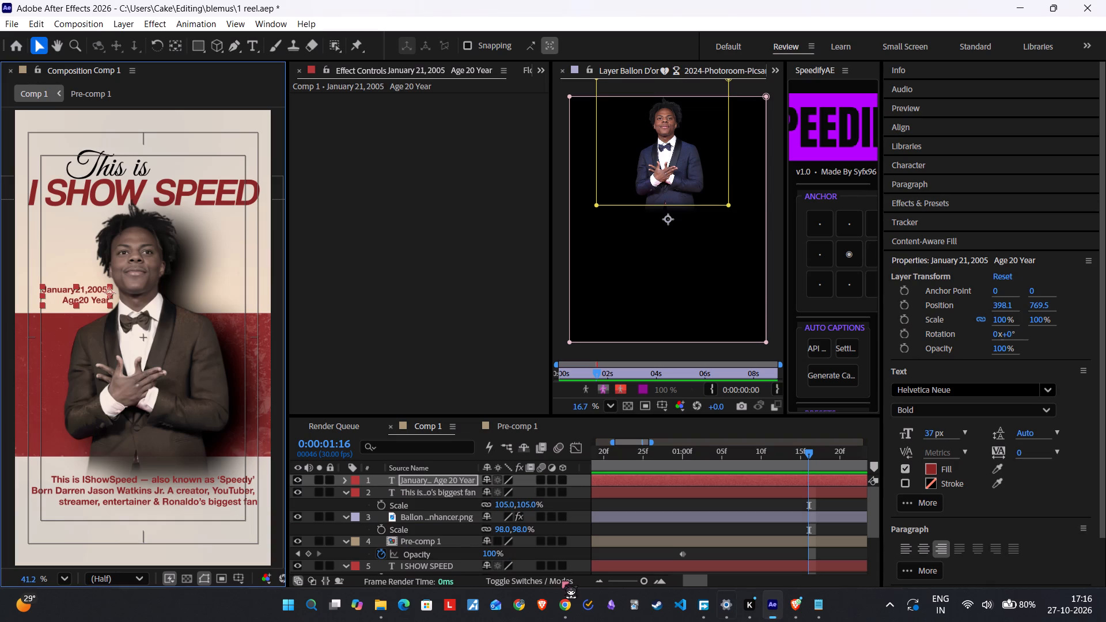
pyautogui.moveTo(94, 294); pyautogui.dragTo(84, 290)
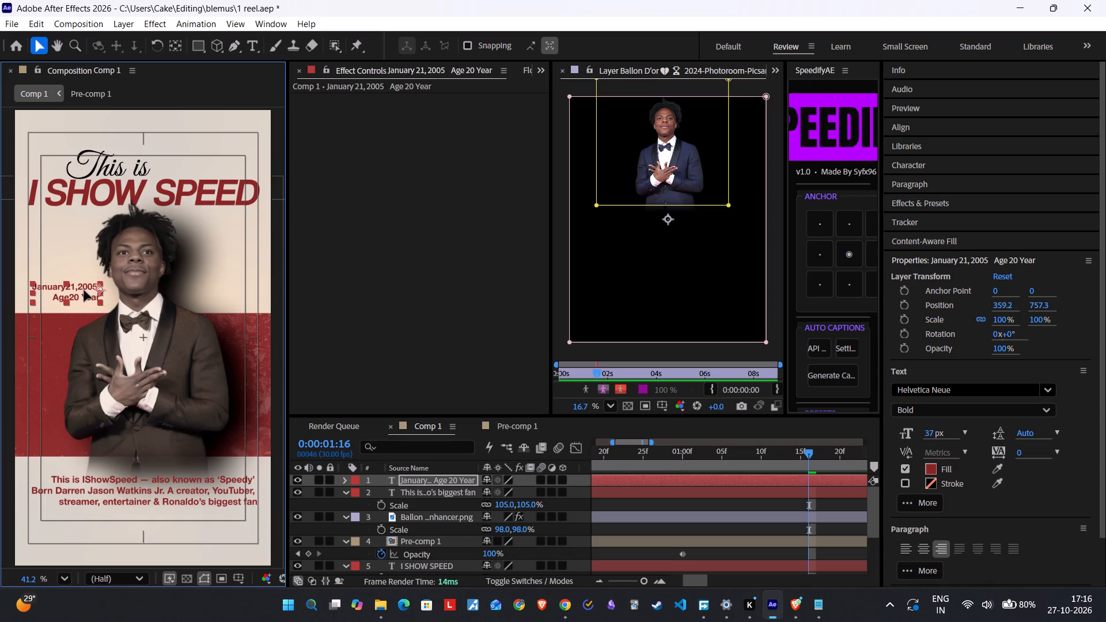
pyautogui.moveTo(84, 290); pyautogui.dragTo(82, 289)
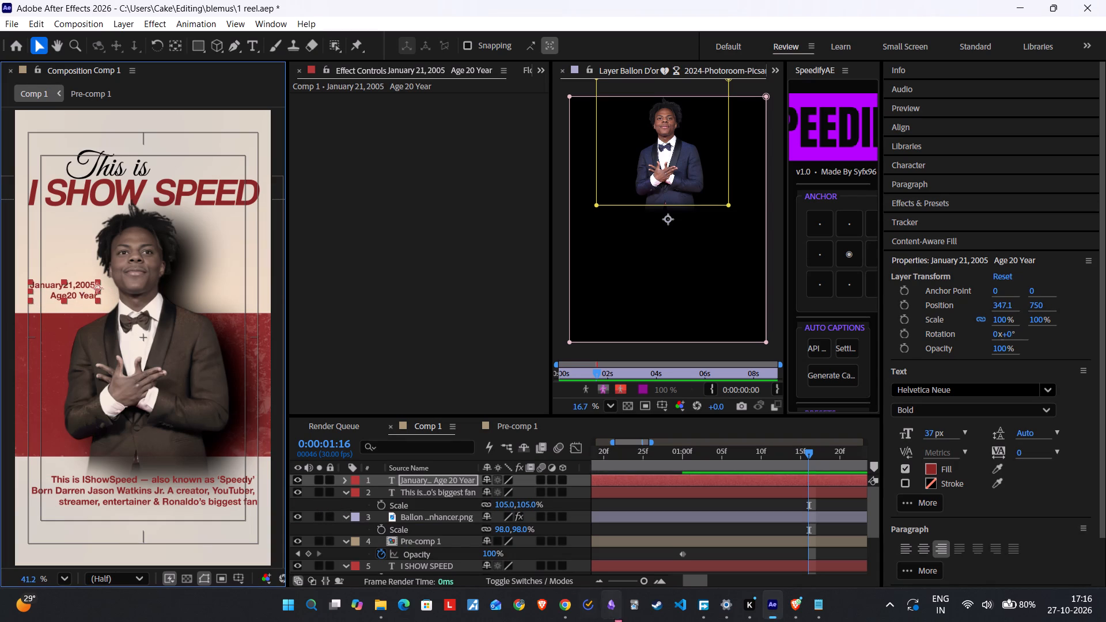
# Following the tutorial, draw a dark-red circle about 95 px wide with the Ellipse tool, on the opposite side of the man's face from the caption.
pyautogui.click(553, 610)
pyautogui.click(565, 610)
pyautogui.click(558, 431)
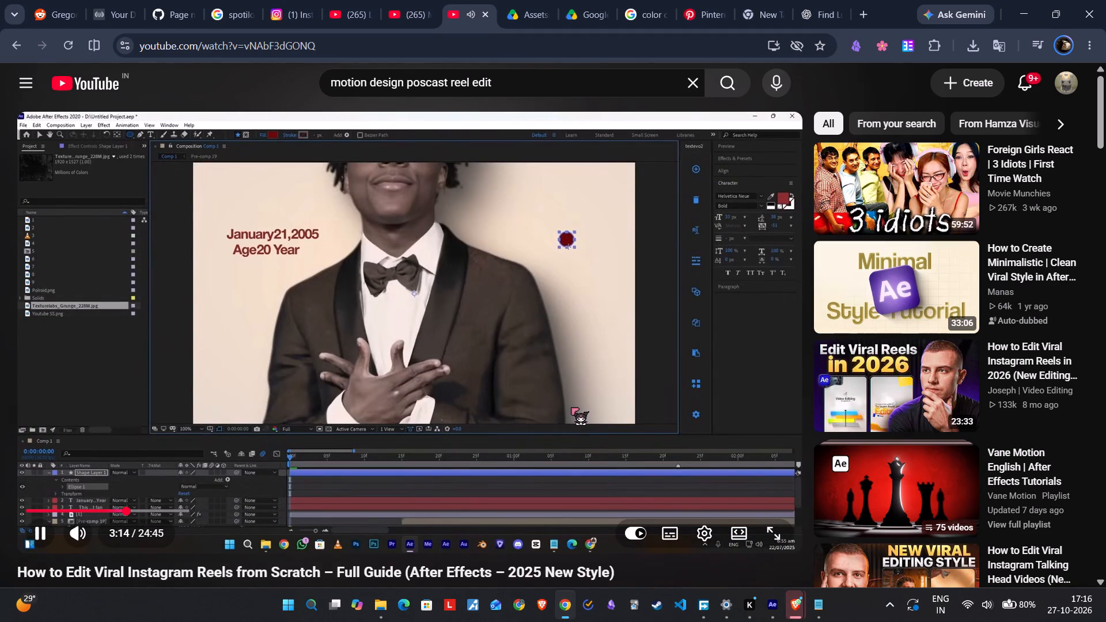
pyautogui.press('Left')
pyautogui.click(571, 407)
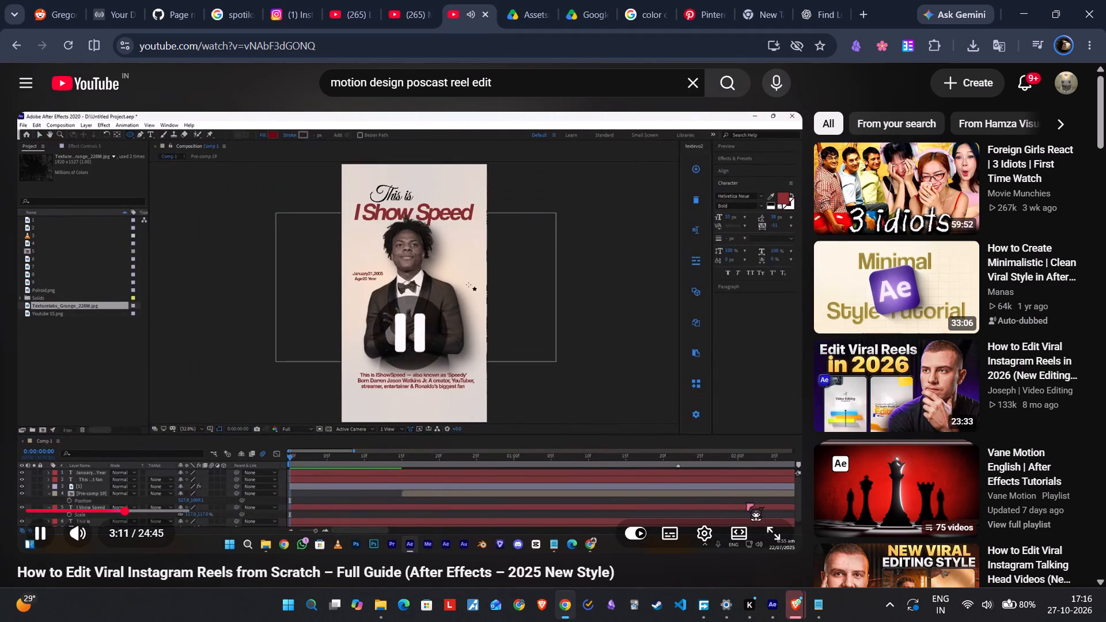
pyautogui.click(765, 611)
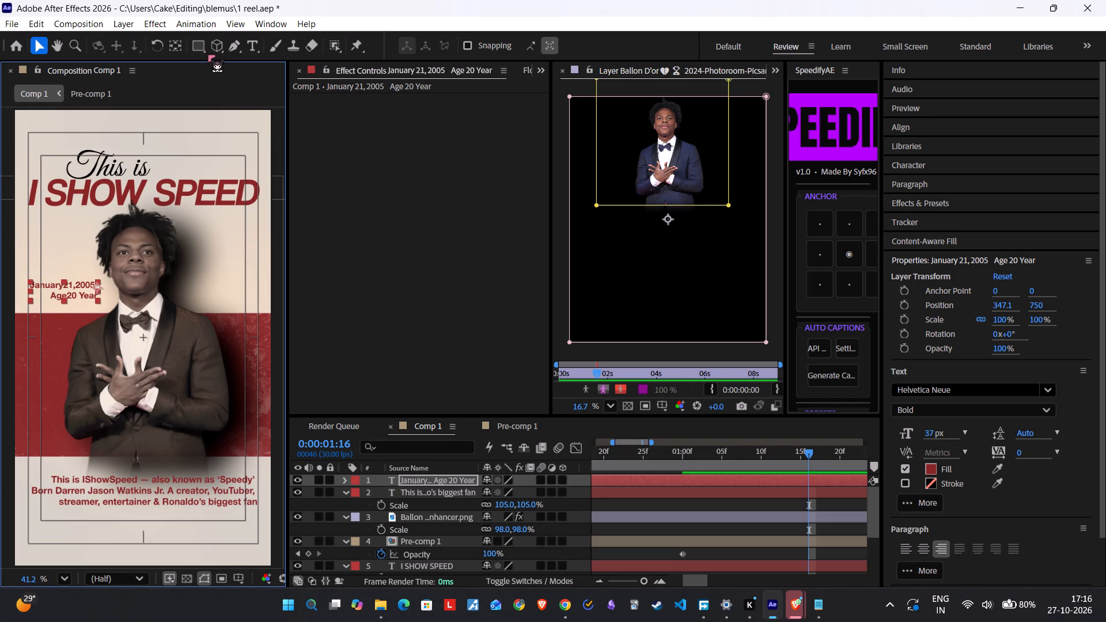
pyautogui.click(662, 502)
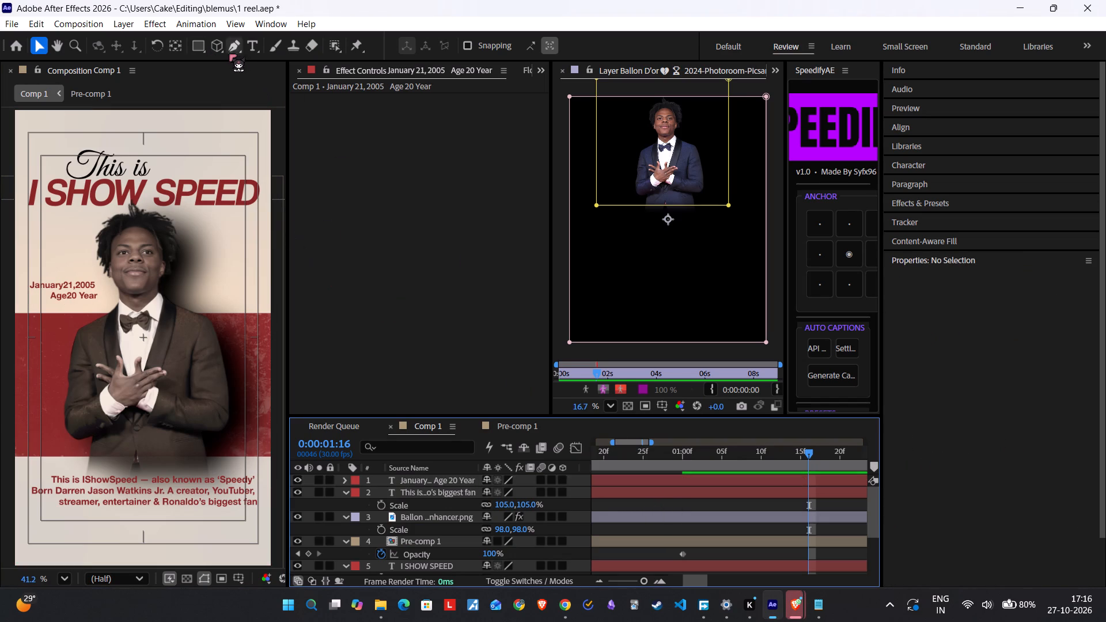
pyautogui.click(207, 50)
pyautogui.rightClick(207, 50)
pyautogui.click(201, 50)
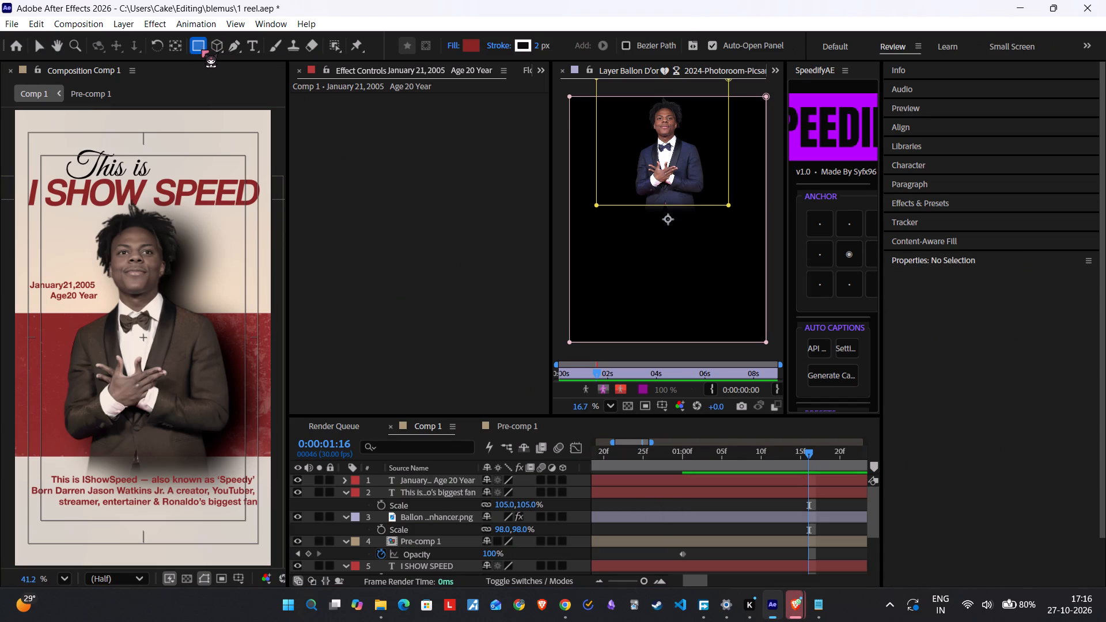
pyautogui.rightClick(201, 50)
pyautogui.doubleClick(202, 54)
pyautogui.tripleClick(204, 54)
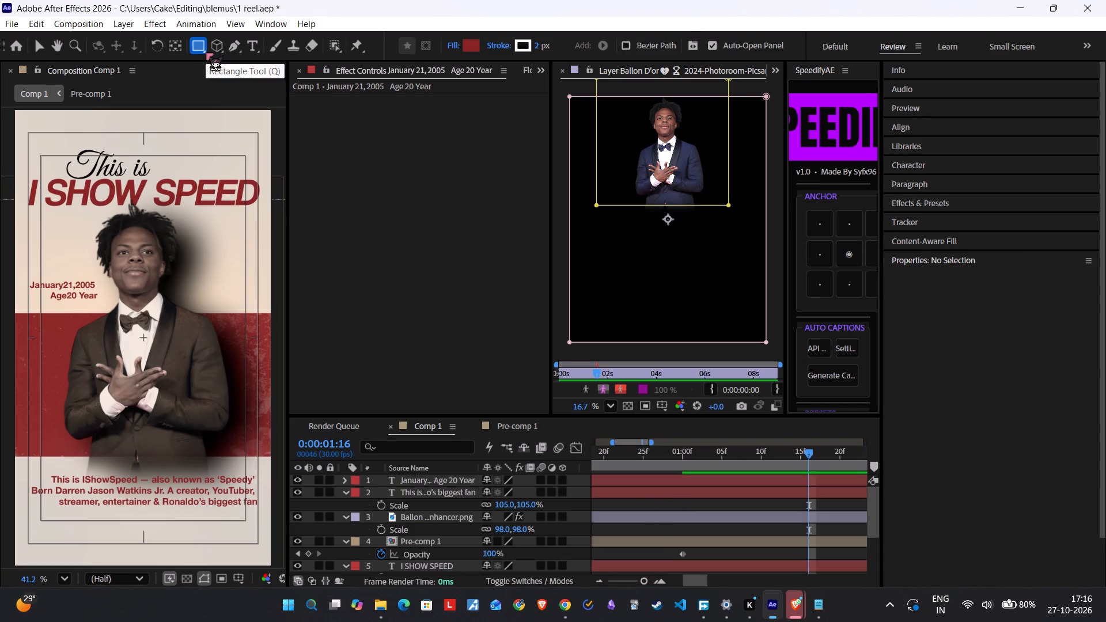
pyautogui.click(204, 52)
pyautogui.rightClick(204, 52)
pyautogui.keyDown('alt'); pyautogui.click(200, 51); pyautogui.keyUp('alt')
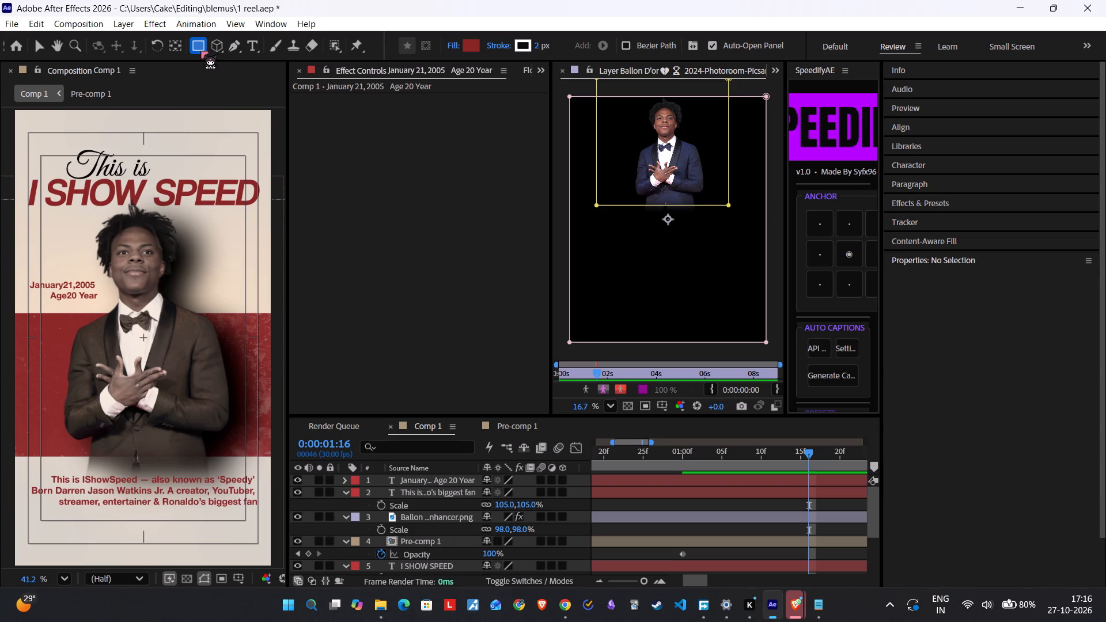
pyautogui.keyDown('alt'); pyautogui.rightClick(200, 51); pyautogui.keyUp('alt')
pyautogui.keyDown('alt'); pyautogui.click(200, 51); pyautogui.keyUp('alt')
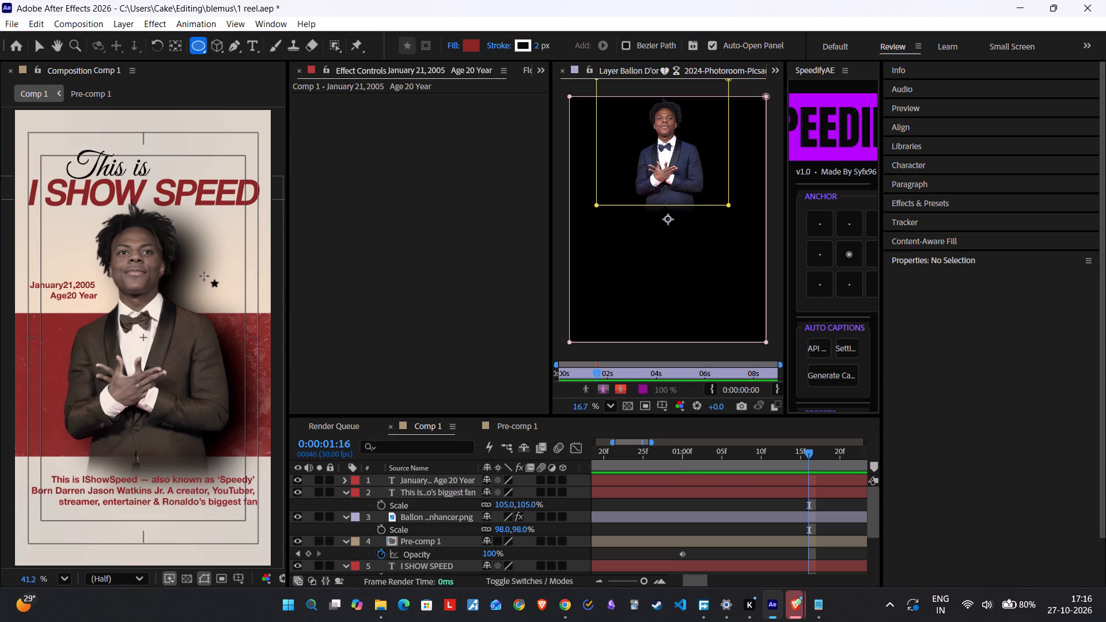
pyautogui.keyDown('shift'); pyautogui.moveTo(205, 267); pyautogui.dragTo(228, 287); pyautogui.keyUp('shift')
# Watch the tutorial section in Chrome on placing the small red dot and adding the vertical line above it.
pyautogui.click(564, 608)
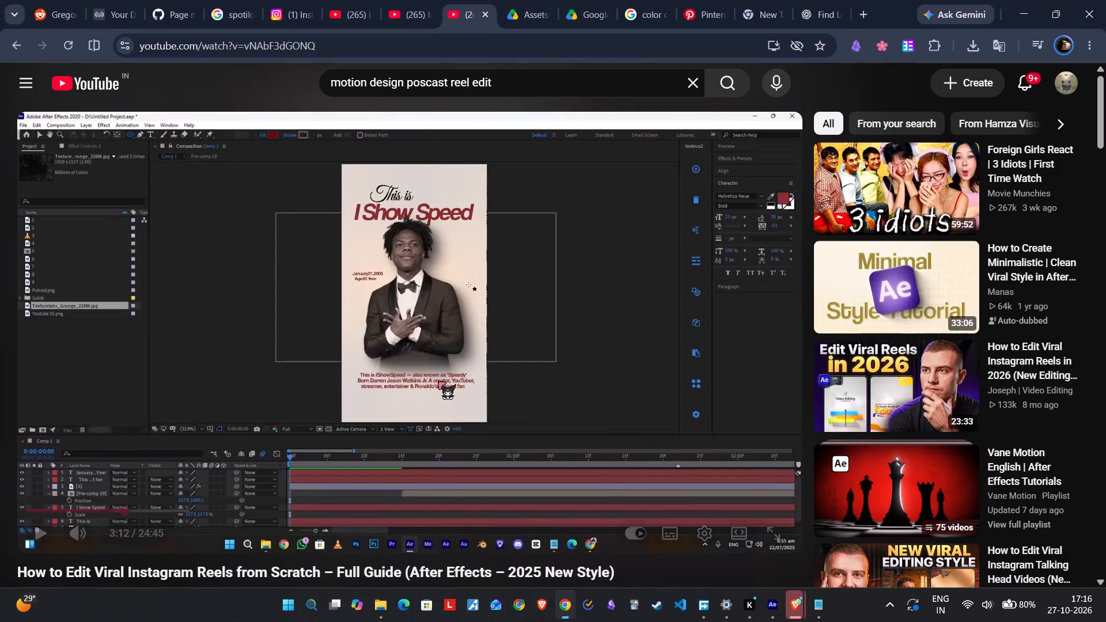
pyautogui.click(408, 353)
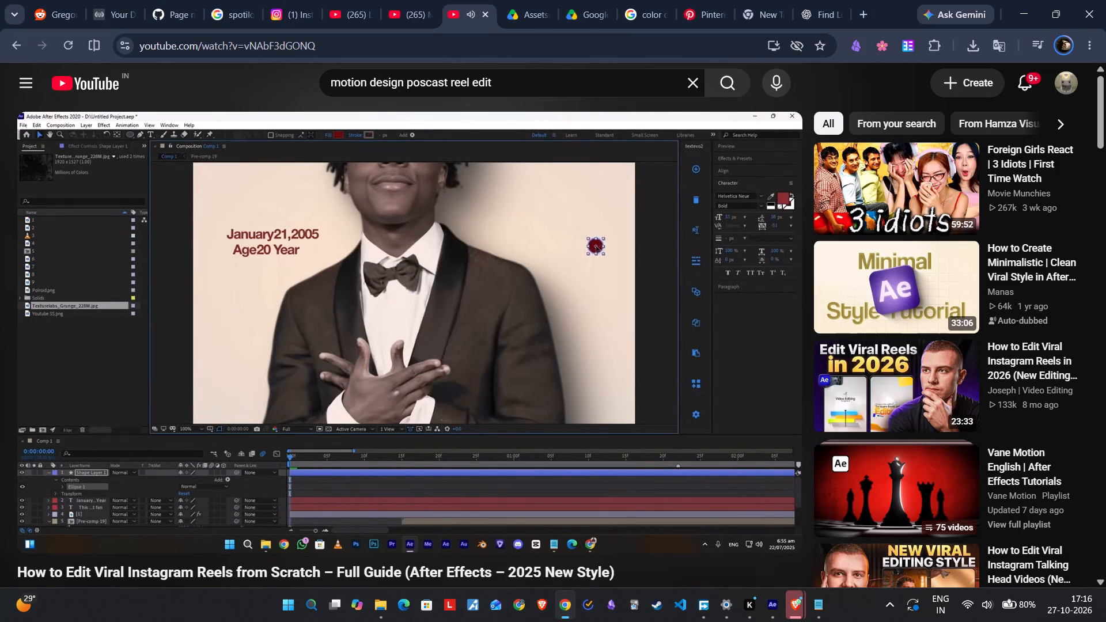
pyautogui.press('Left')
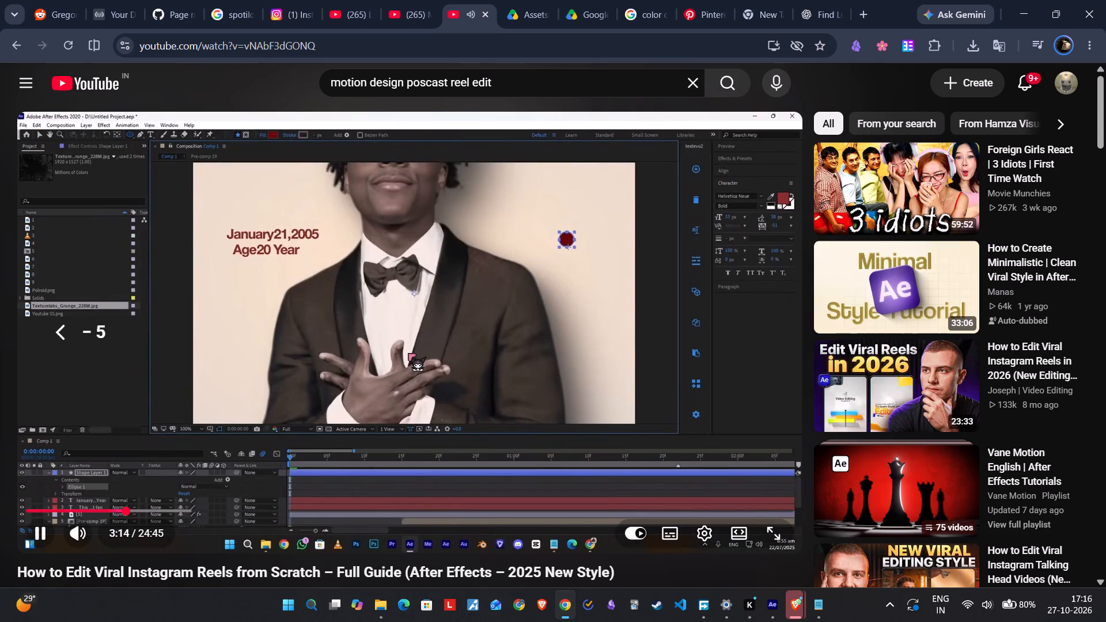
pyautogui.press('Left')
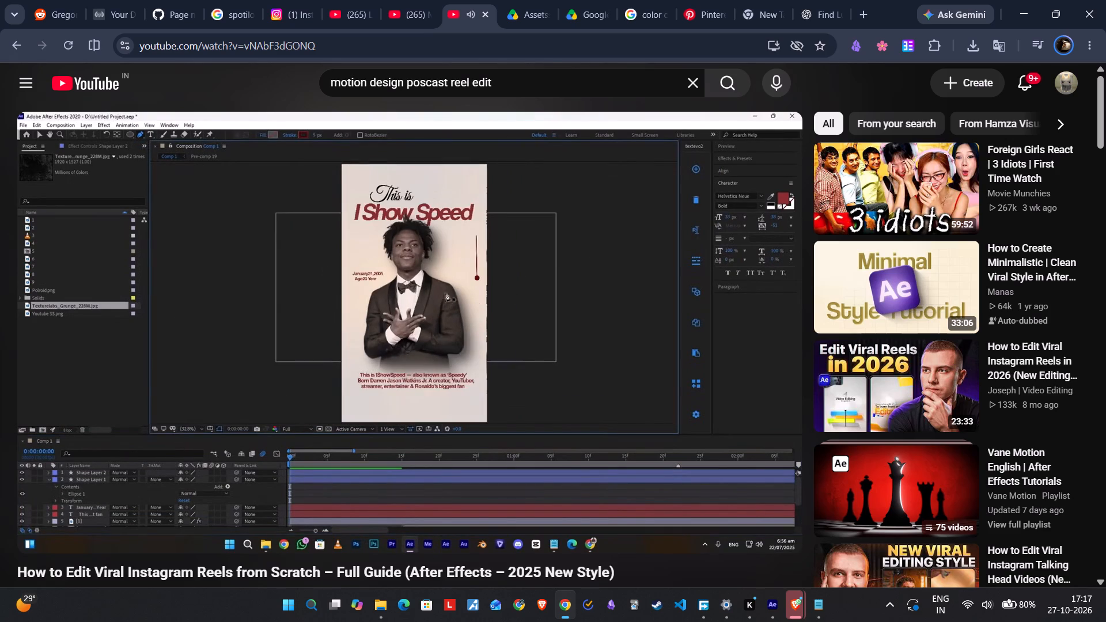
pyautogui.click(490, 313)
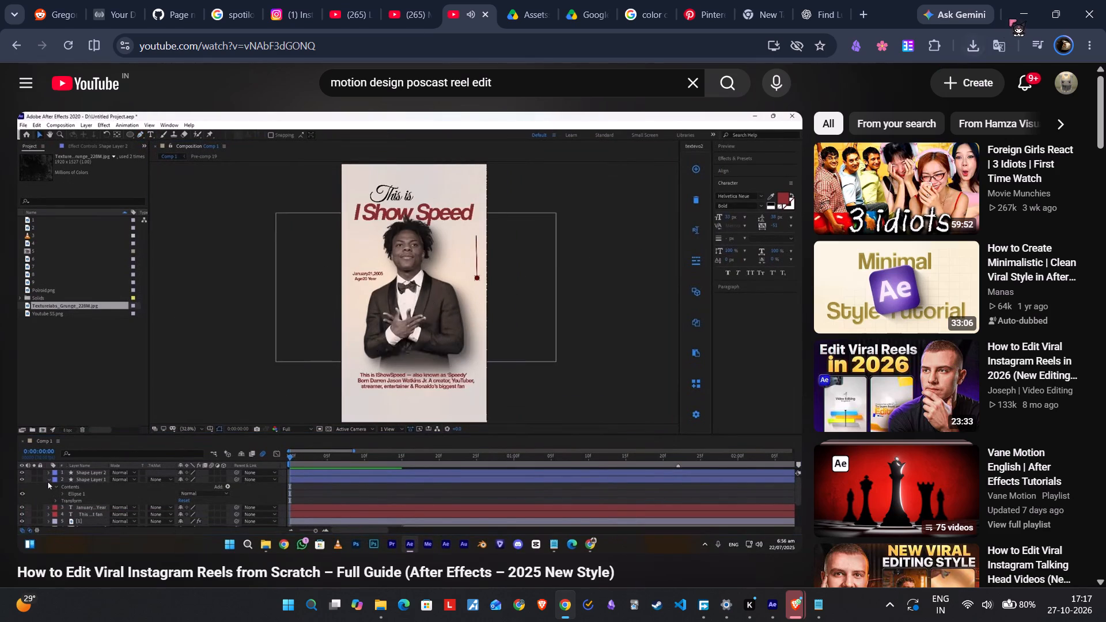
pyautogui.click(1018, 14)
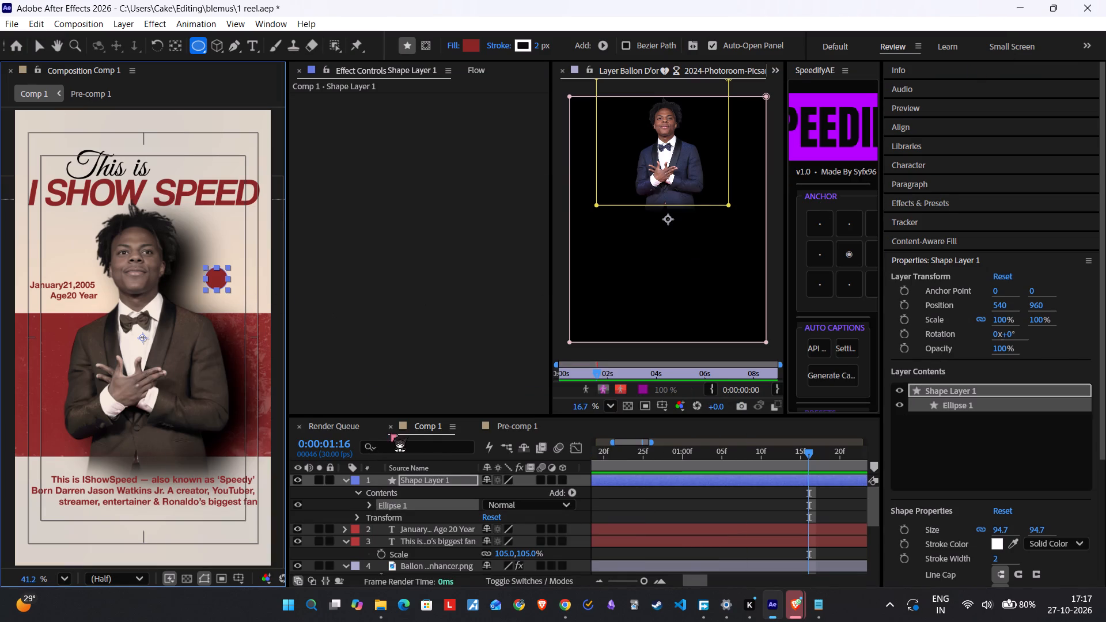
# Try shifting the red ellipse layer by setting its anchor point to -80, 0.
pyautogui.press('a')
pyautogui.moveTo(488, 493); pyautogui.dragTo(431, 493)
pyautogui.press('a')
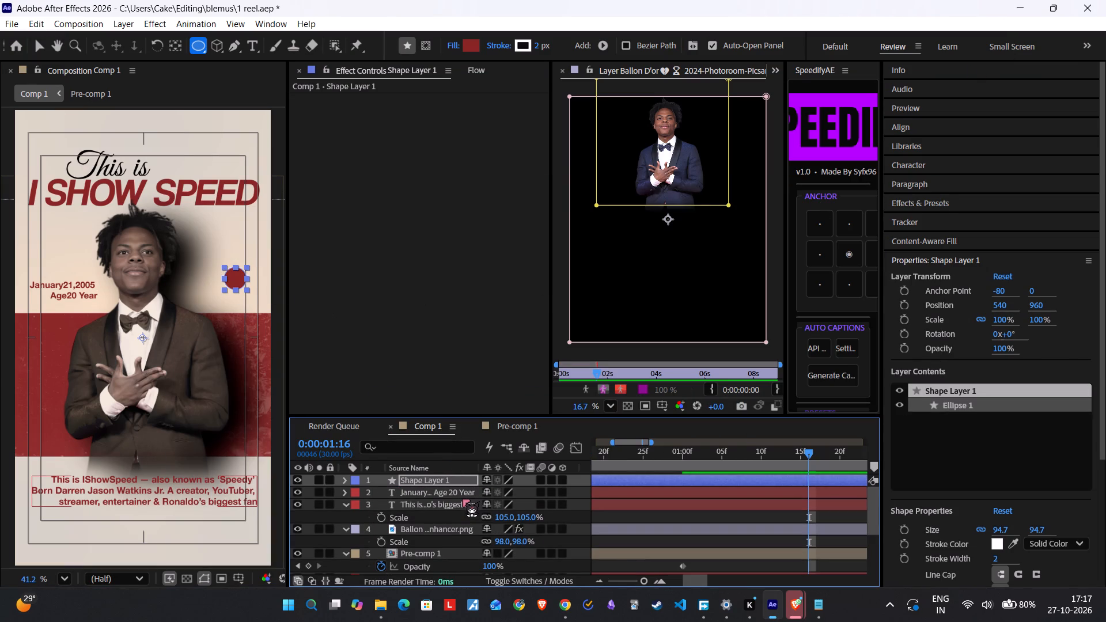
# Scale the red ellipse to 58% and move its layer to about 734.2, 850.8, right of the man's face.
pyautogui.press('s')
pyautogui.moveTo(509, 494); pyautogui.dragTo(519, 490)
pyautogui.hotkey('ctrl', 'z')
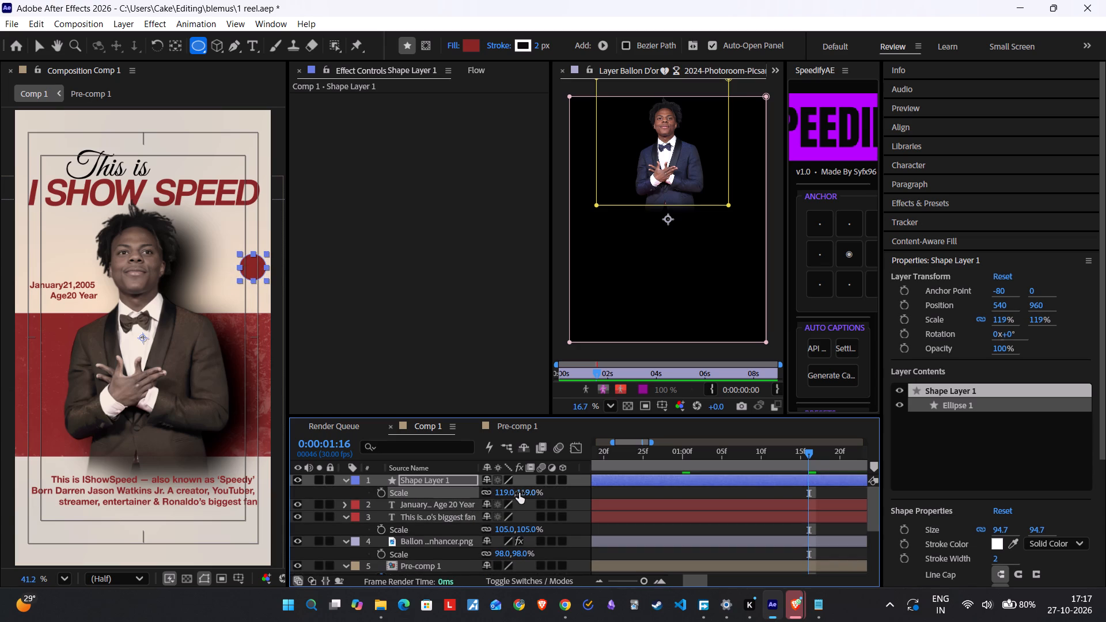
pyautogui.moveTo(505, 494); pyautogui.dragTo(475, 494)
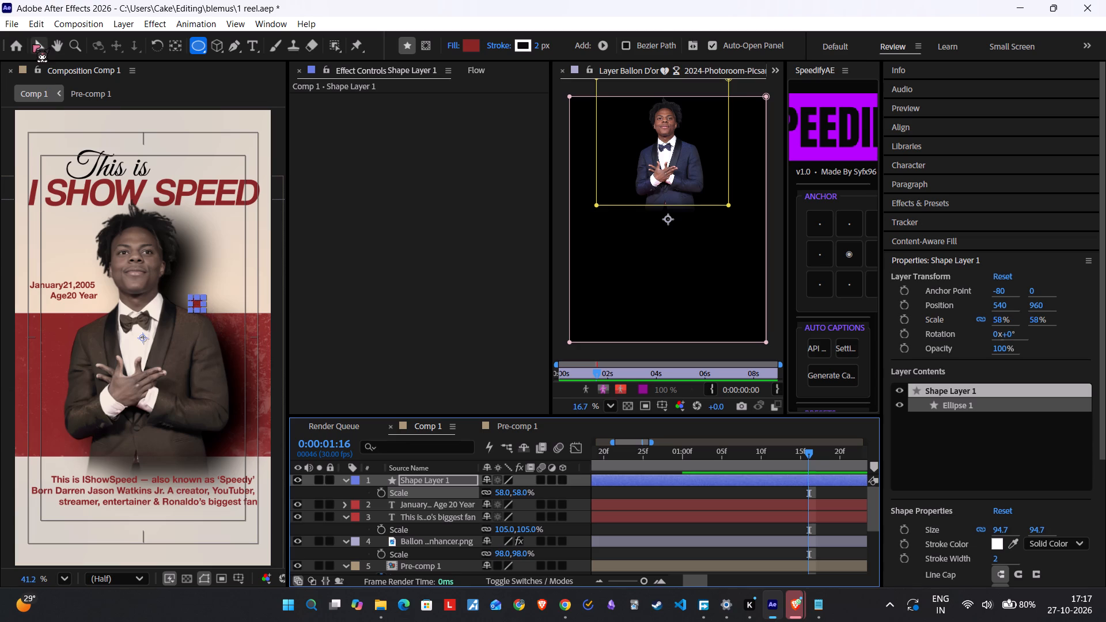
pyautogui.click(32, 44)
pyautogui.moveTo(198, 305); pyautogui.dragTo(244, 279)
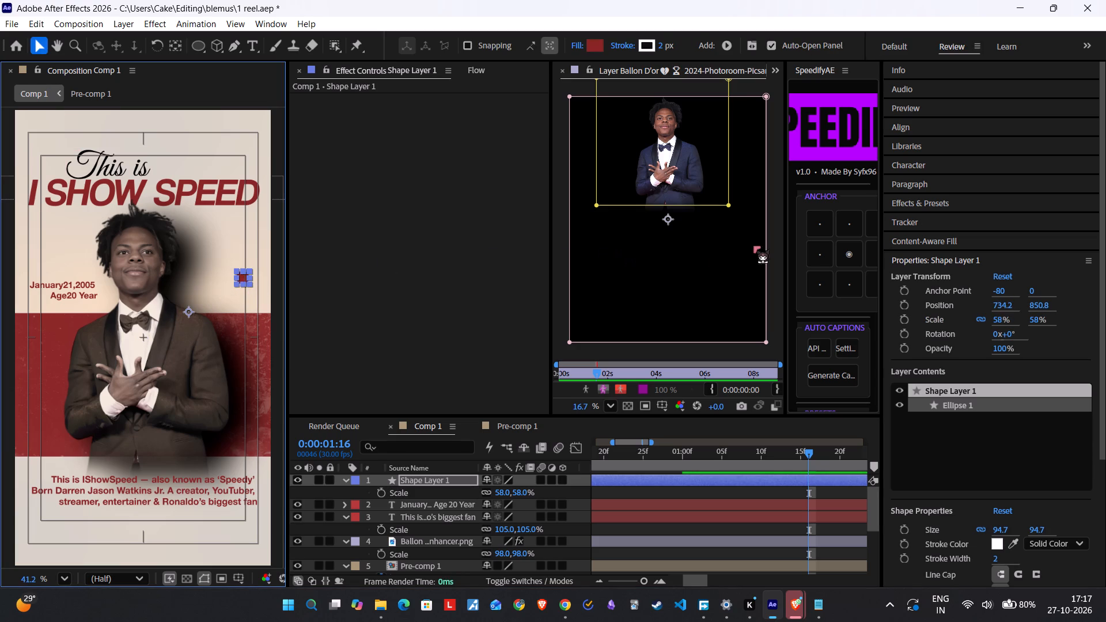
# Centre the anchor point on the red ellipse and scale it down to 45%.
pyautogui.click(857, 248)
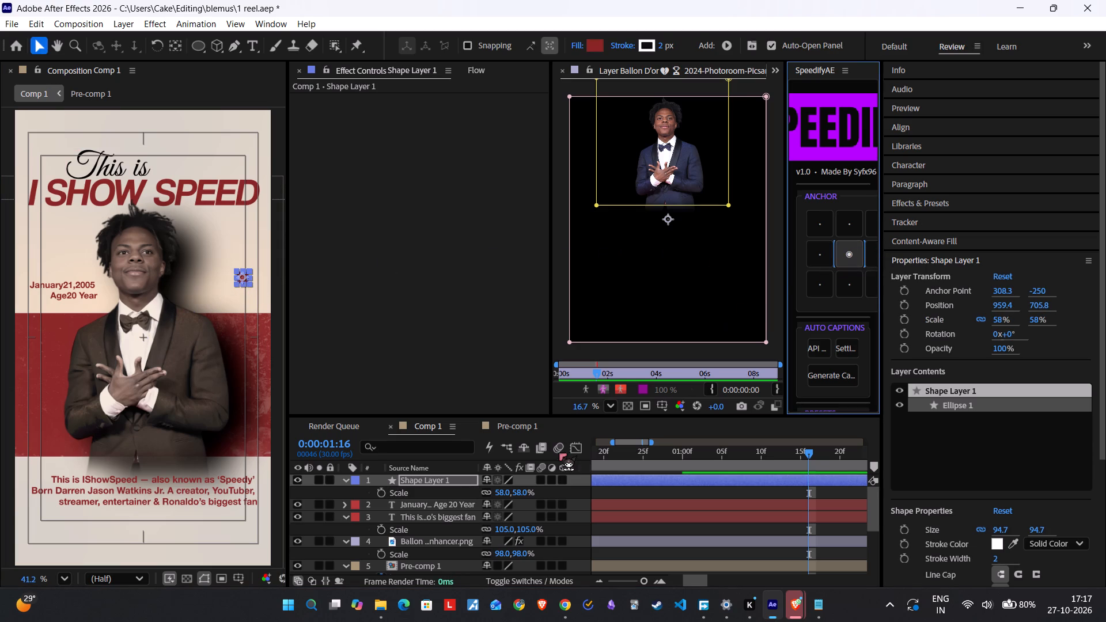
pyautogui.moveTo(499, 491); pyautogui.dragTo(494, 491)
pyautogui.scroll(4, 209, 308)
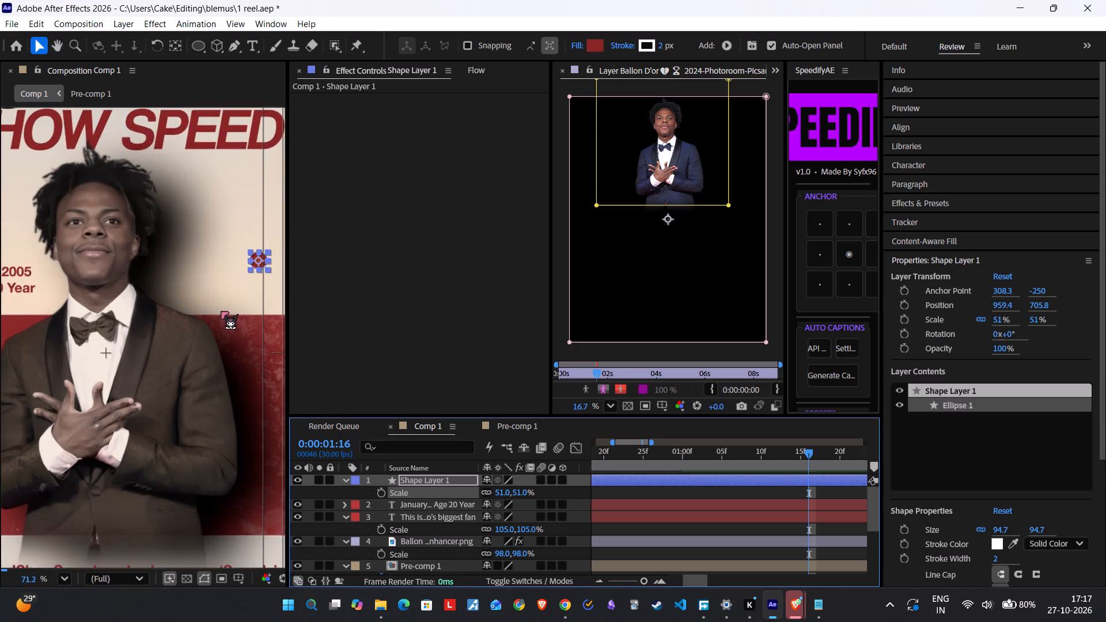
# Move the red ellipse layer to about 998.3, 720.2, between the two vertical guides near the composition's right edge.
pyautogui.scroll(3, 221, 311)
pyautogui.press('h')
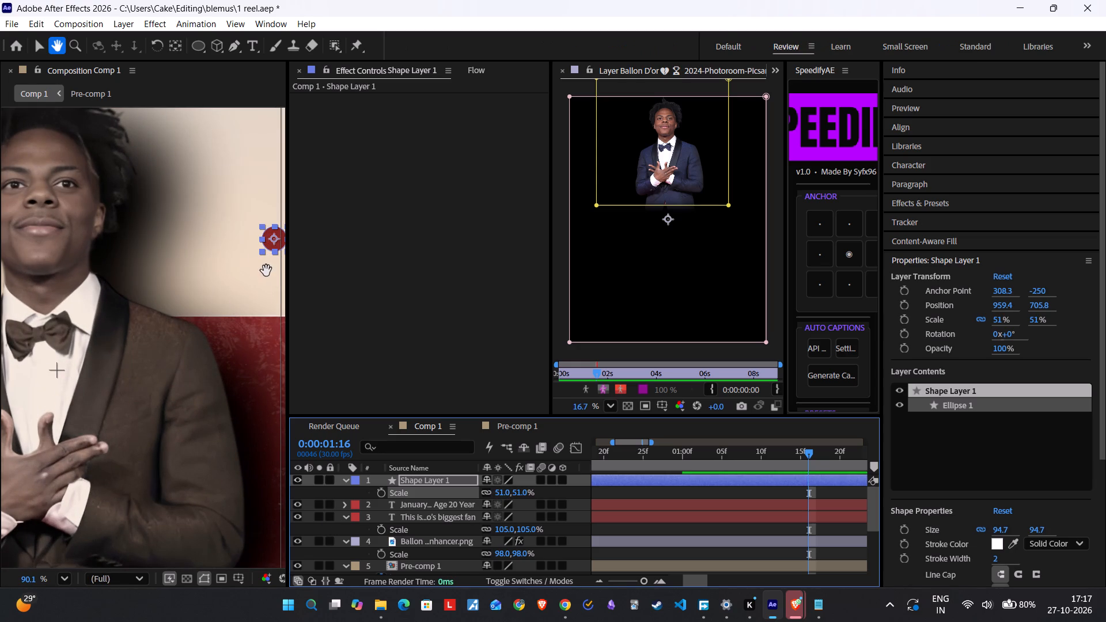
pyautogui.moveTo(256, 290); pyautogui.dragTo(153, 340)
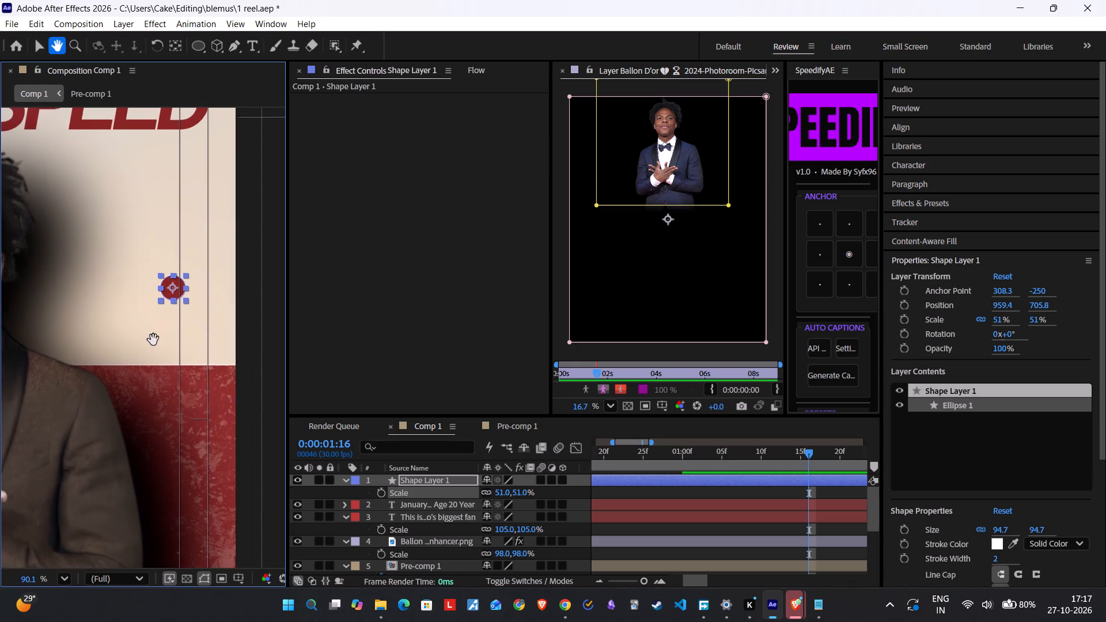
pyautogui.moveTo(153, 340); pyautogui.dragTo(151, 340)
pyautogui.moveTo(183, 335); pyautogui.dragTo(178, 377)
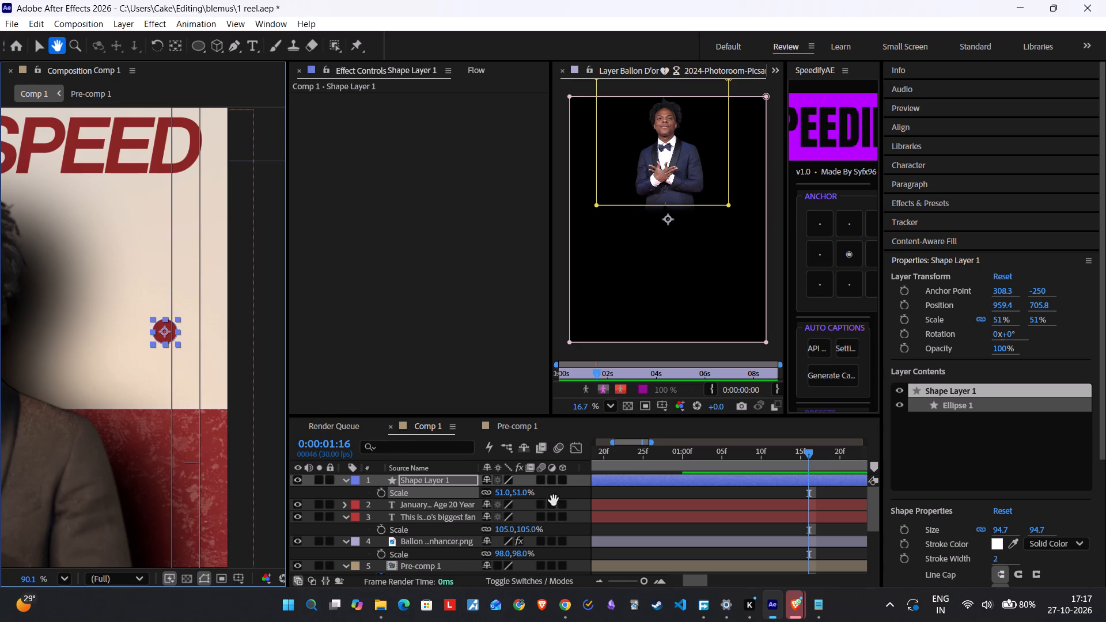
pyautogui.click(32, 42)
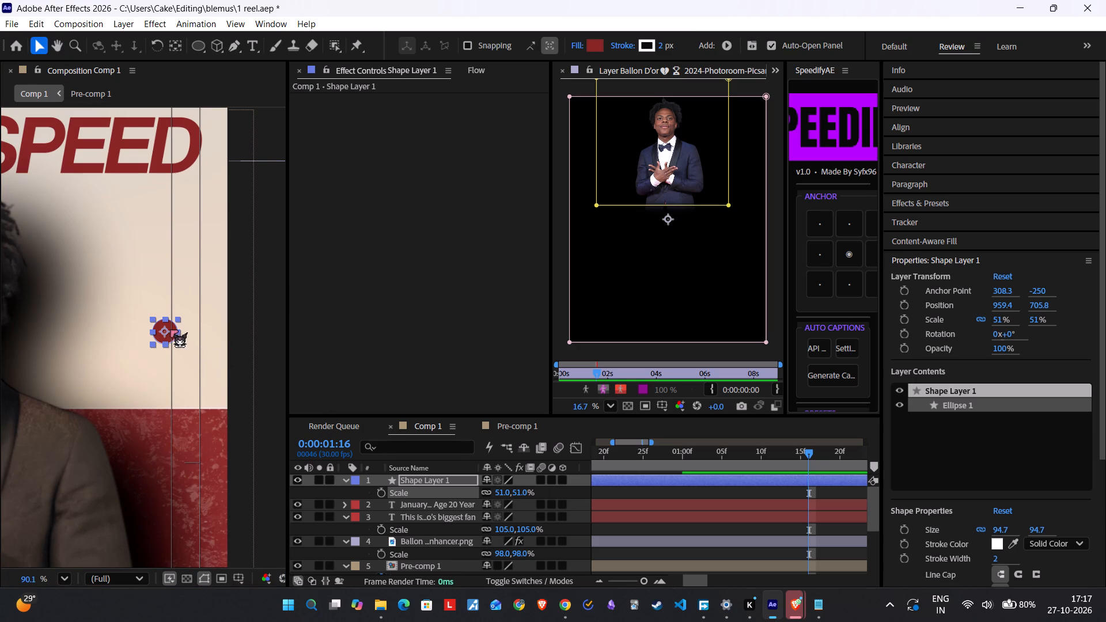
pyautogui.moveTo(171, 330); pyautogui.dragTo(191, 335)
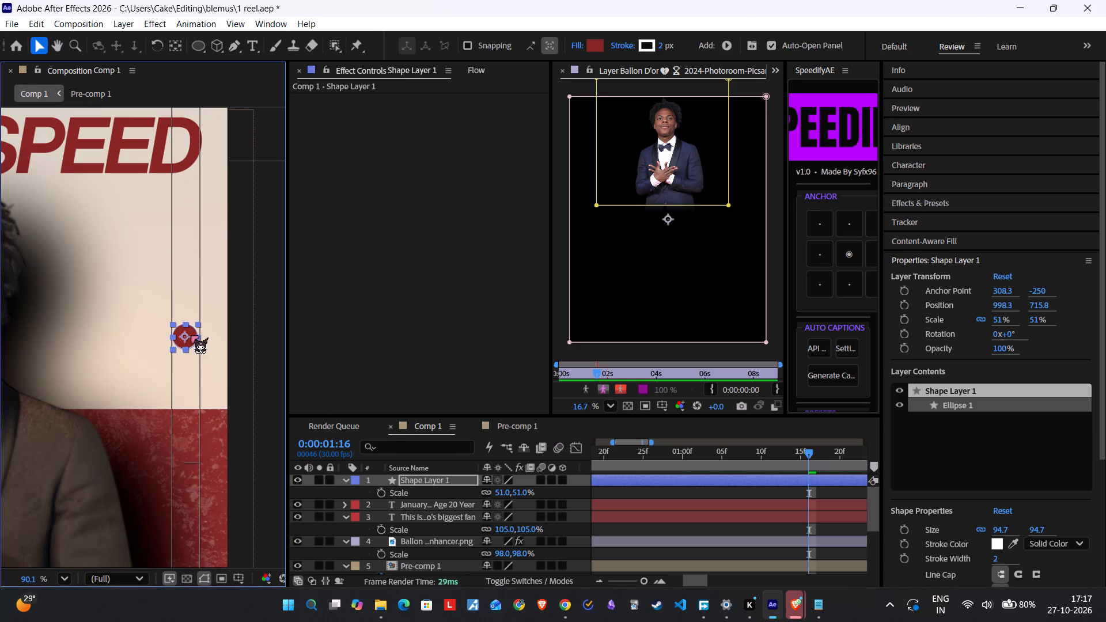
pyautogui.click(190, 341)
# Scale the red ellipse to 45% and nudge its layer to about 1001.6, 719.1.
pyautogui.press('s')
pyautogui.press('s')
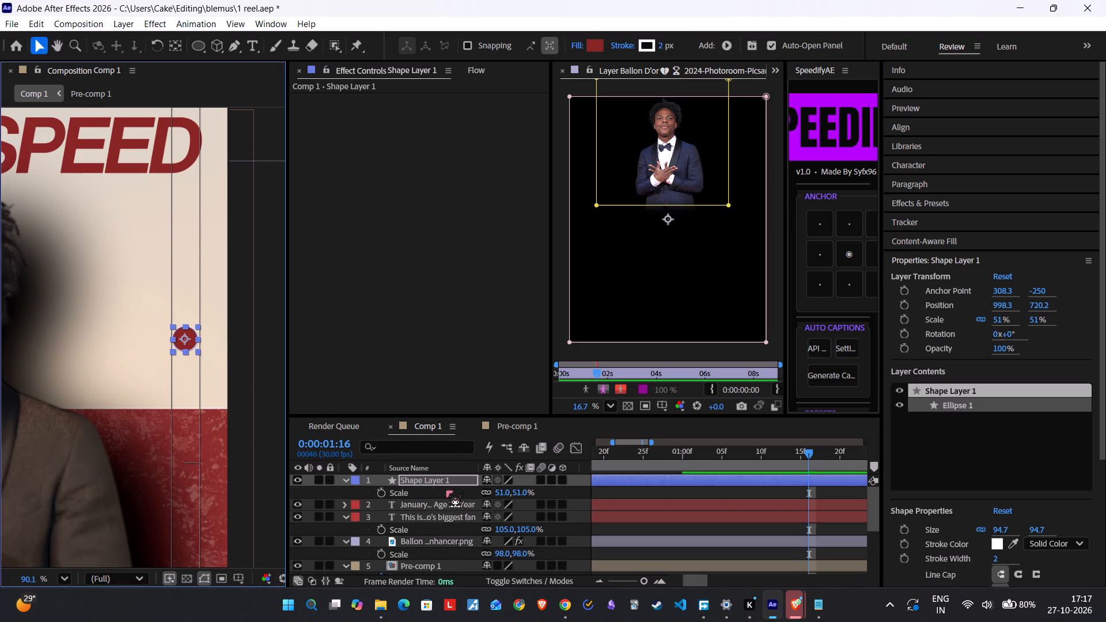
pyautogui.click(496, 494)
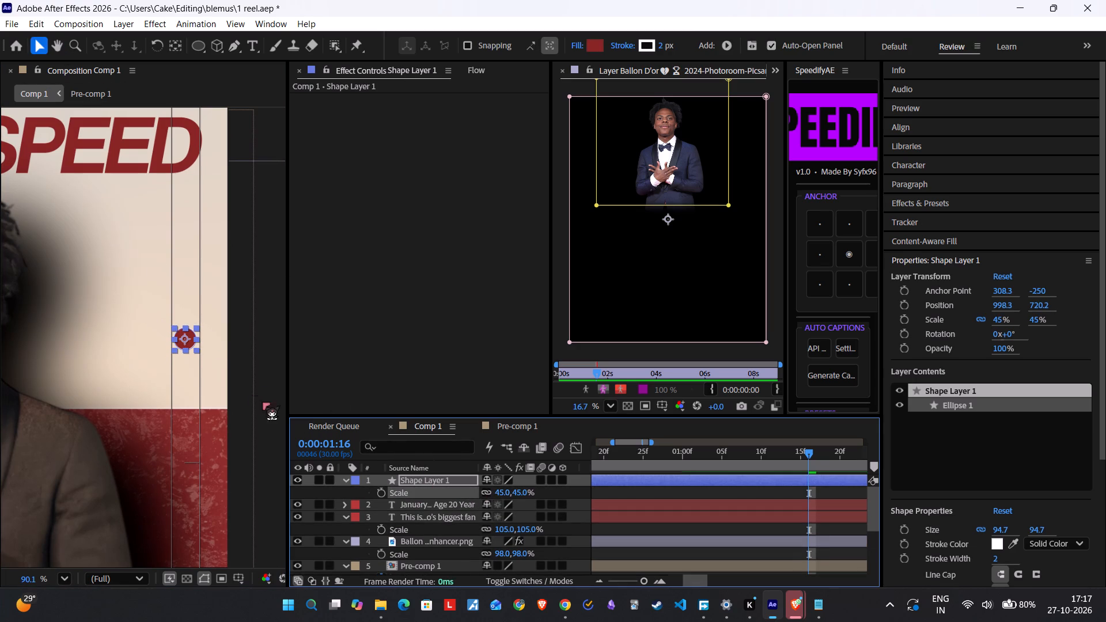
pyautogui.click(186, 342)
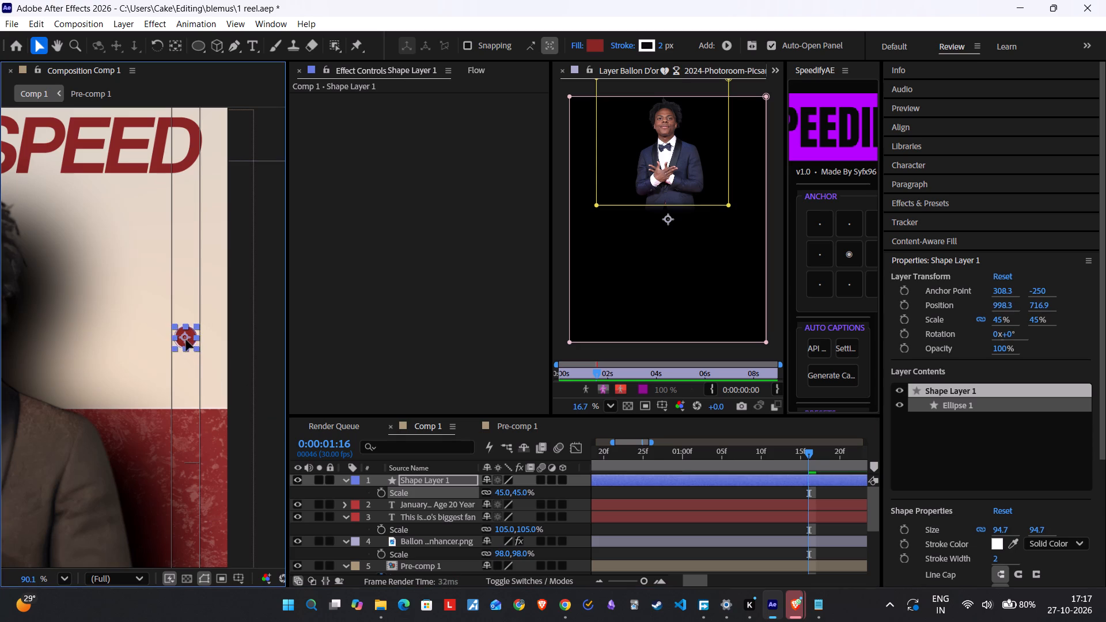
# Switch to the YouTube tutorial in Chrome and replay from about 3:18 to examine the fill and stroke settings for the vertical line.
pyautogui.click(561, 600)
pyautogui.click(497, 412)
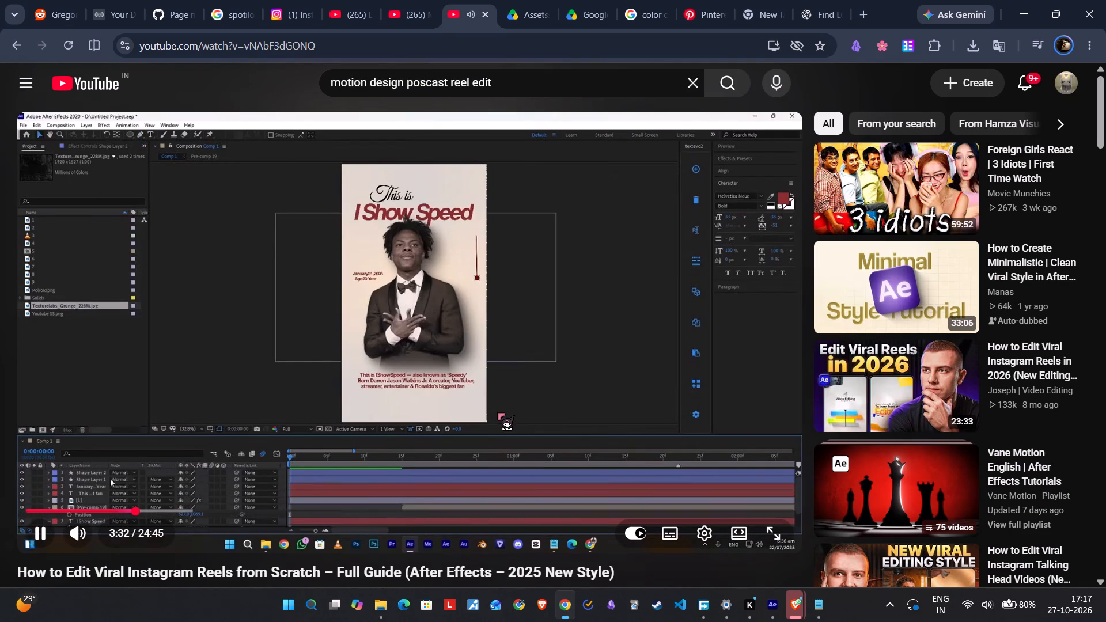
pyautogui.click(497, 412)
pyautogui.press('Left')
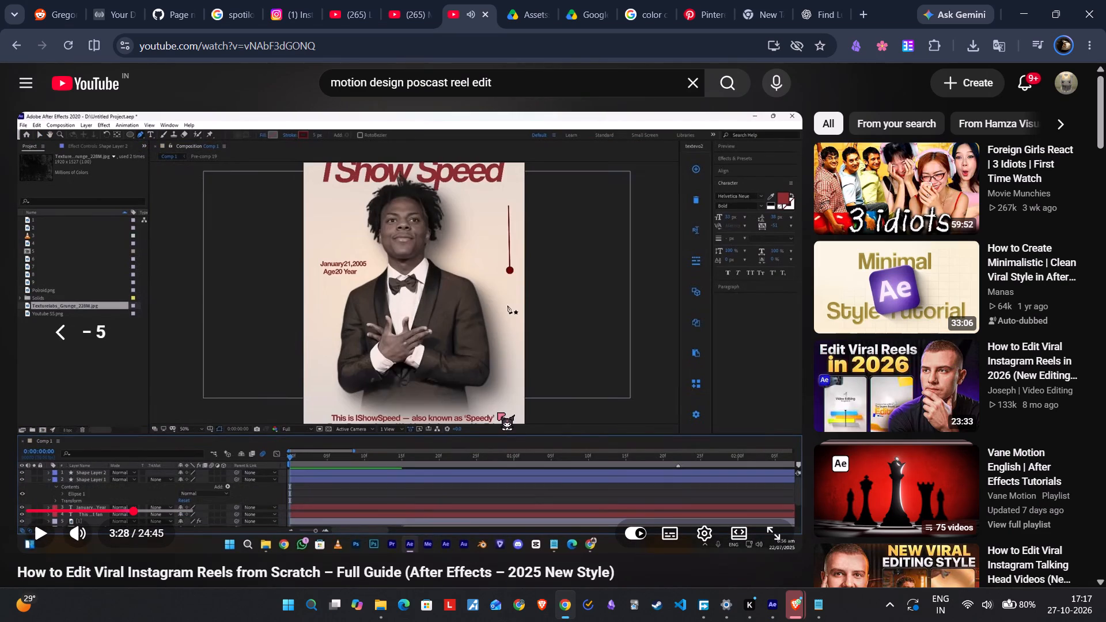
pyautogui.press('Left')
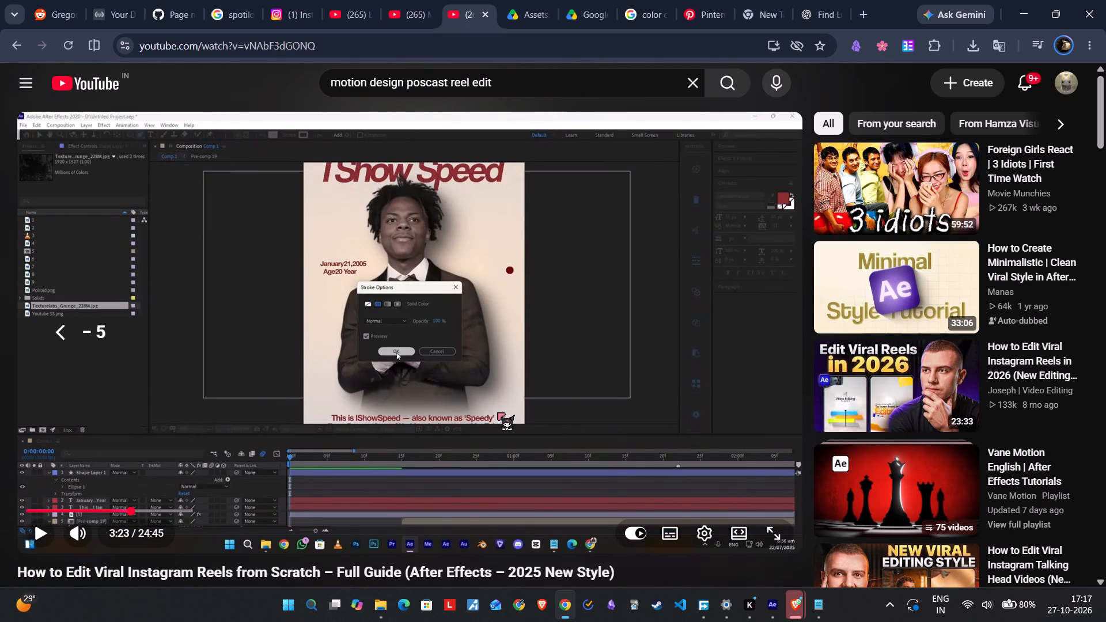
pyautogui.press('Left')
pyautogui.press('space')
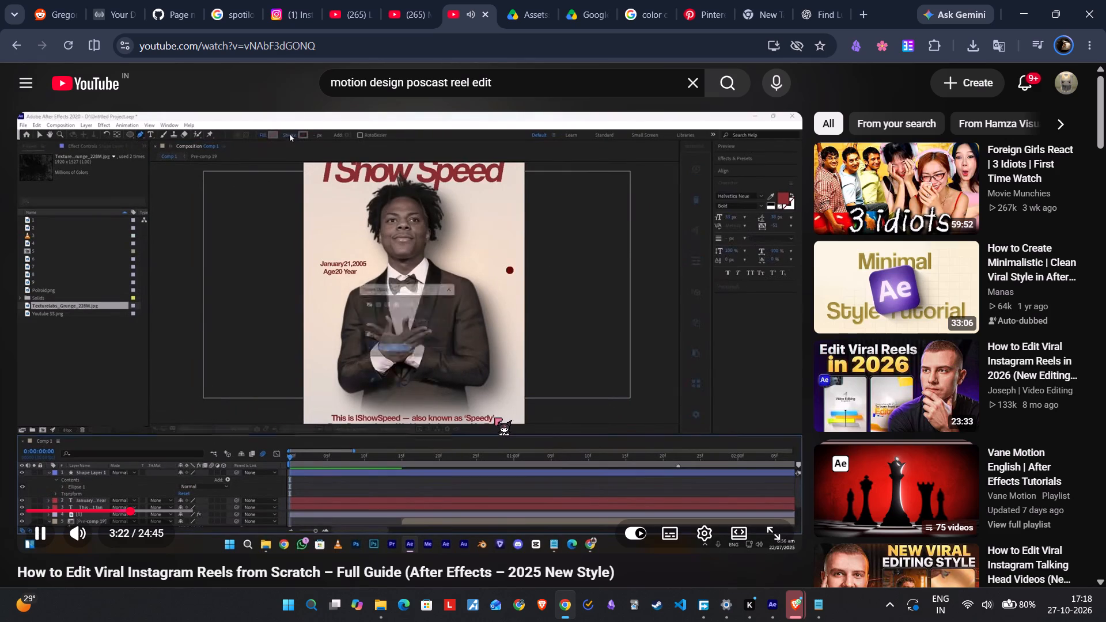
pyautogui.press('Left')
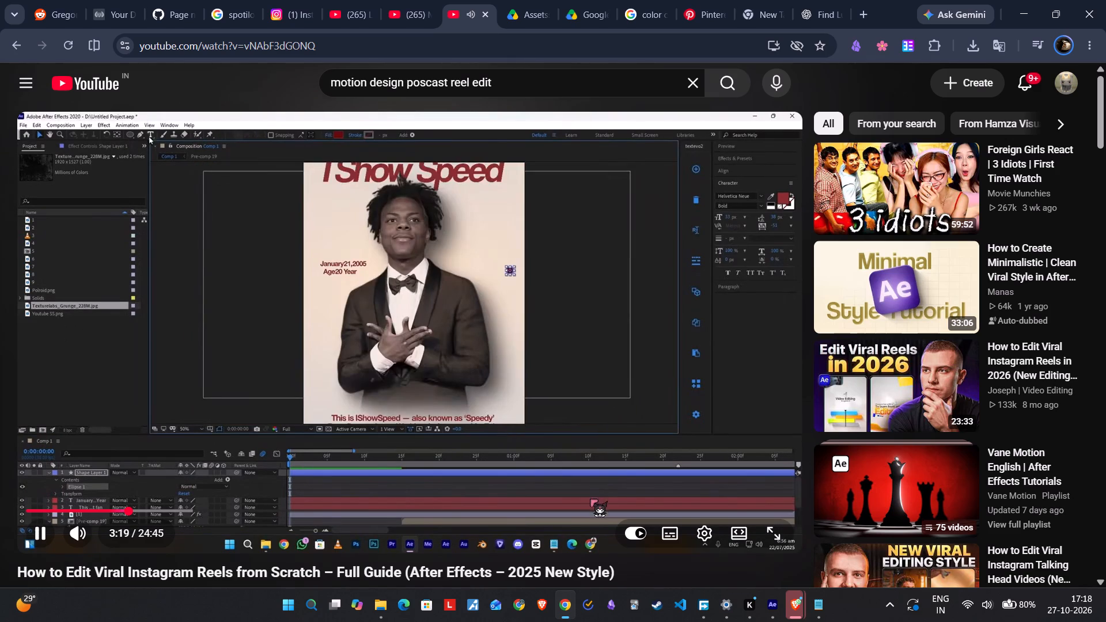
pyautogui.click(514, 408)
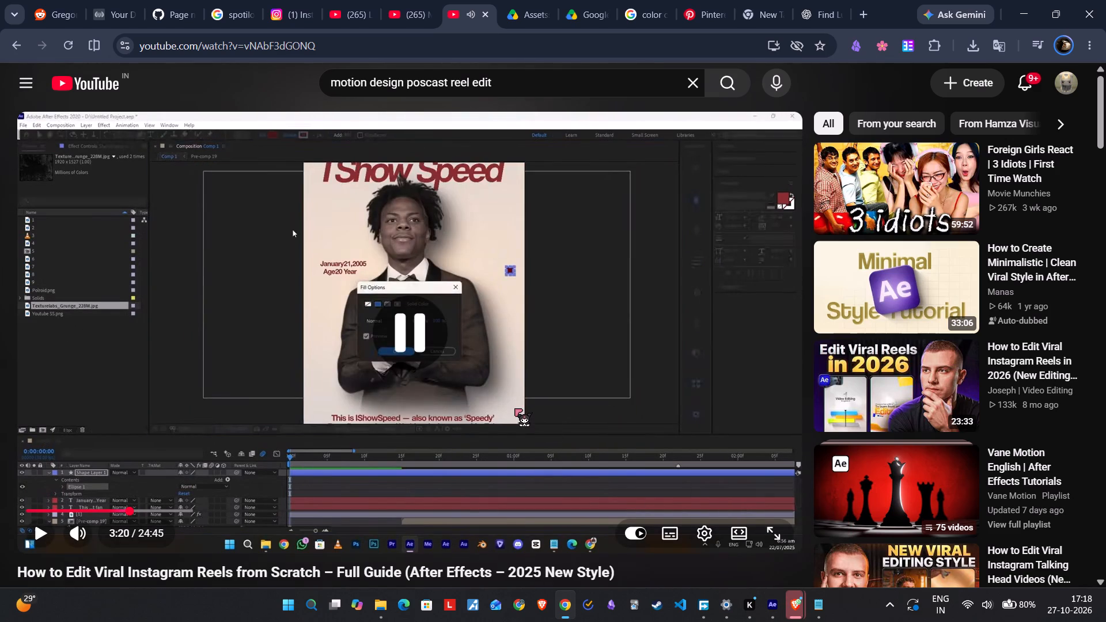
pyautogui.click(514, 408)
pyautogui.click(514, 408)
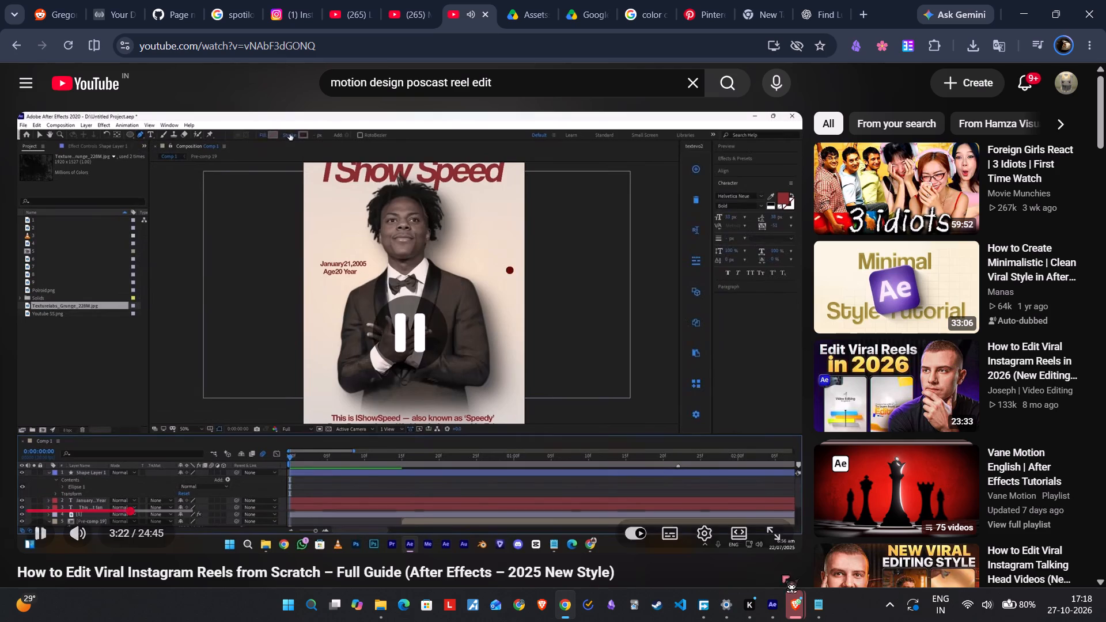
# Return to After Effects, activate the Pen tool and open the shape's fill colour.
pyautogui.click(777, 605)
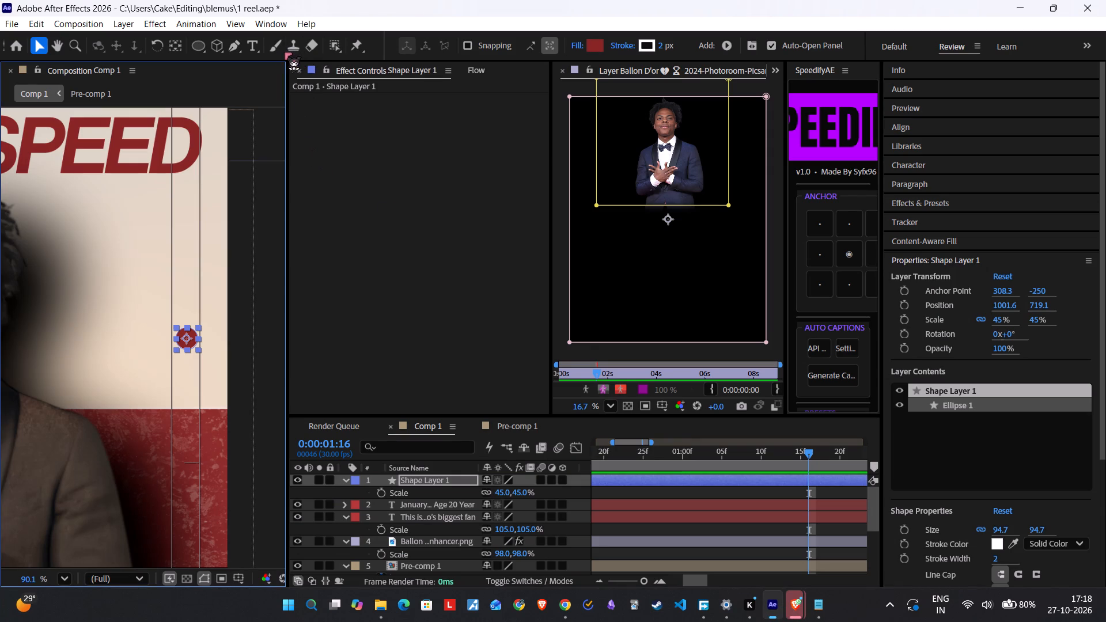
pyautogui.click(230, 47)
pyautogui.click(522, 47)
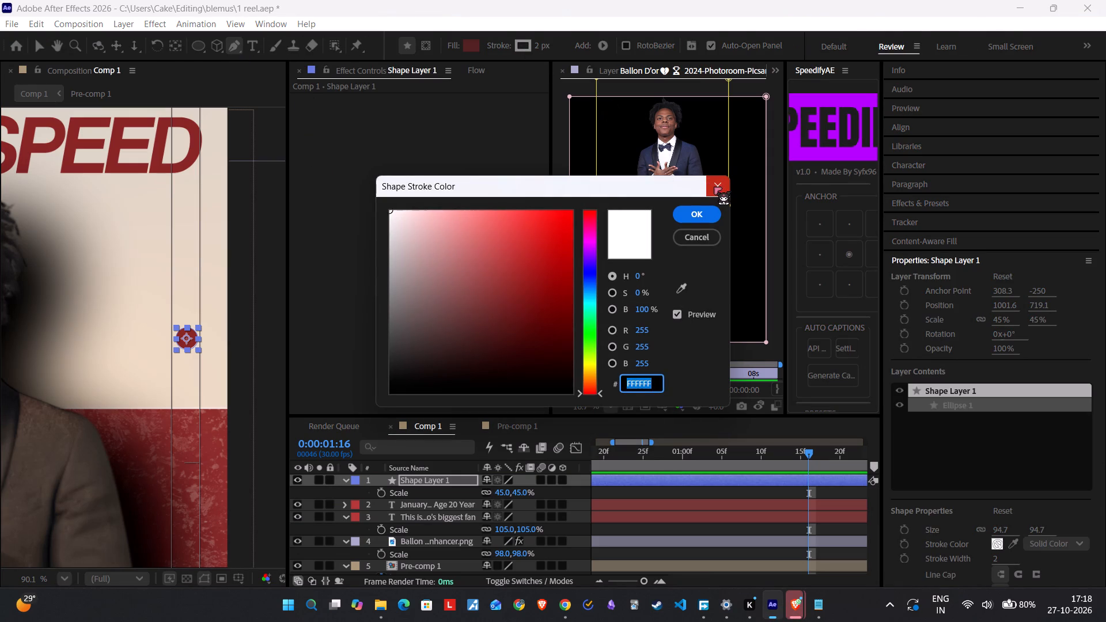
pyautogui.click(715, 189)
pyautogui.click(467, 44)
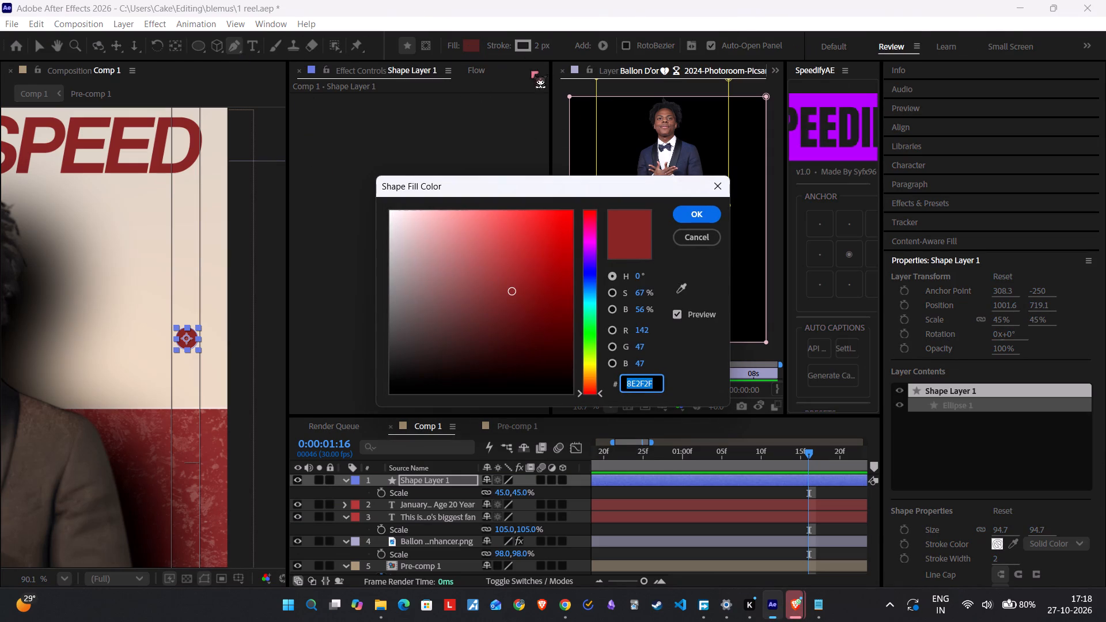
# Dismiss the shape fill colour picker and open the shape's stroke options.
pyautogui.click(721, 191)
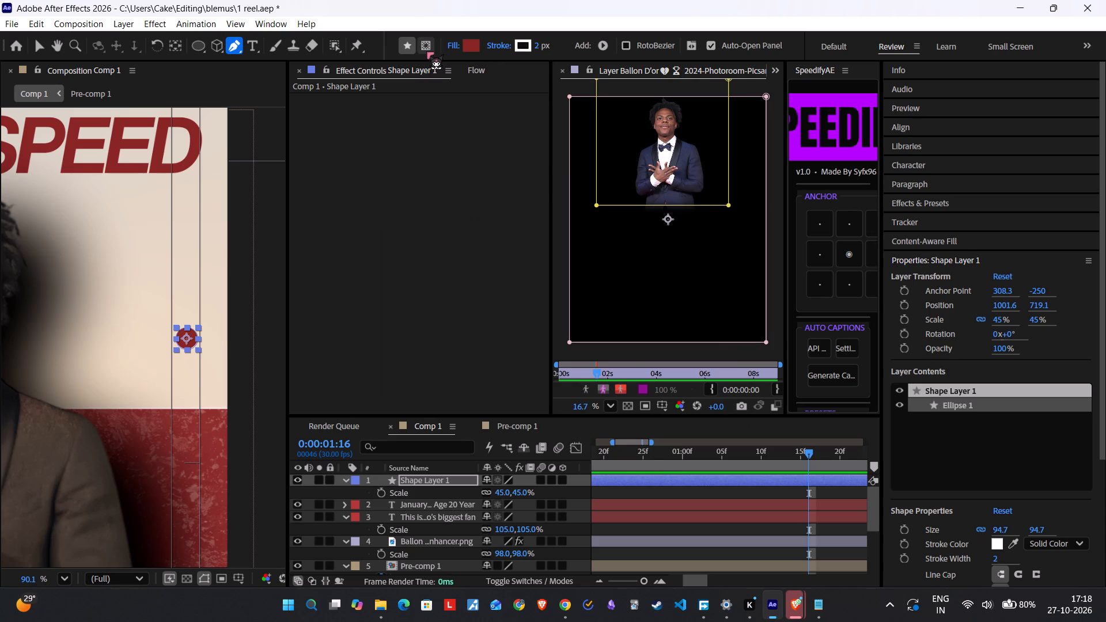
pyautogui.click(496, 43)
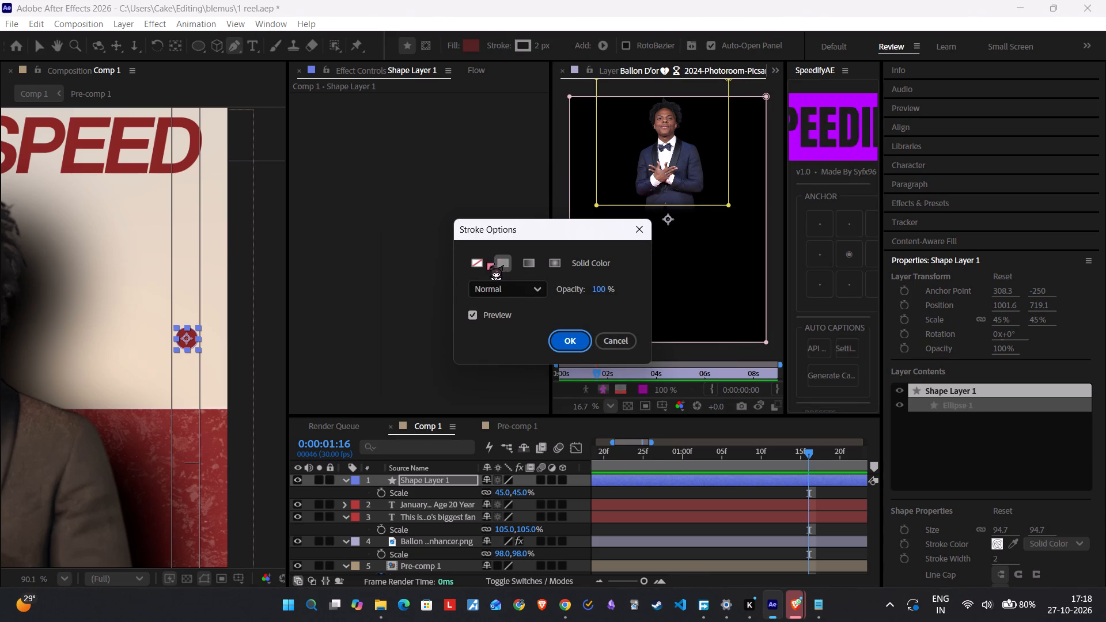
# Switch to the YouTube tutorial in Chrome and replay from about 3:15 to examine the Pen tool's fill and stroke settings.
pyautogui.click(563, 605)
pyautogui.click(517, 381)
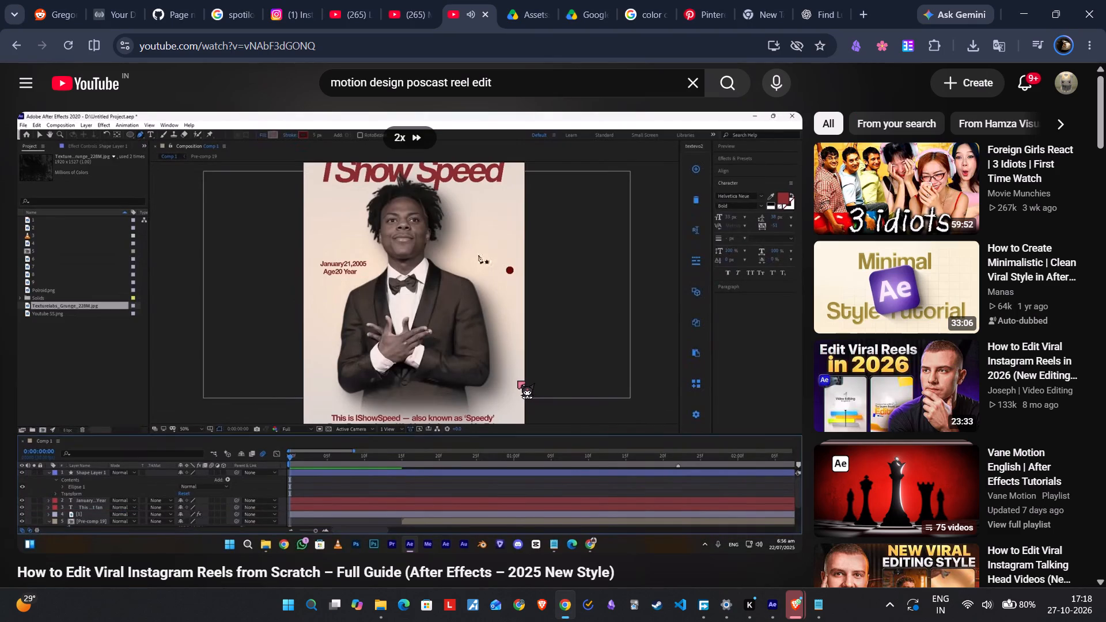
pyautogui.press('Left')
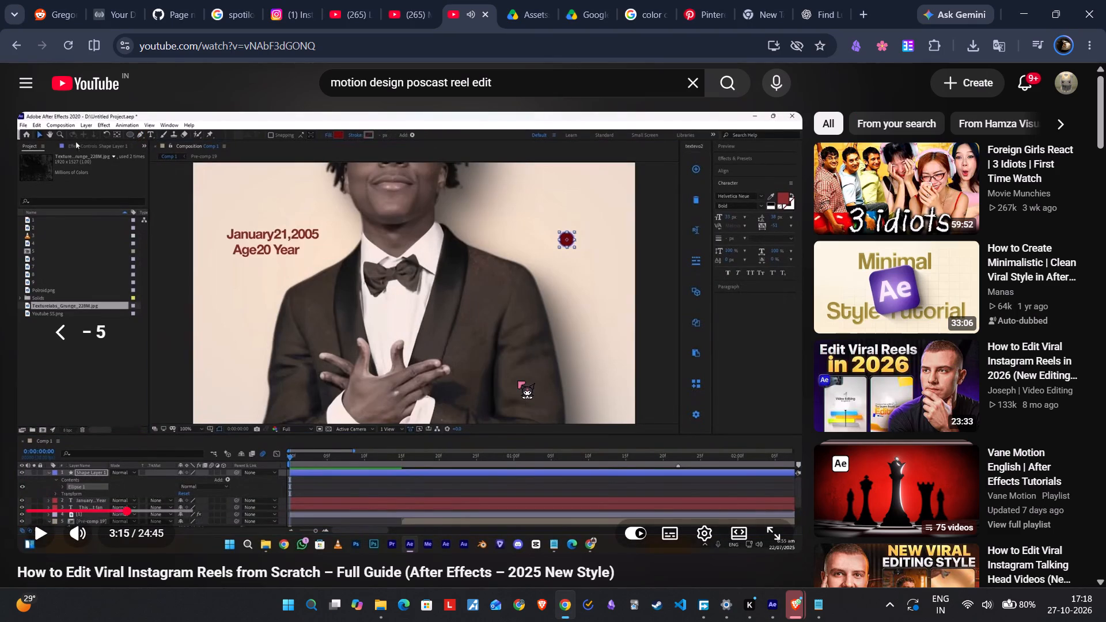
pyautogui.press('space')
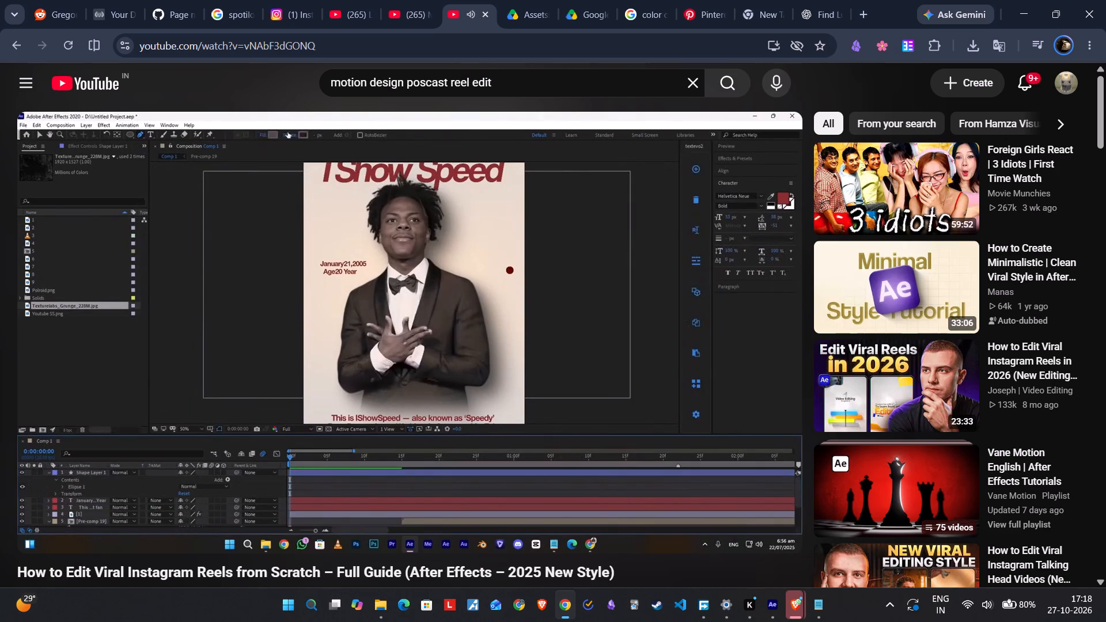
pyautogui.click(509, 373)
pyautogui.click(509, 373)
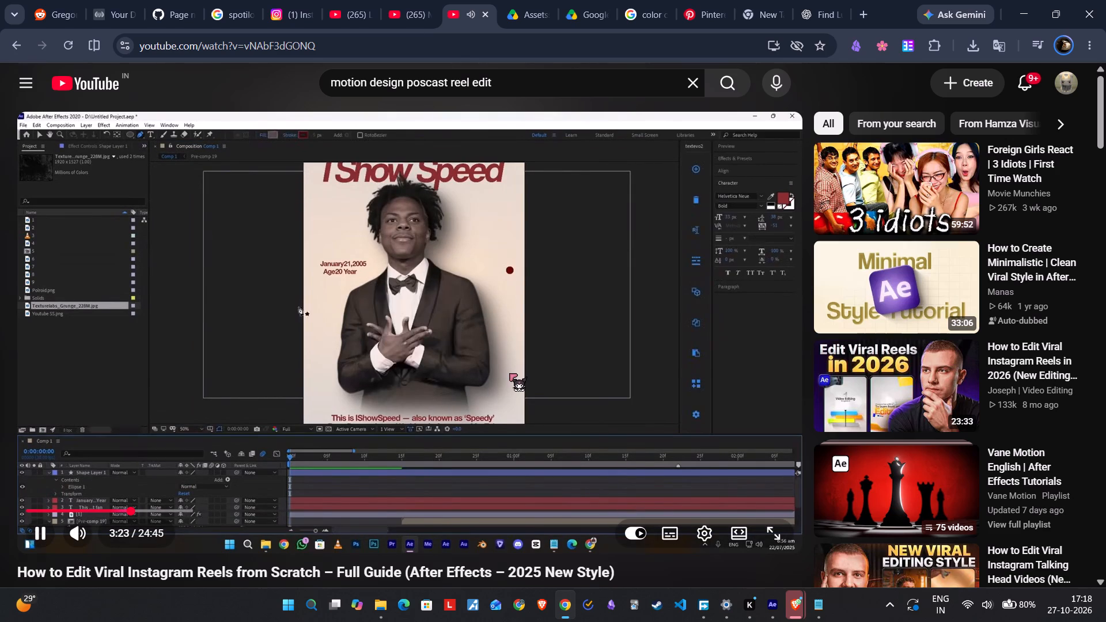
pyautogui.click(509, 373)
pyautogui.click(770, 600)
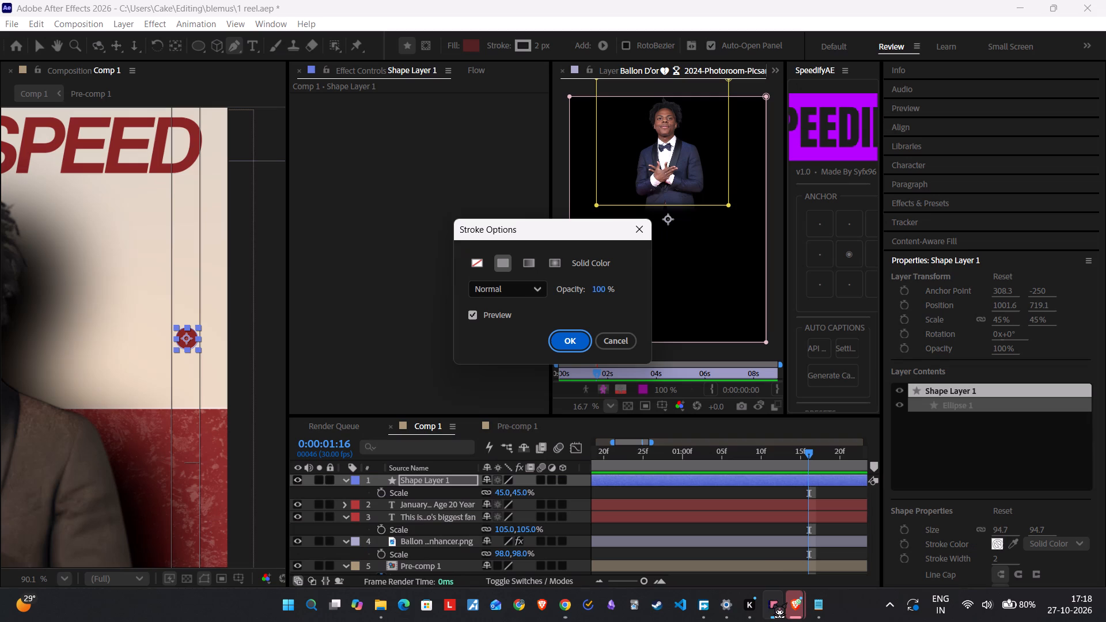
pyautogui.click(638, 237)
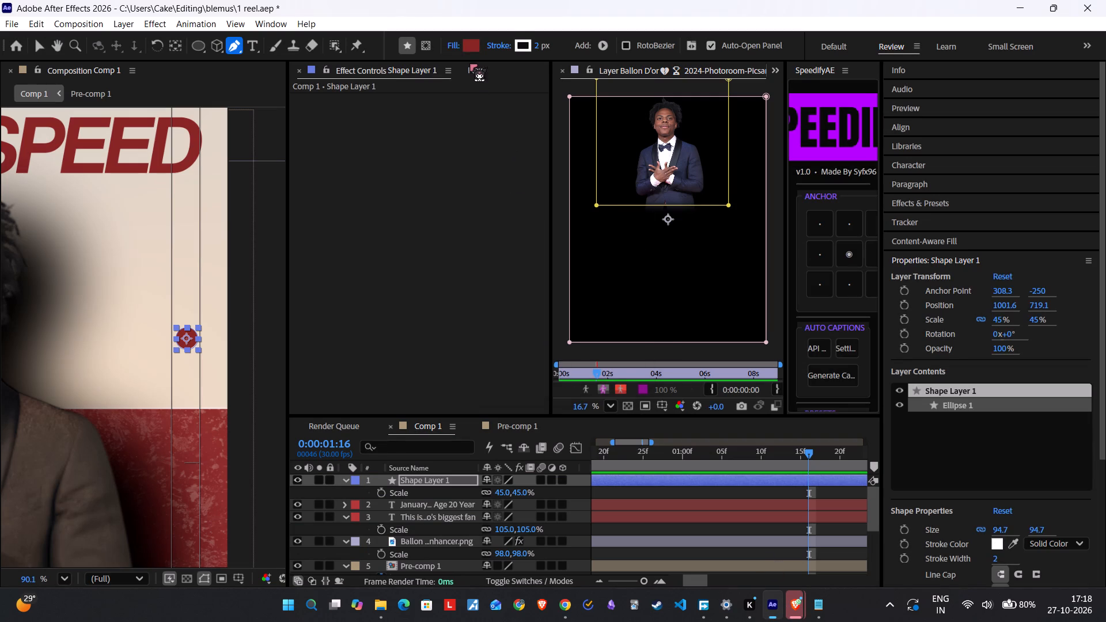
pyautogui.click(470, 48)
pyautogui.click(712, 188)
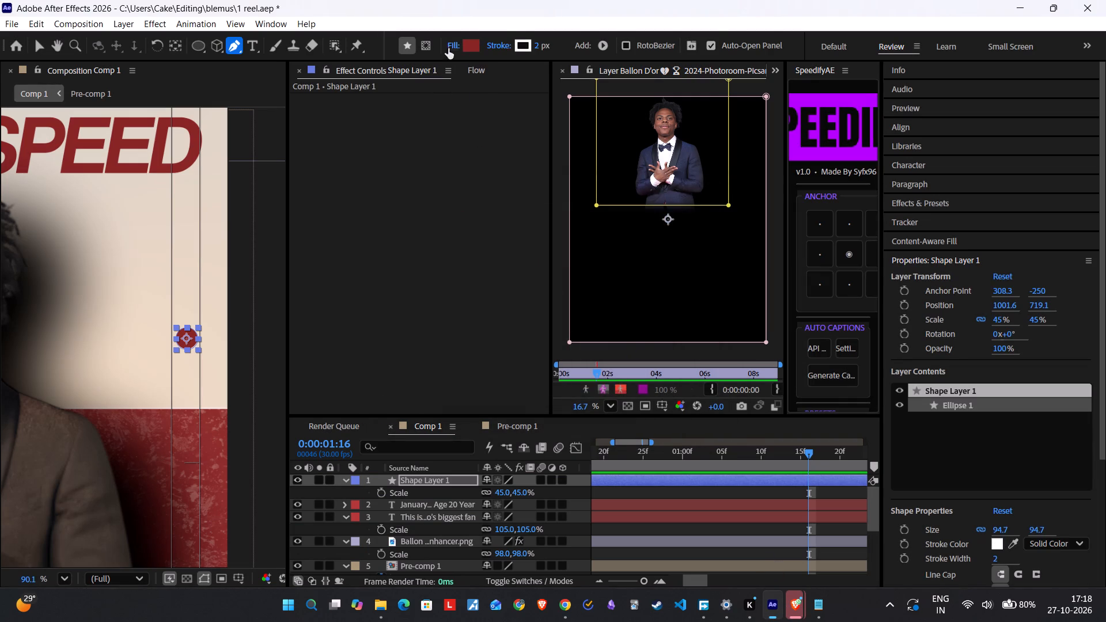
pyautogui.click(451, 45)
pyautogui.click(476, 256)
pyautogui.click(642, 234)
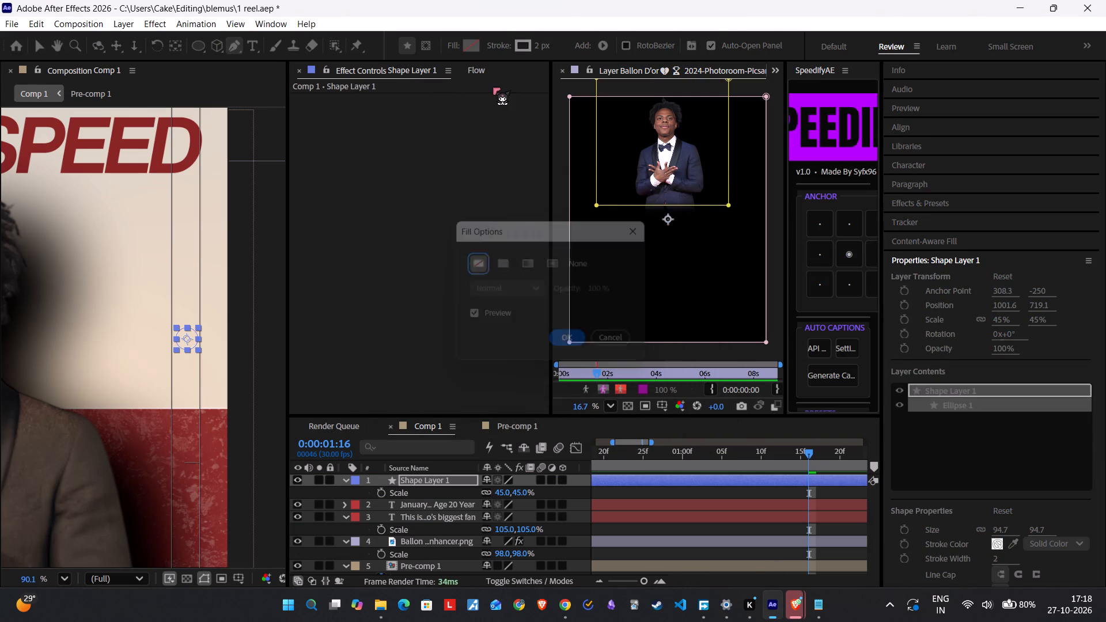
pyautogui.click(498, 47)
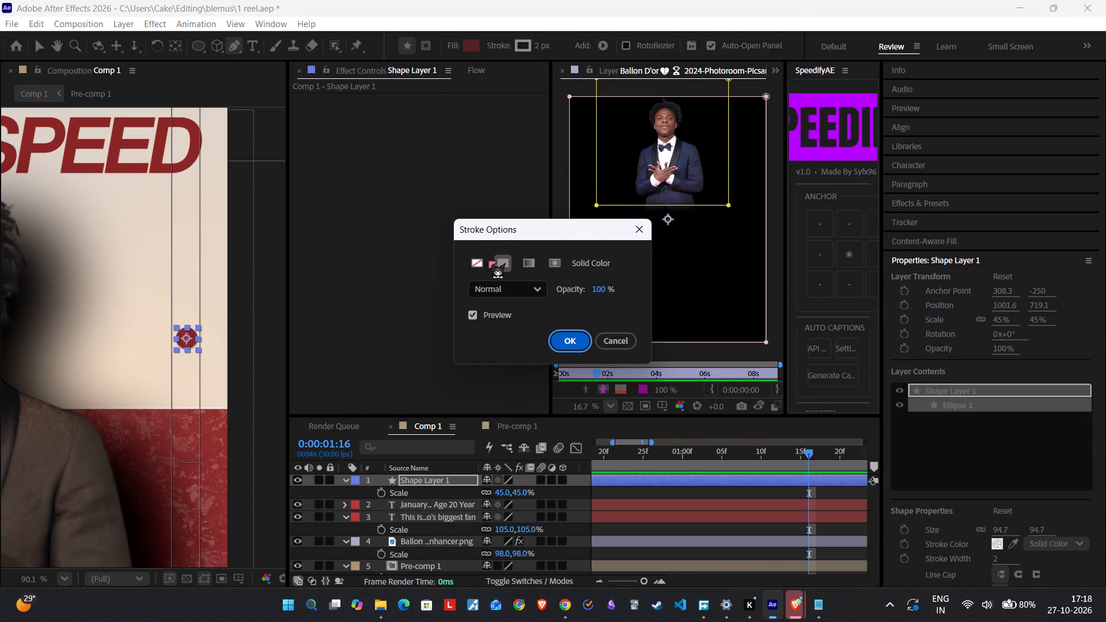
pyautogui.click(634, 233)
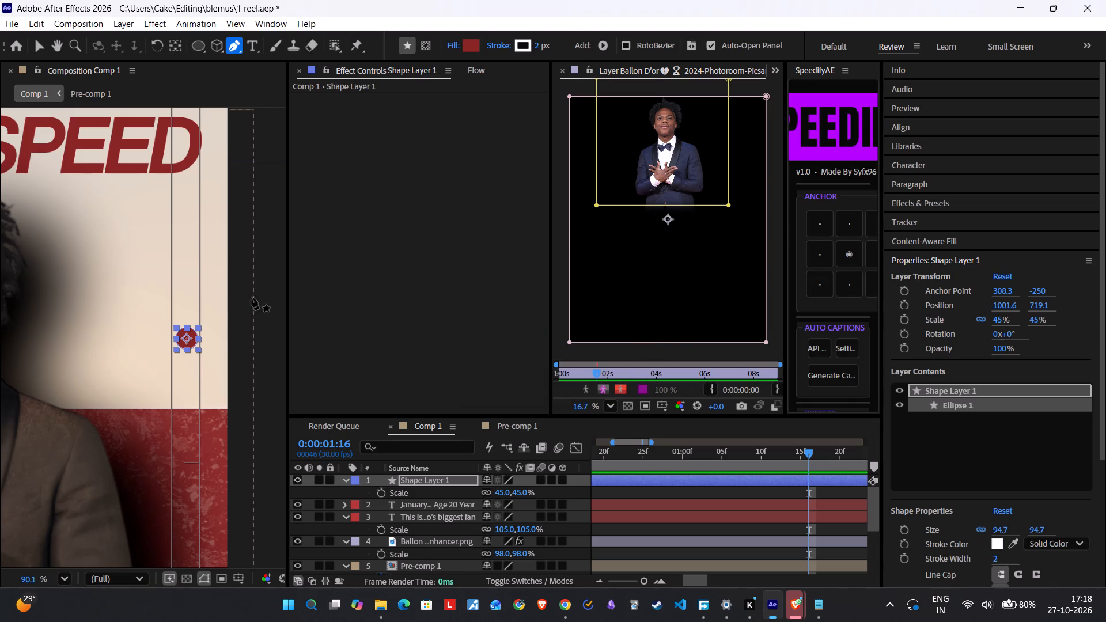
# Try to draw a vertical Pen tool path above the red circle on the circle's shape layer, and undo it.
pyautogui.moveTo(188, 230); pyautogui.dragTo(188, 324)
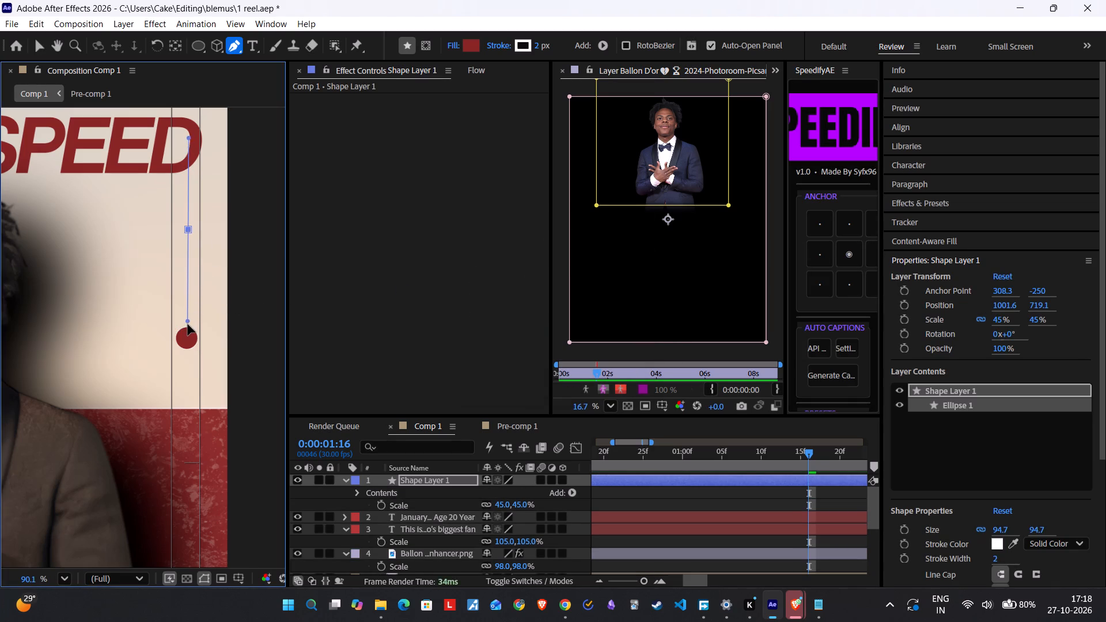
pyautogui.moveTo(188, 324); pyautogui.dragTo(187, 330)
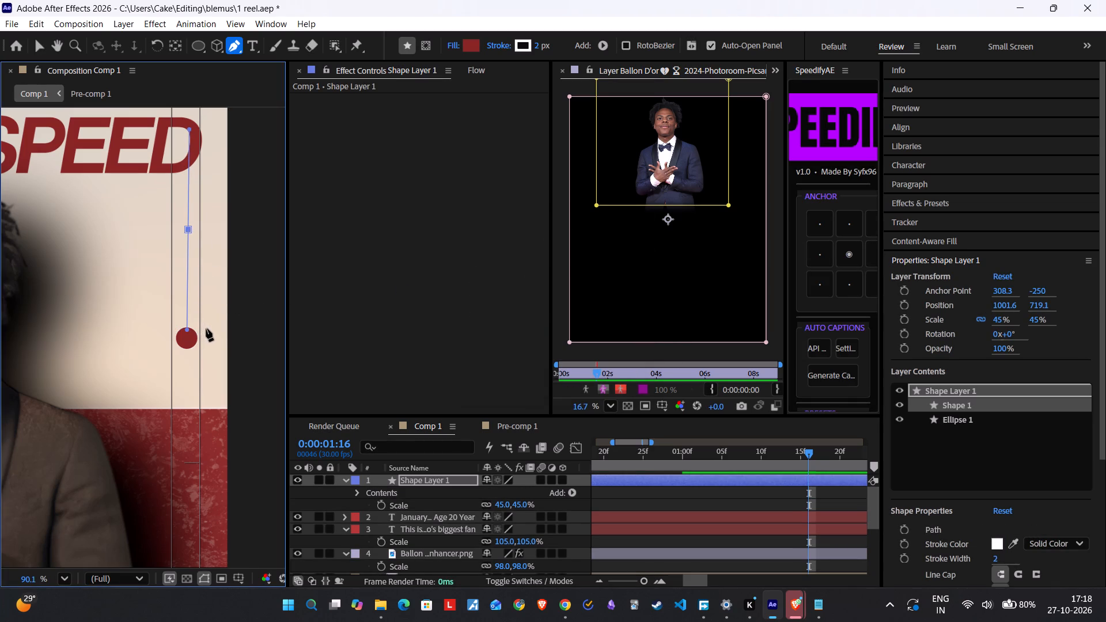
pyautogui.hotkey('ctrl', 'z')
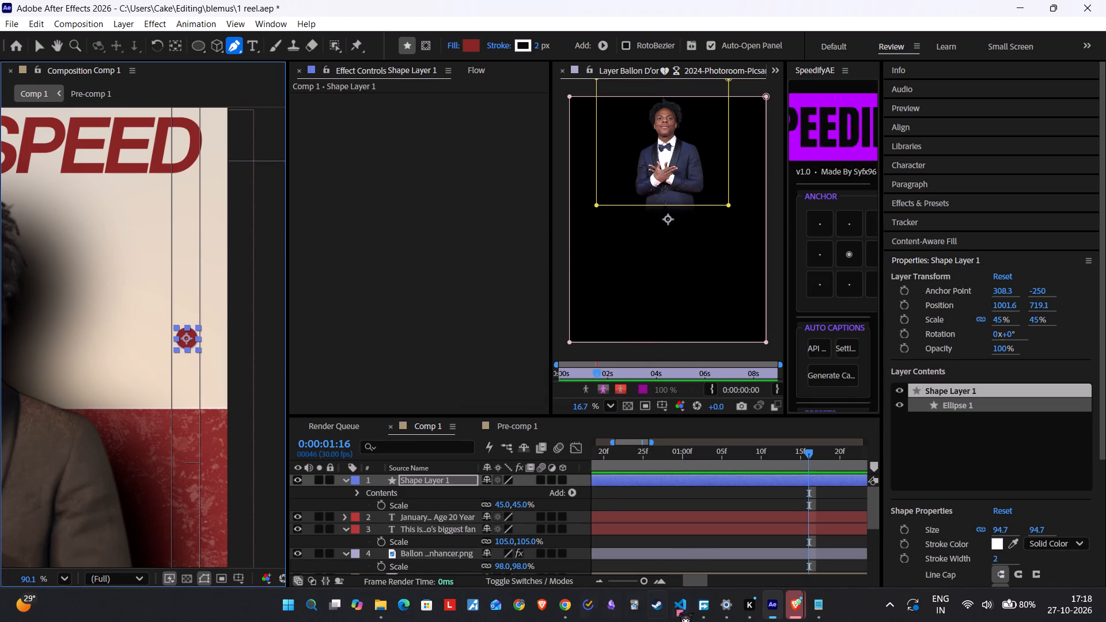
# Check the line drawing in Chrome's YouTube tutorial, and draw a straight near-vertical Pen line ending at the red circle's upper edge on a new shape layer.
pyautogui.click(560, 608)
pyautogui.click(486, 376)
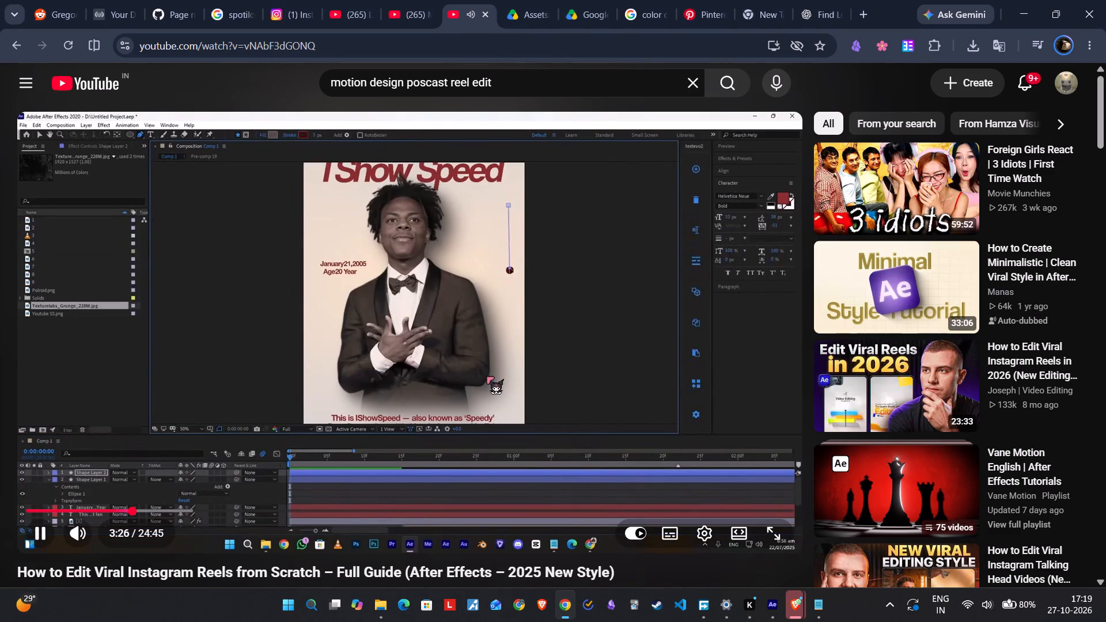
pyautogui.click(475, 332)
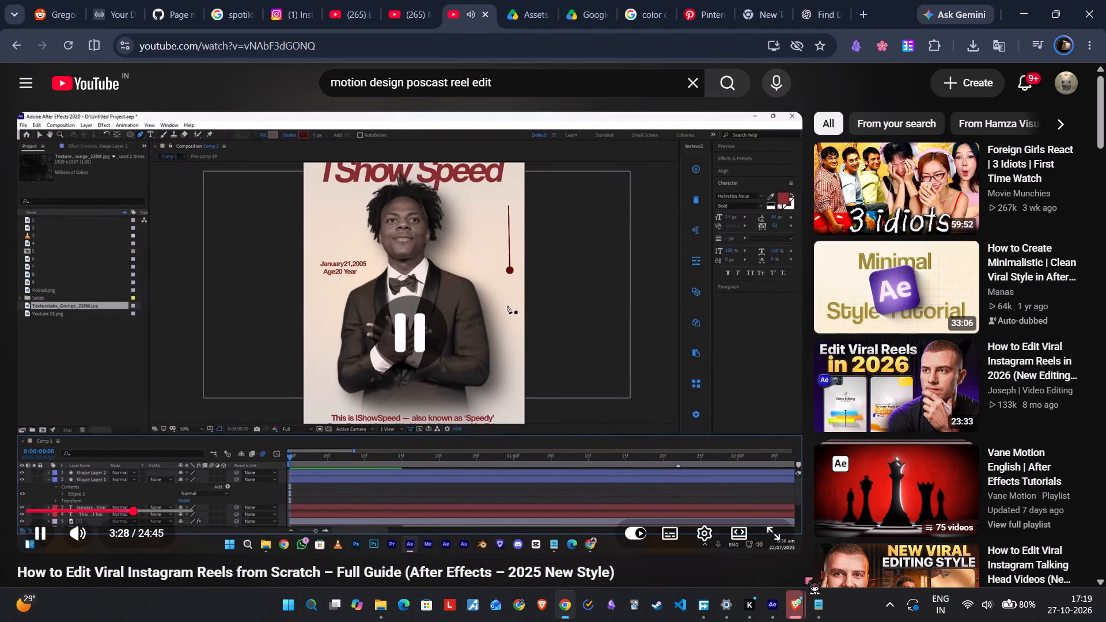
pyautogui.click(775, 607)
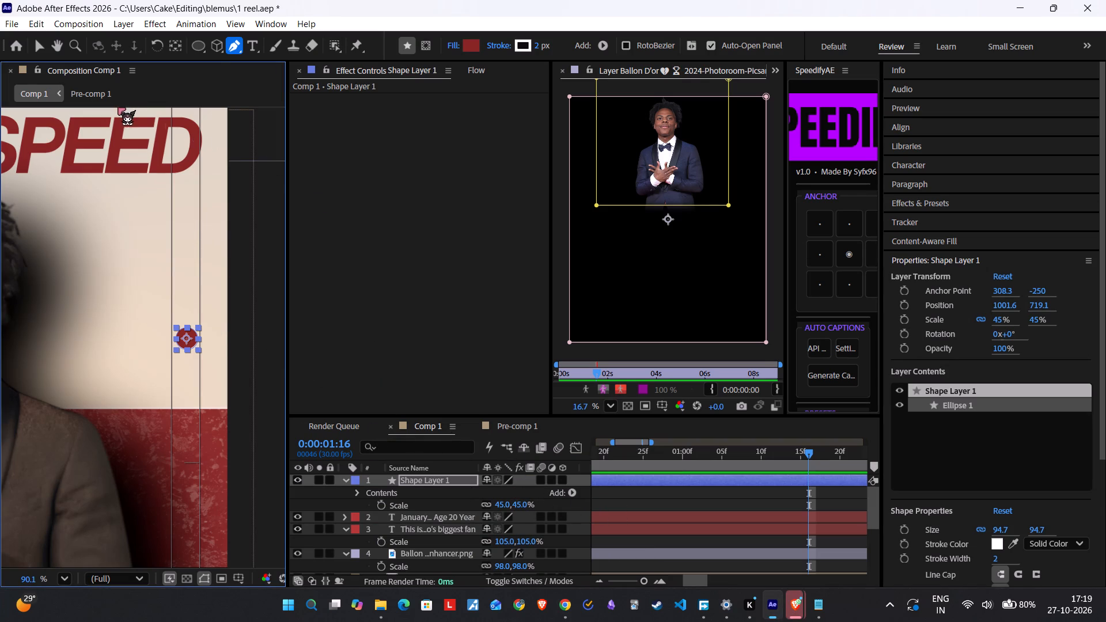
pyautogui.click(658, 500)
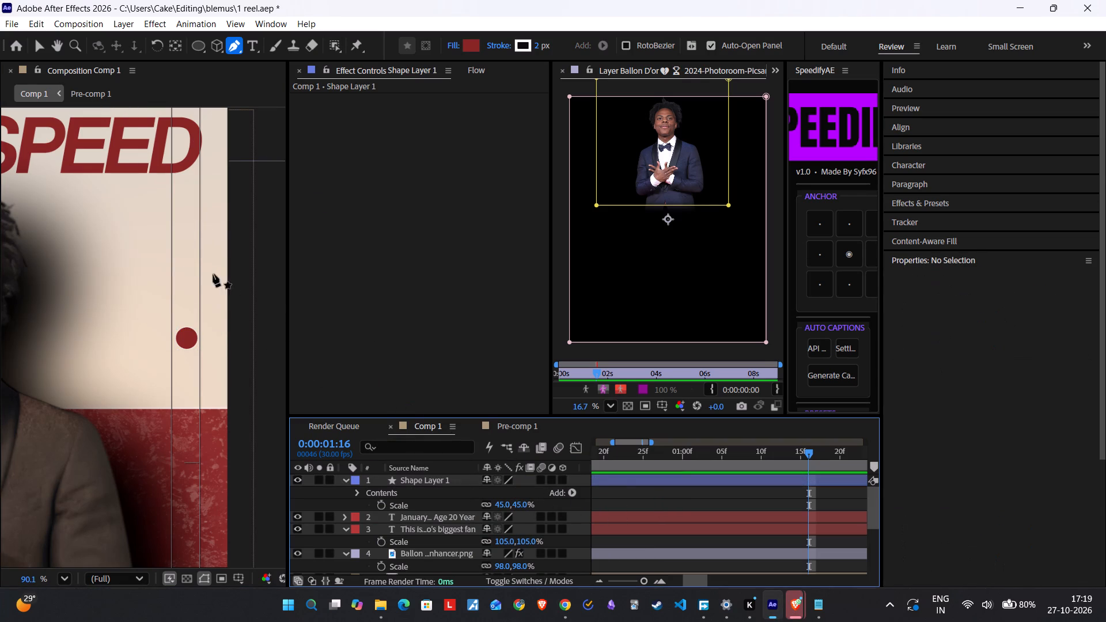
pyautogui.click(191, 215)
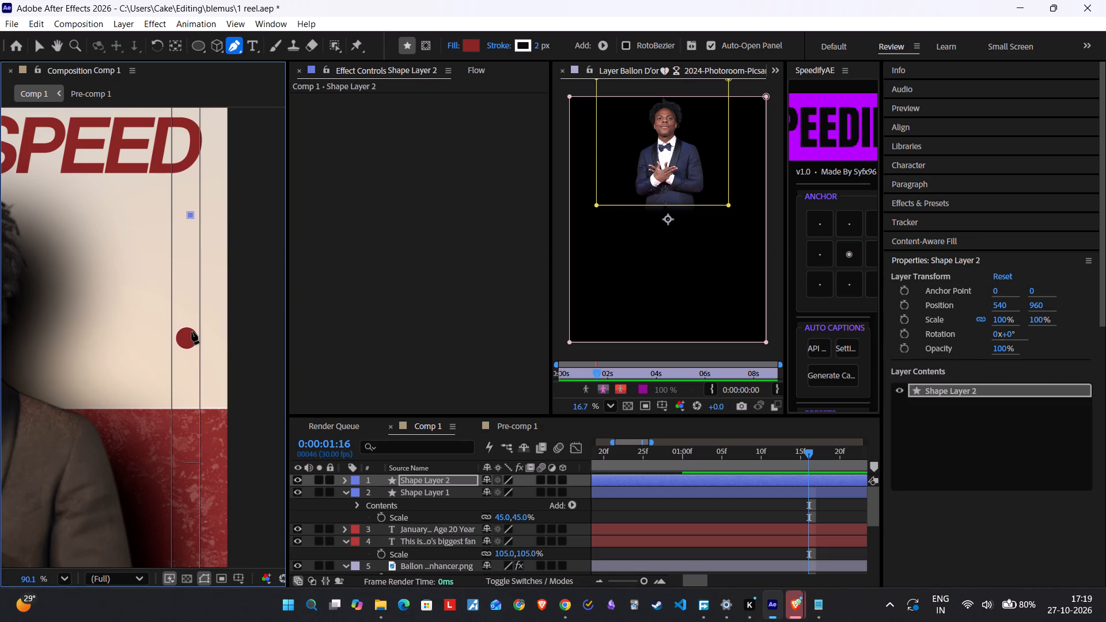
pyautogui.click(190, 332)
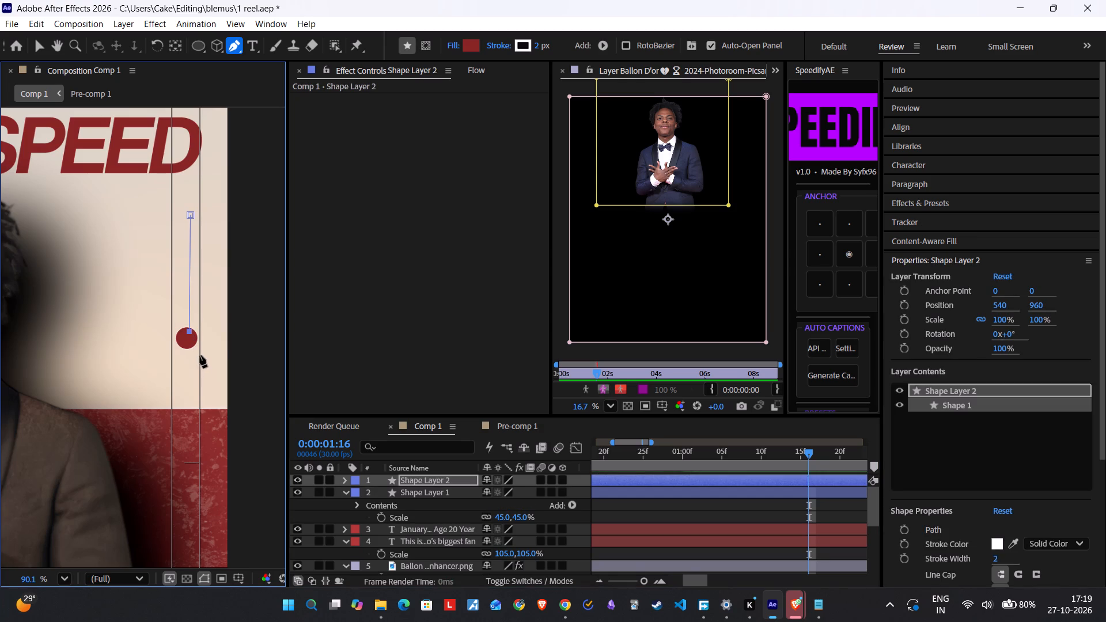
# Set the new line's stroke width to 12 px.
pyautogui.moveTo(536, 46); pyautogui.dragTo(541, 46)
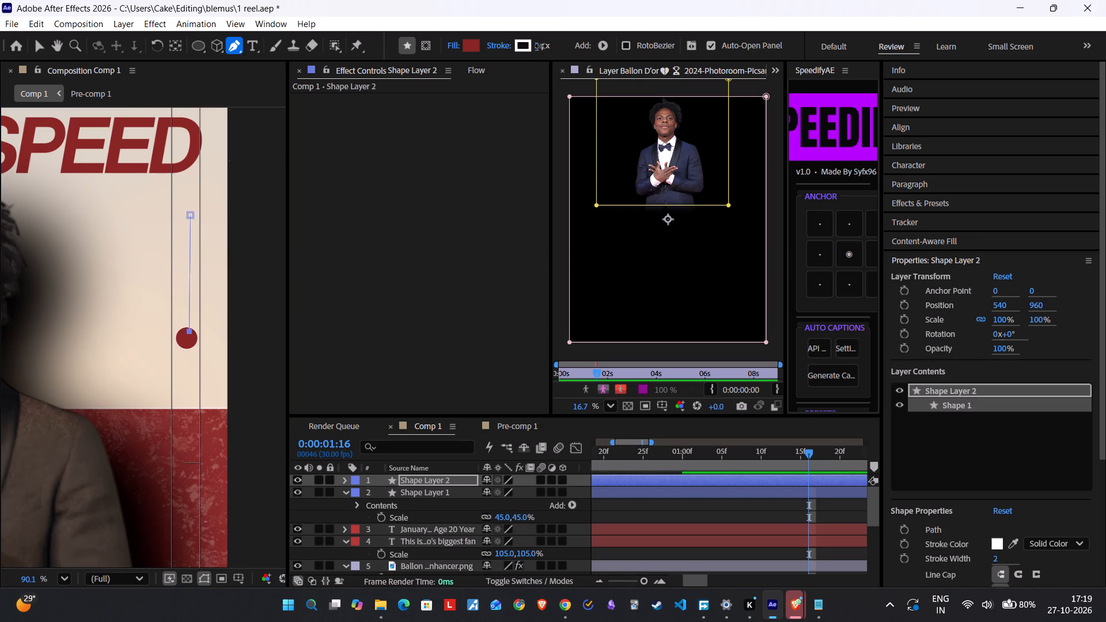
pyautogui.moveTo(541, 46); pyautogui.dragTo(548, 48)
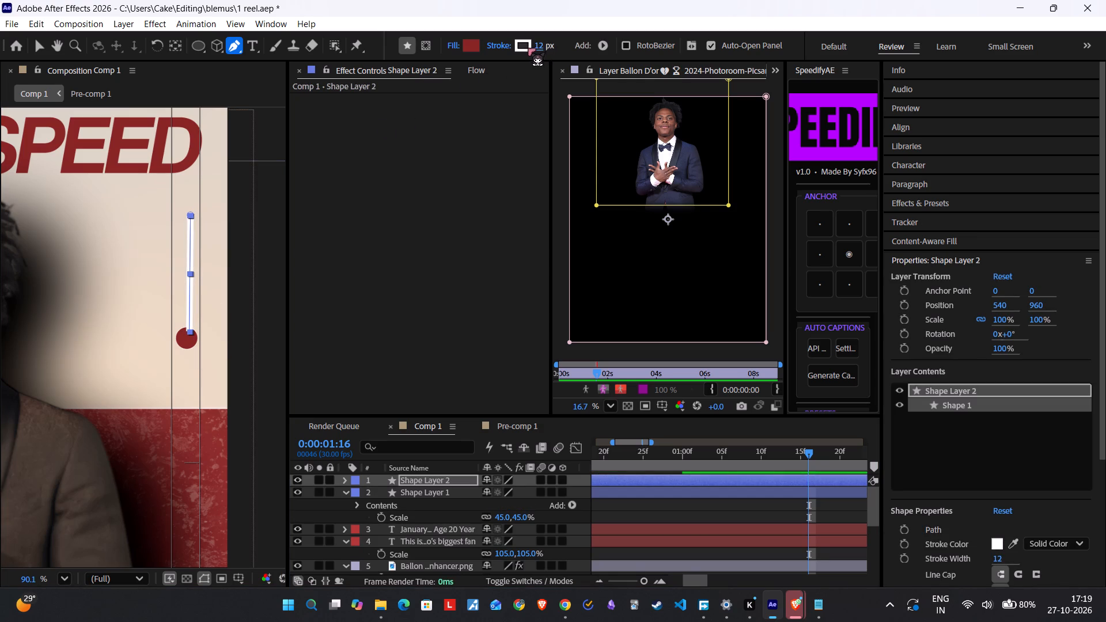
# Open the new line shape's fill colour for editing.
pyautogui.click(475, 44)
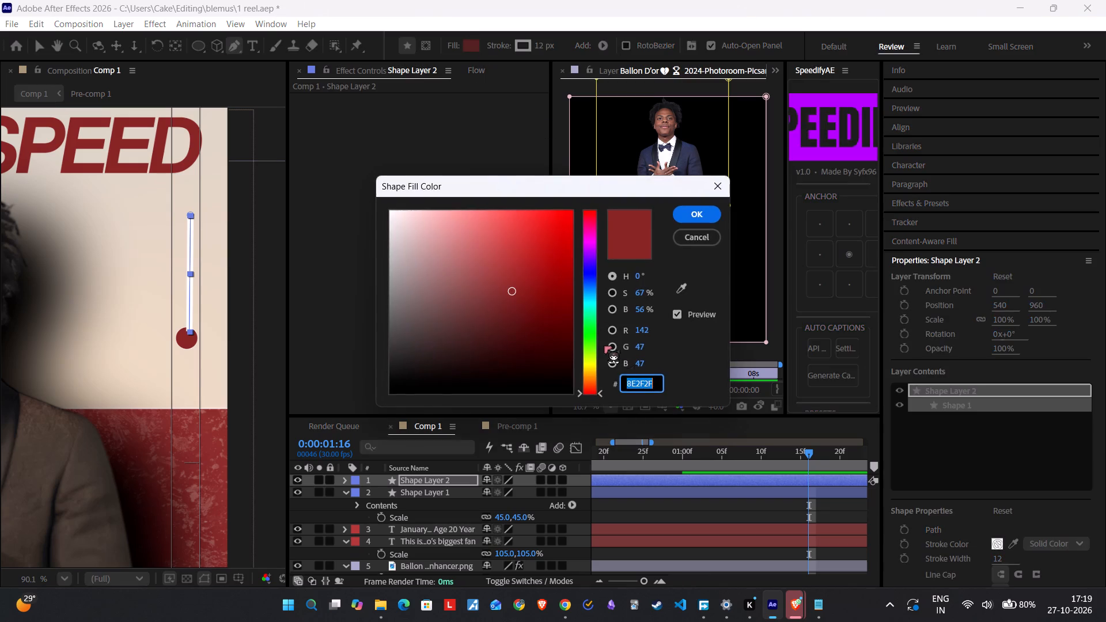
# Copy the fill colour 8E2F2F to the vertical line's stroke and set the stroke width to 4 px.
pyautogui.hotkey('ctrl', 'c')
pyautogui.click(696, 207)
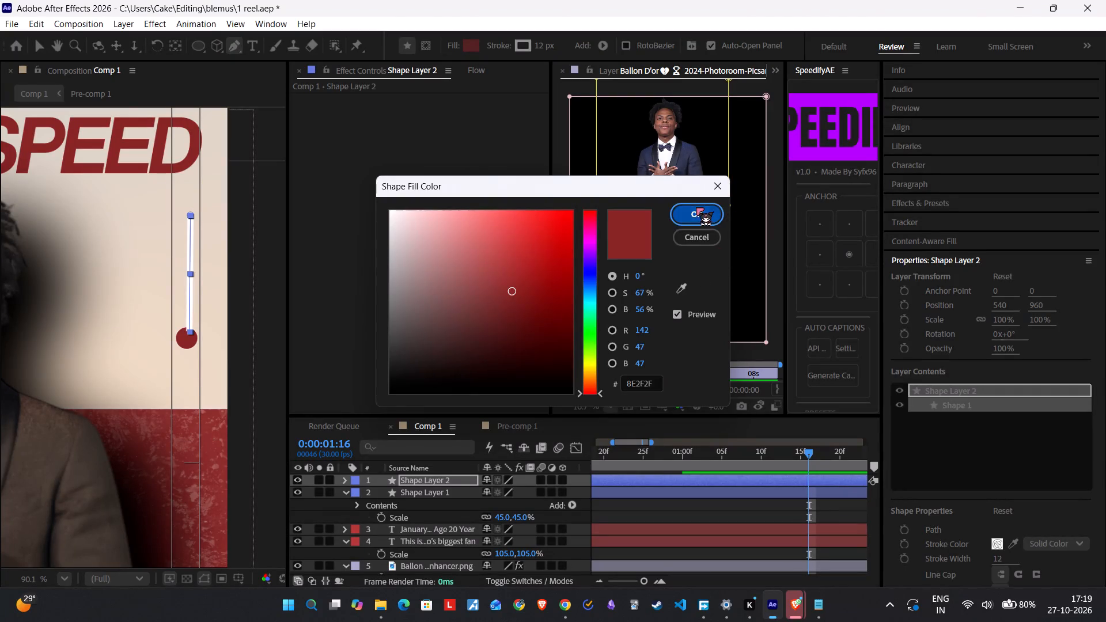
pyautogui.click(521, 41)
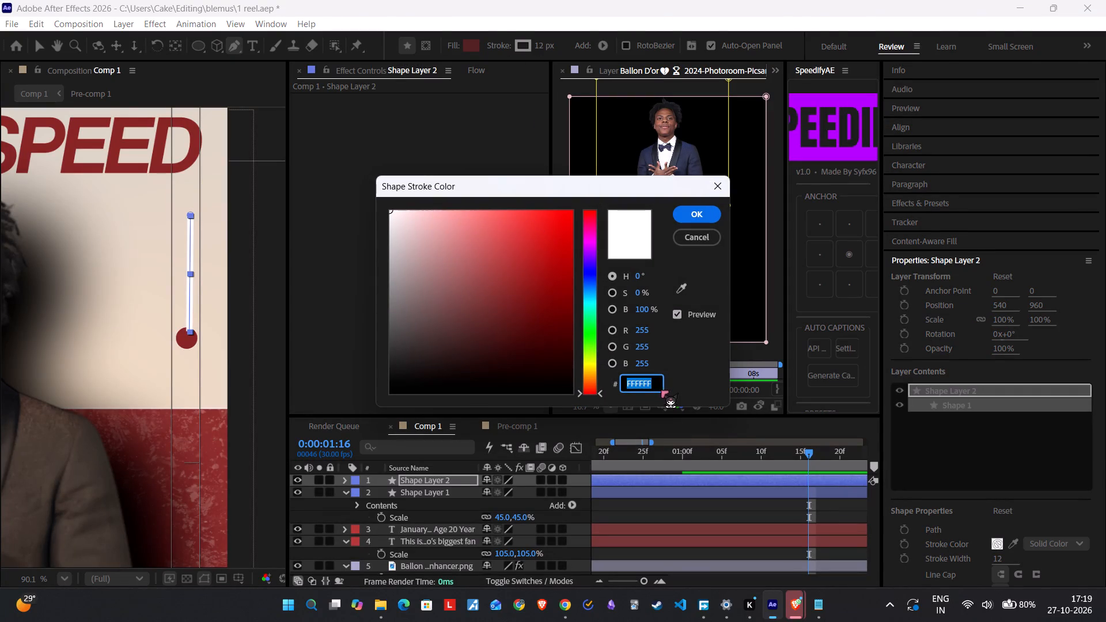
pyautogui.hotkey('ctrl', 'v')
pyautogui.click(693, 213)
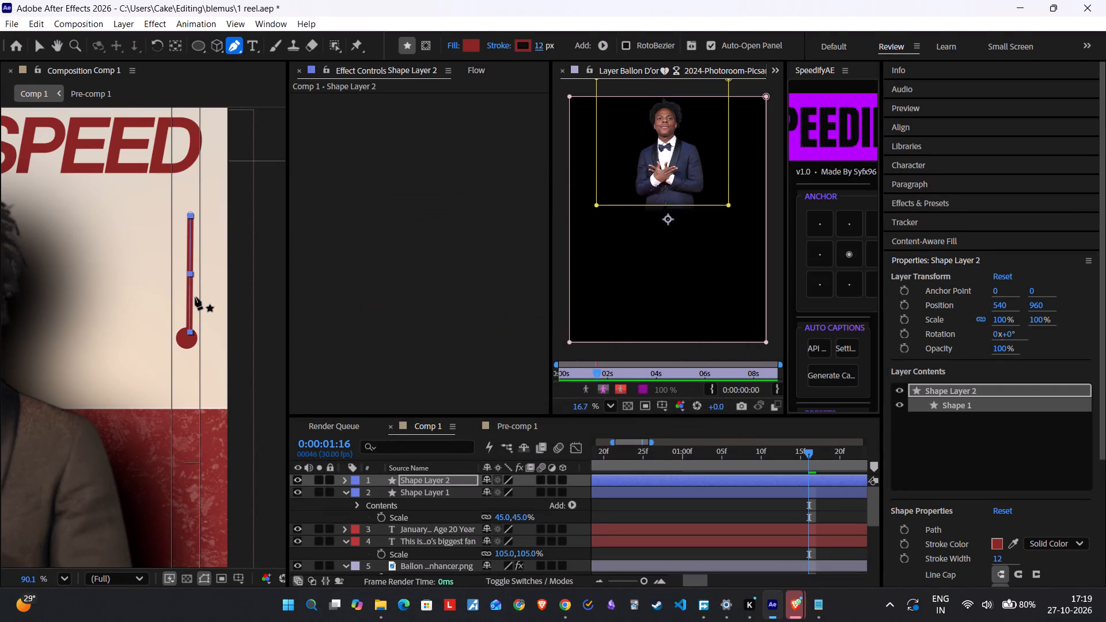
pyautogui.moveTo(542, 46); pyautogui.dragTo(531, 49)
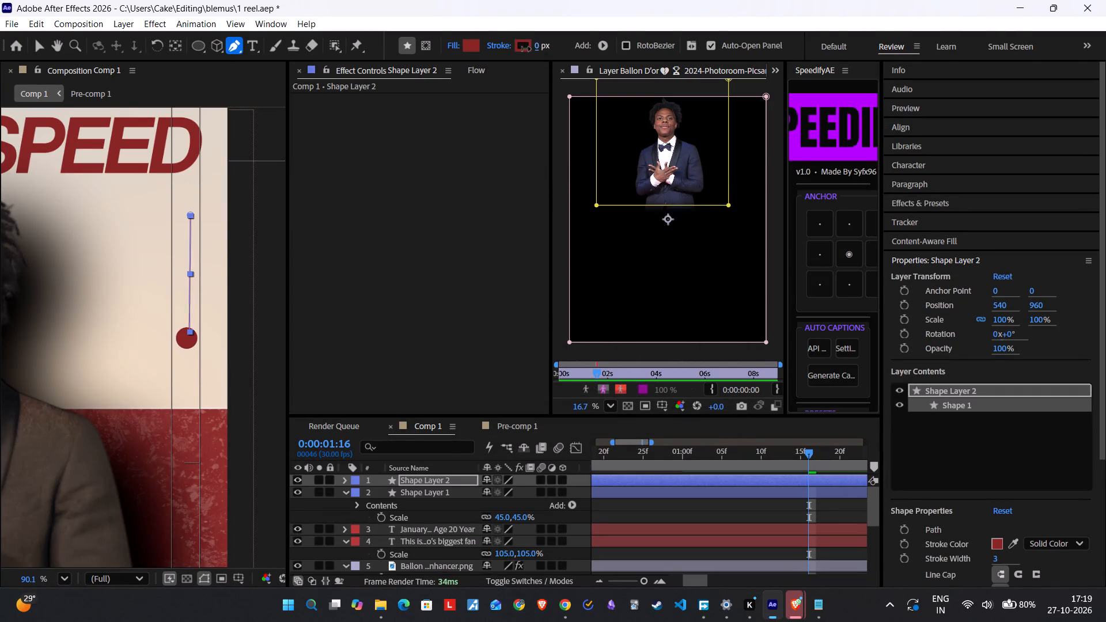
pyautogui.moveTo(531, 49); pyautogui.dragTo(533, 49)
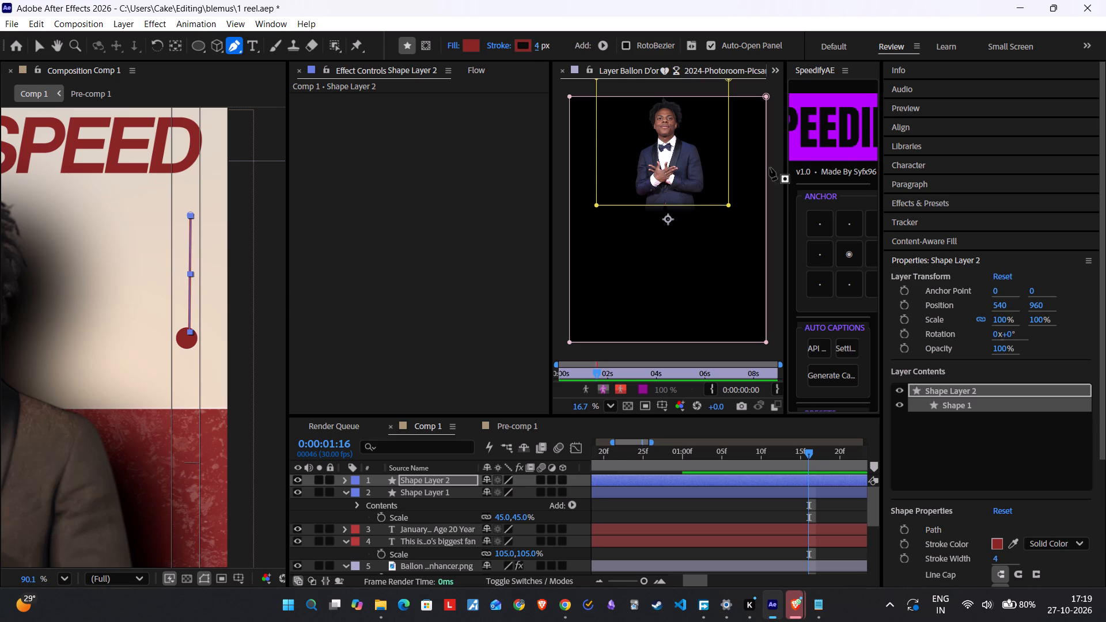
# Centre the anchor point on the vertical line's layer.
pyautogui.click(844, 248)
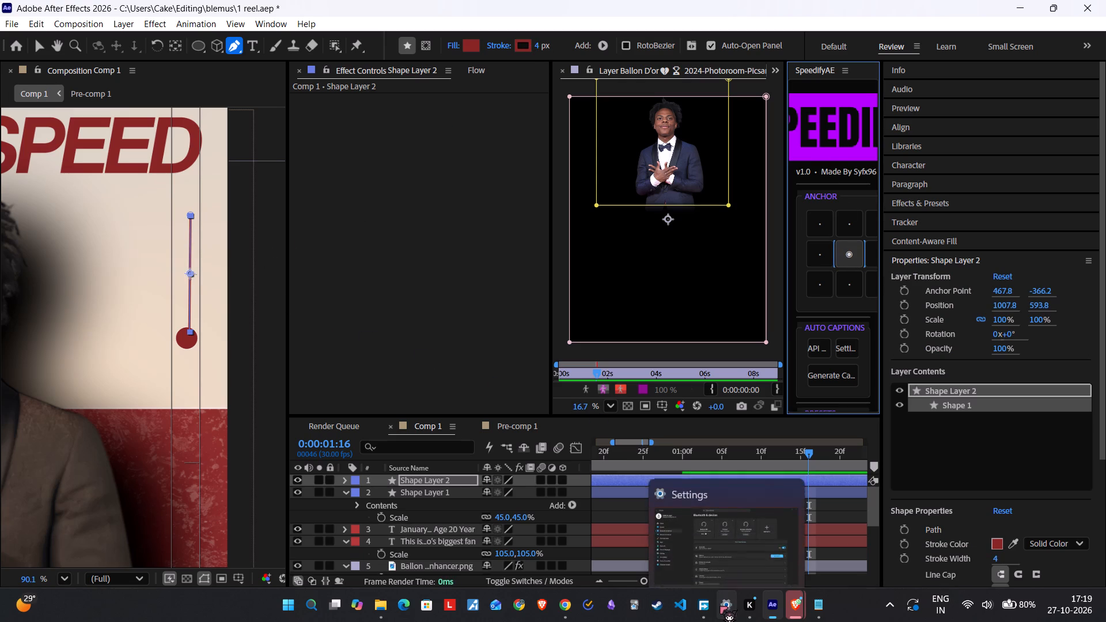
# Move the vertical line horizontally to X position 1003.8, in line with the red circle.
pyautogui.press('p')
pyautogui.moveTo(492, 494); pyautogui.dragTo(484, 493)
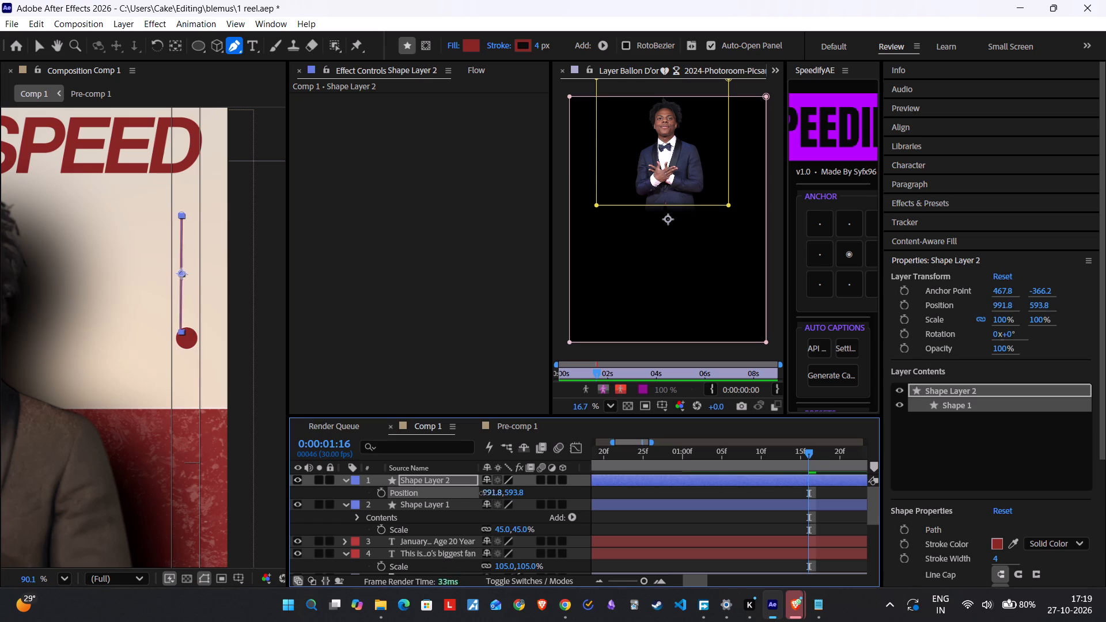
pyautogui.moveTo(484, 493); pyautogui.dragTo(486, 491)
# Set the vertical line's stroke width to 6 px and extend its upper end toward the SPEED title.
pyautogui.click(540, 43)
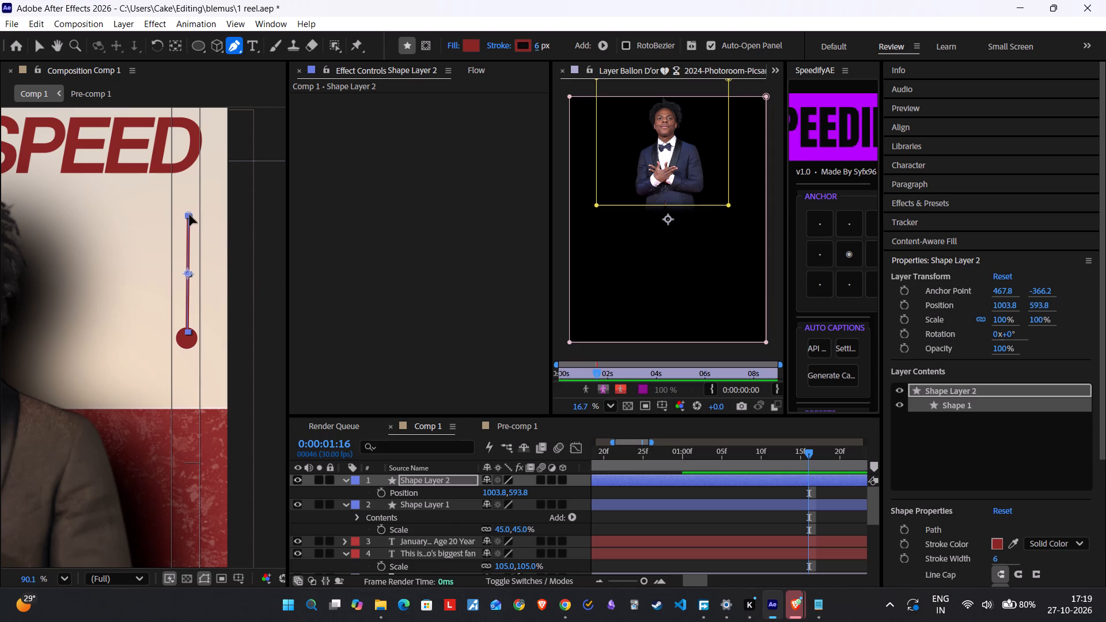
pyautogui.moveTo(190, 215); pyautogui.dragTo(188, 194)
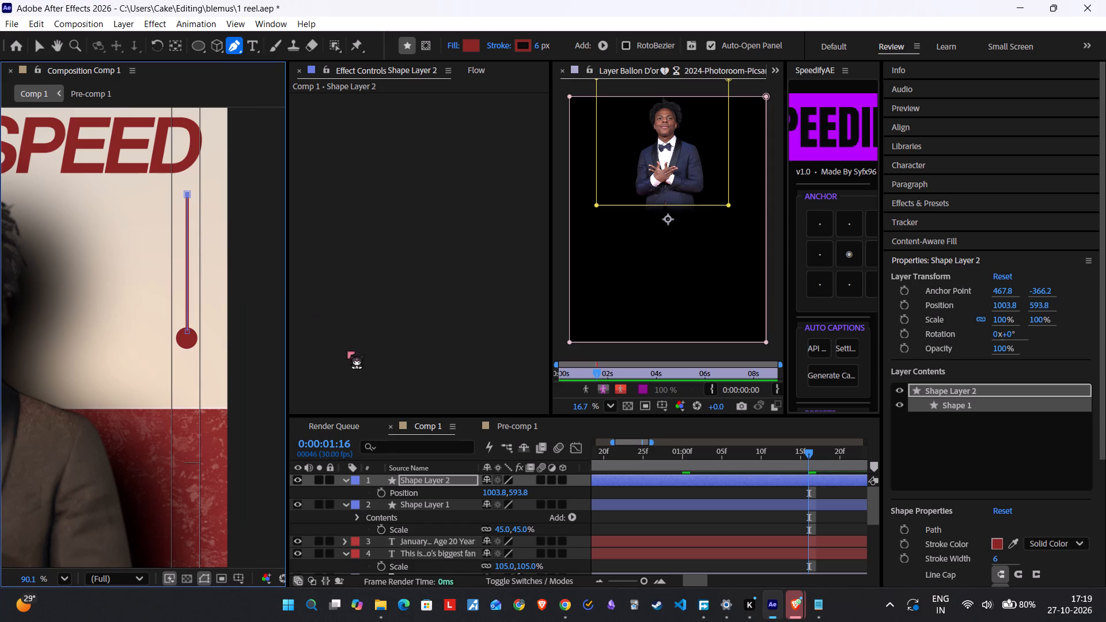
# Switch to the YouTube tutorial in Chrome and replay around 3:31 to examine how Trim Paths is added to the line.
pyautogui.click(567, 605)
pyautogui.click(512, 403)
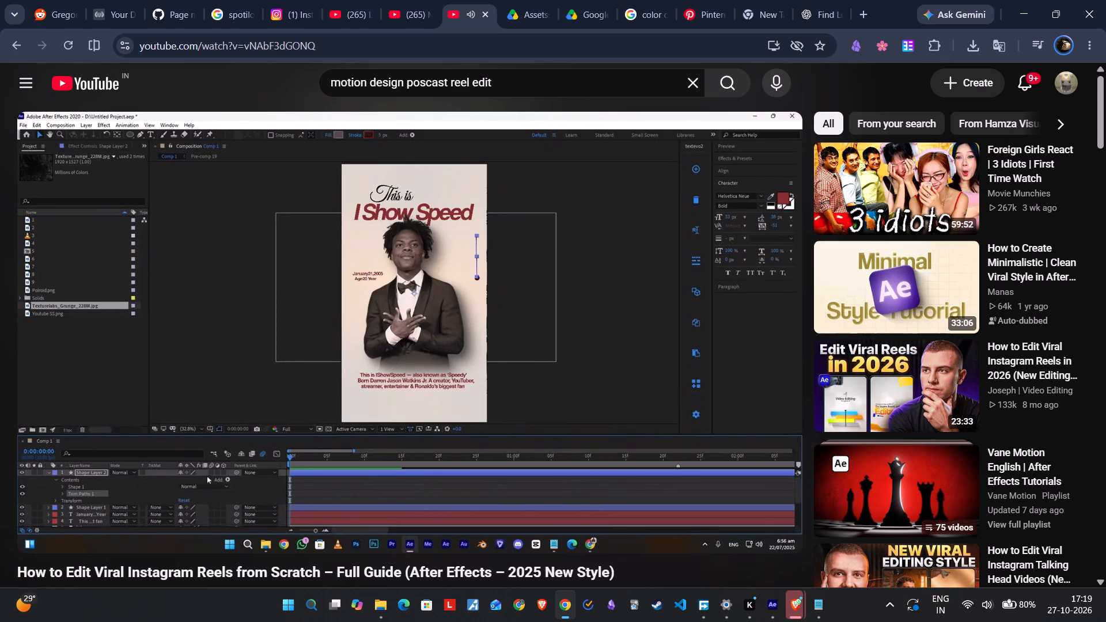
pyautogui.click(510, 401)
pyautogui.press('Left')
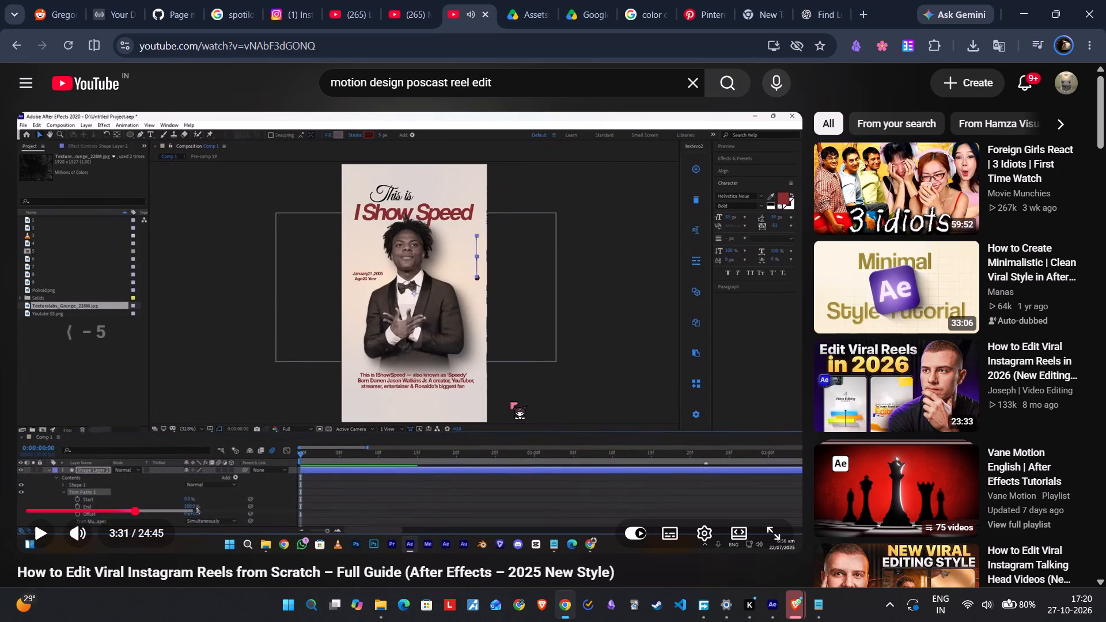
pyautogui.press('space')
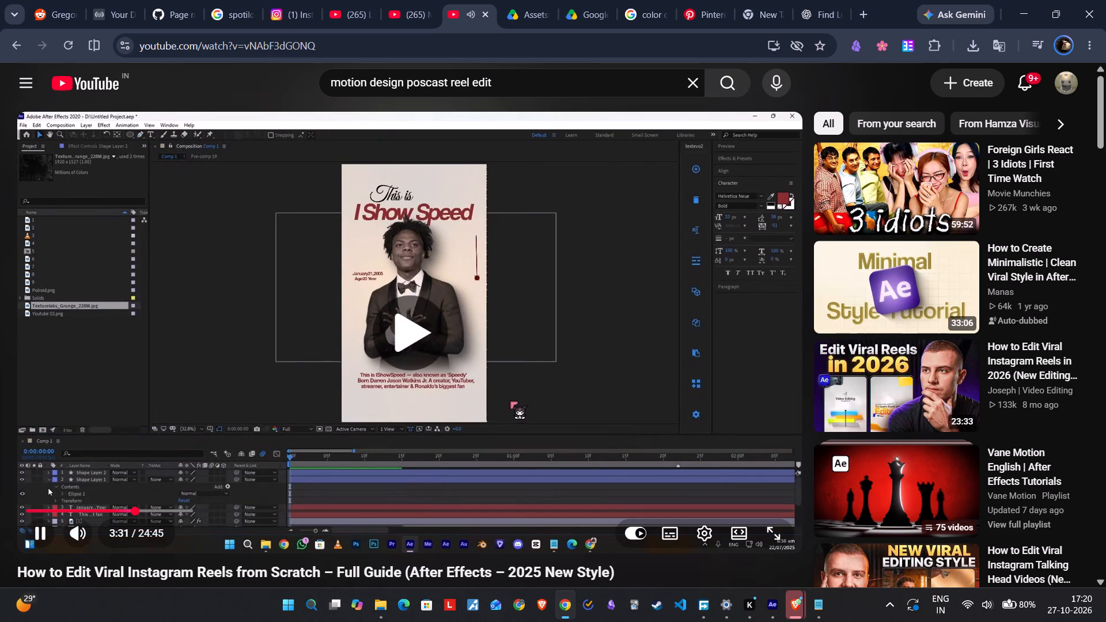
pyautogui.click(510, 401)
# Switch back to After Effects, zoom the composition out to 50%, and open its magnification options.
pyautogui.click(773, 609)
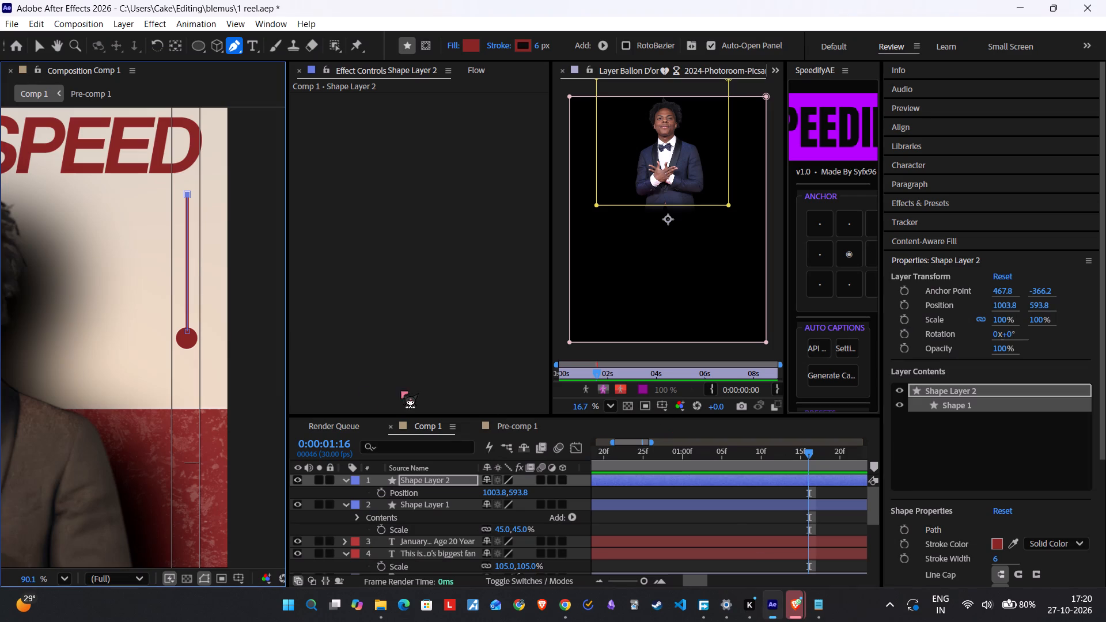
pyautogui.scroll(-4, 240, 387)
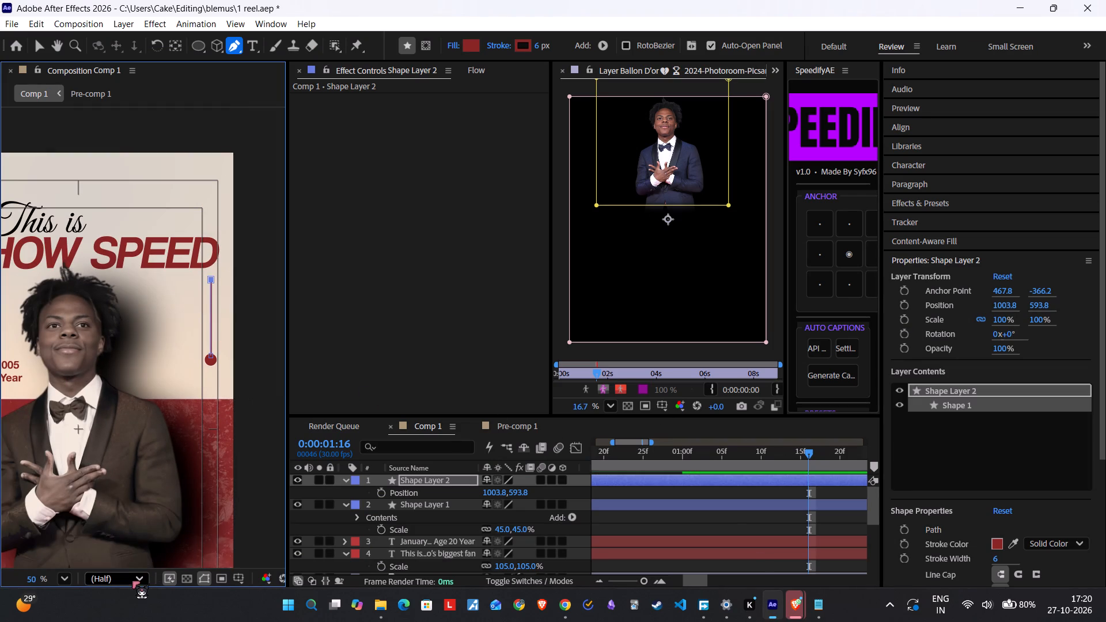
pyautogui.click(132, 581)
pyautogui.click(64, 580)
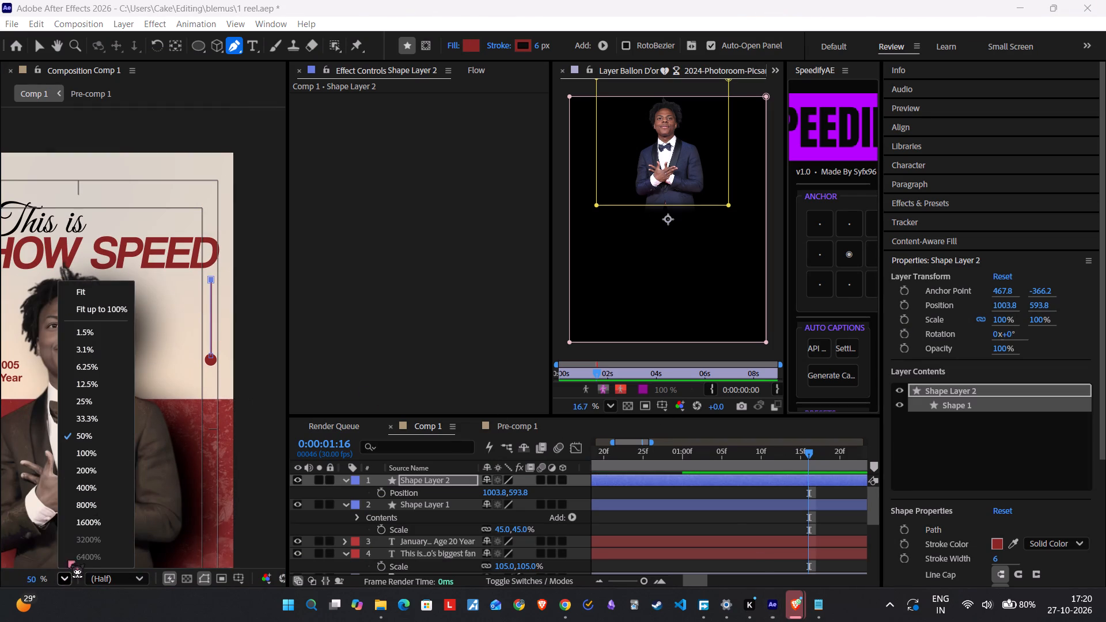
# Fit the whole composition in view, undo the stray path point, and deselect the line to check the dot-and-line accent.
pyautogui.click(101, 285)
pyautogui.click(138, 550)
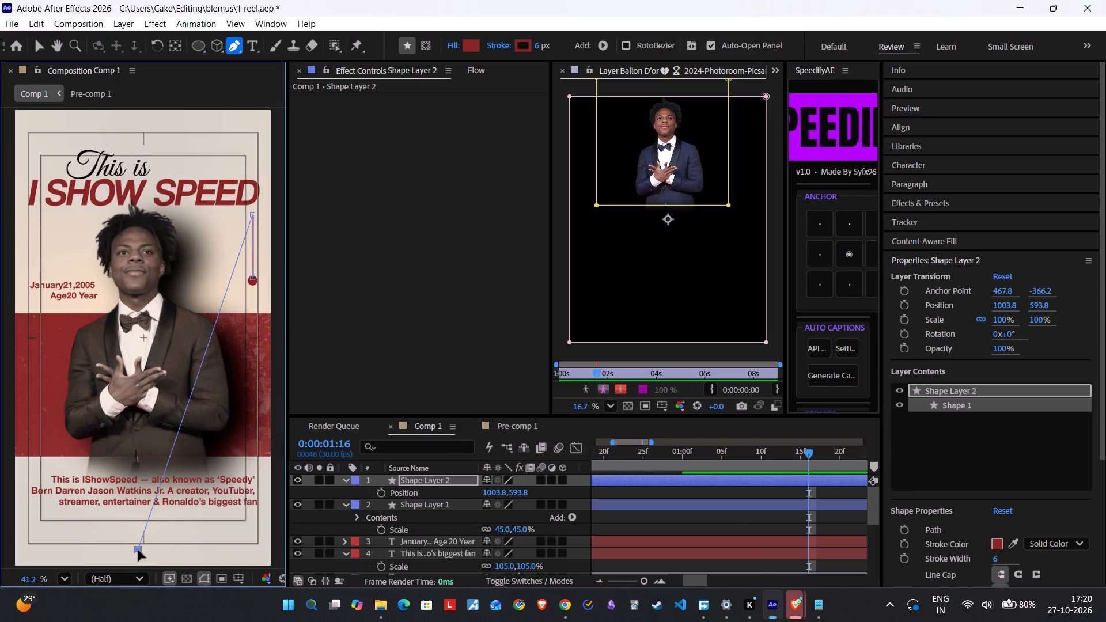
pyautogui.hotkey('ctrl', 'z')
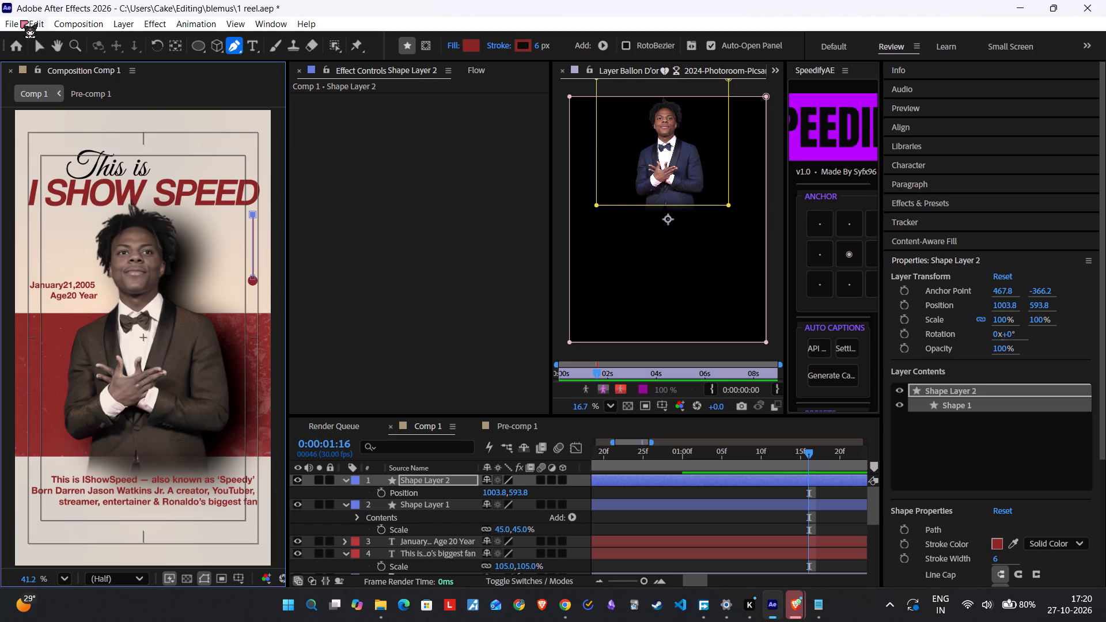
pyautogui.click(39, 45)
pyautogui.click(355, 291)
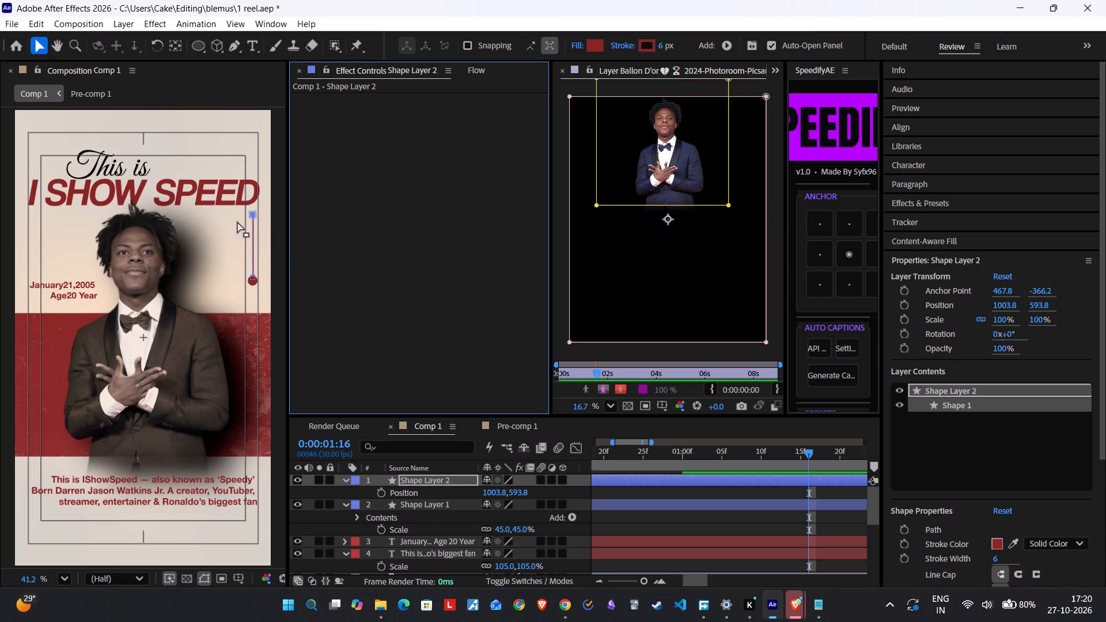
pyautogui.click(221, 126)
pyautogui.click(291, 130)
pyautogui.click(234, 127)
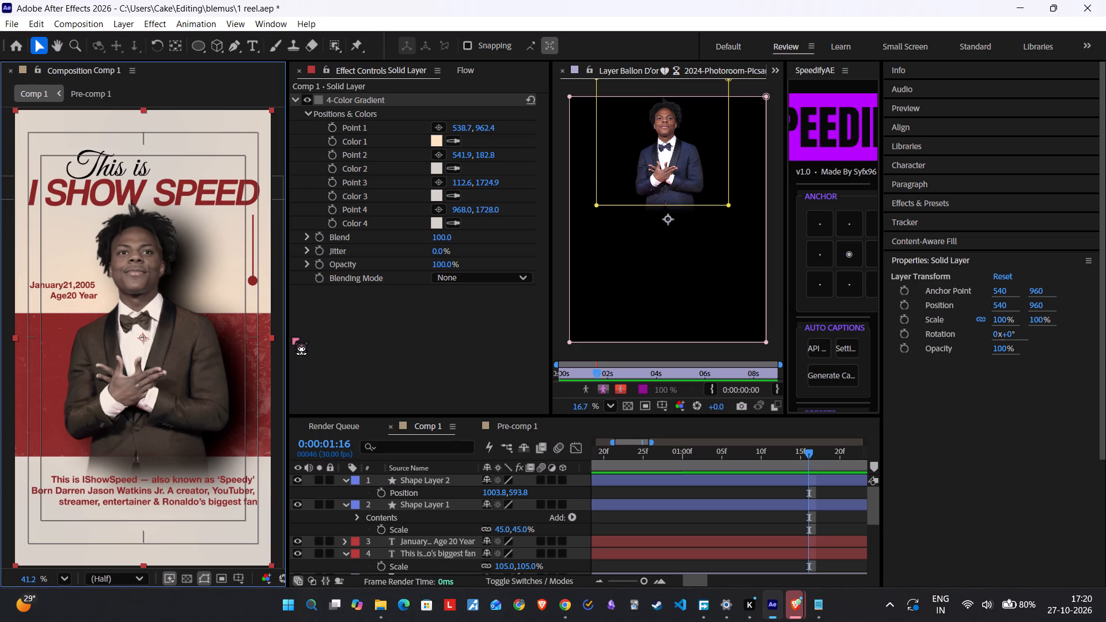
# Switch to the YouTube tutorial in Chrome and replay from about 3:33 to examine how Trim Paths is added to the line layer.
pyautogui.click(562, 607)
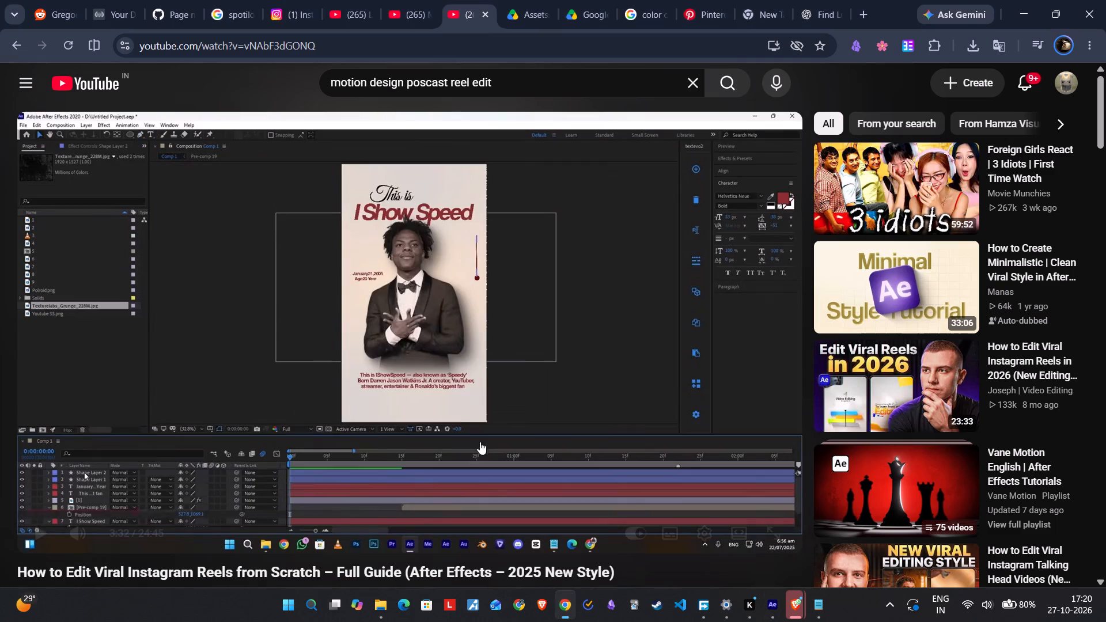
pyautogui.click(446, 407)
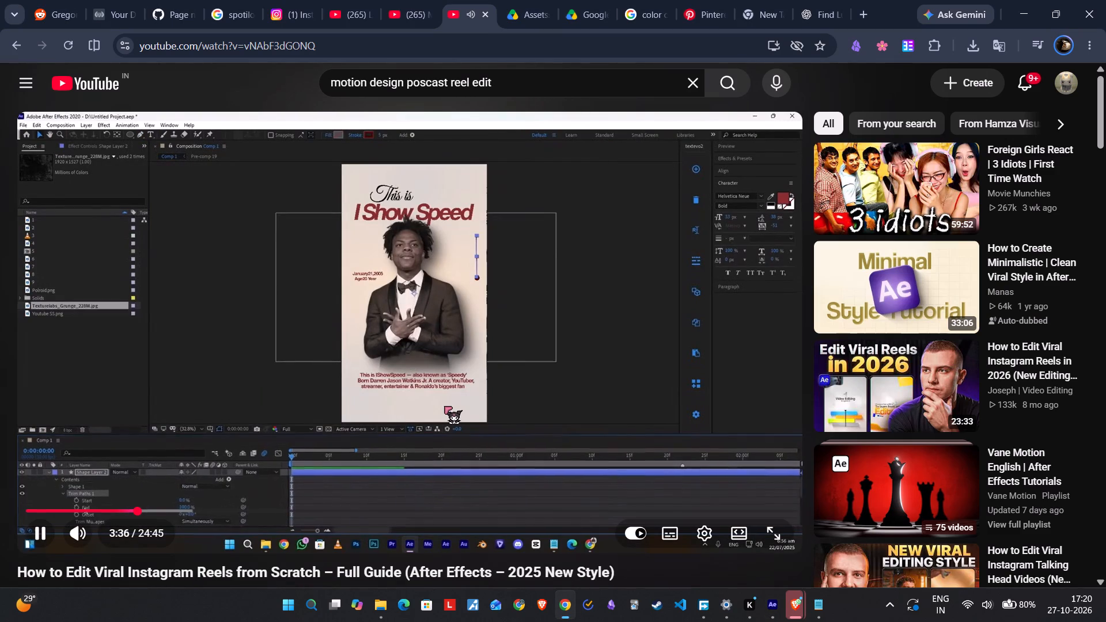
pyautogui.press('Left')
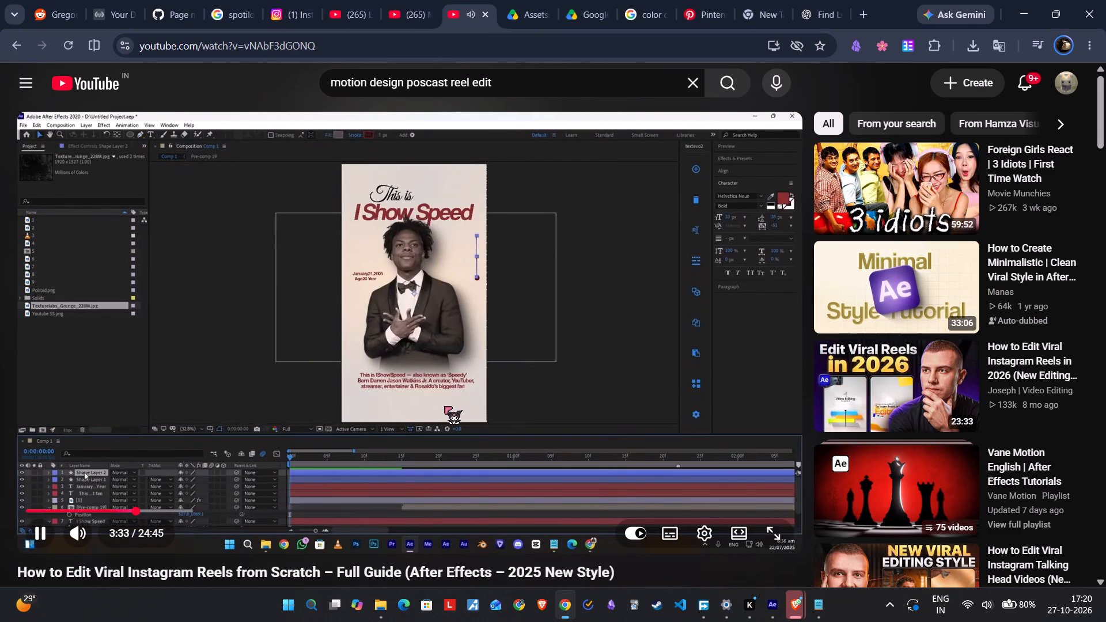
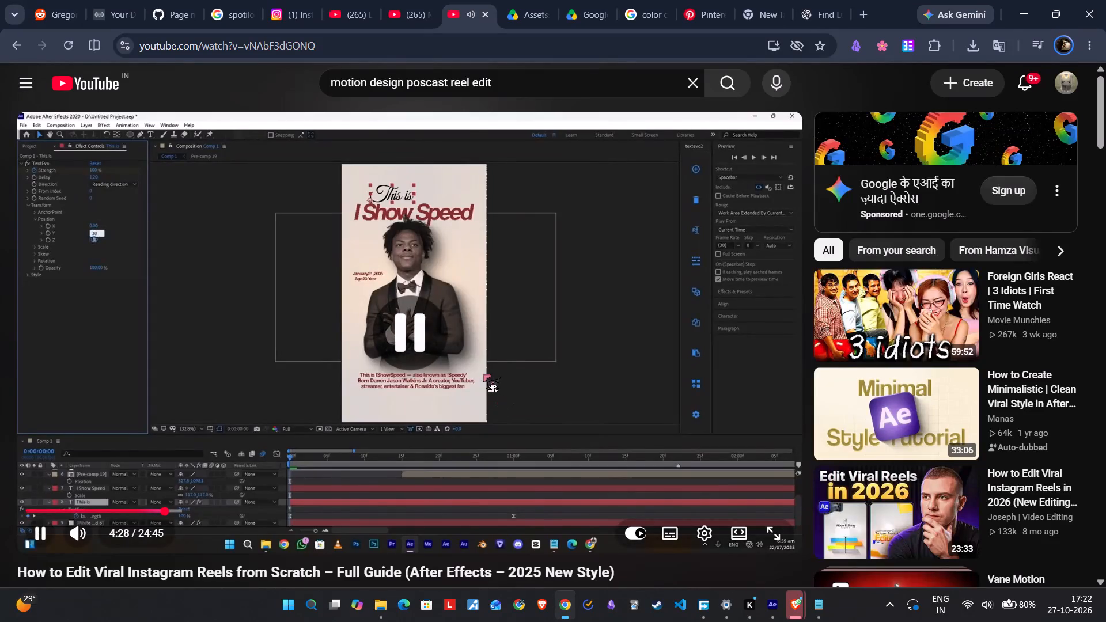
# Rewind the YouTube tutorial to about 3:30 and examine how Trim Paths is added to the line layer.
pyautogui.press('Left')
pyautogui.press('Left')
pyautogui.press('Left')
pyautogui.press('space')
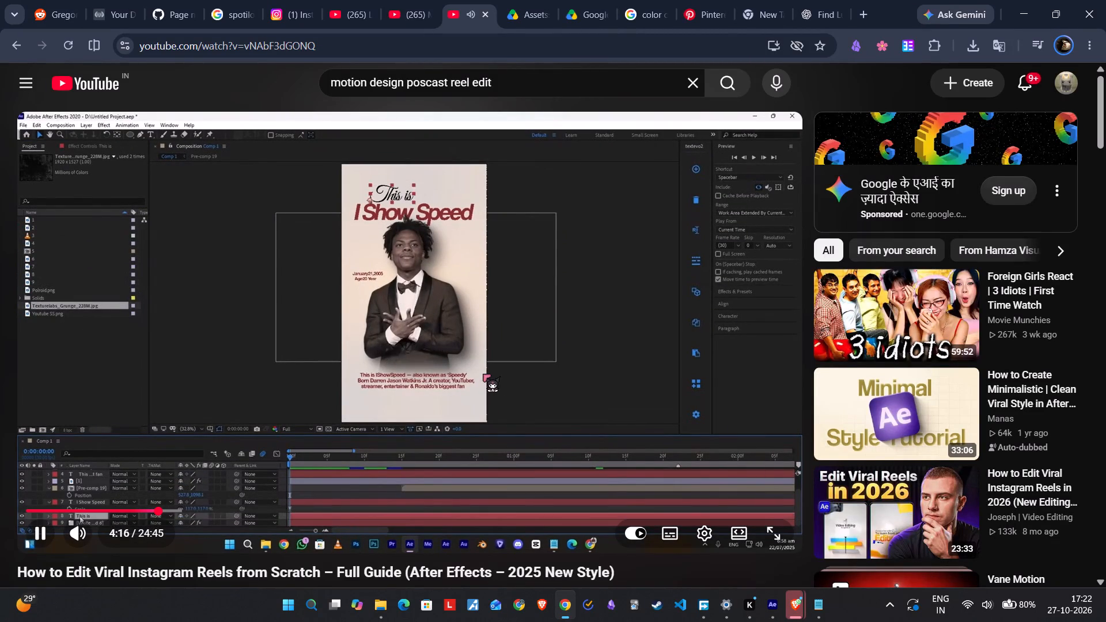
pyautogui.press('Left')
pyautogui.press('Left')
pyautogui.press('Left')
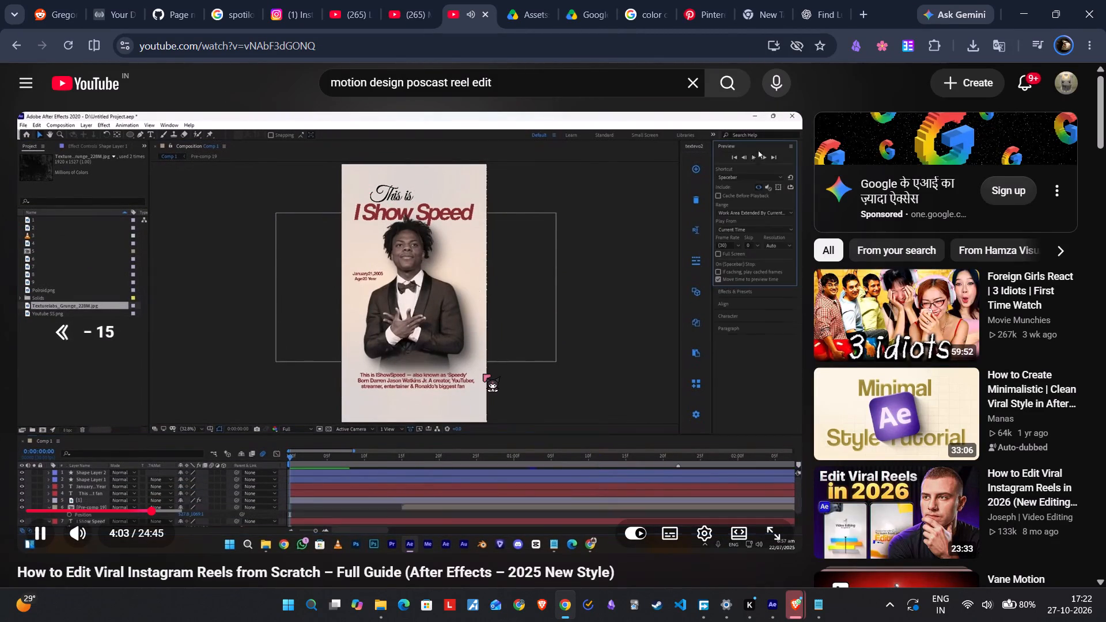
pyautogui.press('Left')
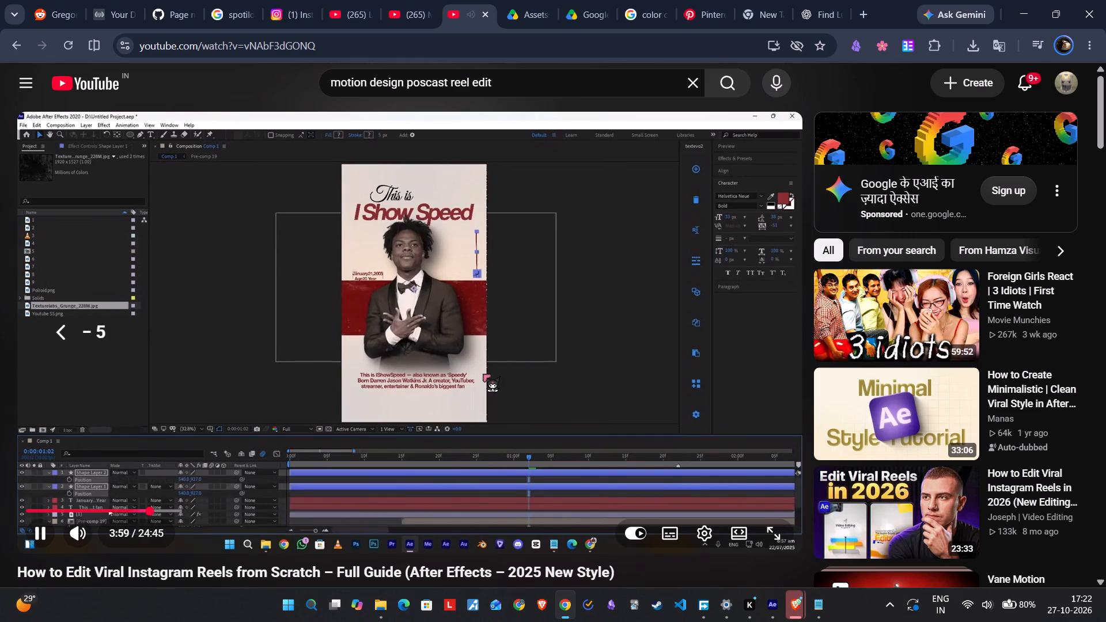
pyautogui.press('Left')
pyautogui.press('Left')
pyautogui.press('Left')
pyautogui.press('Left')
pyautogui.press('Left')
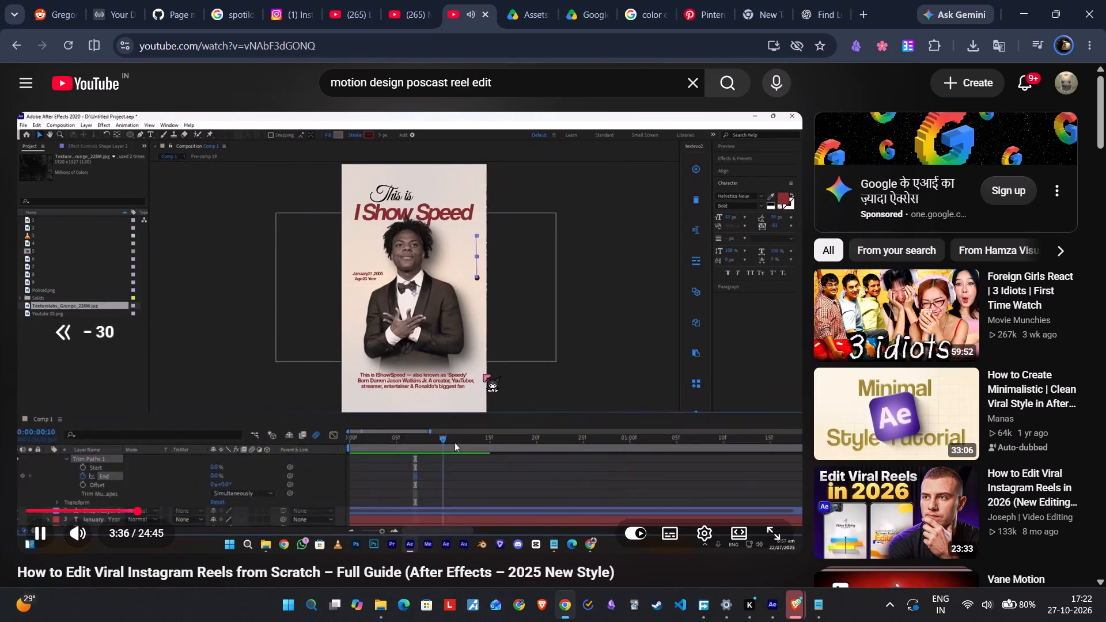
pyautogui.press('Left')
pyautogui.press('Left')
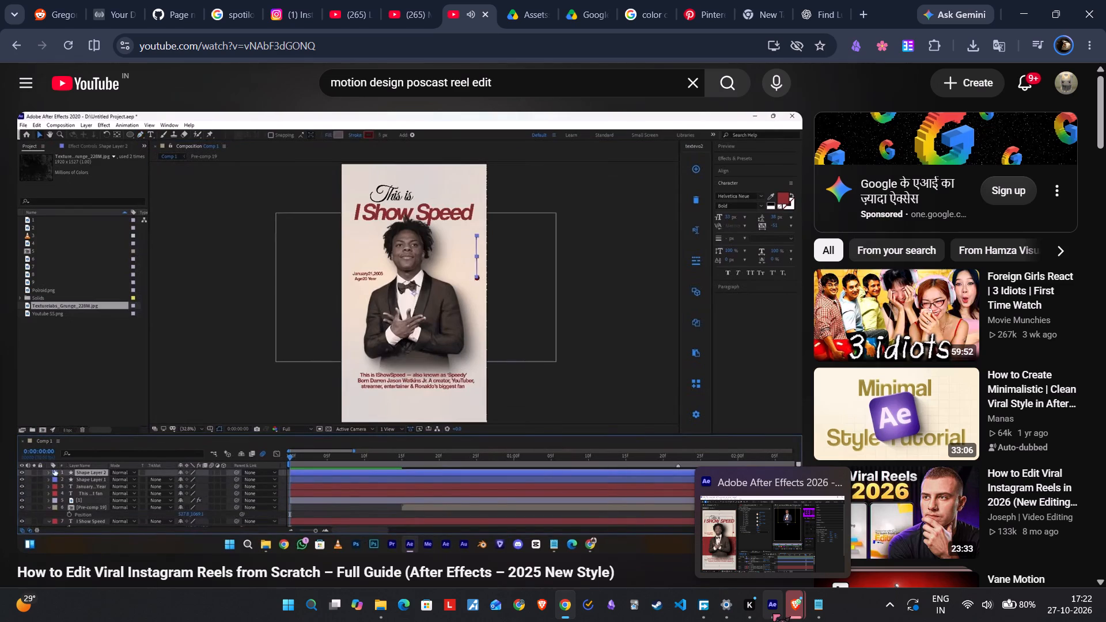
# Switch to After Effects, move the playhead to 0:00:00:00, and open and collapse the properties of Shape Layer 1 and Shape Layer 2.
pyautogui.click(772, 613)
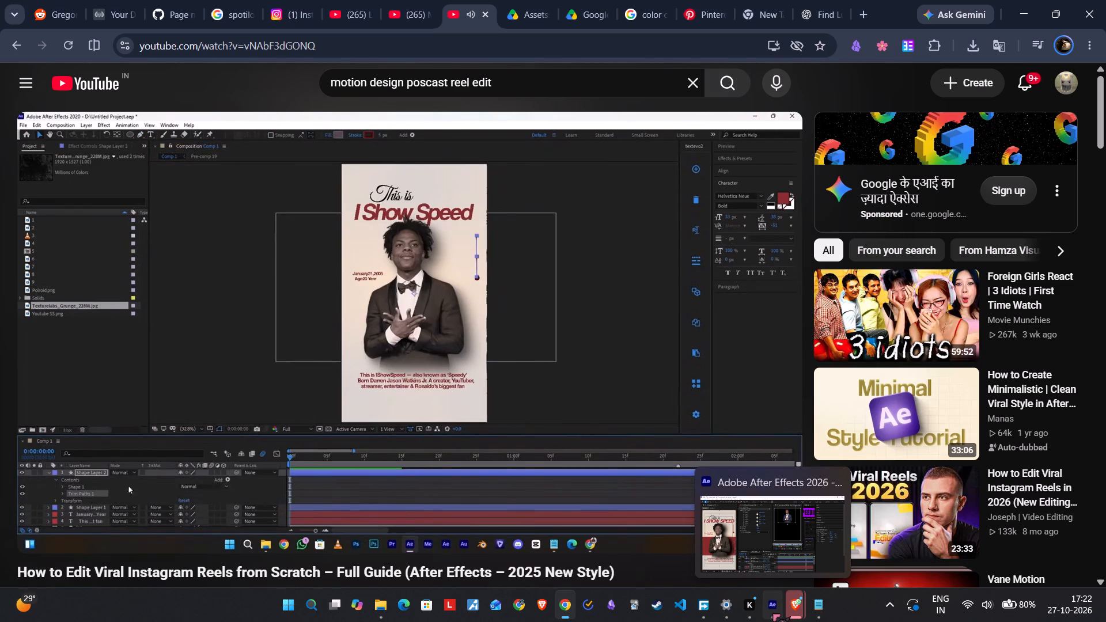
pyautogui.click(604, 481)
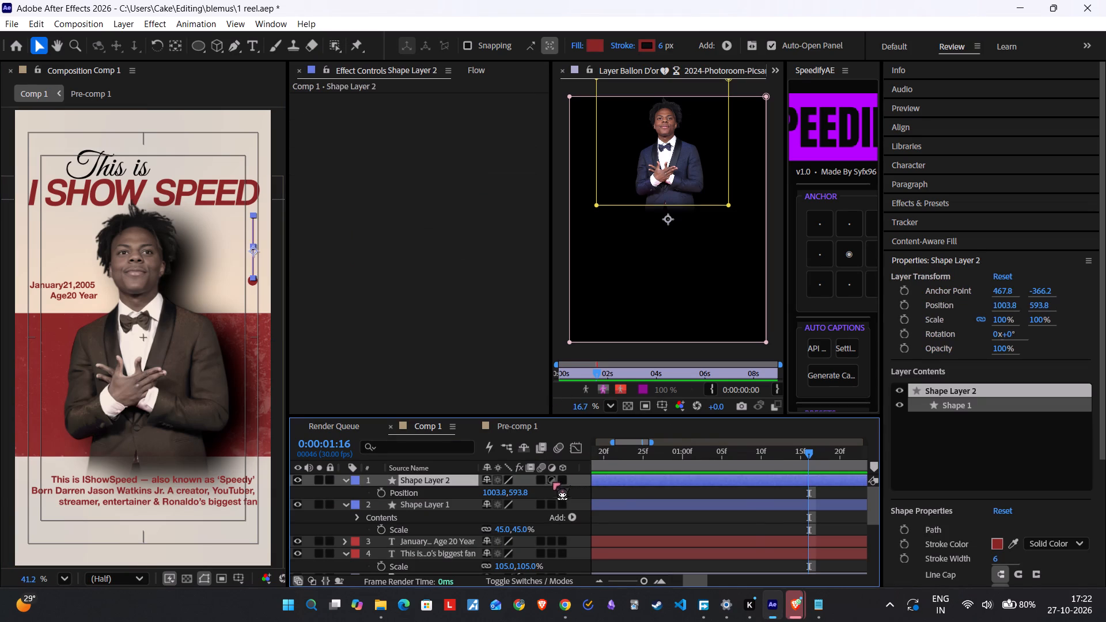
pyautogui.moveTo(803, 450); pyautogui.dragTo(481, 458)
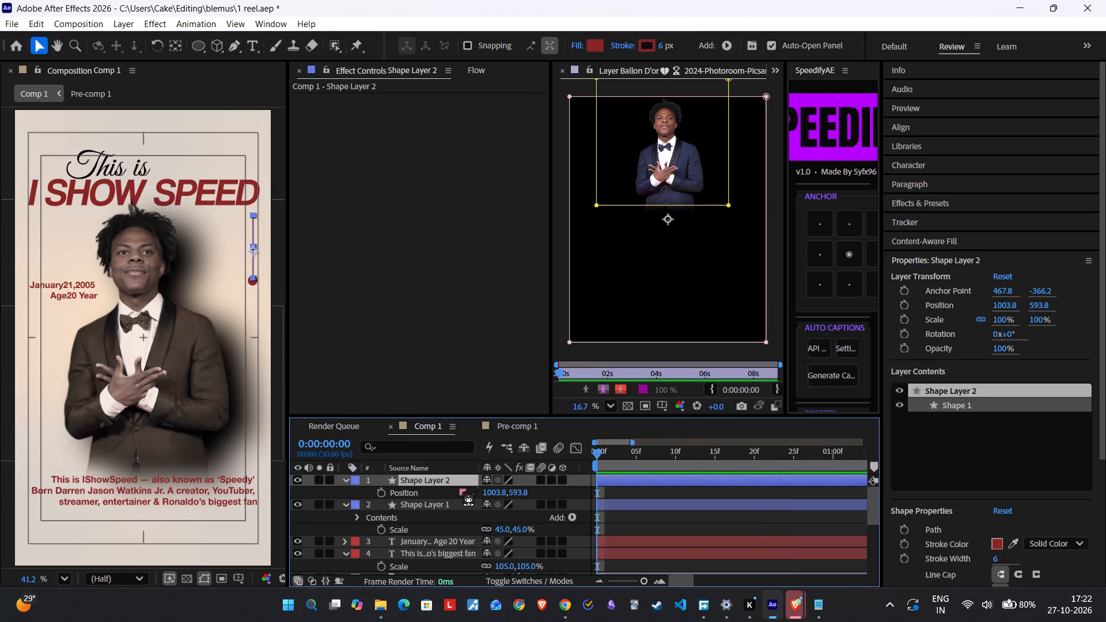
pyautogui.click(348, 478)
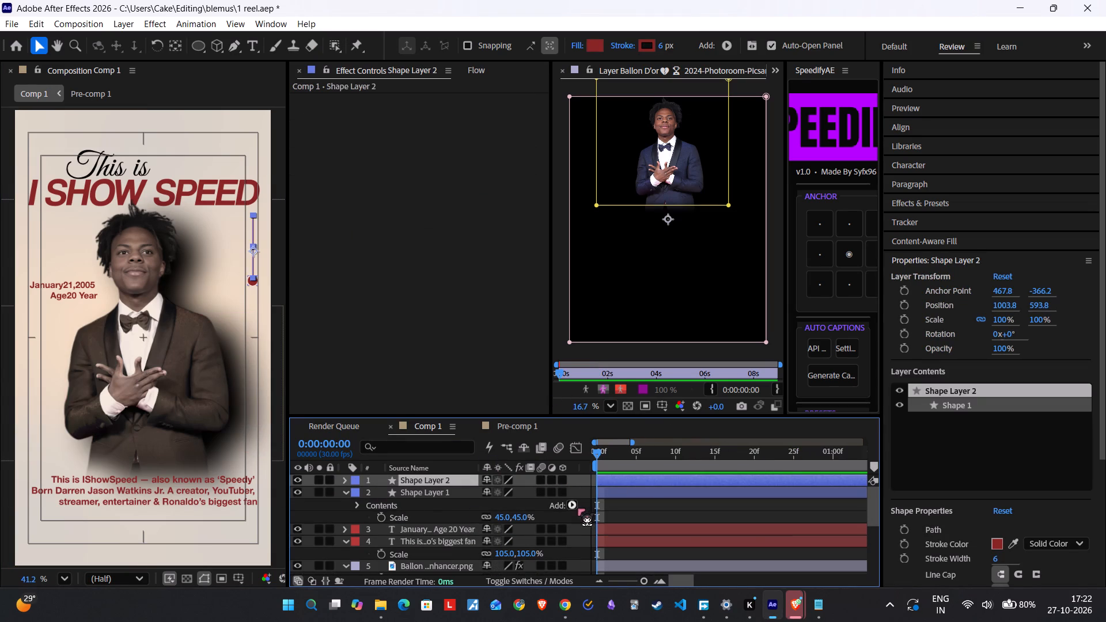
pyautogui.click(567, 503)
pyautogui.click(350, 502)
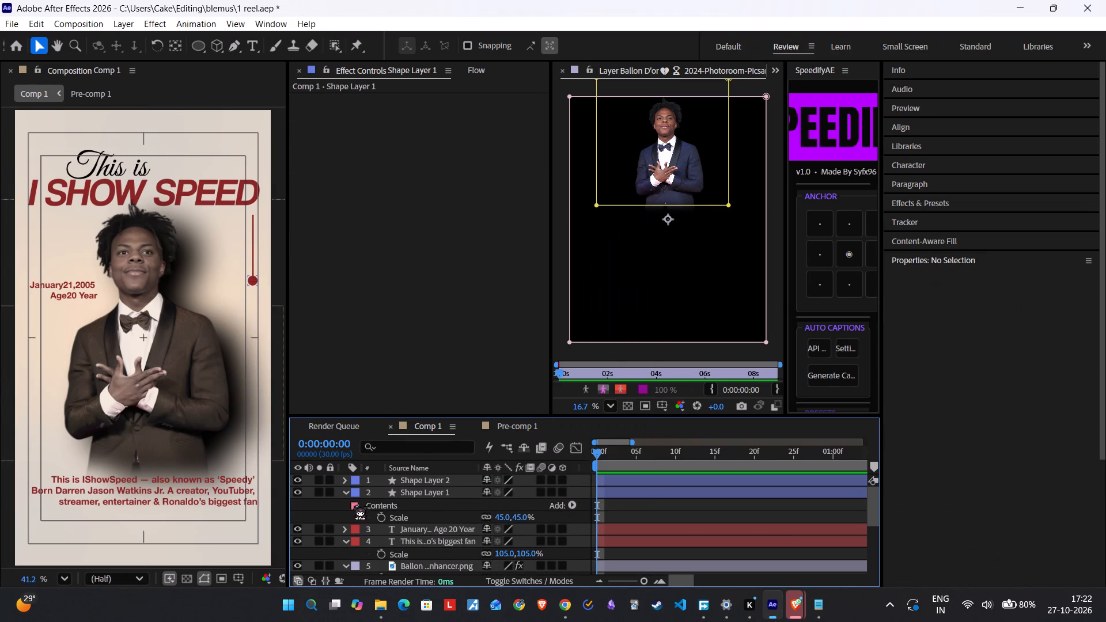
pyautogui.click(350, 502)
pyautogui.click(355, 505)
pyautogui.click(345, 481)
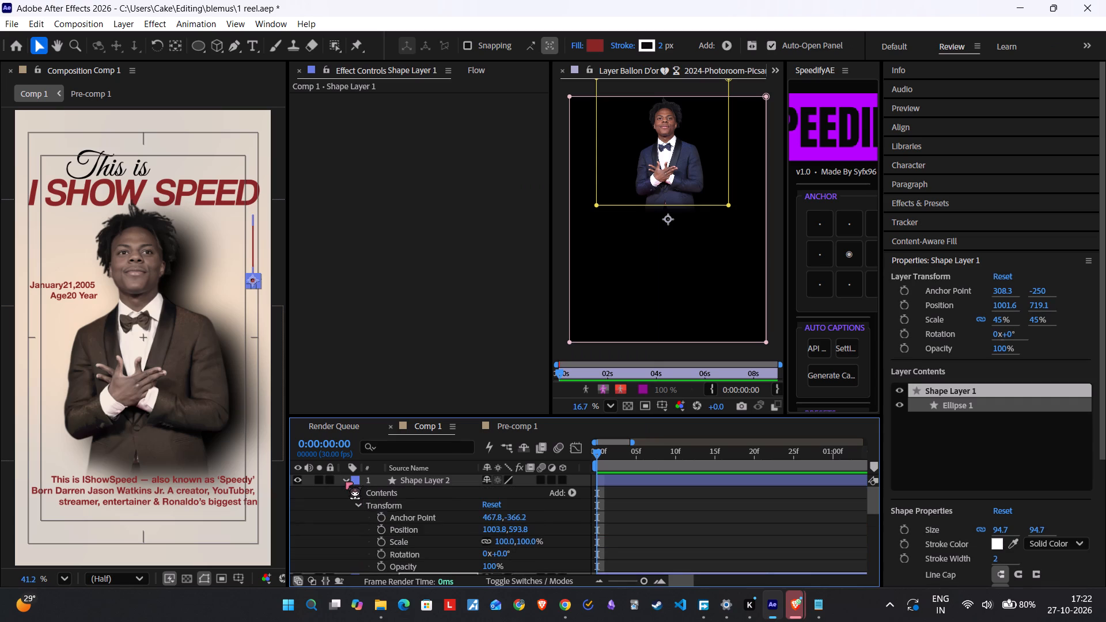
pyautogui.click(351, 479)
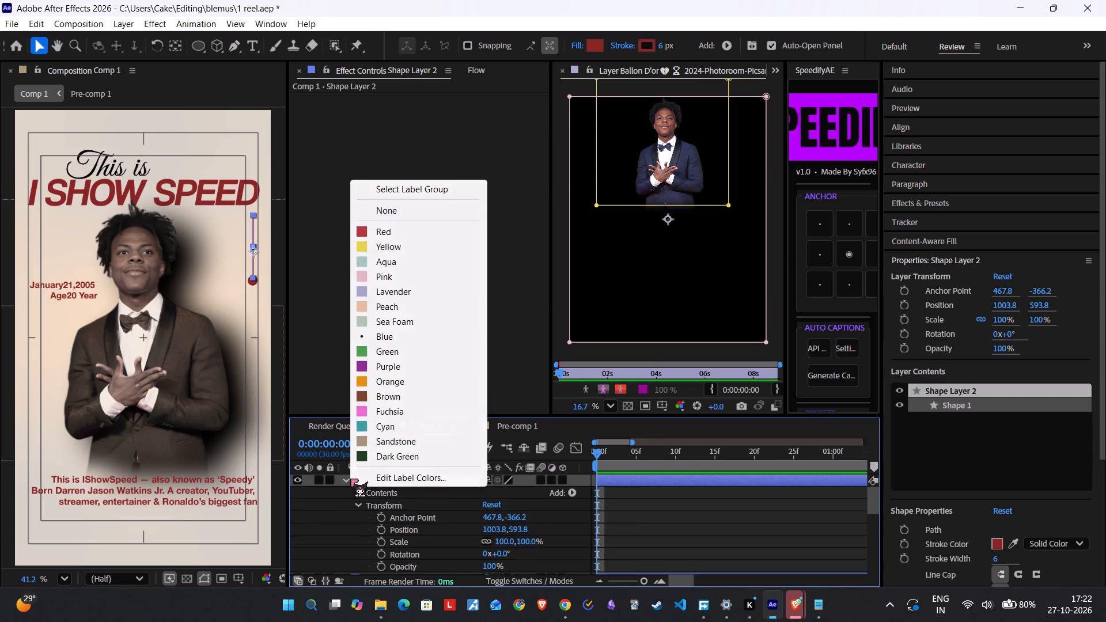
pyautogui.doubleClick(341, 481)
pyautogui.click(344, 479)
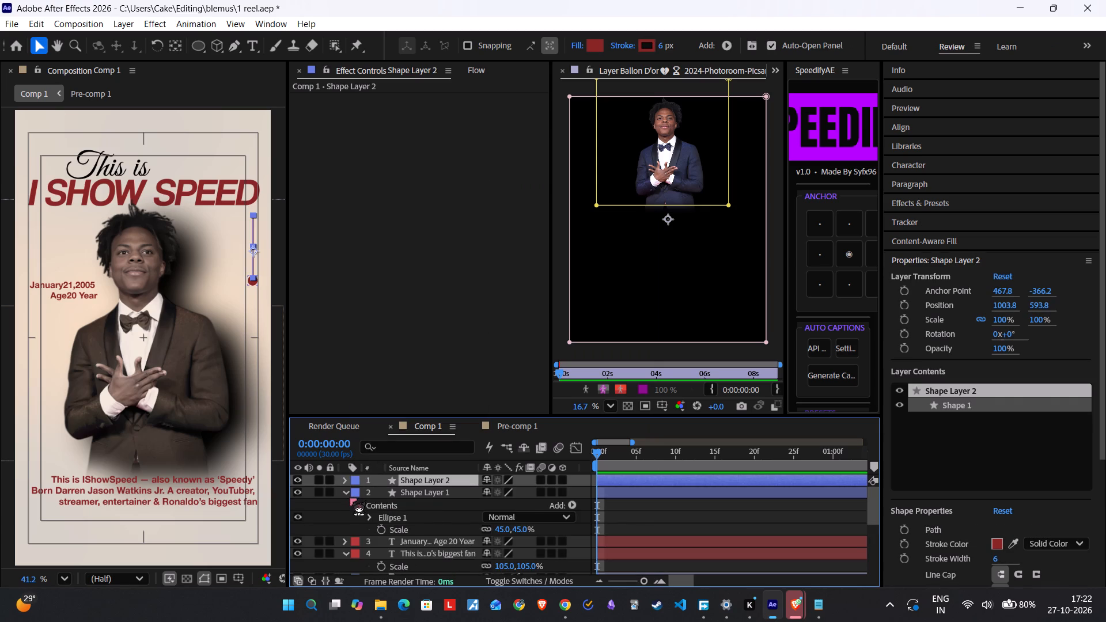
pyautogui.click(349, 498)
# Switch back to the tutorial in Chrome and replay the part where Trim Paths is added and expanded on the line layer.
pyautogui.click(571, 602)
pyautogui.click(482, 366)
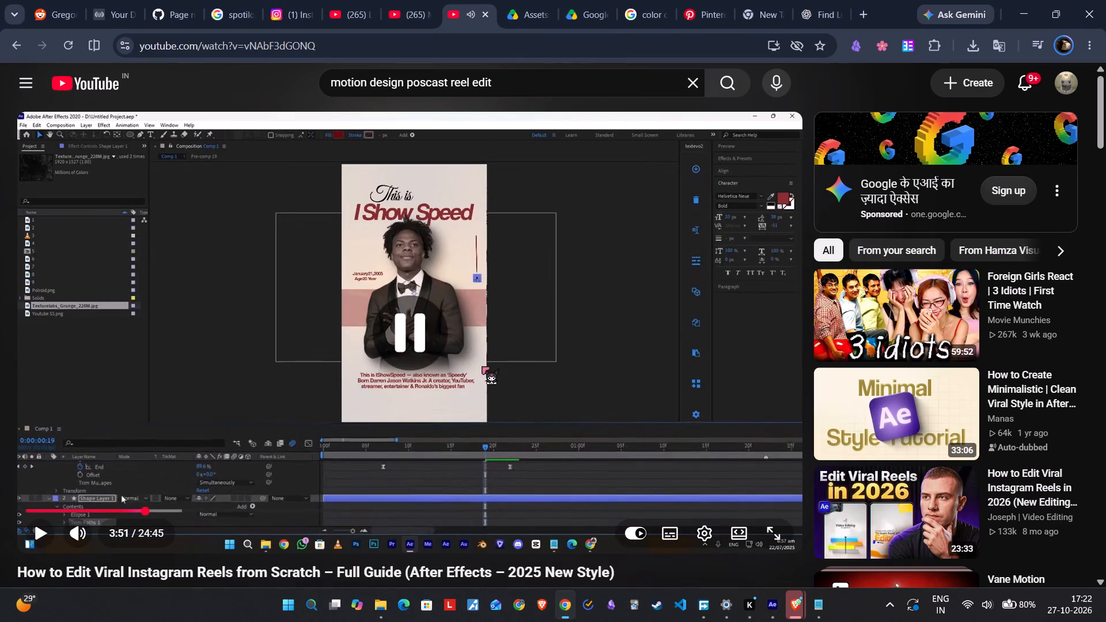
pyautogui.press('Left')
pyautogui.press('Left')
pyautogui.press('space')
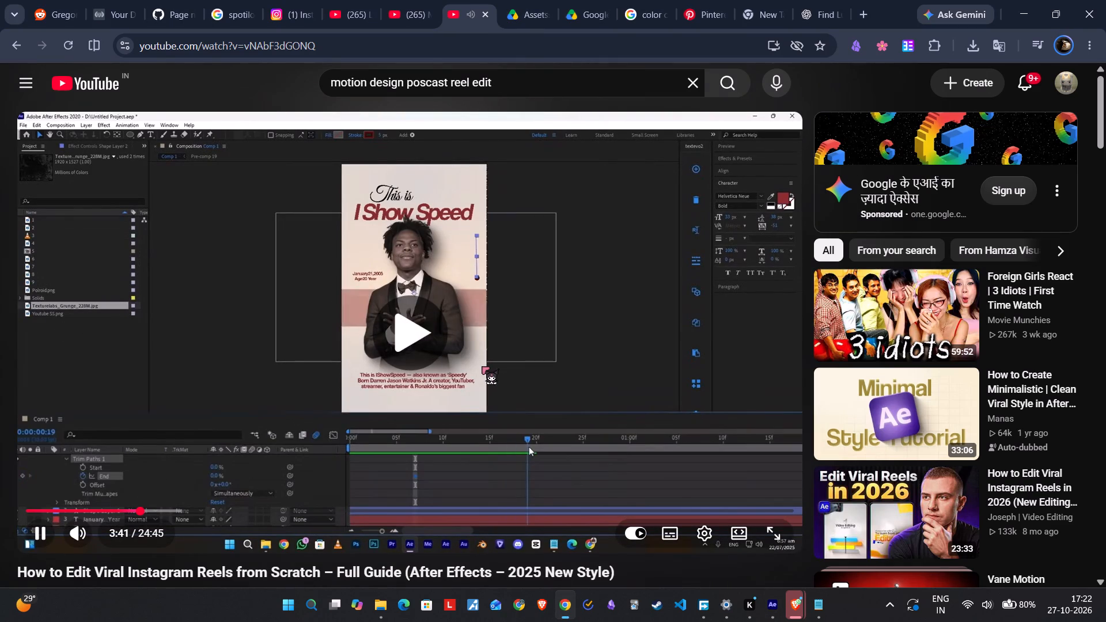
pyautogui.press('Left')
pyautogui.press('Left')
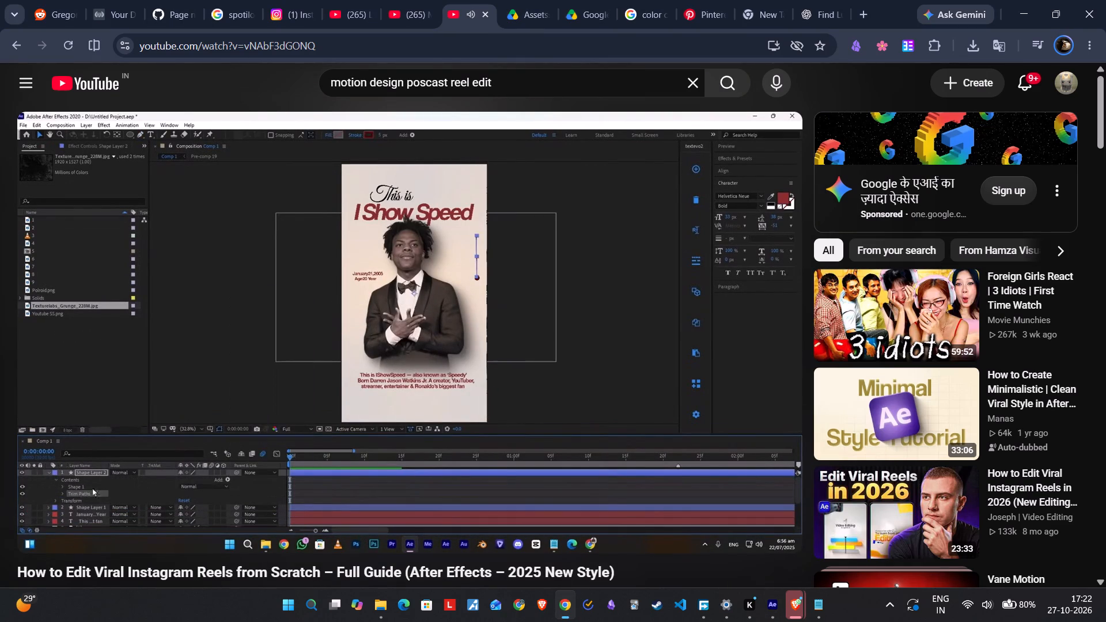
pyautogui.press('space')
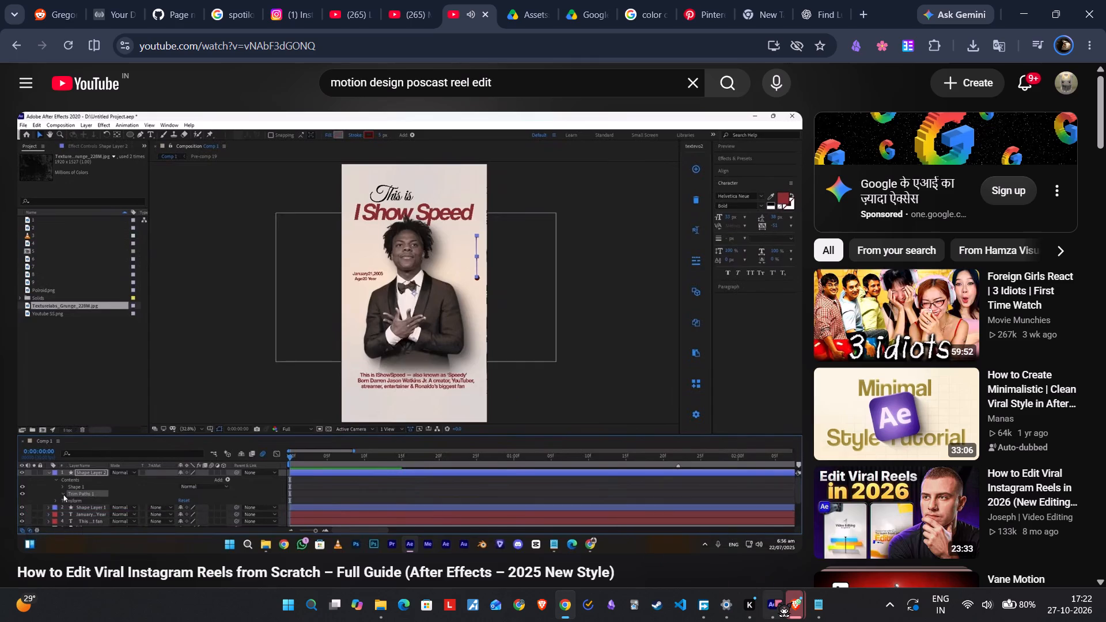
# Return to After Effects and expand the vertical line's Shape Layer 2.
pyautogui.click(774, 599)
pyautogui.click(338, 478)
pyautogui.click(345, 483)
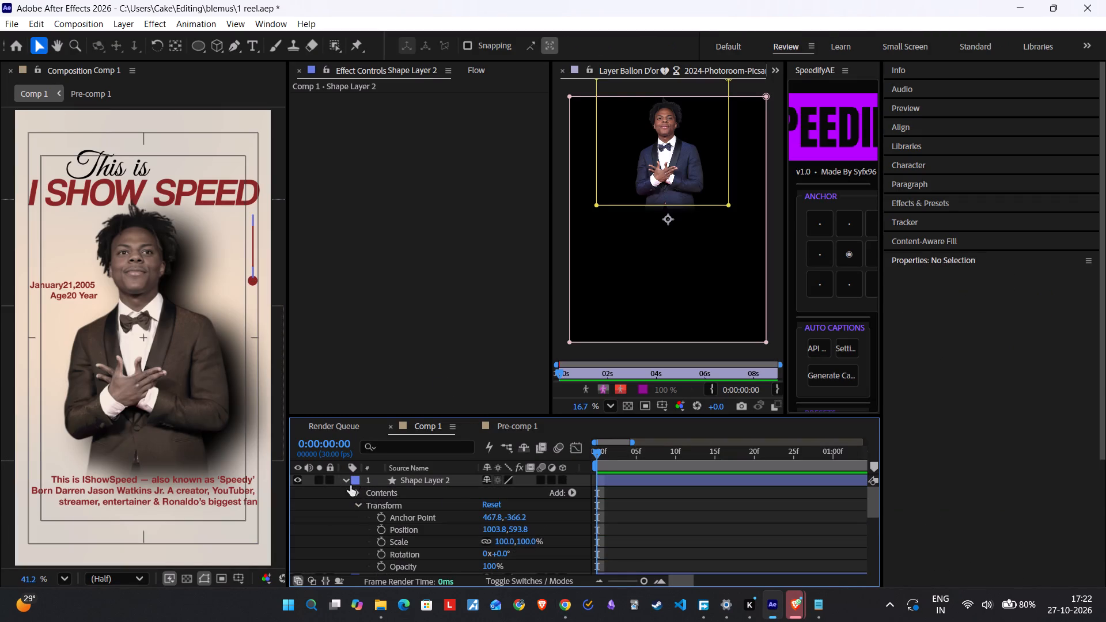
# Add Trim Paths to the vertical line's Shape Layer 2 and expand its Start, End and Offset properties.
pyautogui.click(564, 491)
pyautogui.click(568, 494)
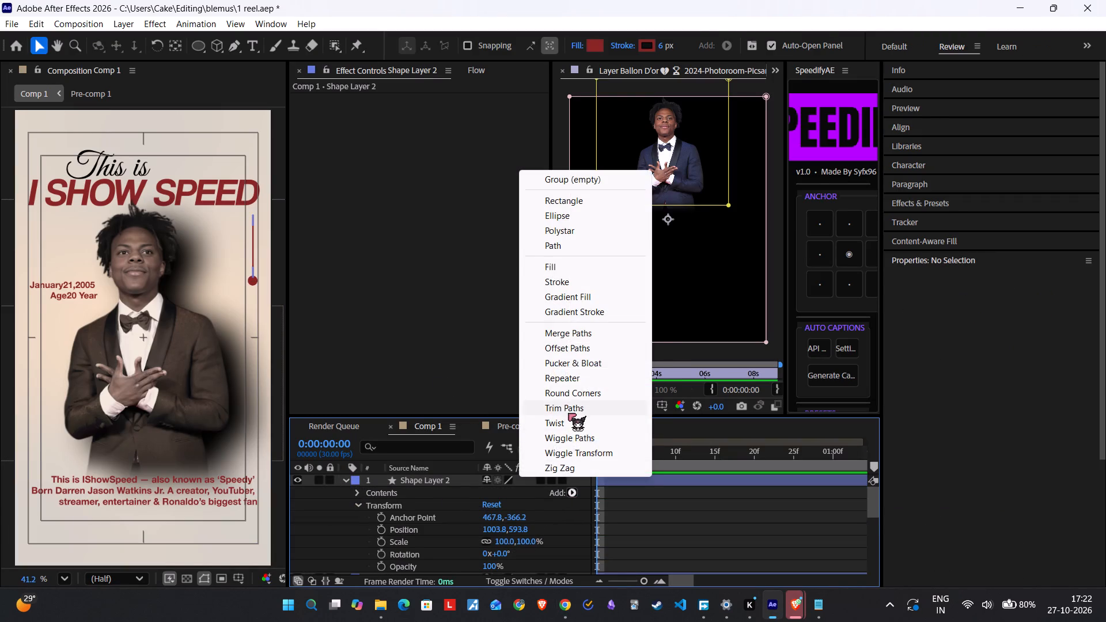
pyautogui.click(568, 413)
pyautogui.scroll(-2, 417, 518)
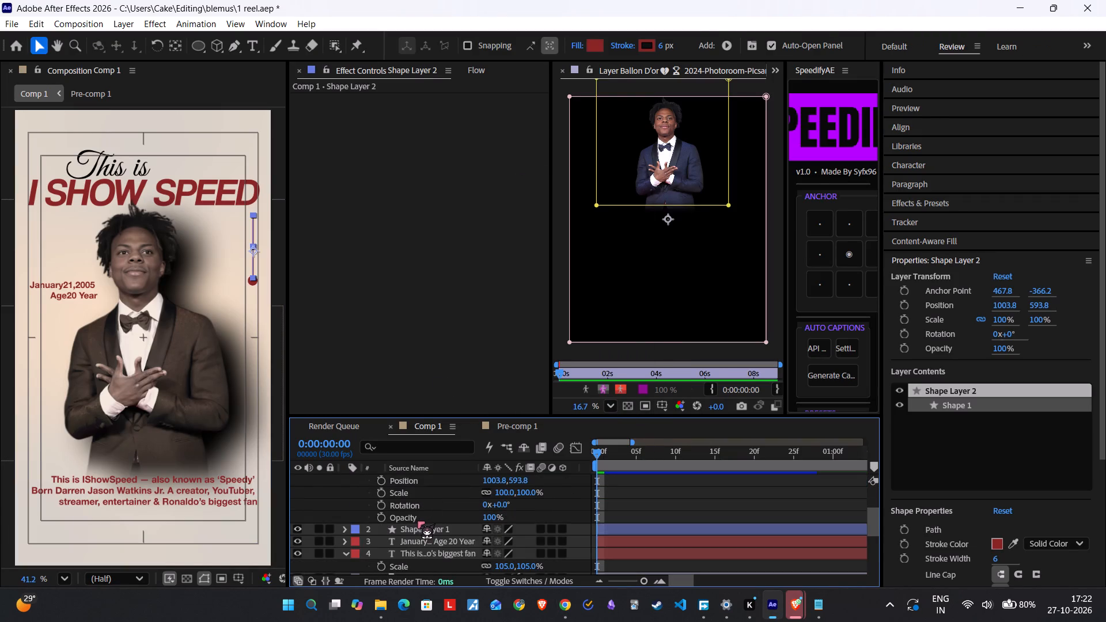
pyautogui.scroll(1, 416, 521)
pyautogui.click(368, 477)
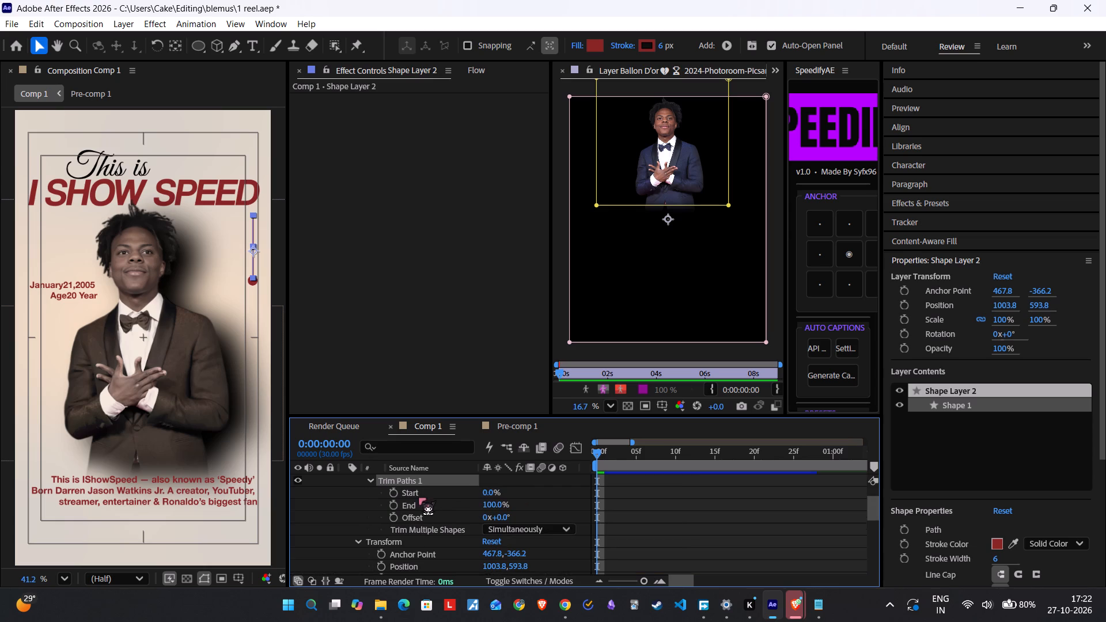
# Switch to the tutorial in Chrome and play on from about 3:37 to examine how the Trim Paths End is keyframed.
pyautogui.click(570, 609)
pyautogui.click(522, 355)
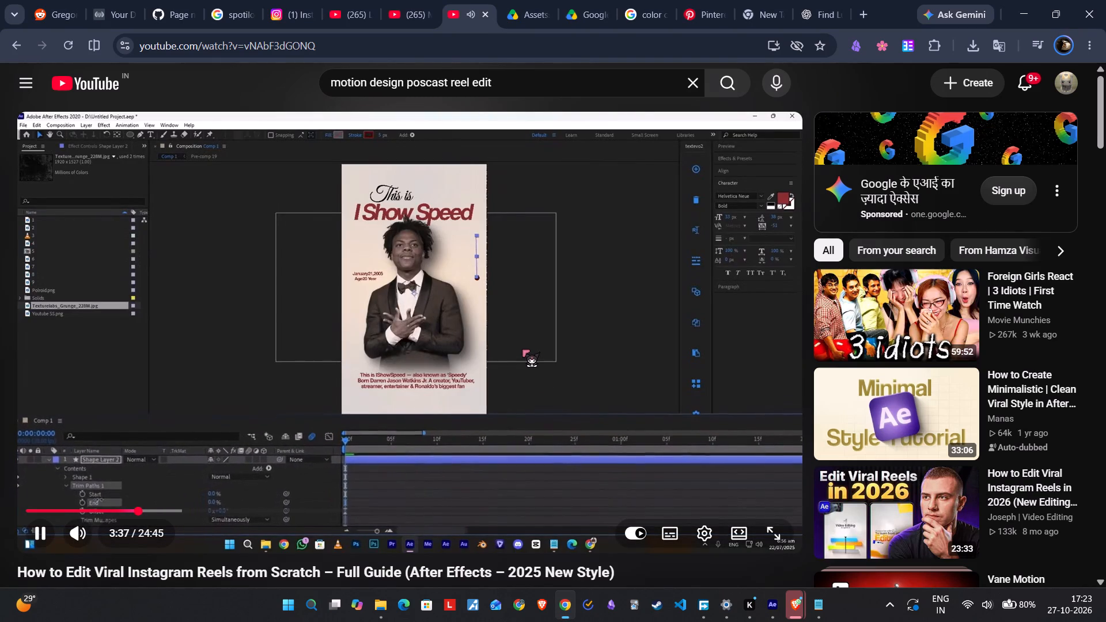
pyautogui.click(522, 349)
pyautogui.click(522, 349)
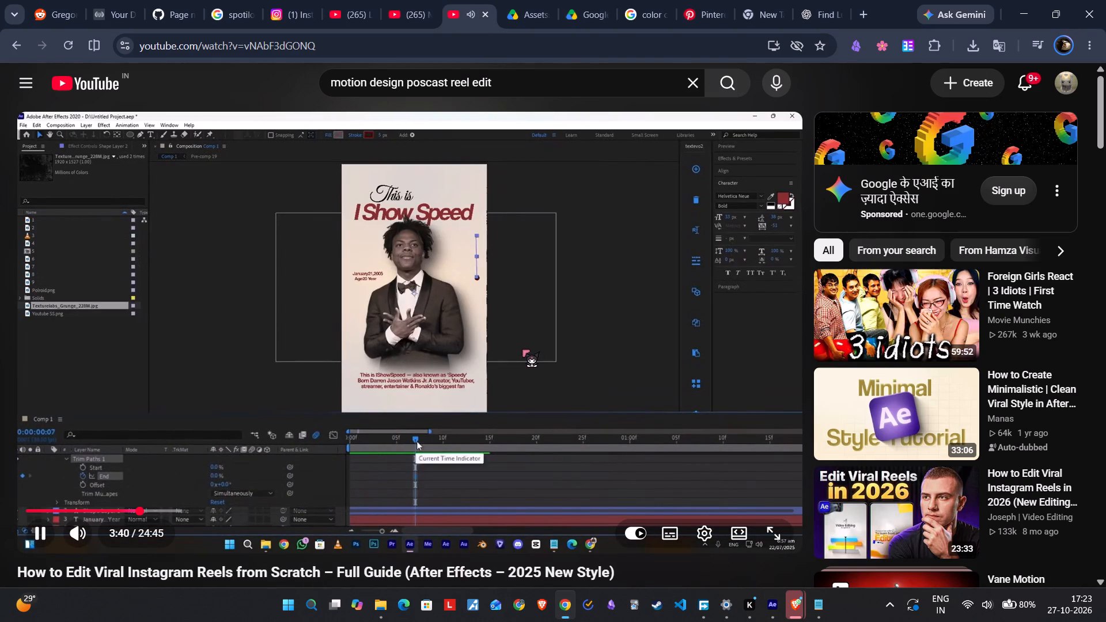
pyautogui.click(522, 349)
# In After Effects, keyframe the vertical line's Trim Paths End at 0% and move that keyframe to about the 10-frame mark.
pyautogui.click(783, 605)
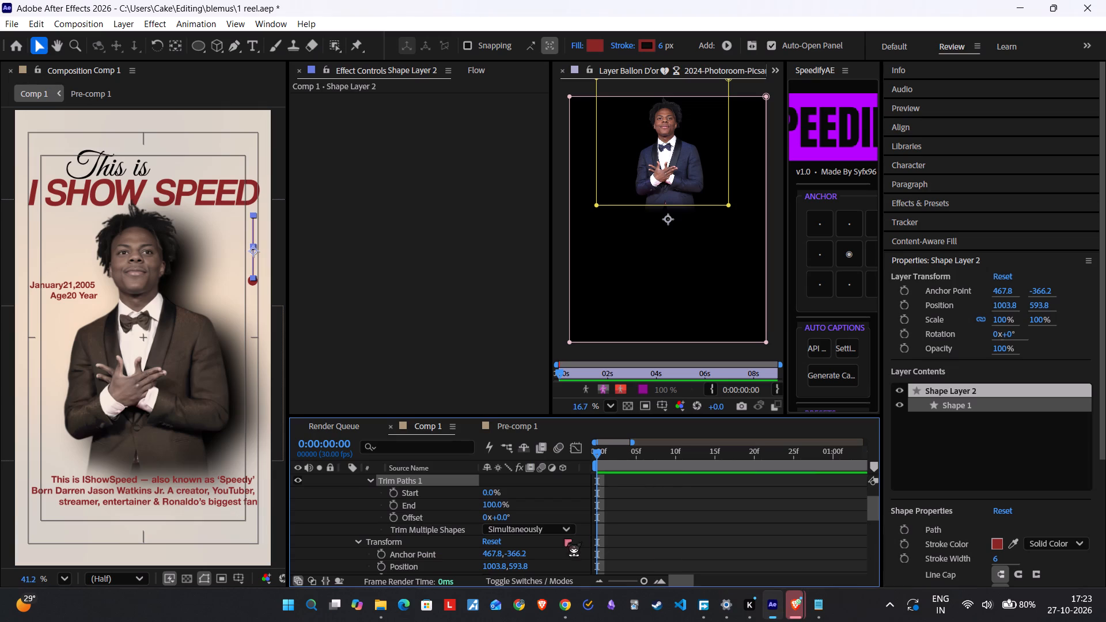
pyautogui.moveTo(495, 505); pyautogui.dragTo(427, 513)
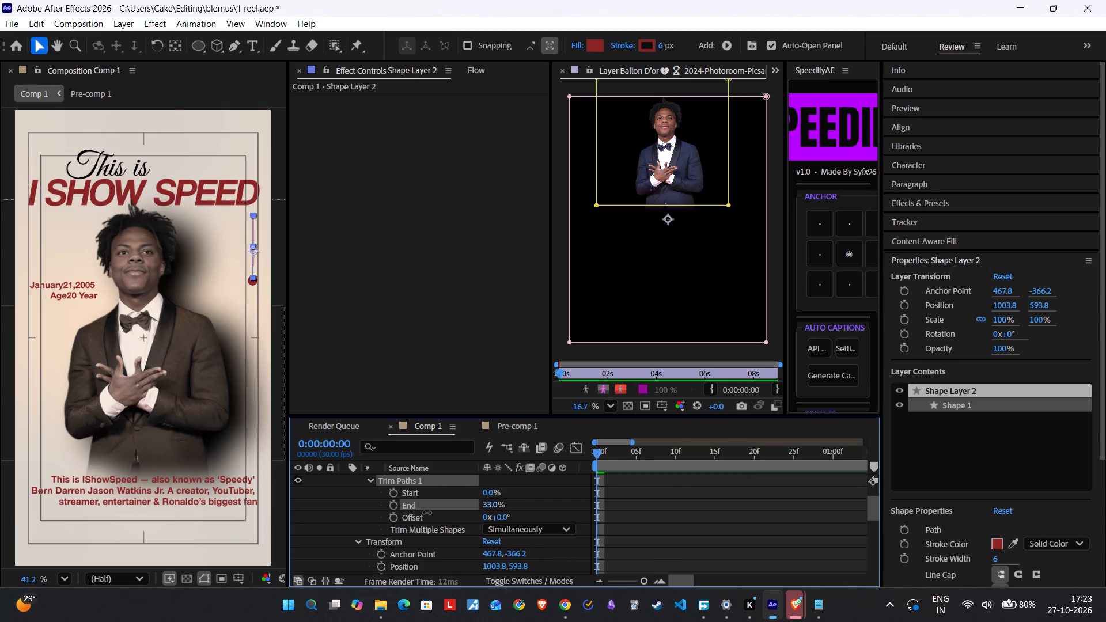
pyautogui.moveTo(427, 513); pyautogui.dragTo(357, 522)
pyautogui.click(389, 506)
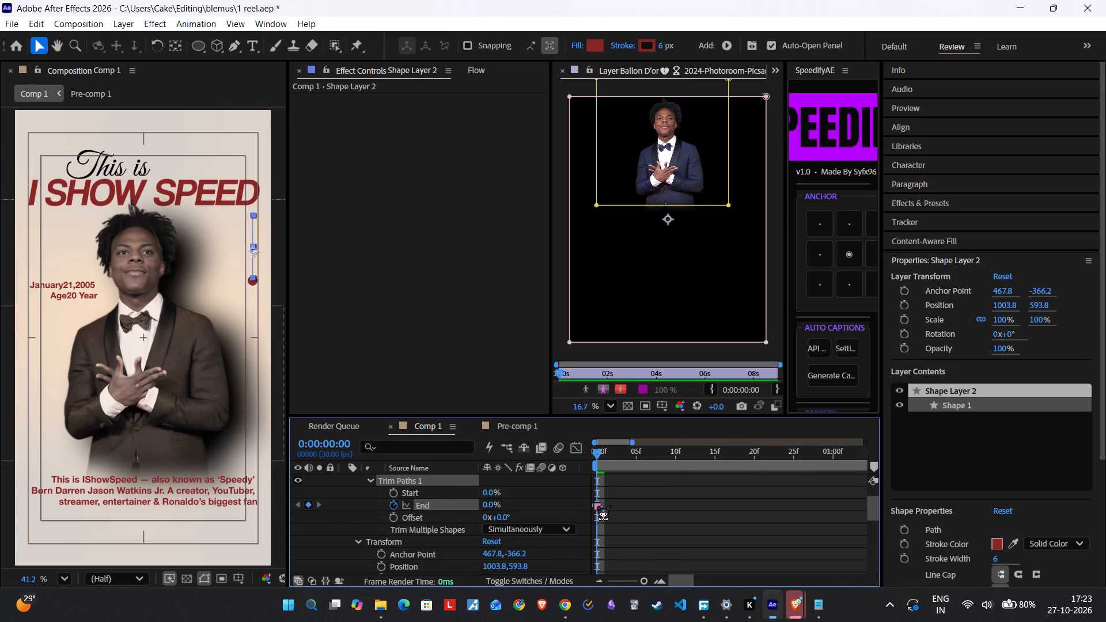
pyautogui.moveTo(594, 502); pyautogui.dragTo(655, 502)
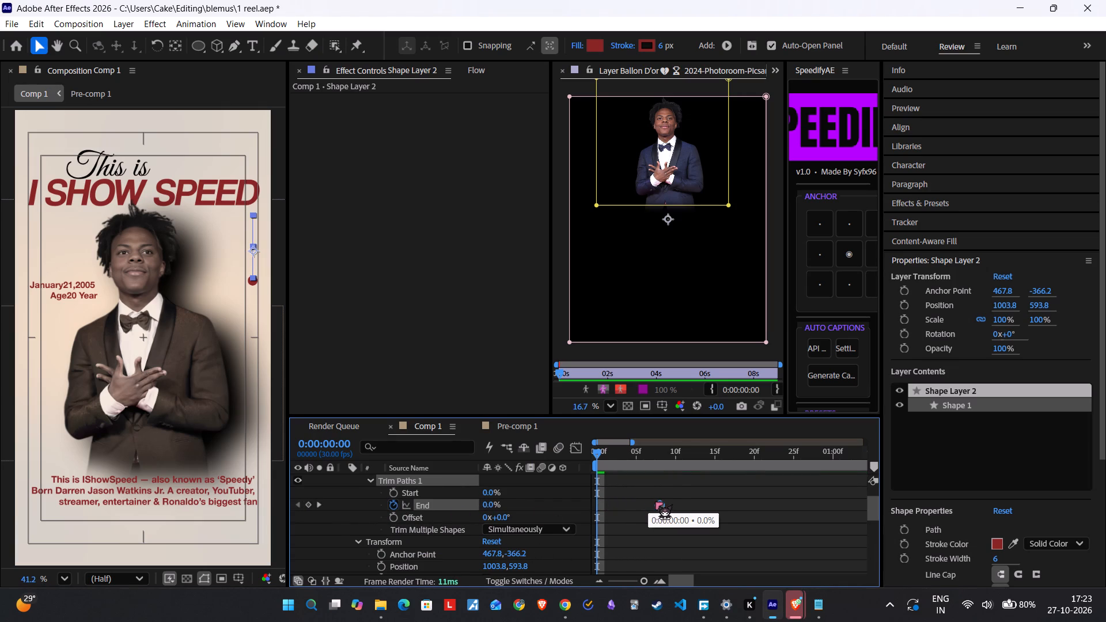
pyautogui.moveTo(655, 502); pyautogui.dragTo(675, 502)
# Switch back to the tutorial in Chrome to check the line's End keyframe timing.
pyautogui.click(571, 616)
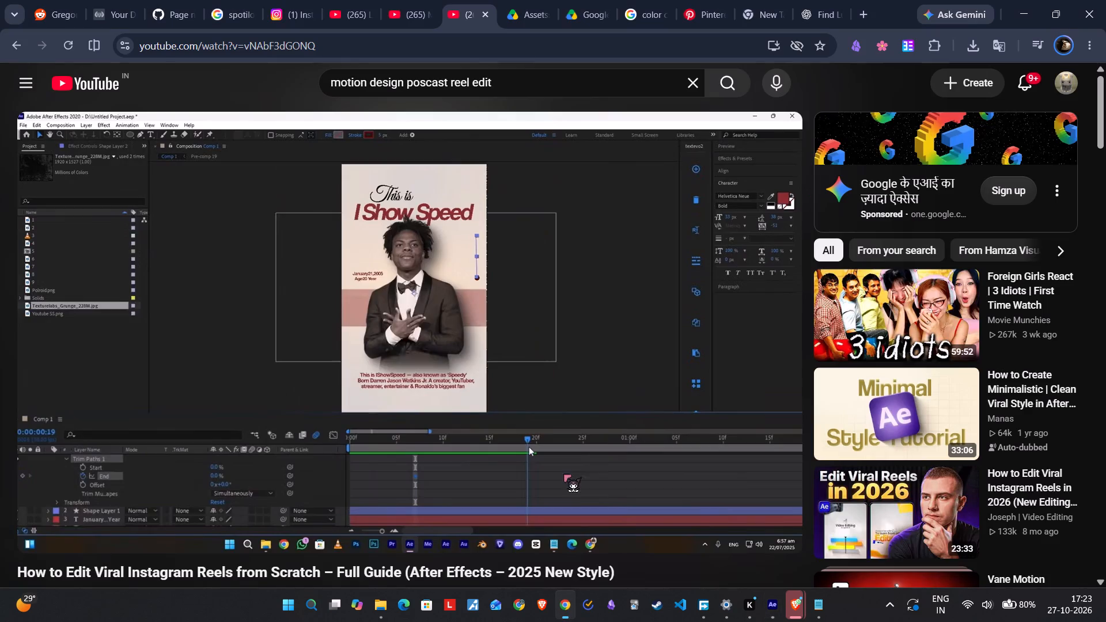
# Check the tutorial's keyframe timing, then in After Effects move the line's Trim Paths End keyframe and the playhead to frame 6.
pyautogui.click(564, 428)
pyautogui.click(574, 431)
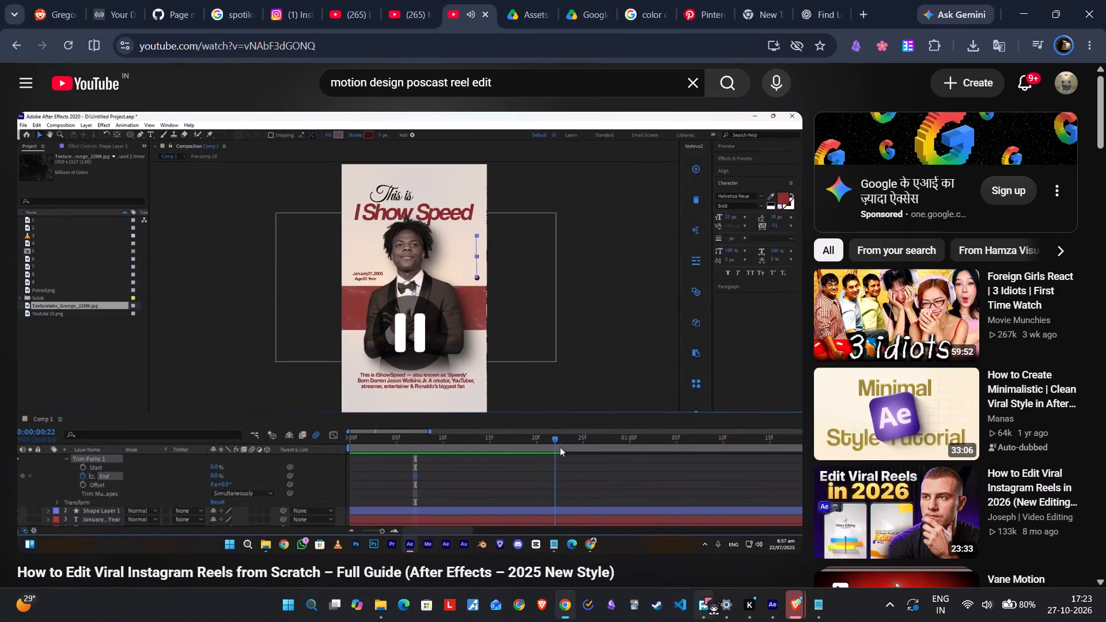
pyautogui.click(764, 604)
pyautogui.moveTo(675, 504); pyautogui.dragTo(650, 505)
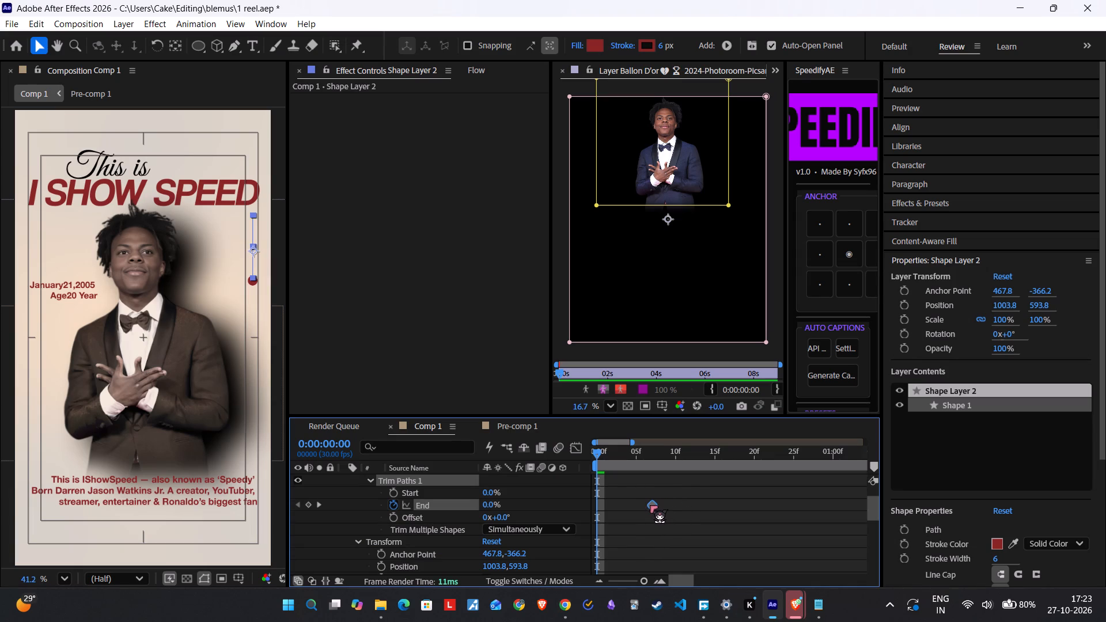
pyautogui.moveTo(650, 505); pyautogui.dragTo(644, 505)
pyautogui.moveTo(596, 449); pyautogui.dragTo(639, 456)
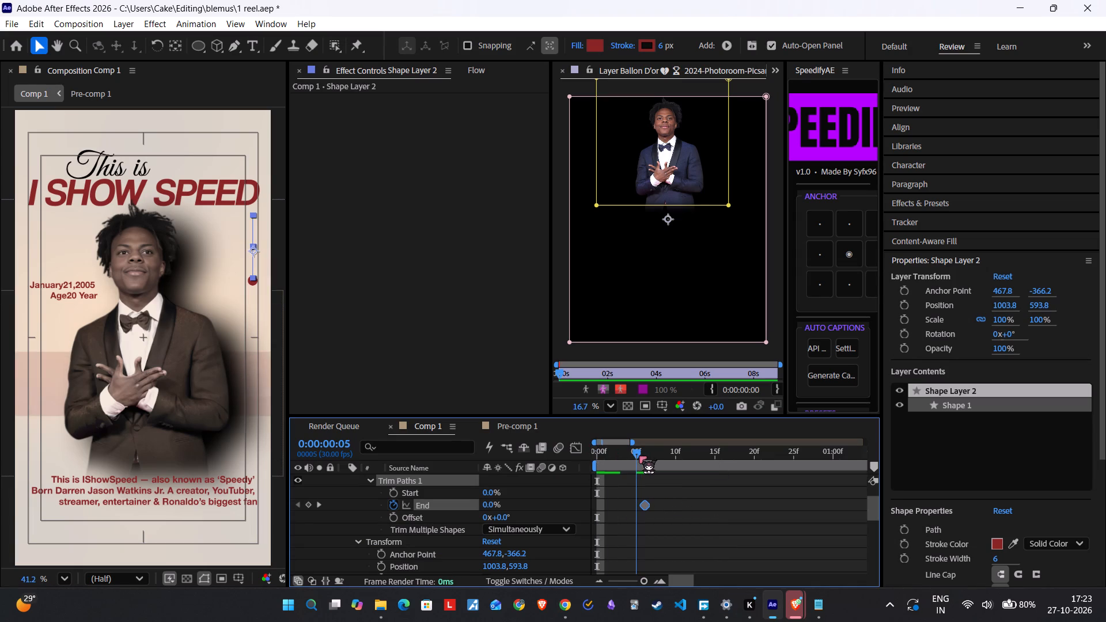
pyautogui.moveTo(639, 456); pyautogui.dragTo(640, 456)
# Check when the tutorial sets End to 100%, and move the After Effects playhead to about frame 22.
pyautogui.click(563, 608)
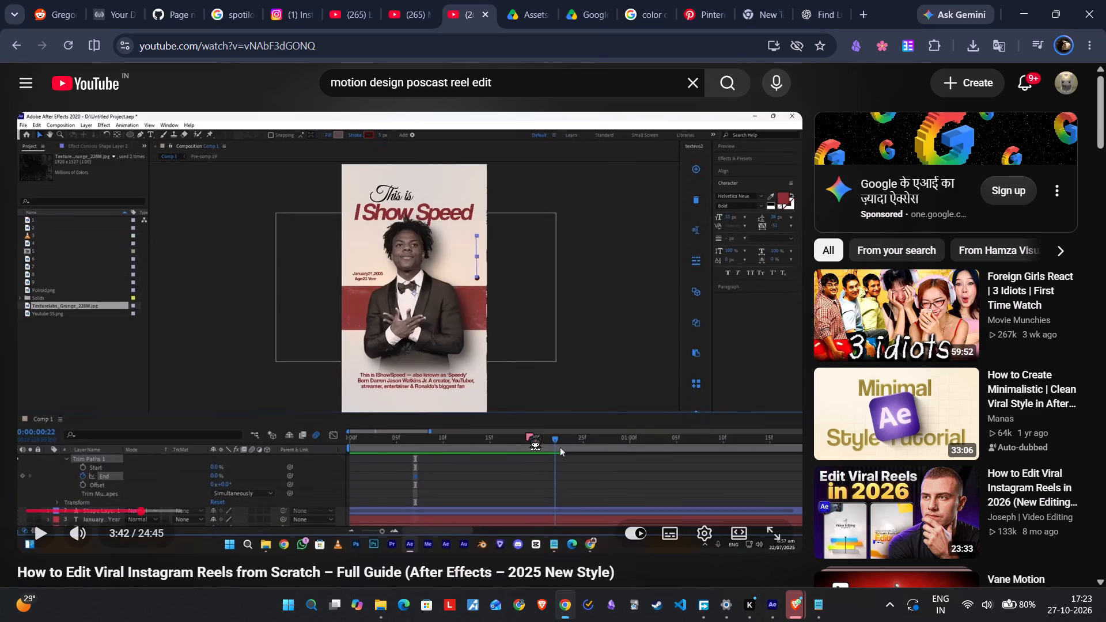
pyautogui.click(523, 419)
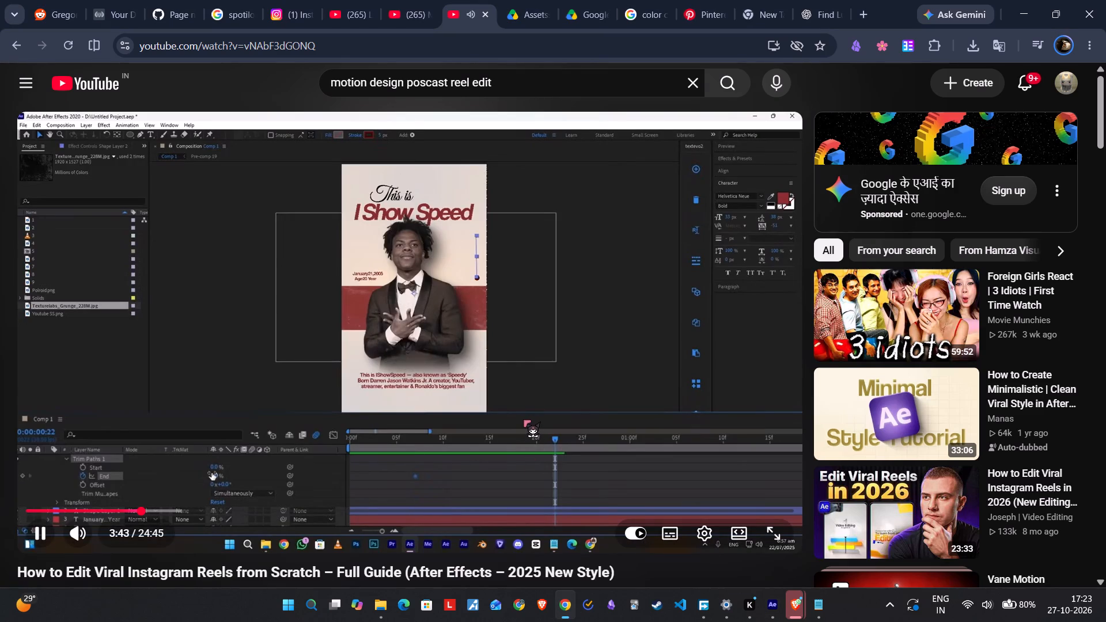
pyautogui.click(523, 419)
pyautogui.click(624, 406)
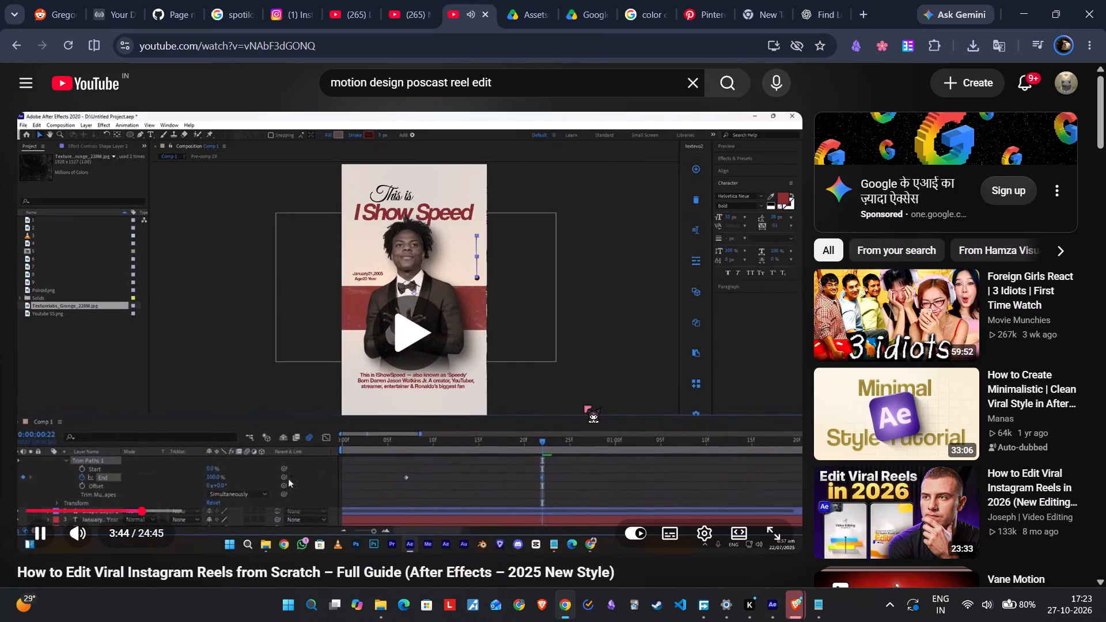
pyautogui.click(577, 405)
pyautogui.click(774, 604)
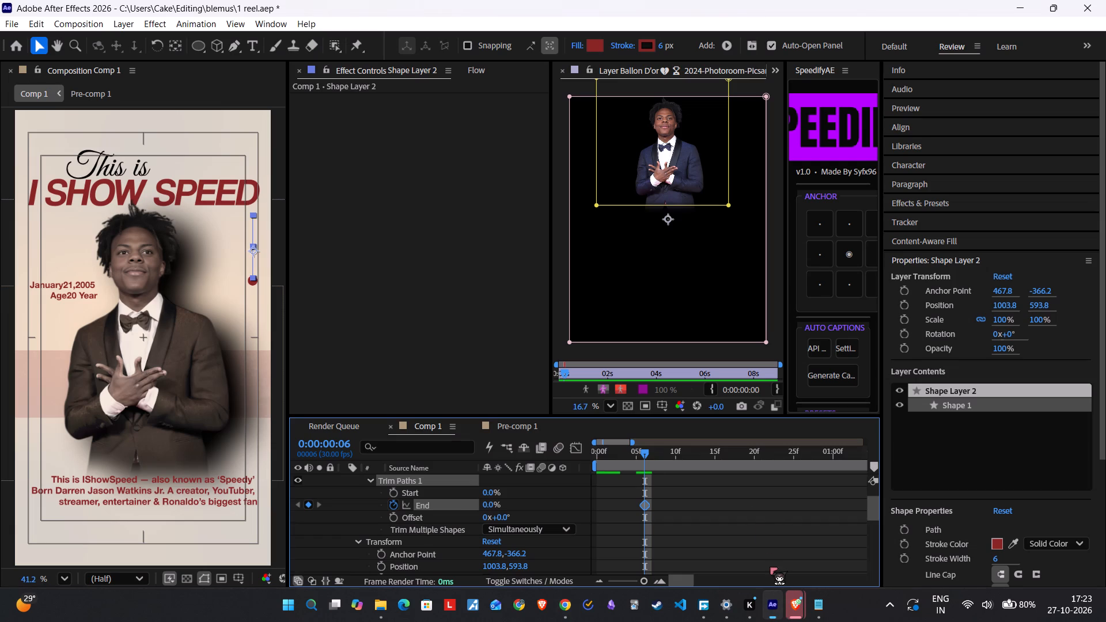
pyautogui.moveTo(649, 453); pyautogui.dragTo(745, 462)
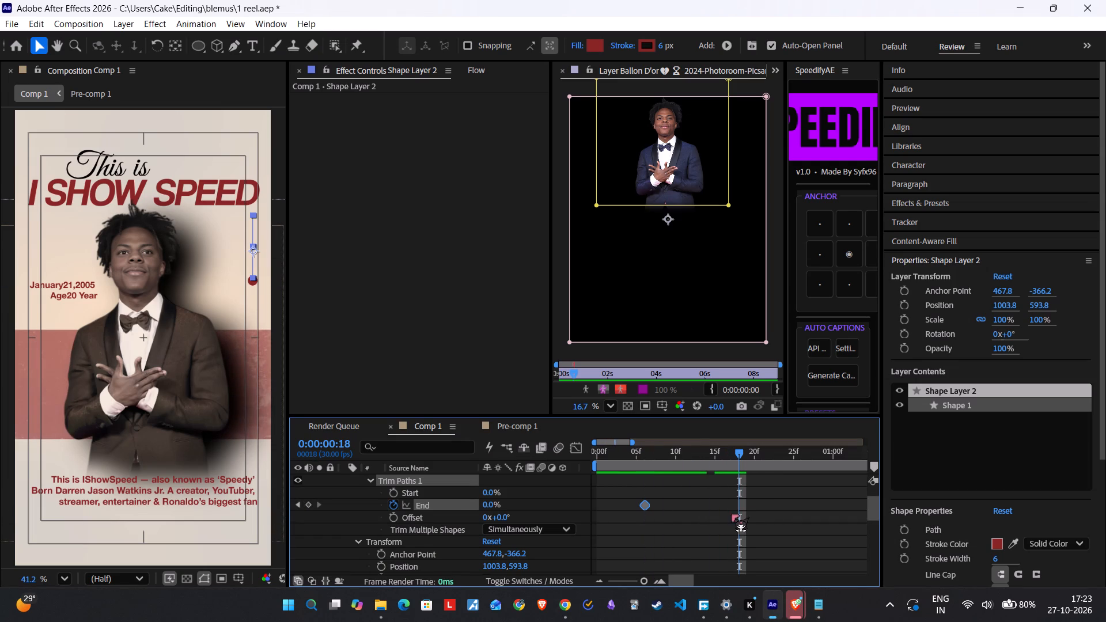
pyautogui.click(564, 605)
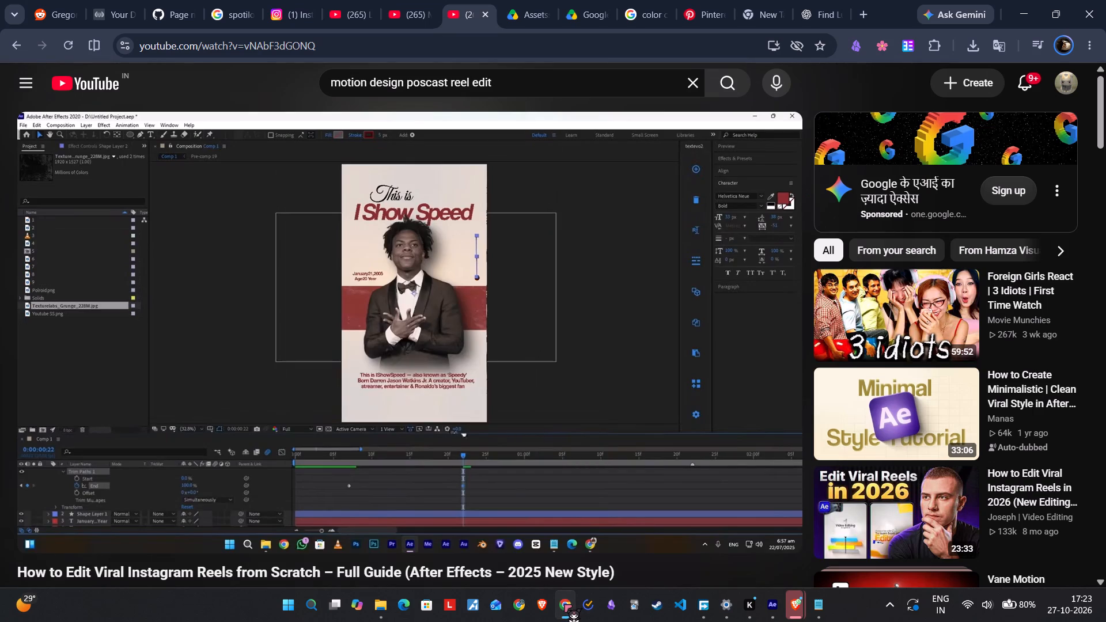
pyautogui.click(564, 604)
pyautogui.moveTo(733, 451); pyautogui.dragTo(766, 451)
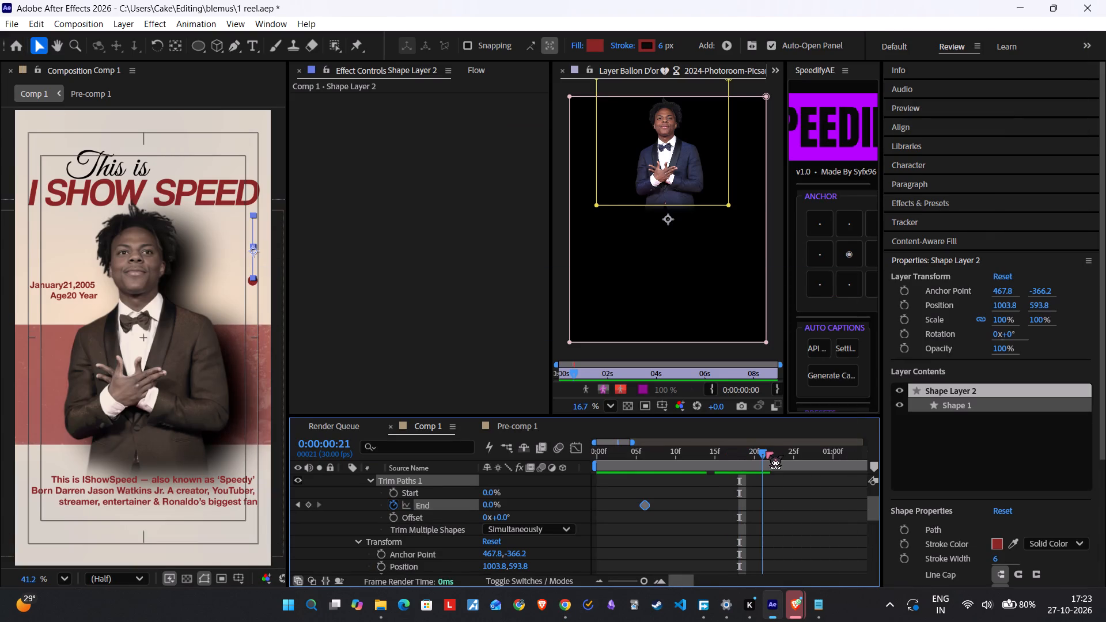
# Keyframe the vertical line's Trim Paths End at 100% on frame 22, and preview the animation from the first frame.
pyautogui.moveTo(766, 451); pyautogui.dragTo(767, 452)
pyautogui.click(309, 506)
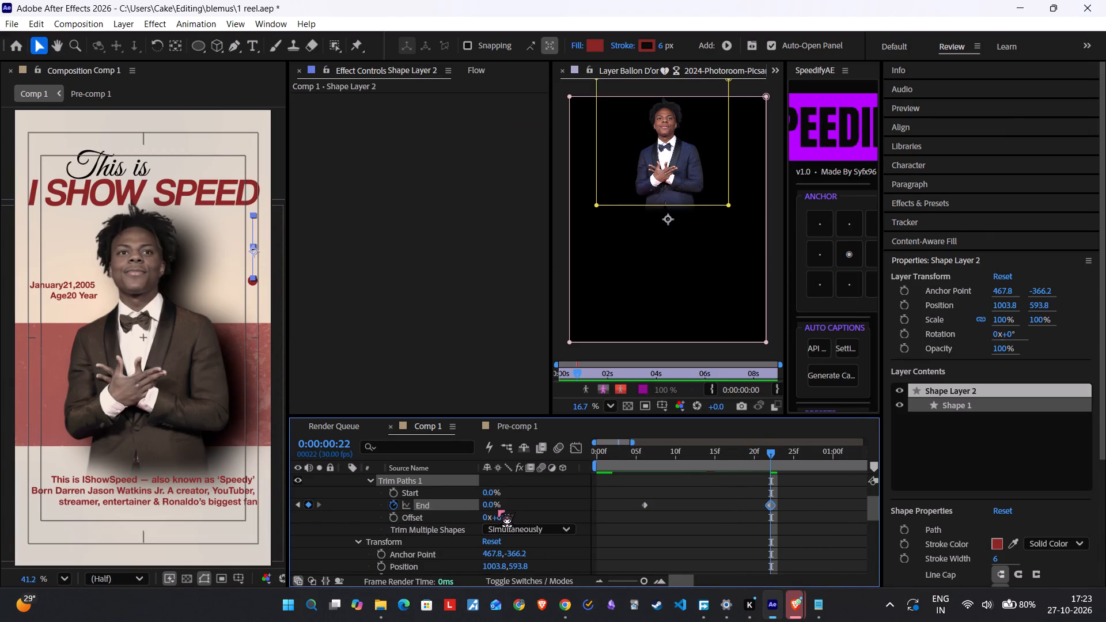
pyautogui.keyDown('shift'); pyautogui.moveTo(491, 505); pyautogui.dragTo(567, 502); pyautogui.keyUp('shift')
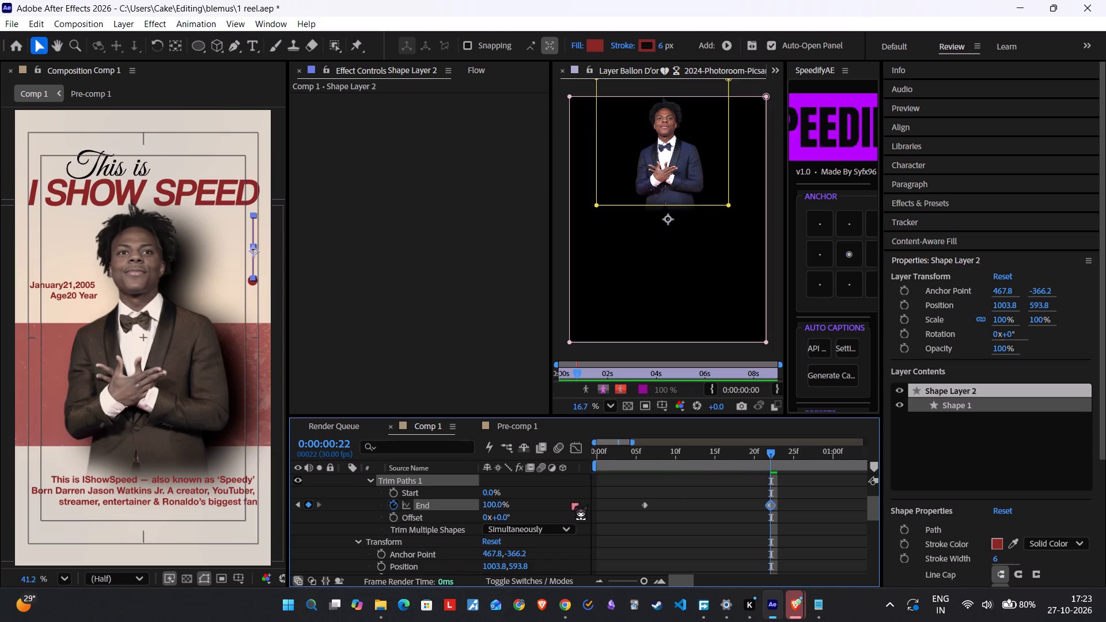
pyautogui.moveTo(767, 450); pyautogui.dragTo(540, 472)
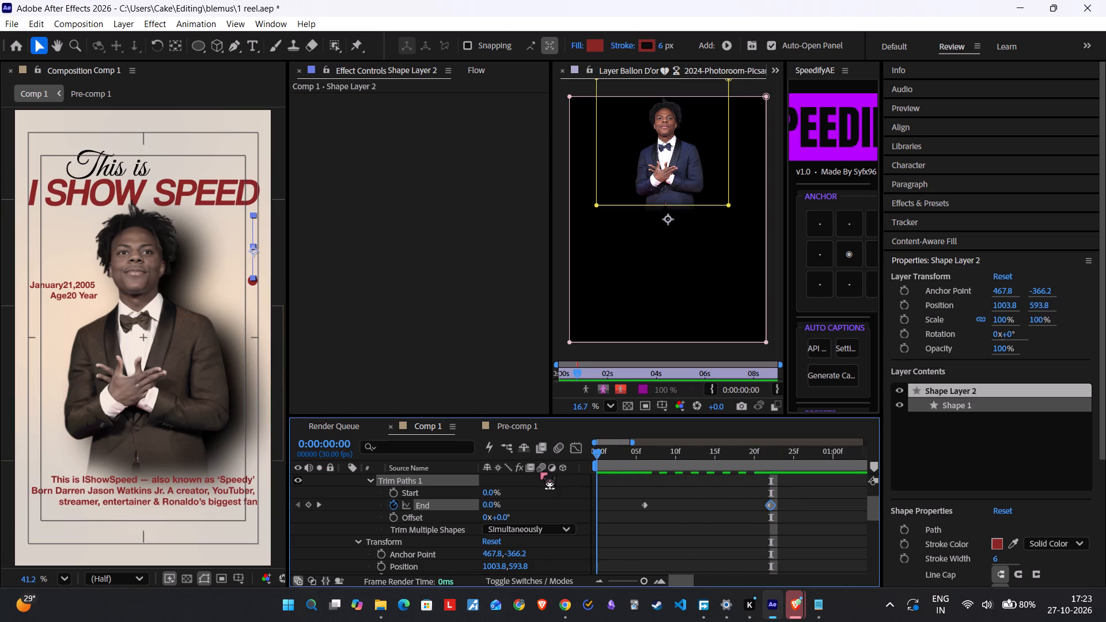
pyautogui.moveTo(540, 472); pyautogui.dragTo(445, 507)
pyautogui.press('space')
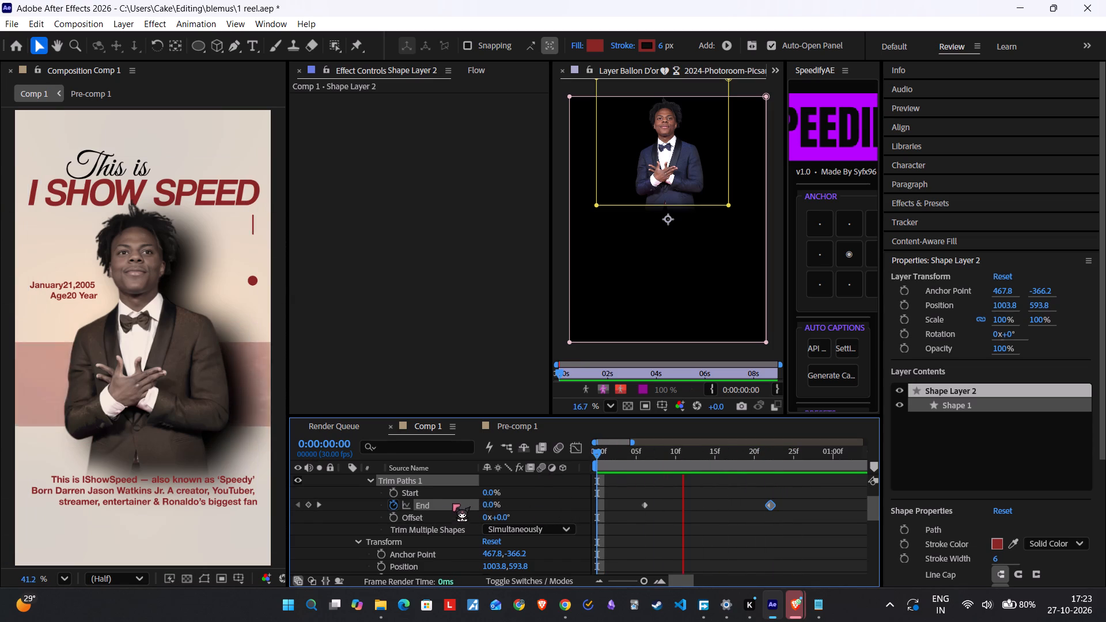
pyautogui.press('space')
pyautogui.moveTo(771, 453); pyautogui.dragTo(766, 454)
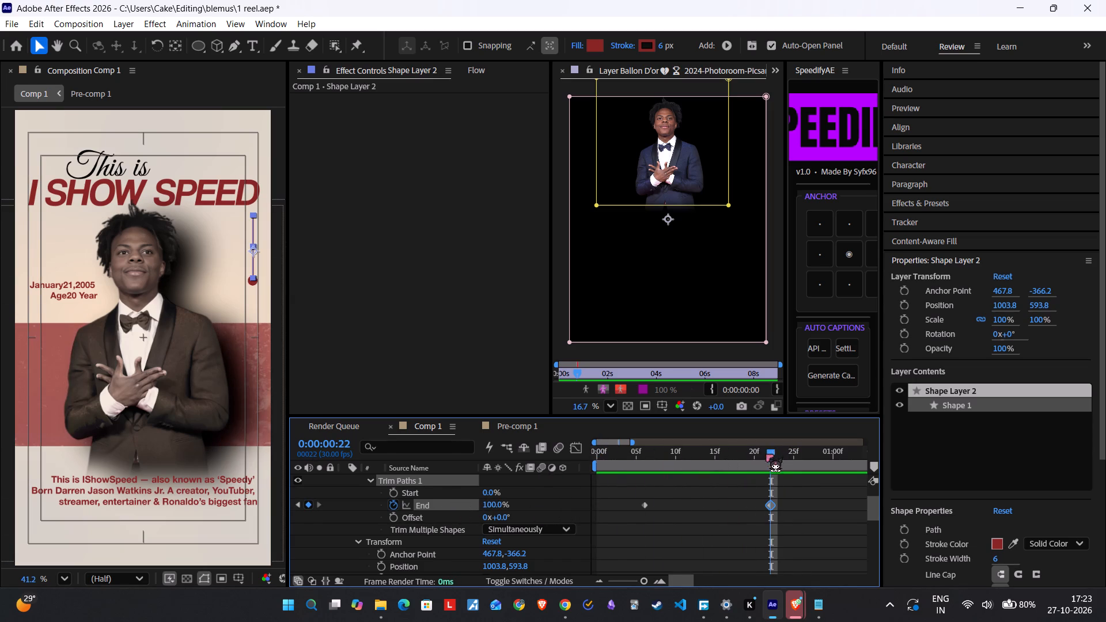
pyautogui.moveTo(766, 454); pyautogui.dragTo(460, 465)
# Check the tutorial in Chrome for the keyframe easing, then in After Effects apply Easy Ease to both Trim Paths End keyframes.
pyautogui.click(570, 613)
pyautogui.click(535, 348)
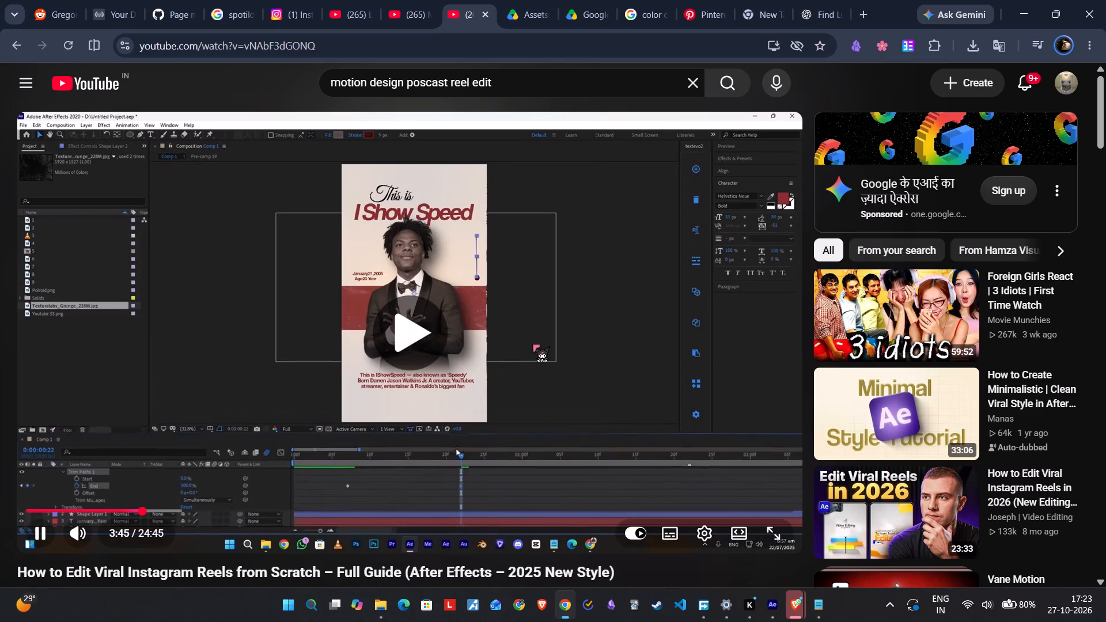
pyautogui.click(549, 337)
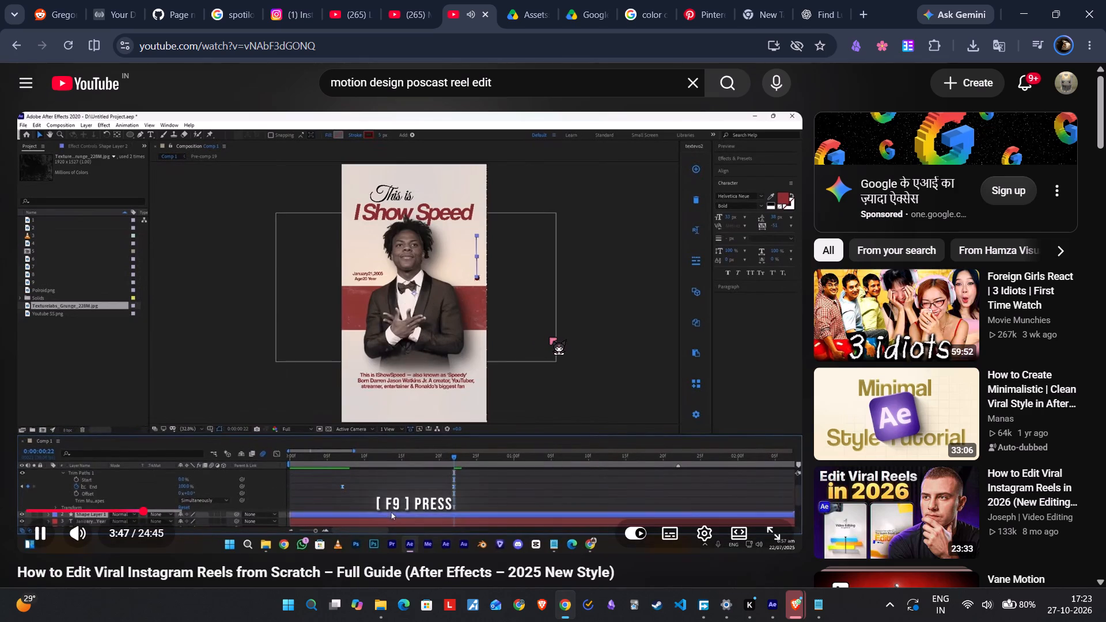
pyautogui.click(529, 445)
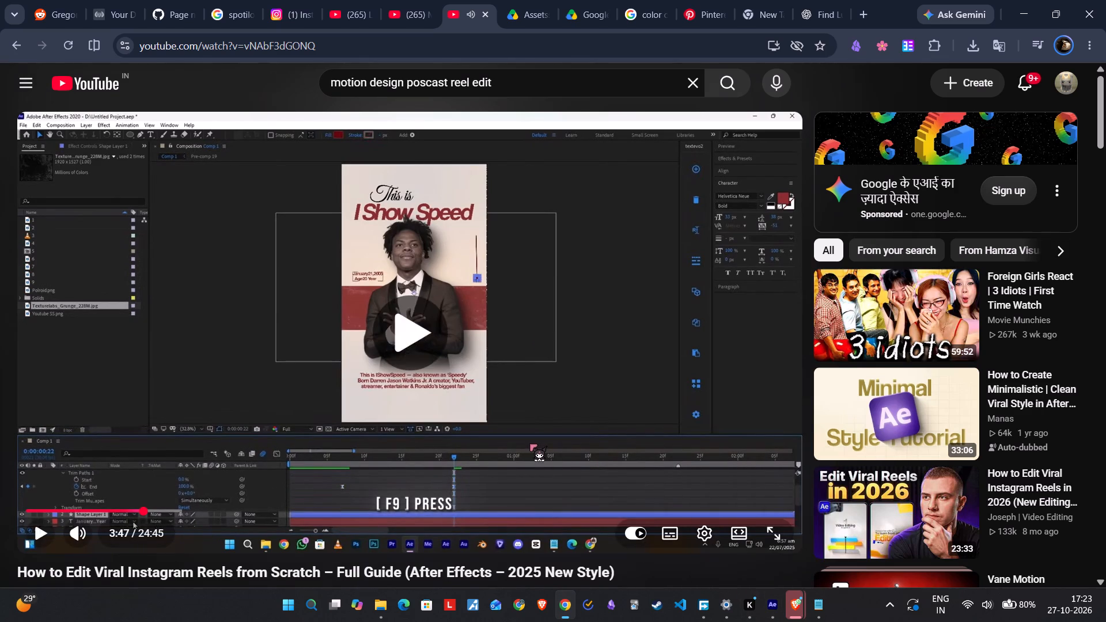
pyautogui.click(530, 443)
pyautogui.click(774, 606)
pyautogui.keyDown('shift'); pyautogui.click(646, 503); pyautogui.keyUp('shift')
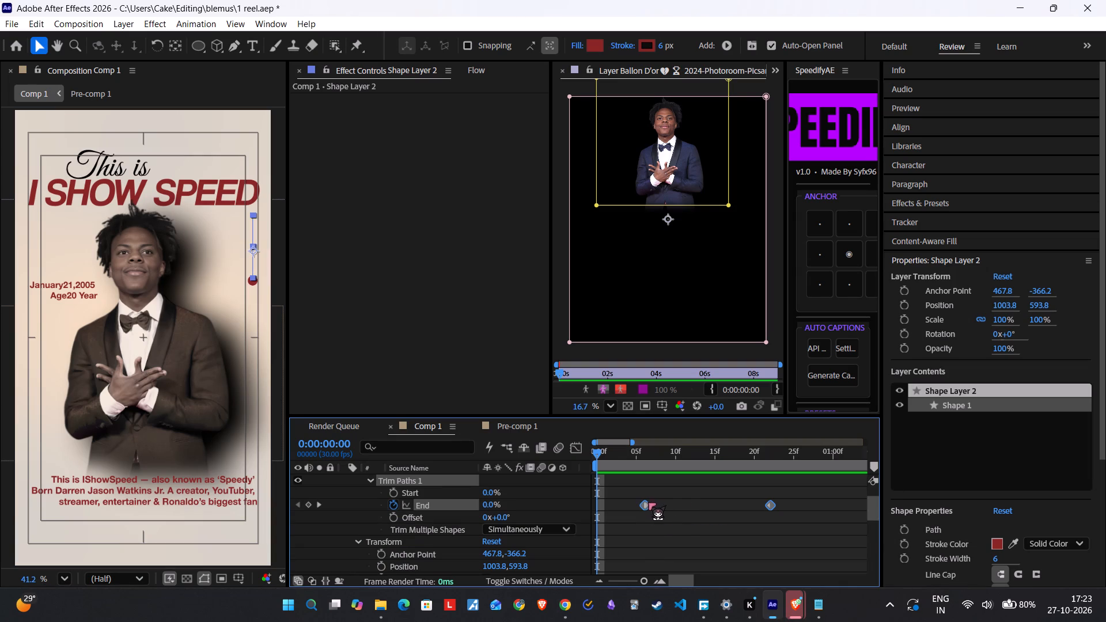
pyautogui.press('F9')
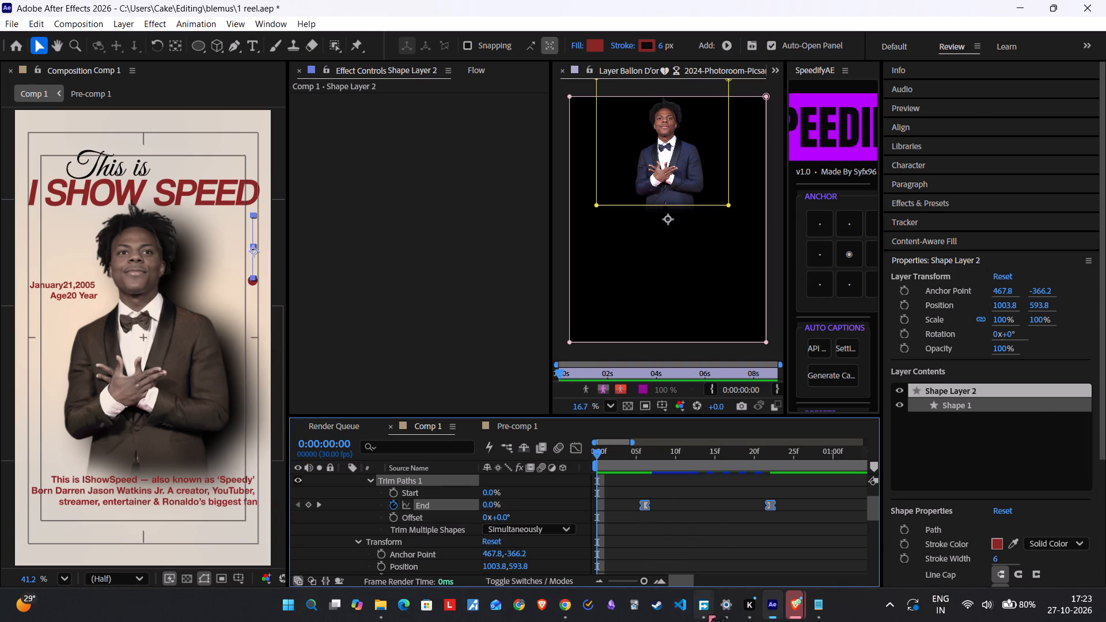
# Watch the tutorial's next part in Chrome, covering the Position of the line and dot shape layers, and return to After Effects.
pyautogui.click(560, 603)
pyautogui.click(574, 404)
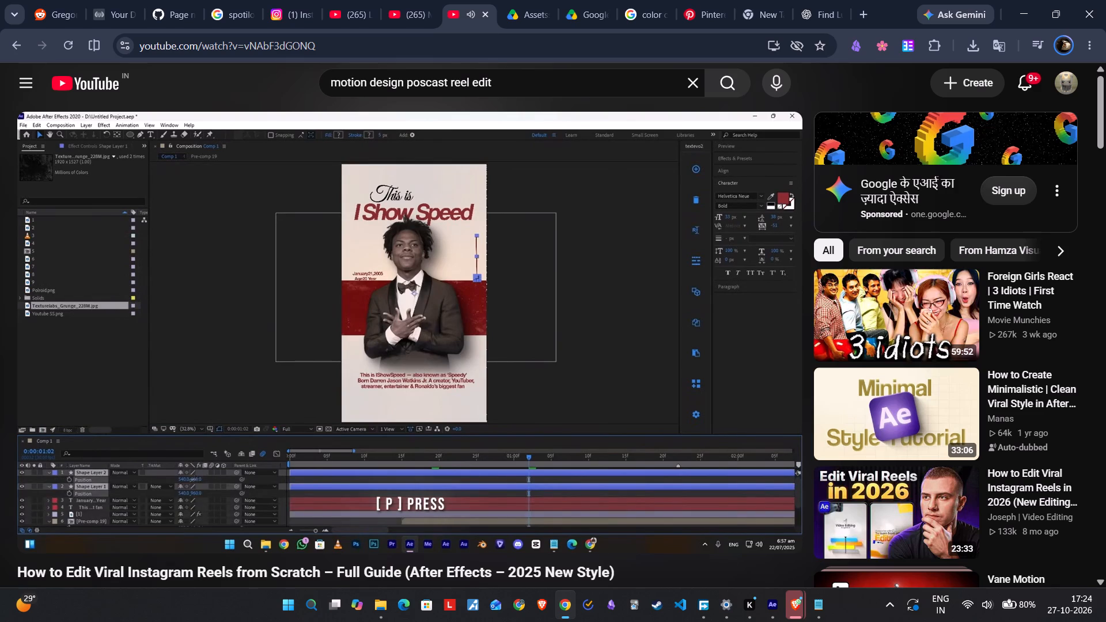
pyautogui.click(574, 403)
pyautogui.click(770, 610)
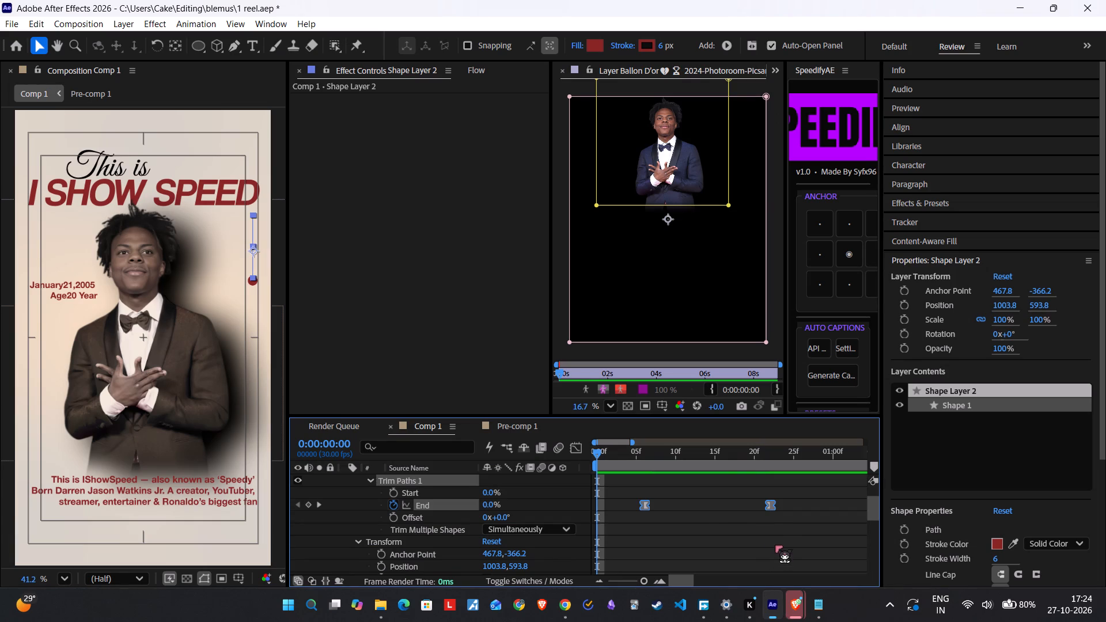
# Place the playhead at frame 6 and add Trim Paths to the red dot's Shape Layer 1.
pyautogui.moveTo(601, 449); pyautogui.dragTo(650, 461)
pyautogui.scroll(-2, 653, 506)
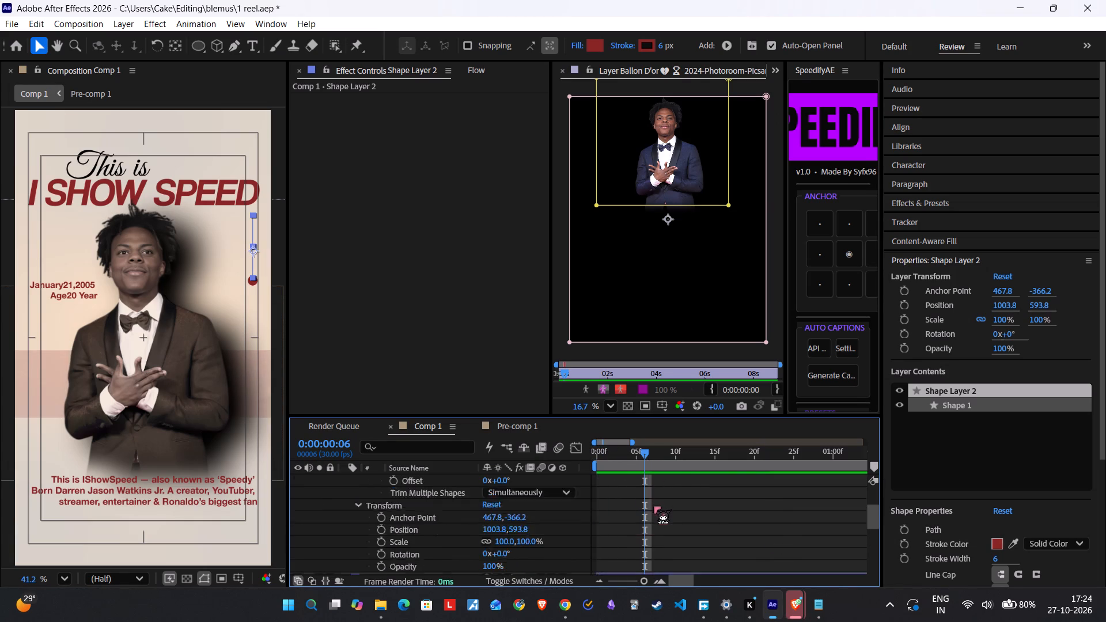
pyautogui.scroll(-1, 653, 506)
pyautogui.click(340, 505)
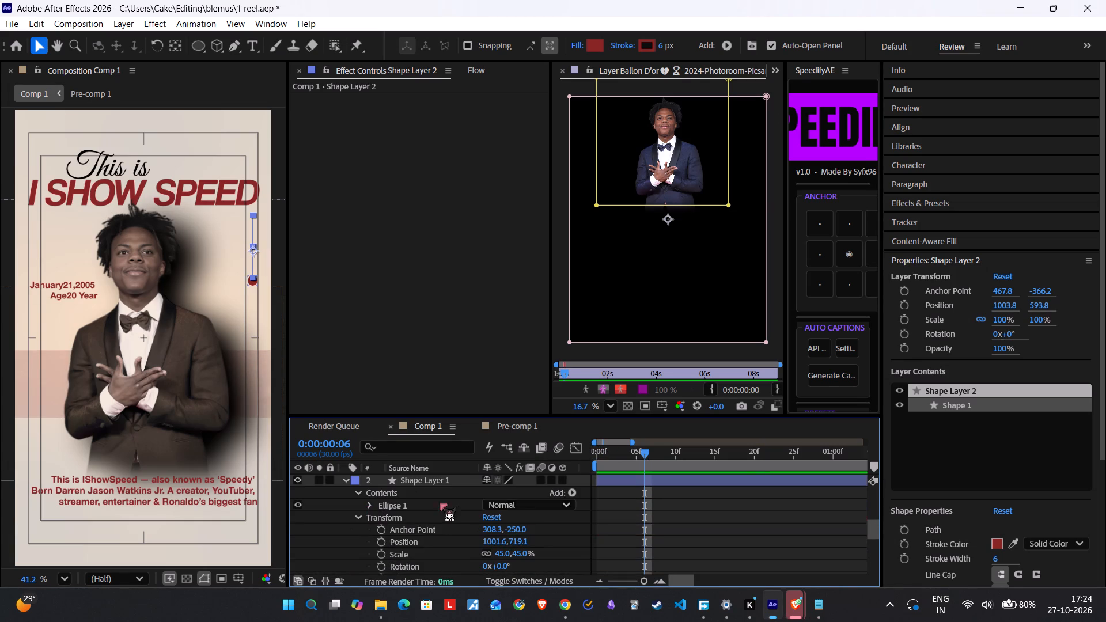
pyautogui.click(571, 495)
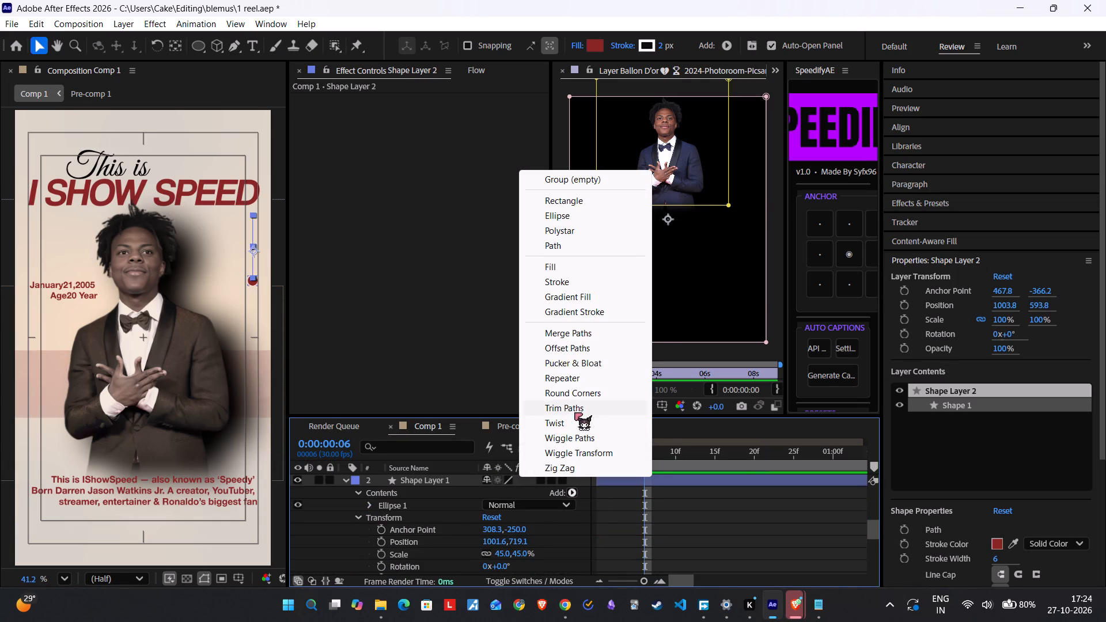
pyautogui.click(574, 412)
pyautogui.scroll(-1, 445, 526)
pyautogui.scroll(1, 445, 526)
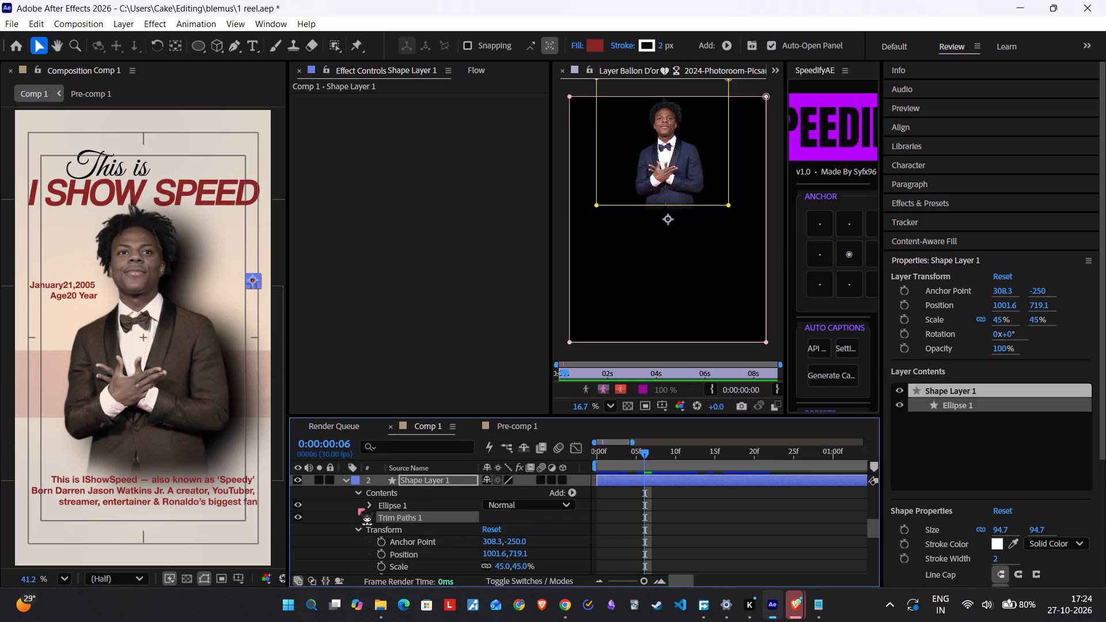
# Start keyframing End in the dot's Trim Paths at frame 6 and set it to 0%.
pyautogui.click(371, 517)
pyautogui.scroll(-1, 449, 522)
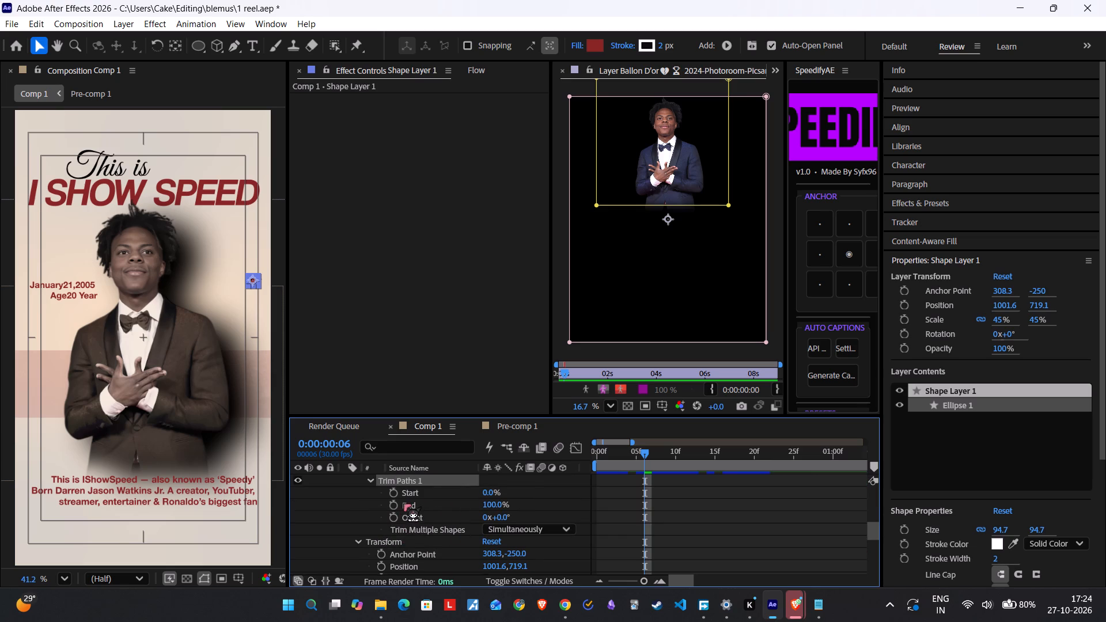
pyautogui.click(395, 505)
pyautogui.moveTo(499, 503); pyautogui.dragTo(237, 522)
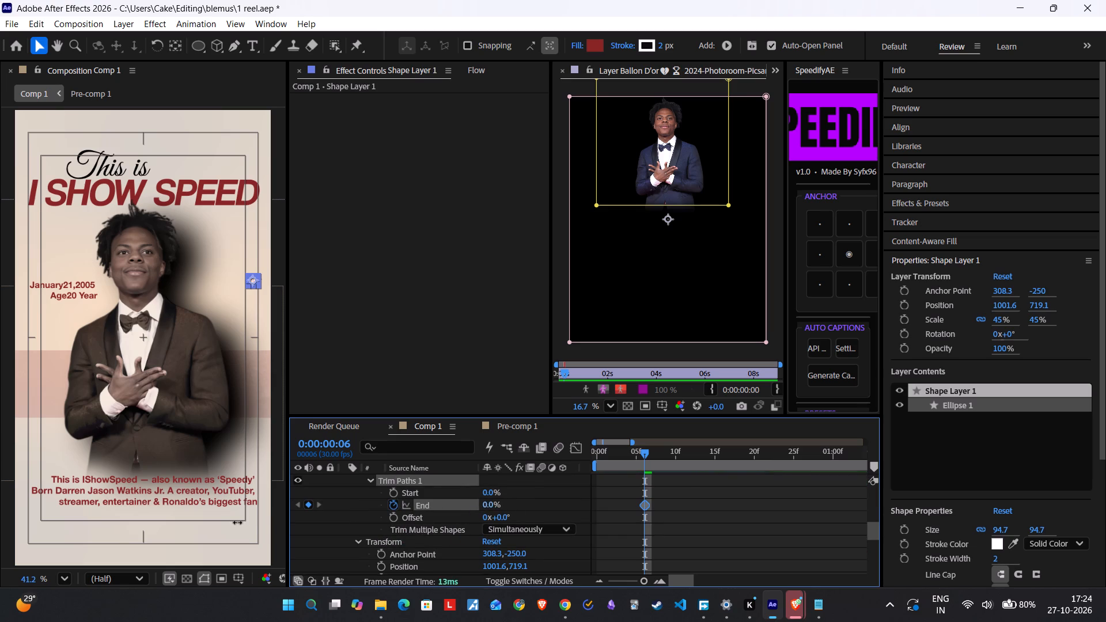
pyautogui.moveTo(237, 522); pyautogui.dragTo(223, 528)
# Add an End keyframe of 100% at frame 22 in the dot's Trim Paths and preview from the start.
pyautogui.moveTo(646, 455); pyautogui.dragTo(764, 462)
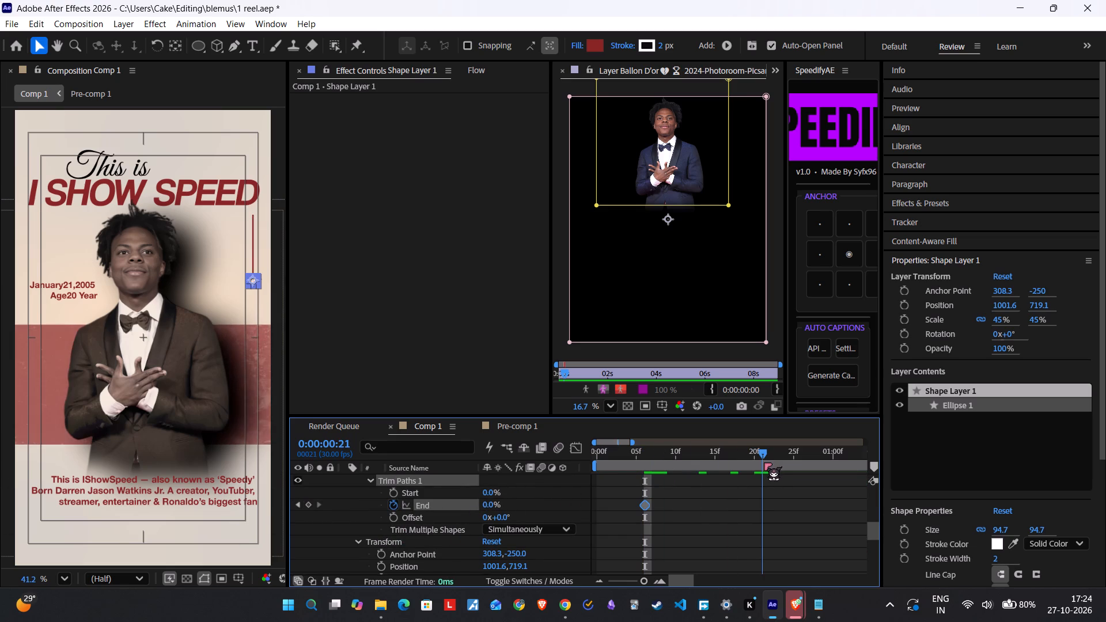
pyautogui.moveTo(764, 462); pyautogui.dragTo(774, 464)
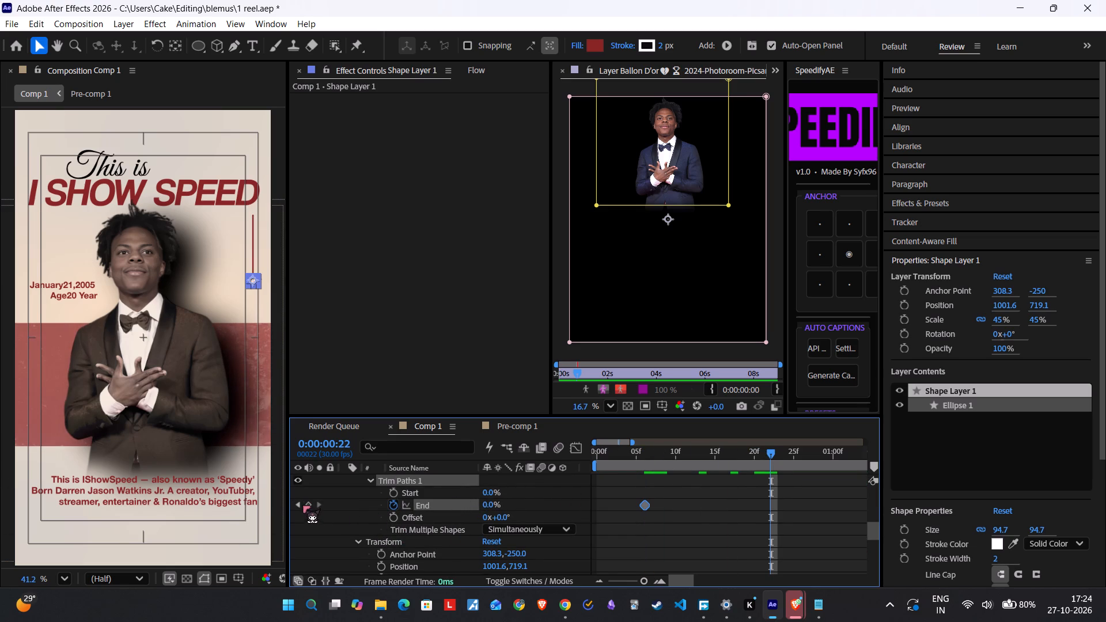
pyautogui.click(305, 505)
pyautogui.keyDown('shift'); pyautogui.moveTo(491, 502); pyautogui.dragTo(717, 523); pyautogui.keyUp('shift')
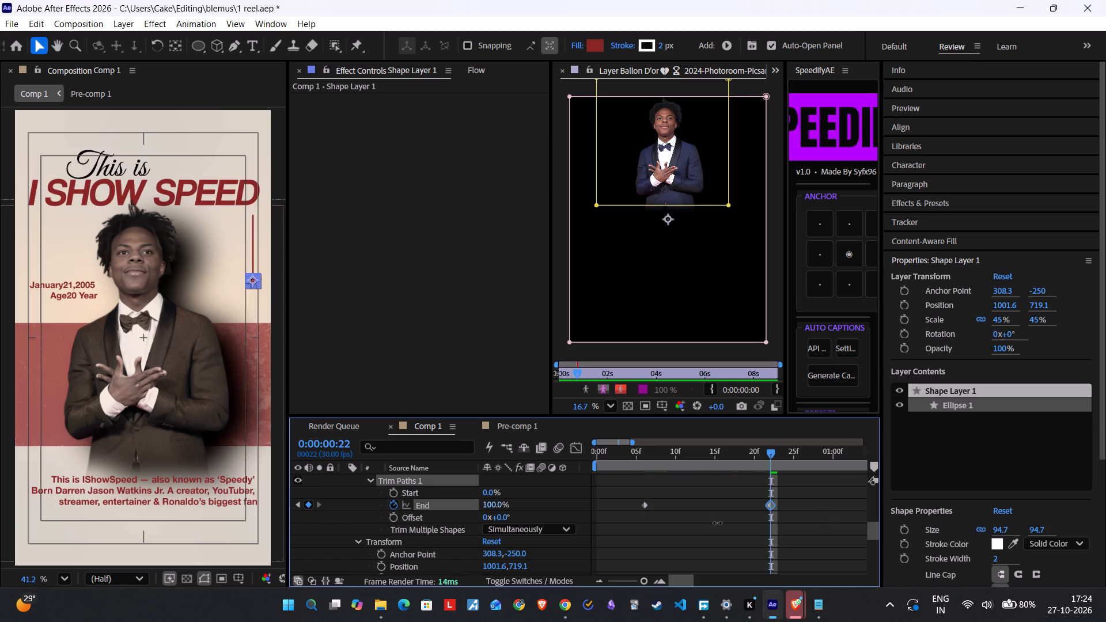
pyautogui.keyDown('shift'); pyautogui.moveTo(717, 523); pyautogui.dragTo(740, 525); pyautogui.keyUp('shift')
pyautogui.moveTo(770, 454); pyautogui.dragTo(415, 480)
pyautogui.press('space')
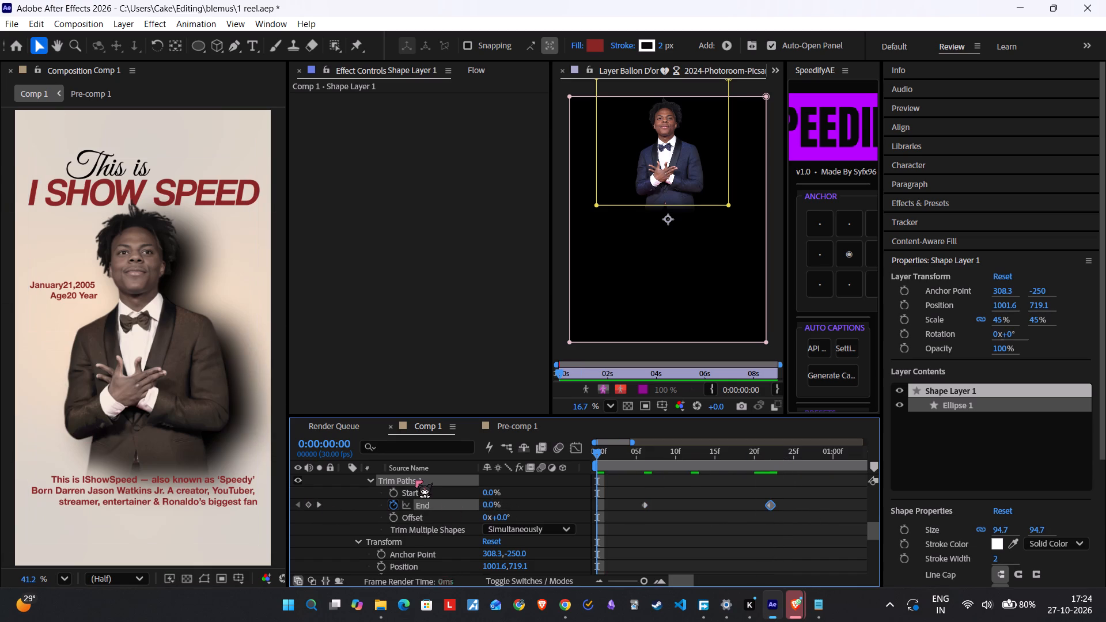
pyautogui.press('space')
# Check the tutorial in Chrome, then apply Easy Ease to both of the dot's End keyframes in After Effects.
pyautogui.click(562, 605)
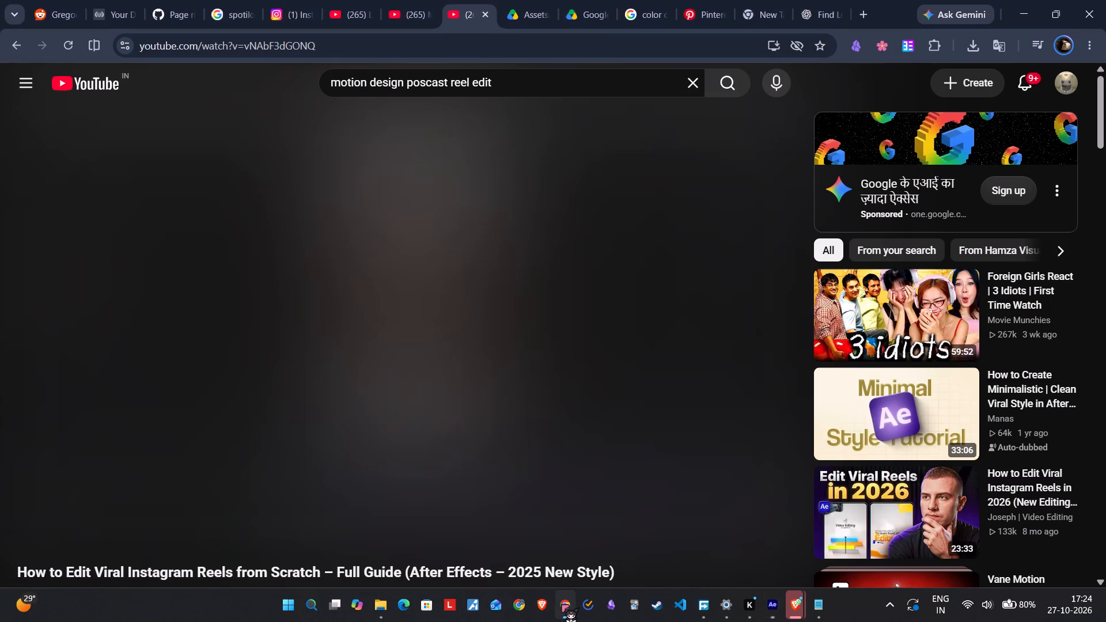
pyautogui.click(493, 356)
pyautogui.press('space')
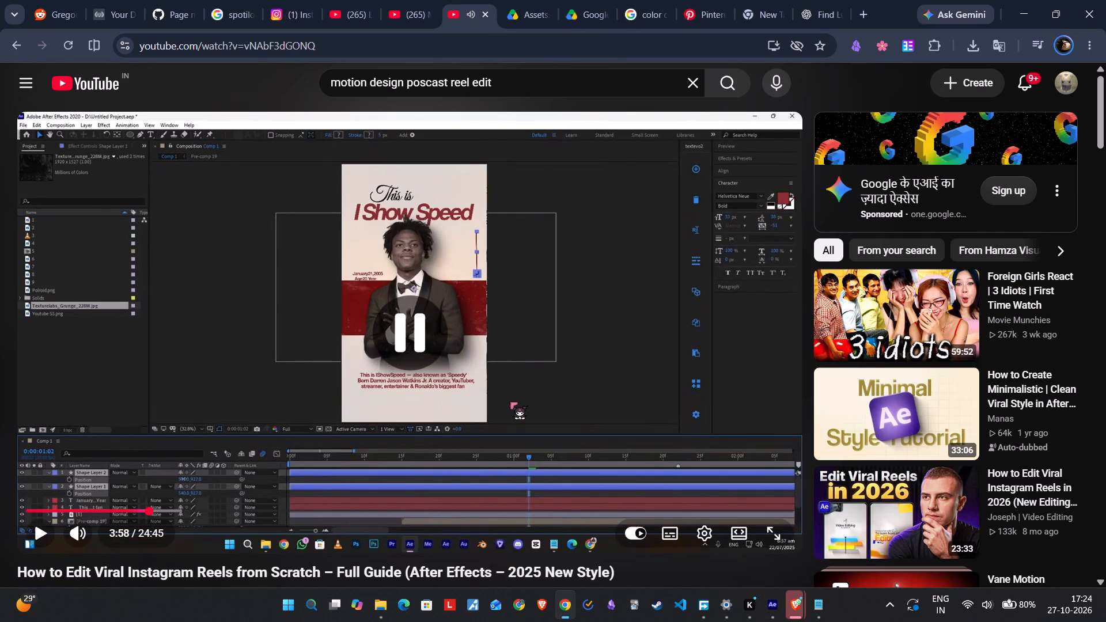
pyautogui.click(768, 604)
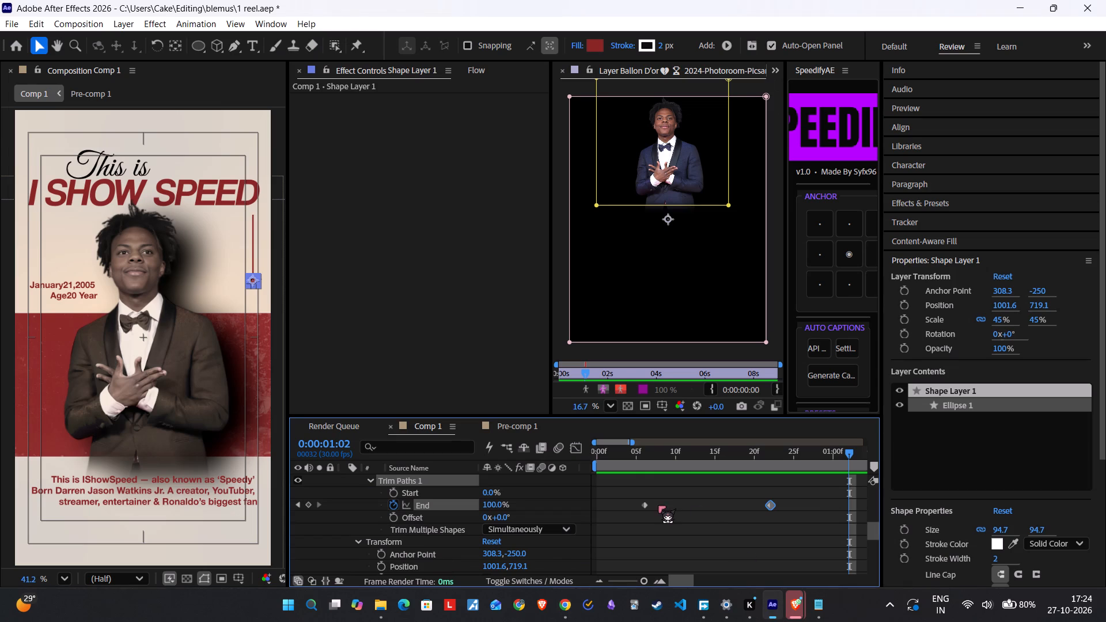
pyautogui.keyDown('shift'); pyautogui.click(641, 505); pyautogui.keyUp('shift')
pyautogui.press('F9')
# In Chrome, replay the tutorial from about 3:55 to examine how it finishes the line and dot animation.
pyautogui.click(559, 605)
pyautogui.moveTo(572, 376); pyautogui.dragTo(572, 368)
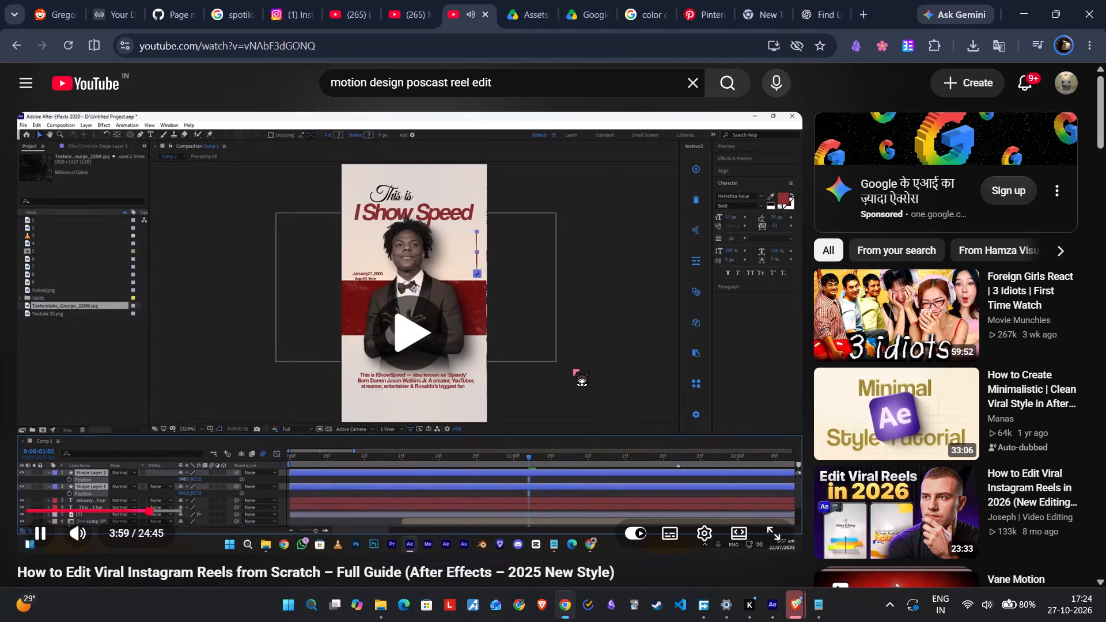
pyautogui.press('Left')
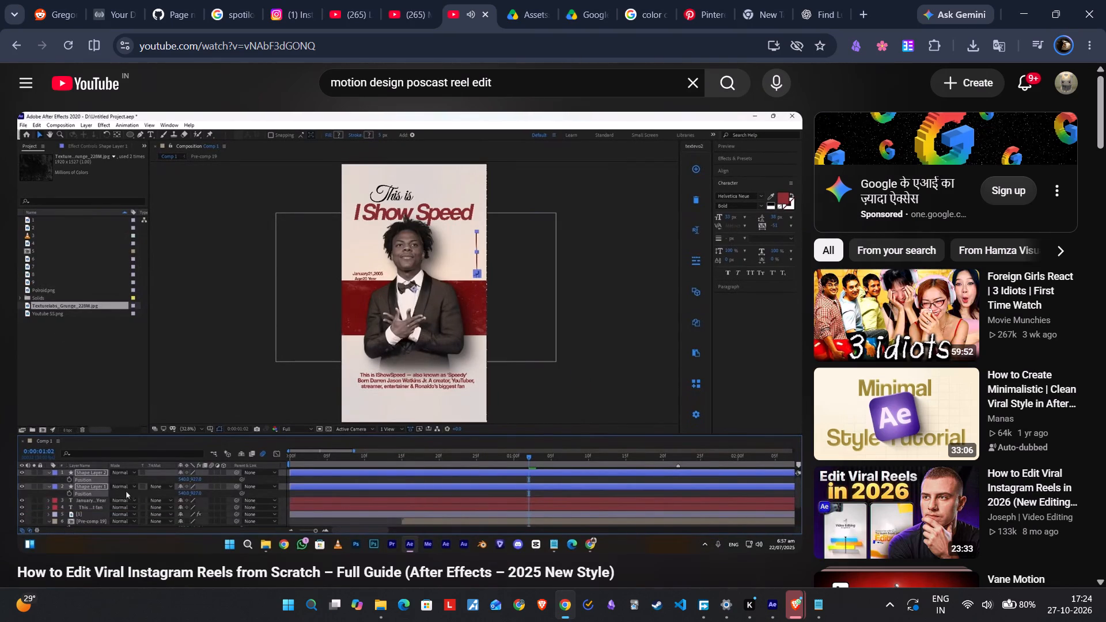
pyautogui.press('Left')
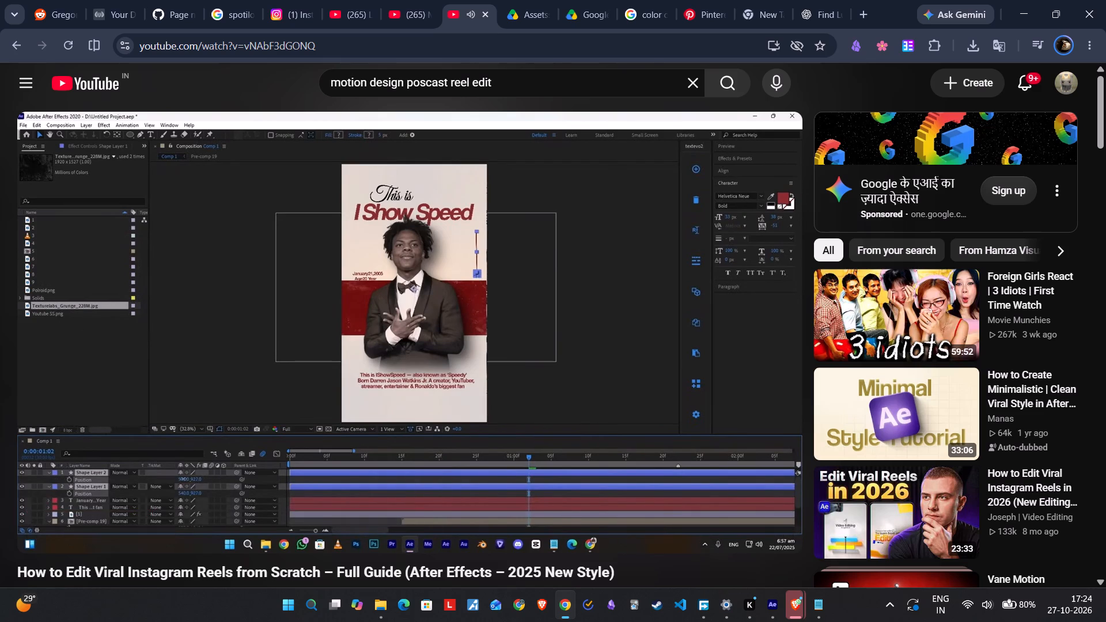
pyautogui.click(572, 368)
pyautogui.click(572, 368)
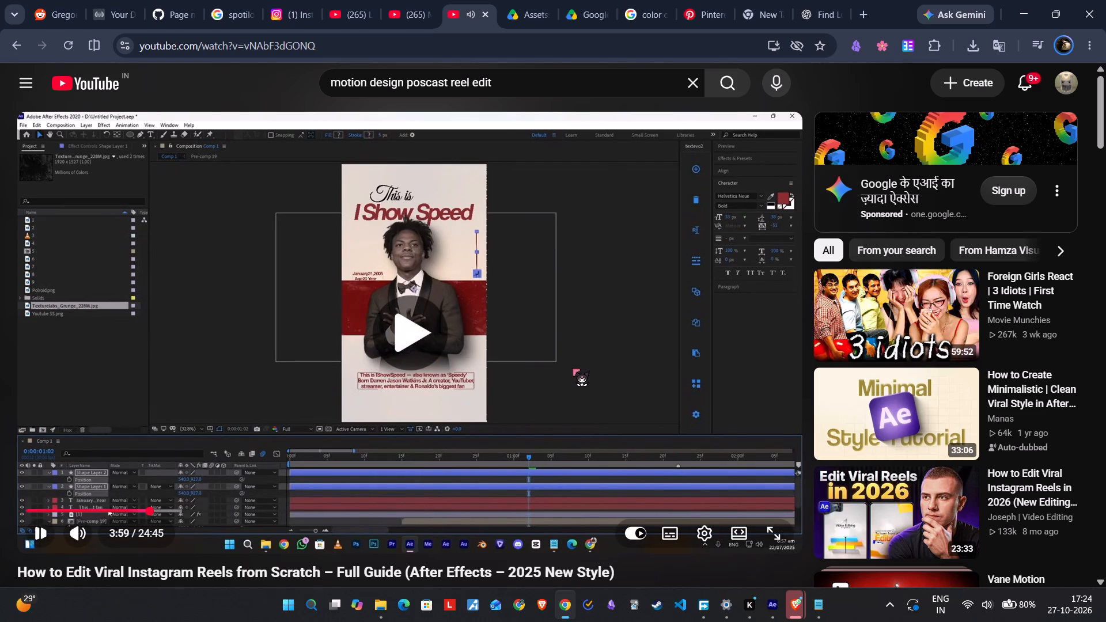
pyautogui.click(572, 368)
pyautogui.press('Left')
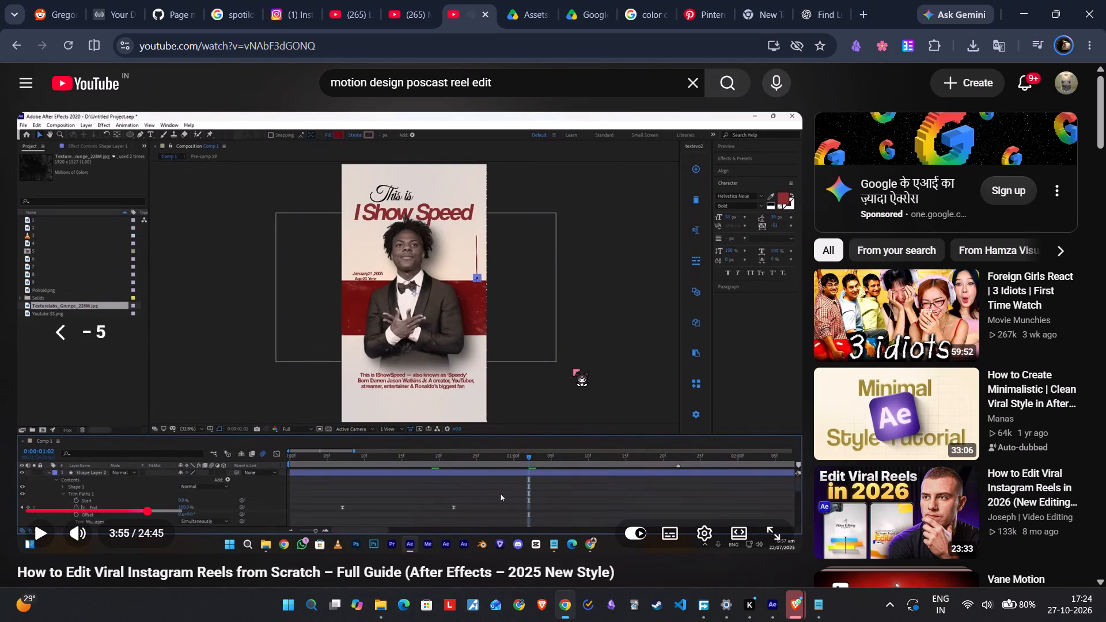
pyautogui.press('space')
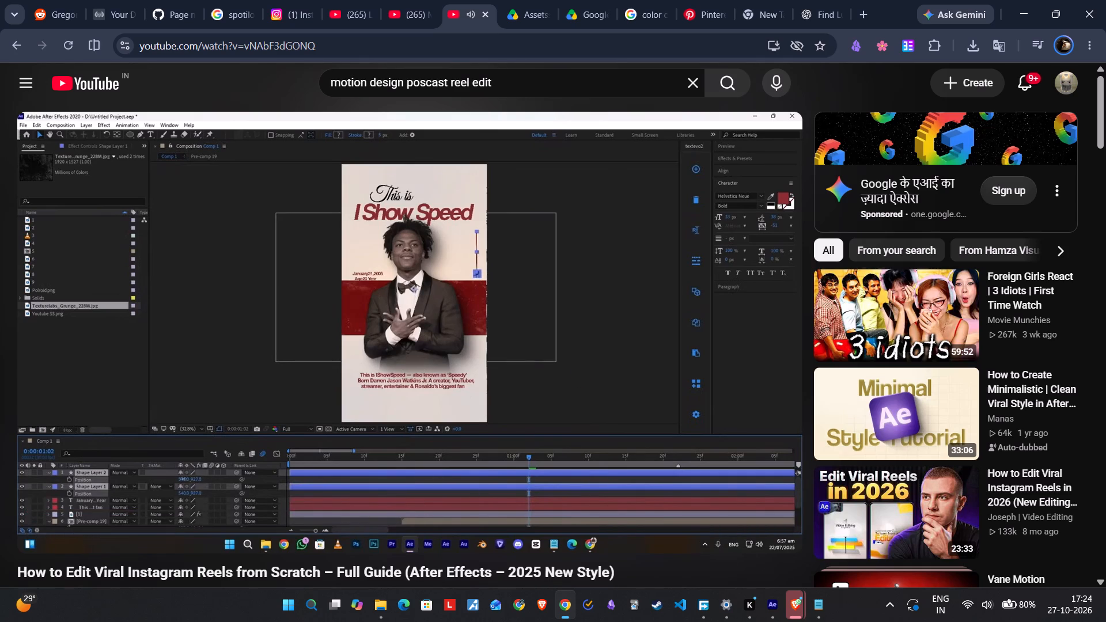
pyautogui.click(572, 368)
pyautogui.click(572, 368)
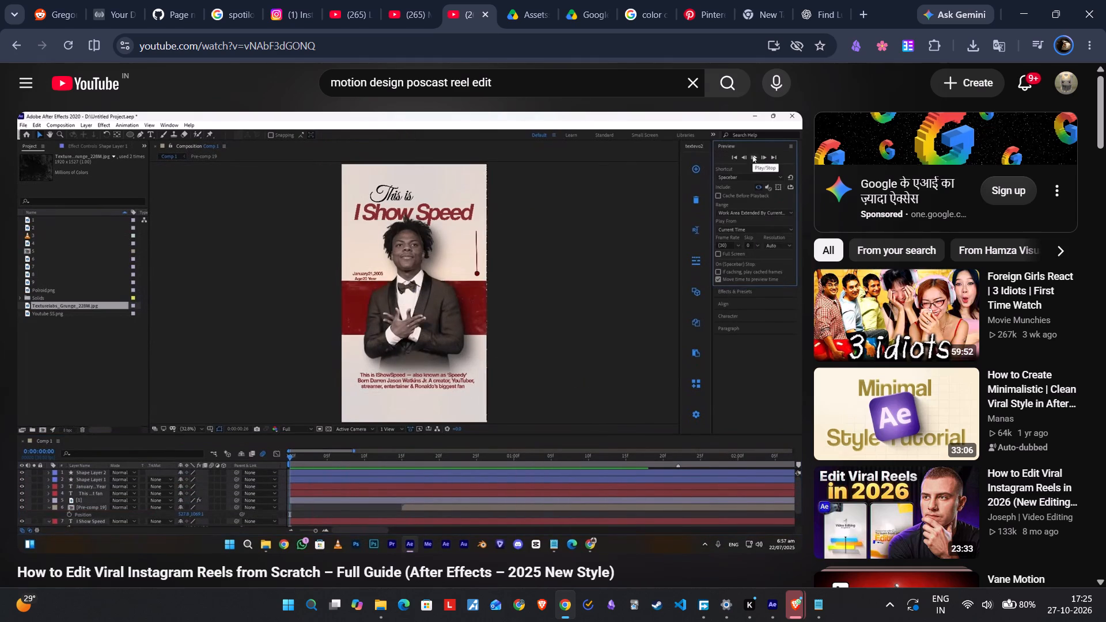
pyautogui.click(572, 368)
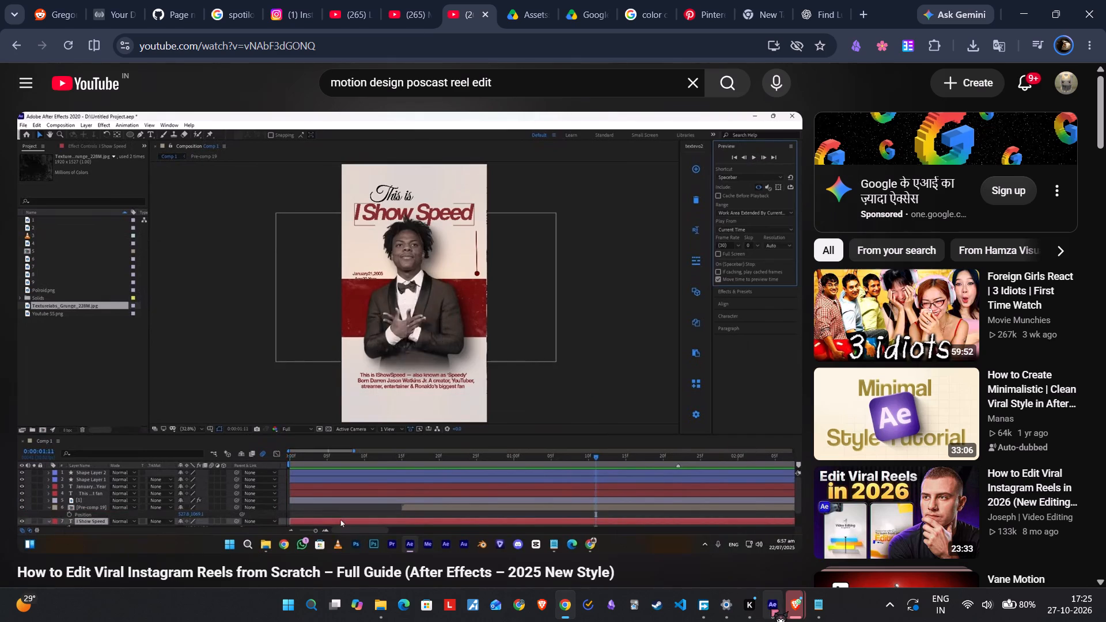
# In After Effects, move the dot's two End keyframes to frame 21 and about 0:00:01:07, and preview the animation.
pyautogui.click(771, 609)
pyautogui.moveTo(846, 456); pyautogui.dragTo(620, 465)
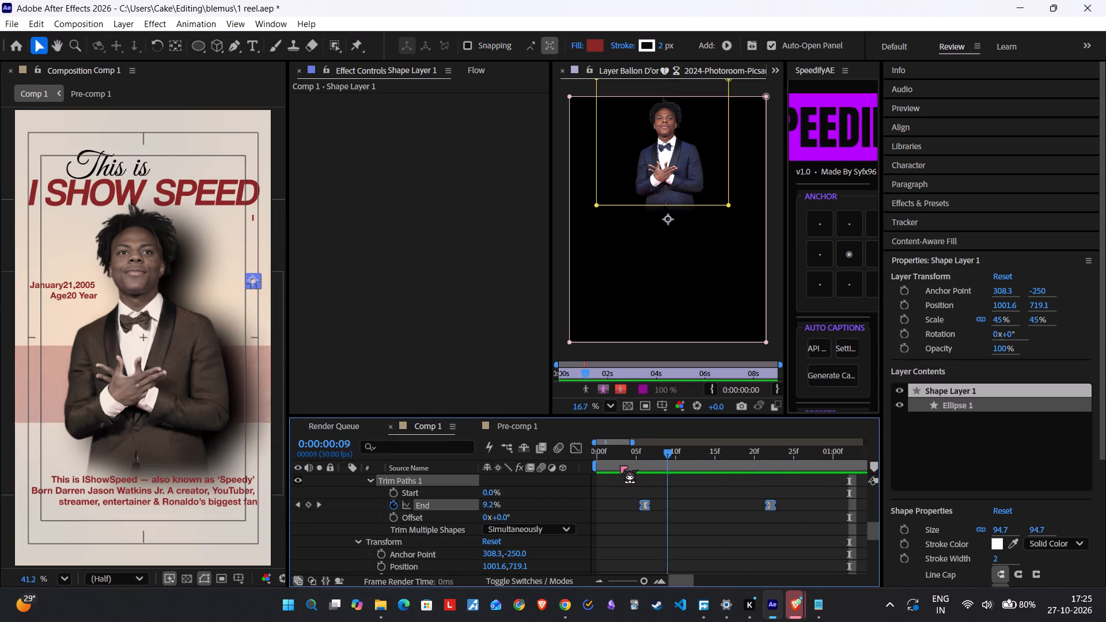
pyautogui.moveTo(620, 465); pyautogui.dragTo(716, 480)
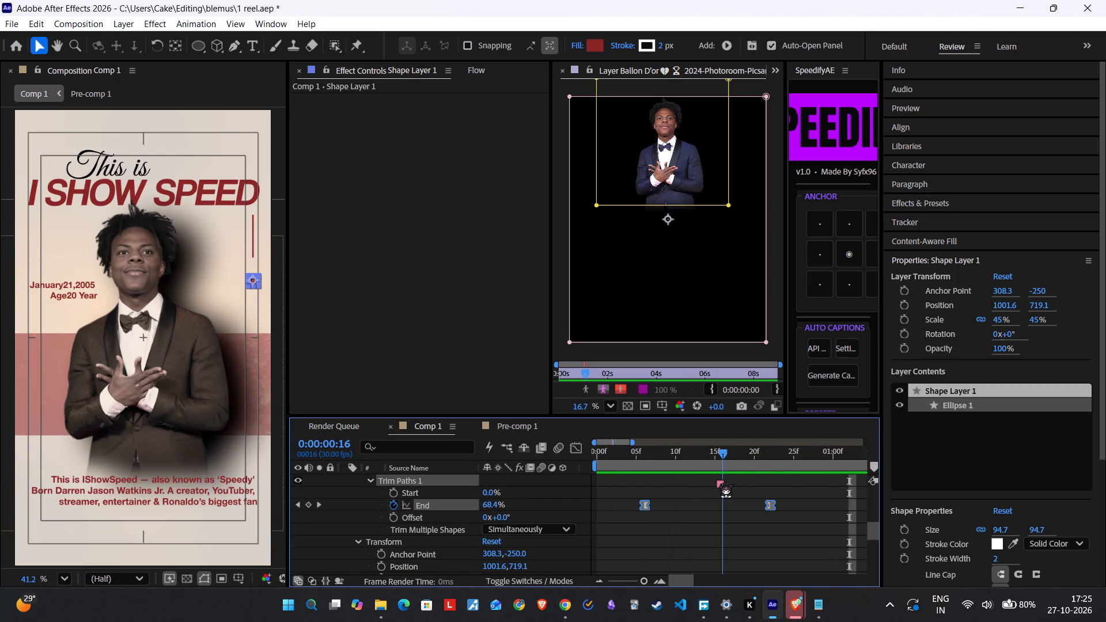
pyautogui.moveTo(716, 480); pyautogui.dragTo(756, 487)
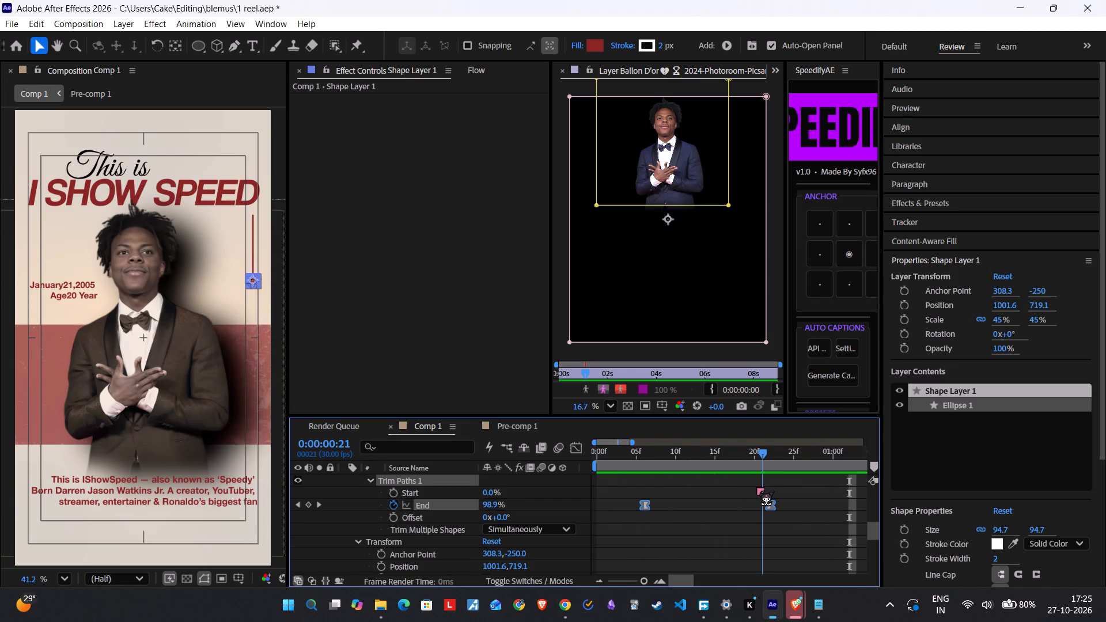
pyautogui.moveTo(756, 487); pyautogui.dragTo(757, 488)
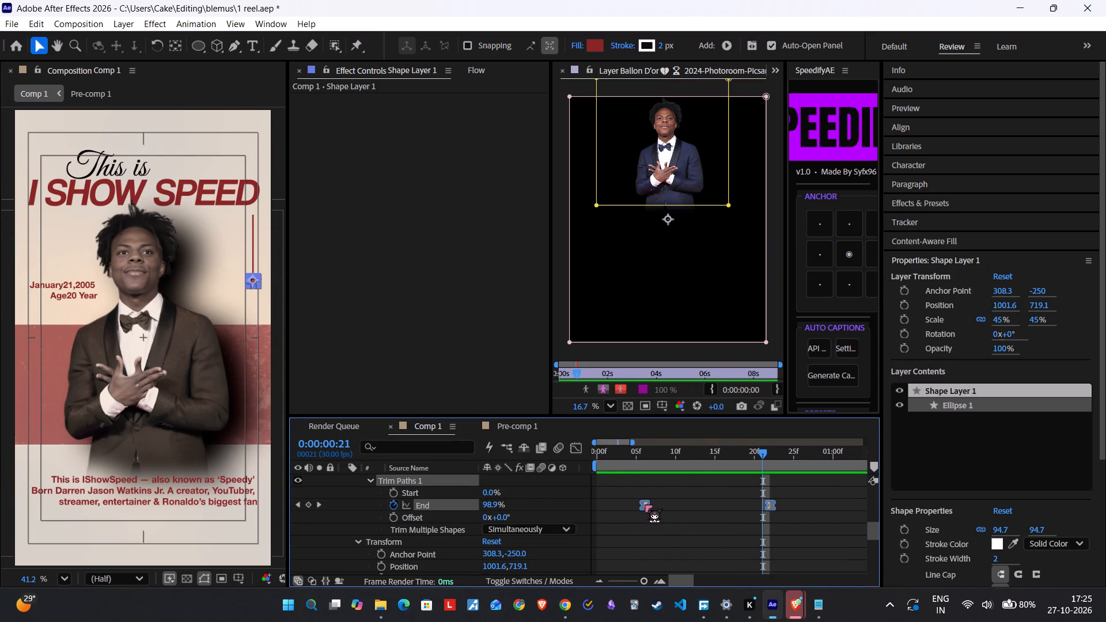
pyautogui.keyDown('alt'); pyautogui.moveTo(642, 505); pyautogui.dragTo(760, 513); pyautogui.keyUp('alt')
pyautogui.keyDown('alt'); pyautogui.moveTo(770, 503); pyautogui.dragTo(861, 500); pyautogui.keyUp('alt')
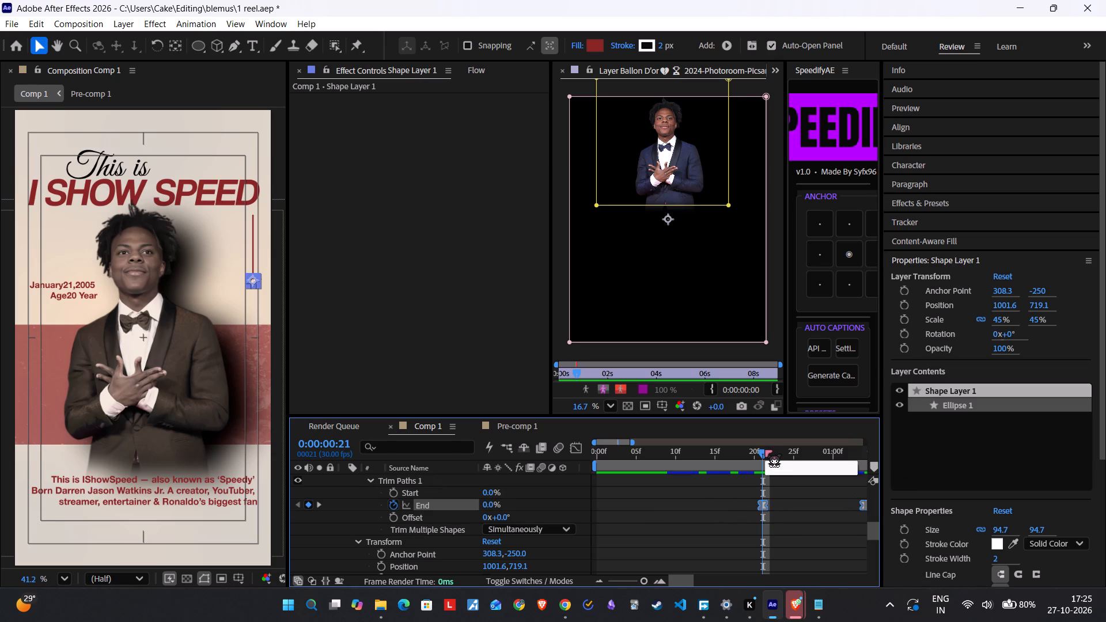
pyautogui.moveTo(764, 449); pyautogui.dragTo(673, 464)
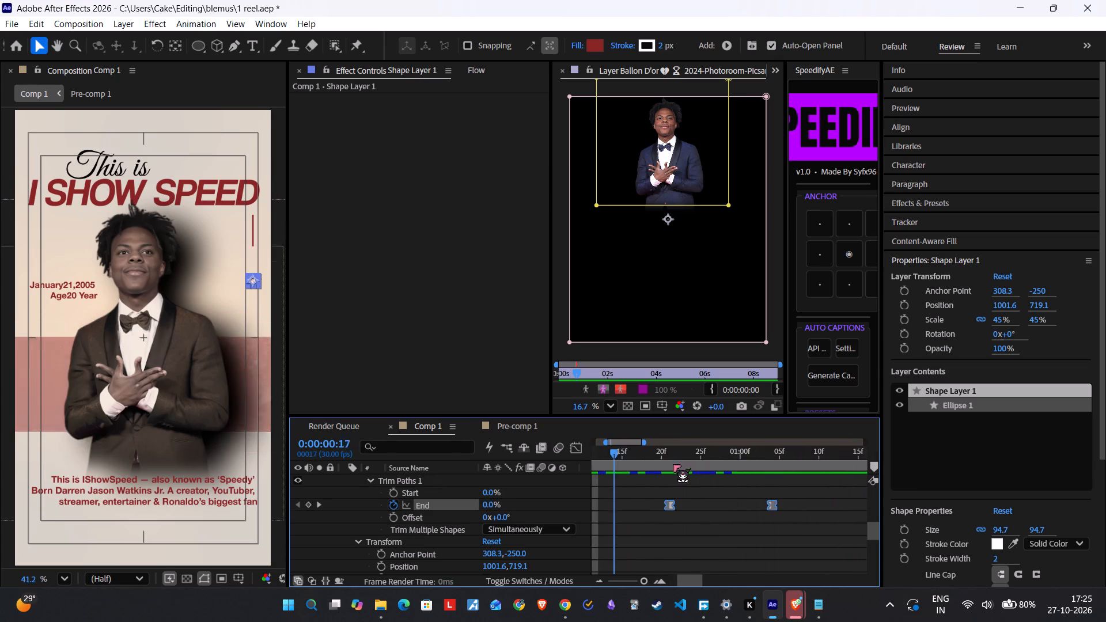
pyautogui.moveTo(673, 464); pyautogui.dragTo(785, 469)
pyautogui.keyDown('alt'); pyautogui.moveTo(775, 503); pyautogui.dragTo(786, 503); pyautogui.keyUp('alt')
pyautogui.keyDown('alt'); pyautogui.moveTo(771, 507); pyautogui.dragTo(795, 506); pyautogui.keyUp('alt')
pyautogui.moveTo(781, 452); pyautogui.dragTo(588, 453)
pyautogui.moveTo(774, 450); pyautogui.dragTo(620, 460)
pyautogui.press('space')
pyautogui.press('space')
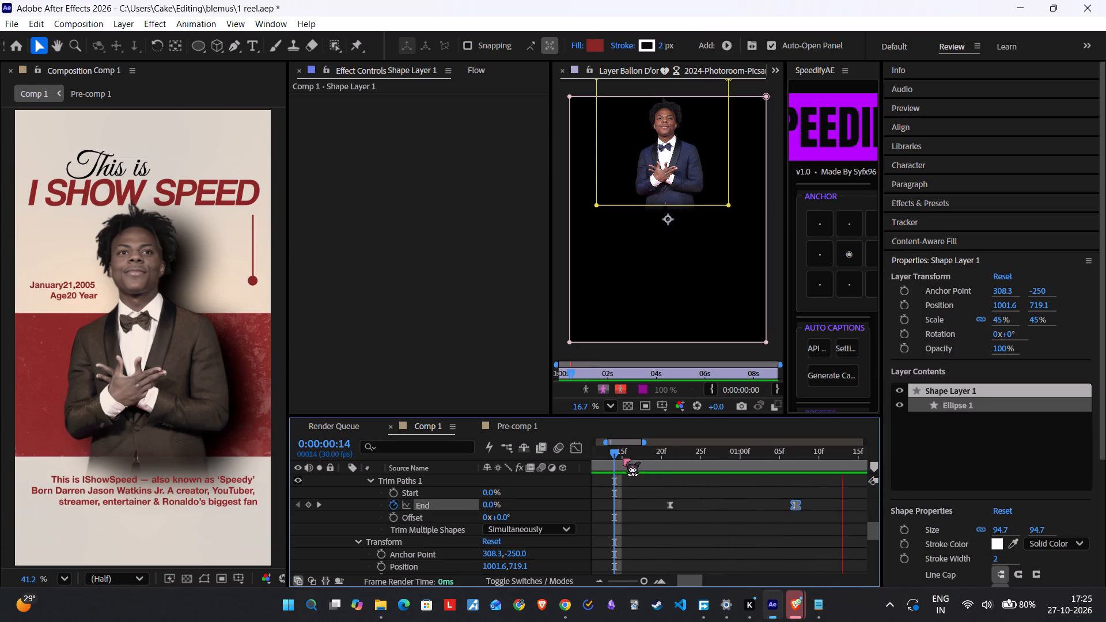
# Check the tutorial's pre-comp adjustment in Chrome, then reveal only the keyframed properties of the layers in After Effects.
pyautogui.click(558, 611)
pyautogui.click(516, 409)
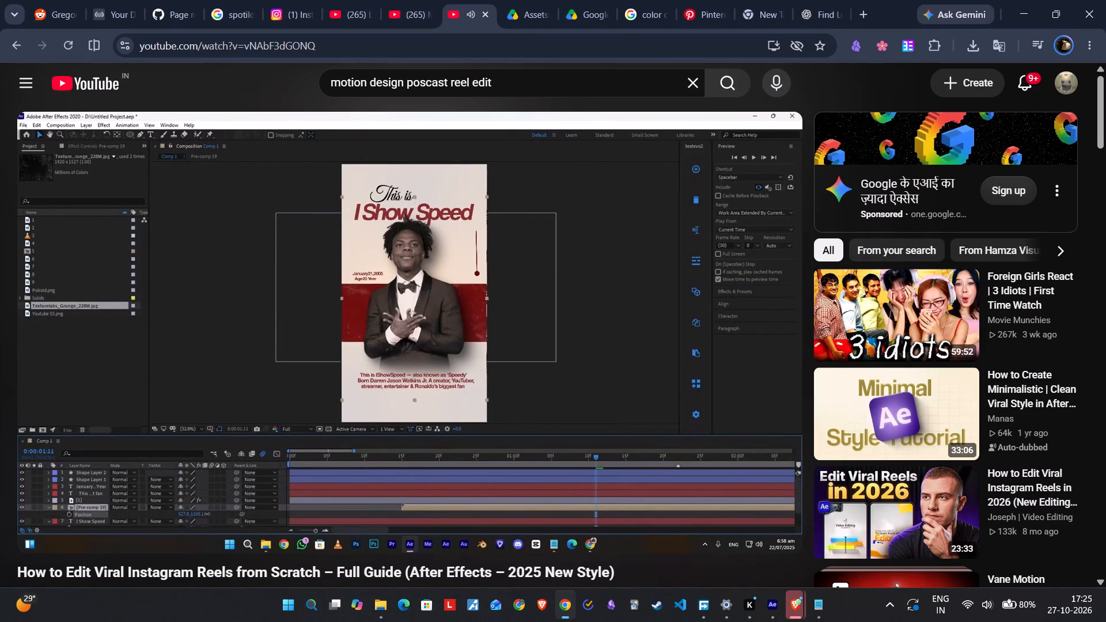
pyautogui.click(516, 409)
pyautogui.click(770, 604)
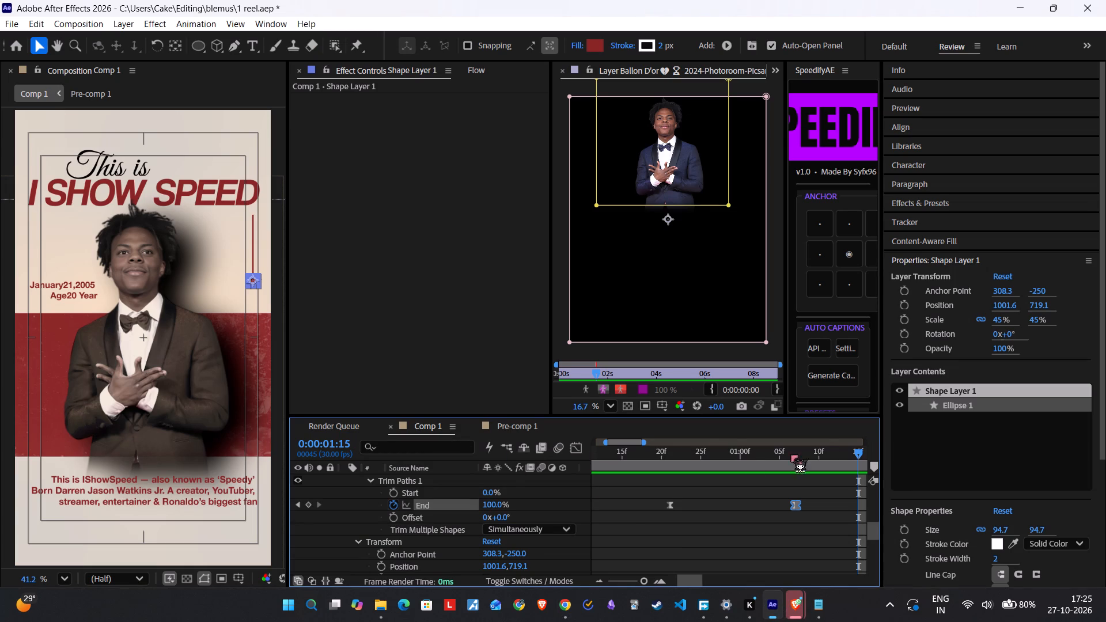
pyautogui.click(699, 476)
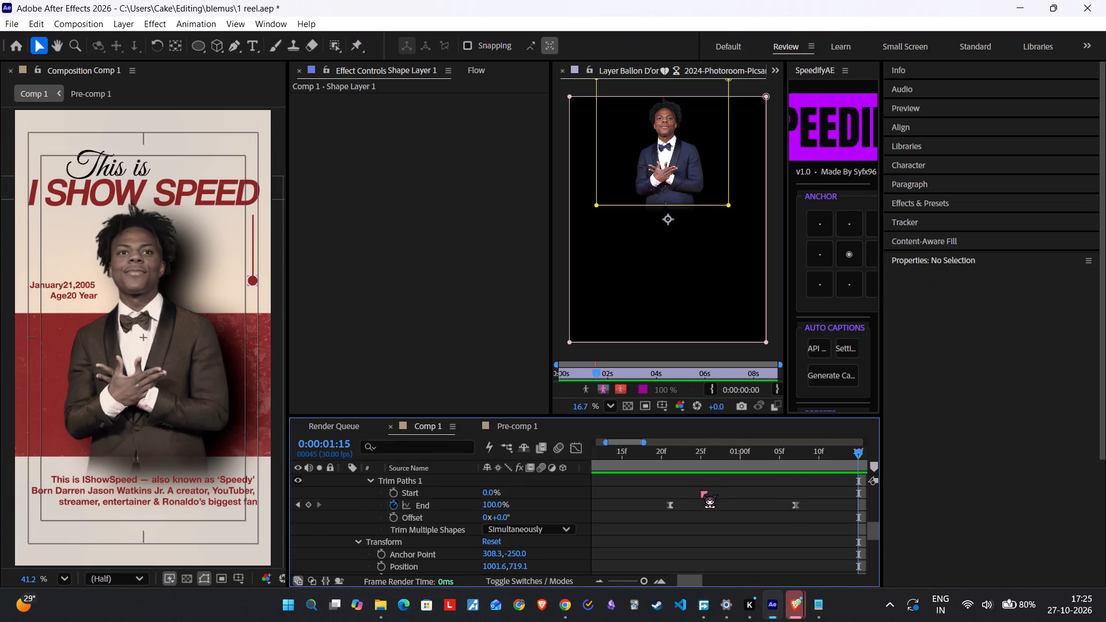
pyautogui.press('u')
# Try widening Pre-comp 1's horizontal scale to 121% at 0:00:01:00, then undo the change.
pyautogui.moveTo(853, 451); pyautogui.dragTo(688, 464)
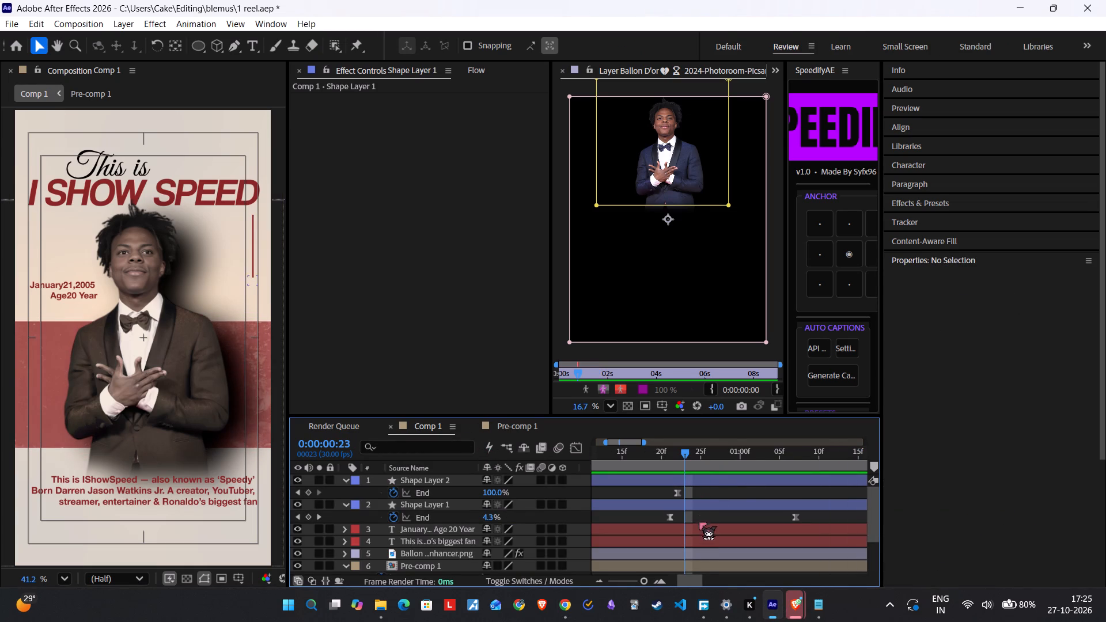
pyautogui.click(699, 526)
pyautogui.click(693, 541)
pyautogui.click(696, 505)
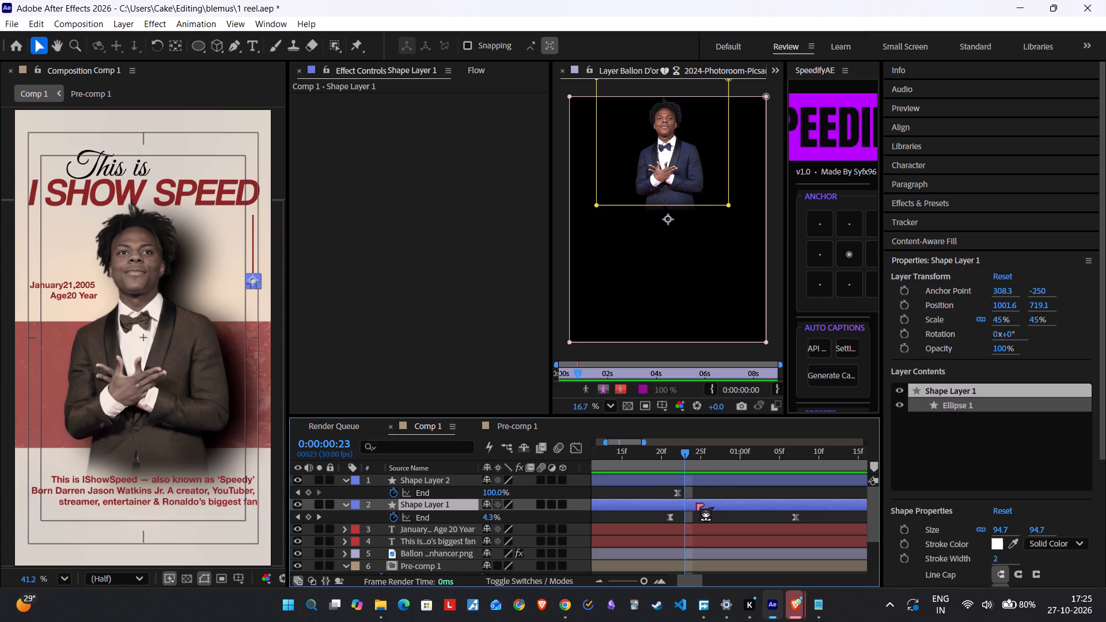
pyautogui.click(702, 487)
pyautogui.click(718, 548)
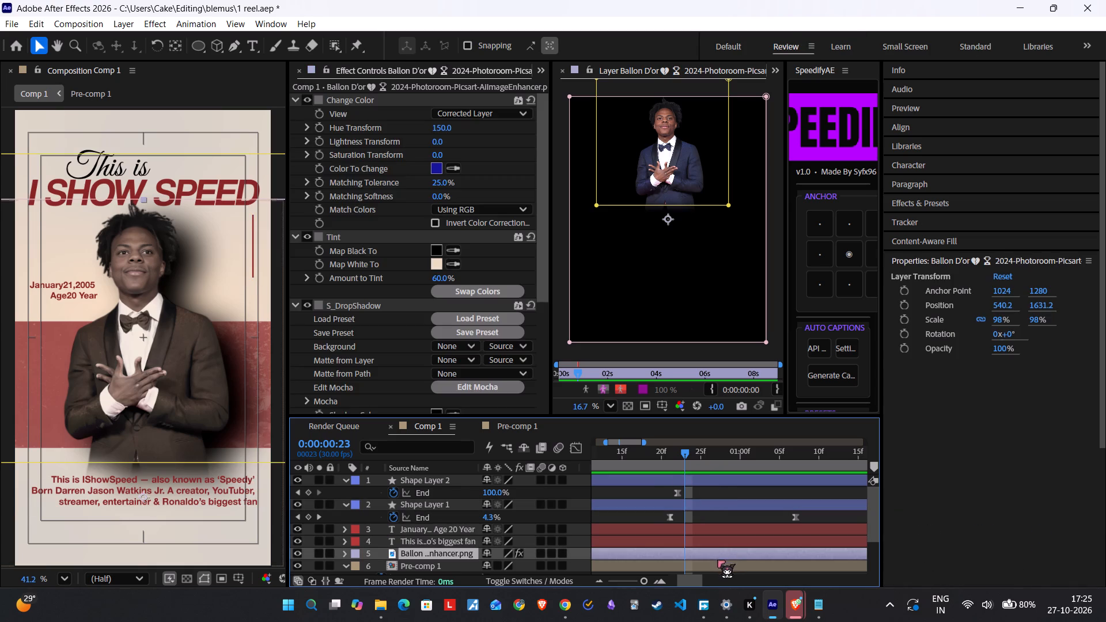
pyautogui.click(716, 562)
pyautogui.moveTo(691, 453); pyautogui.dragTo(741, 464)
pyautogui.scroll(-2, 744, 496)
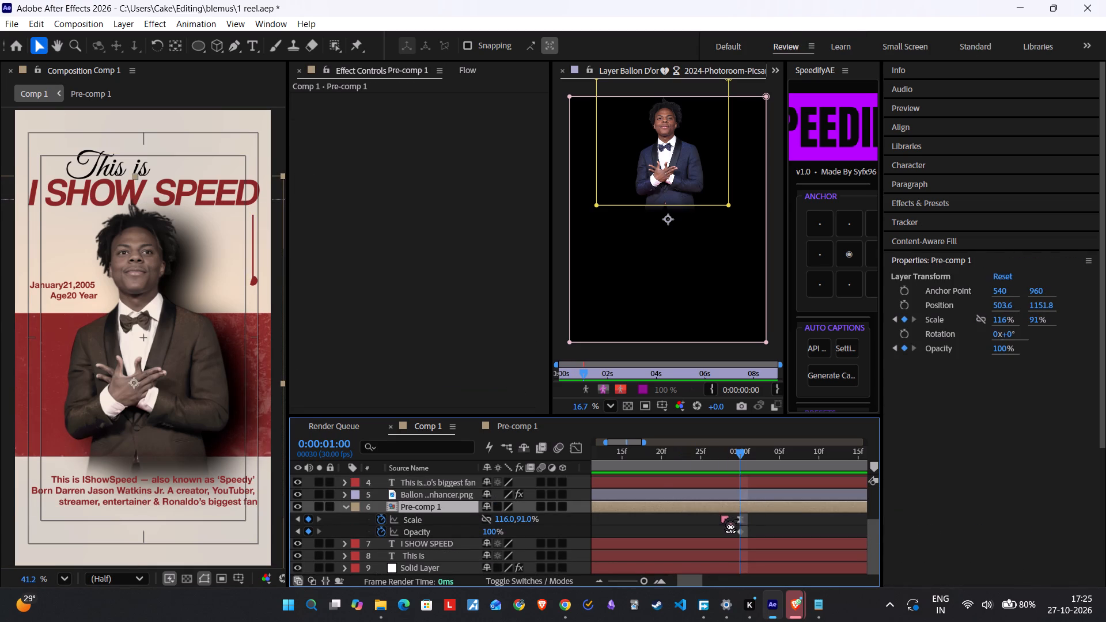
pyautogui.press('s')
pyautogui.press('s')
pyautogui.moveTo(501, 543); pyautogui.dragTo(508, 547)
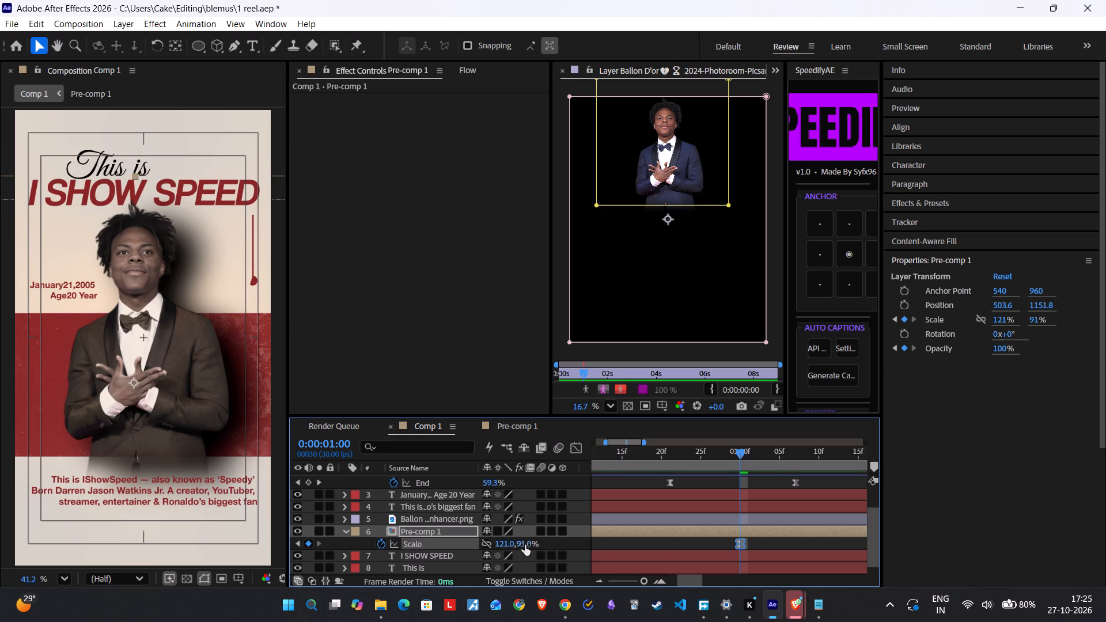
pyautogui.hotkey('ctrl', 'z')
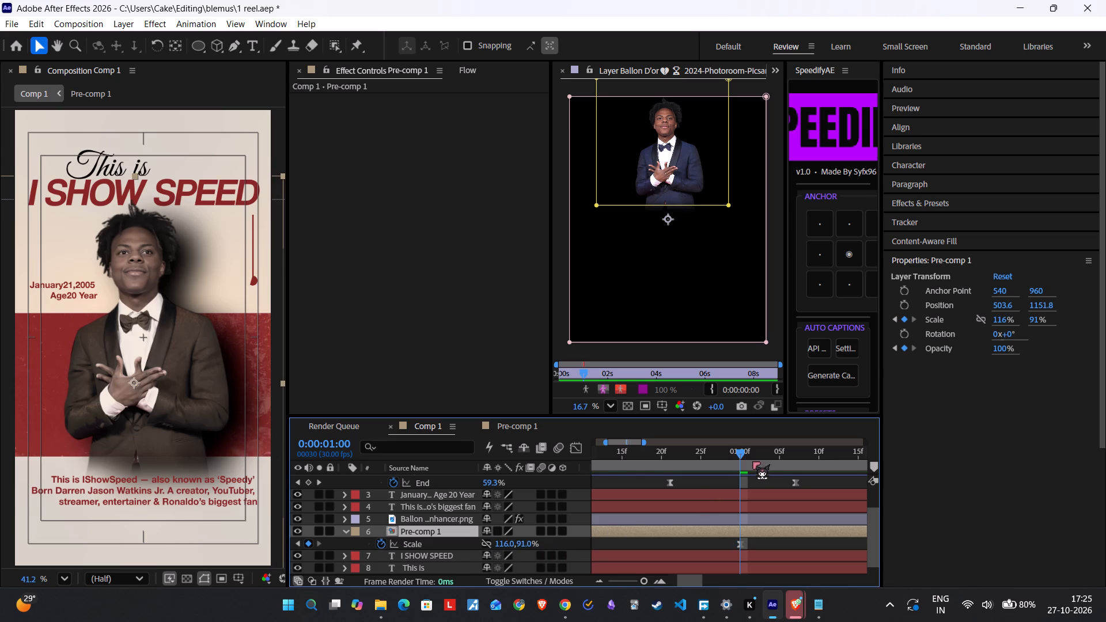
# Set Pre-comp 1's vertical scale to 81% on its keyframe at 0:00:01:00, keeping 116% horizontally, and preview the animation from the start.
pyautogui.moveTo(739, 456); pyautogui.dragTo(835, 507)
pyautogui.click(834, 547)
pyautogui.moveTo(524, 547); pyautogui.dragTo(513, 547)
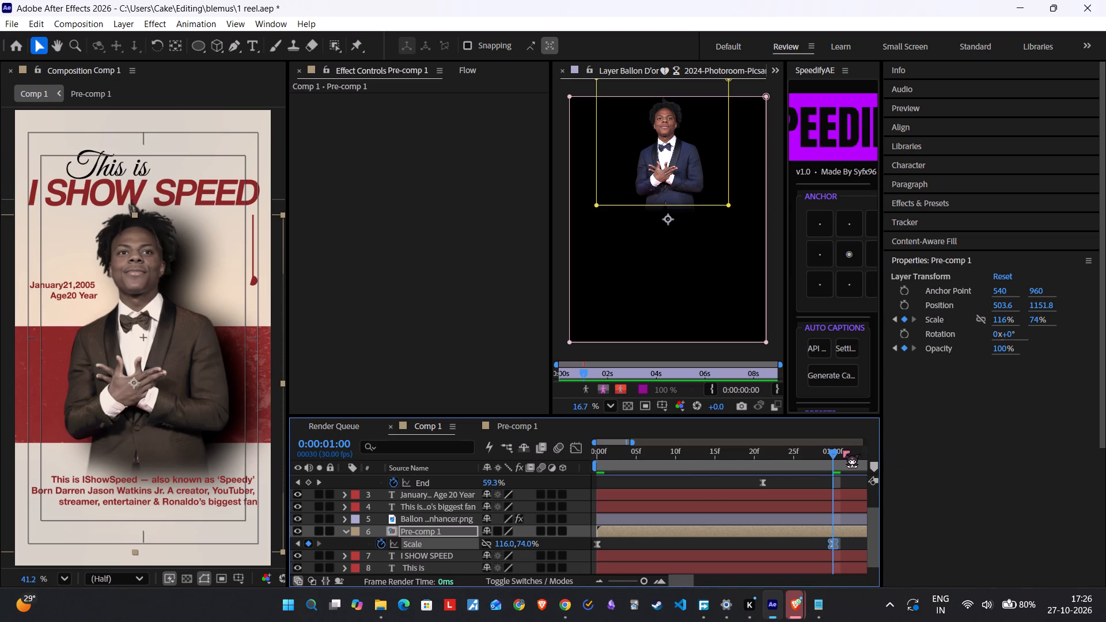
pyautogui.moveTo(527, 544); pyautogui.dragTo(534, 546)
pyautogui.moveTo(827, 452); pyautogui.dragTo(450, 470)
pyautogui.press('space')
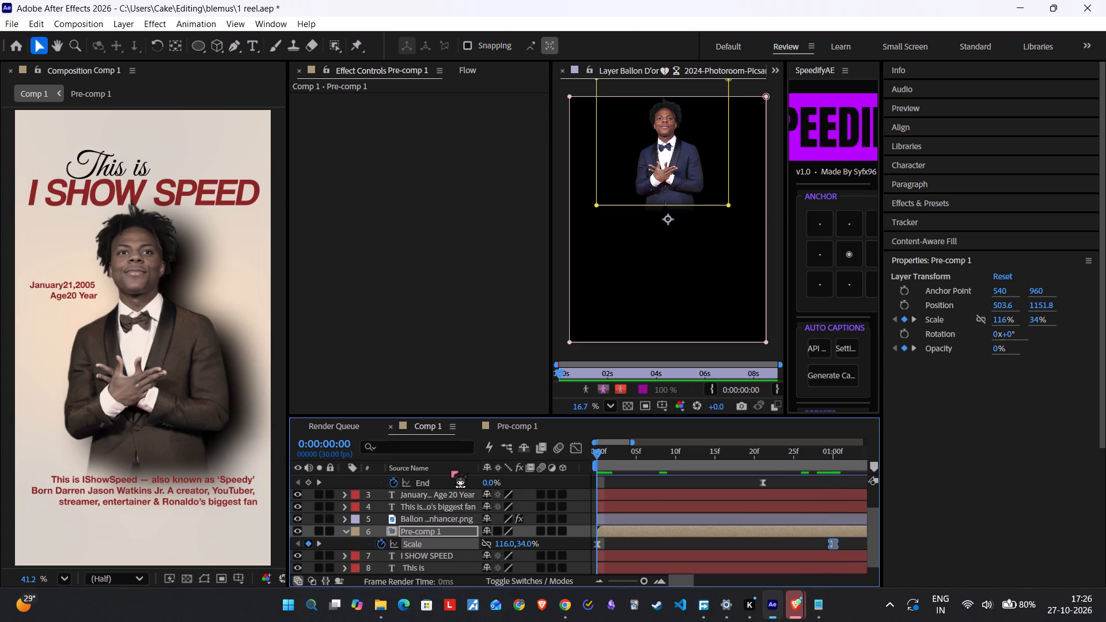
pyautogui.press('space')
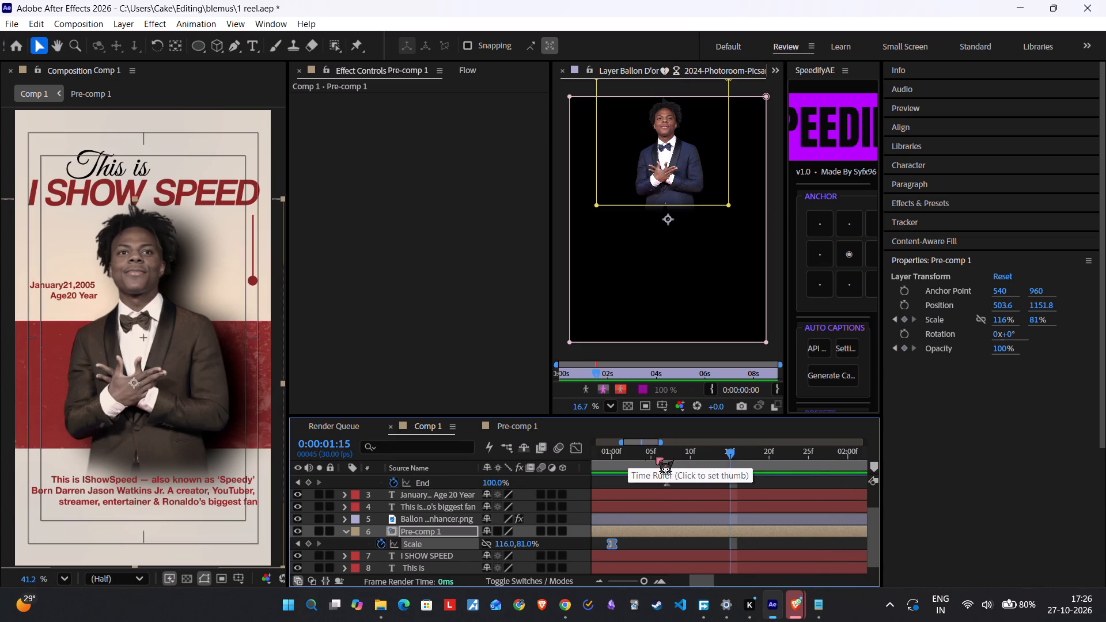
pyautogui.moveTo(732, 449); pyautogui.dragTo(440, 468)
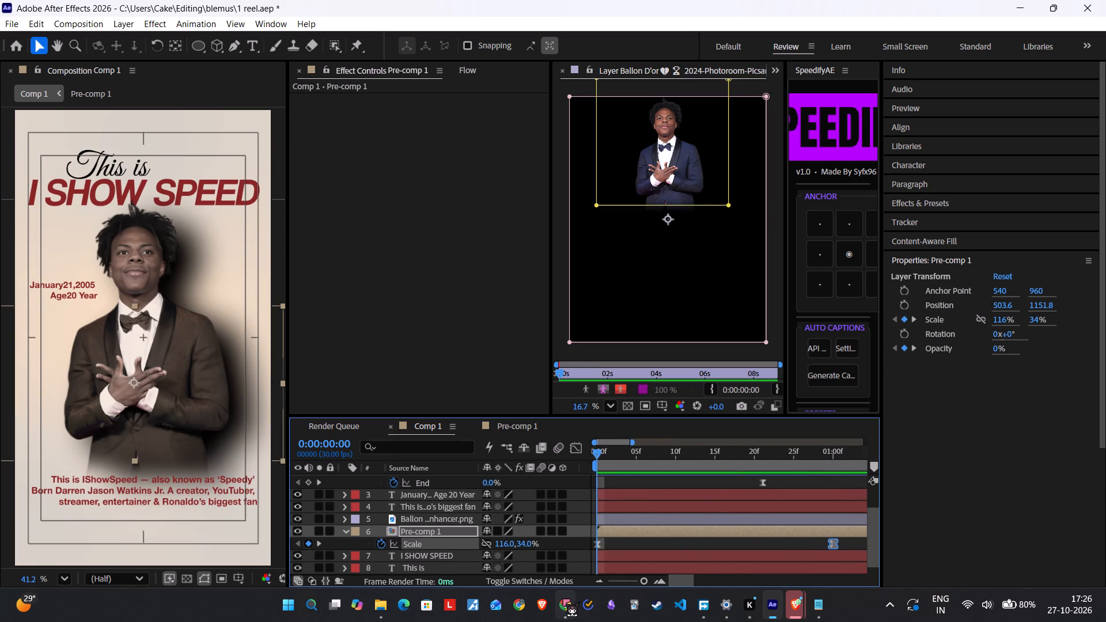
# Check the tutorial's layer timing in Chrome, then shift Pre-comp 1 in After Effects so it starts at frame 15, and preview from the start.
pyautogui.click(562, 598)
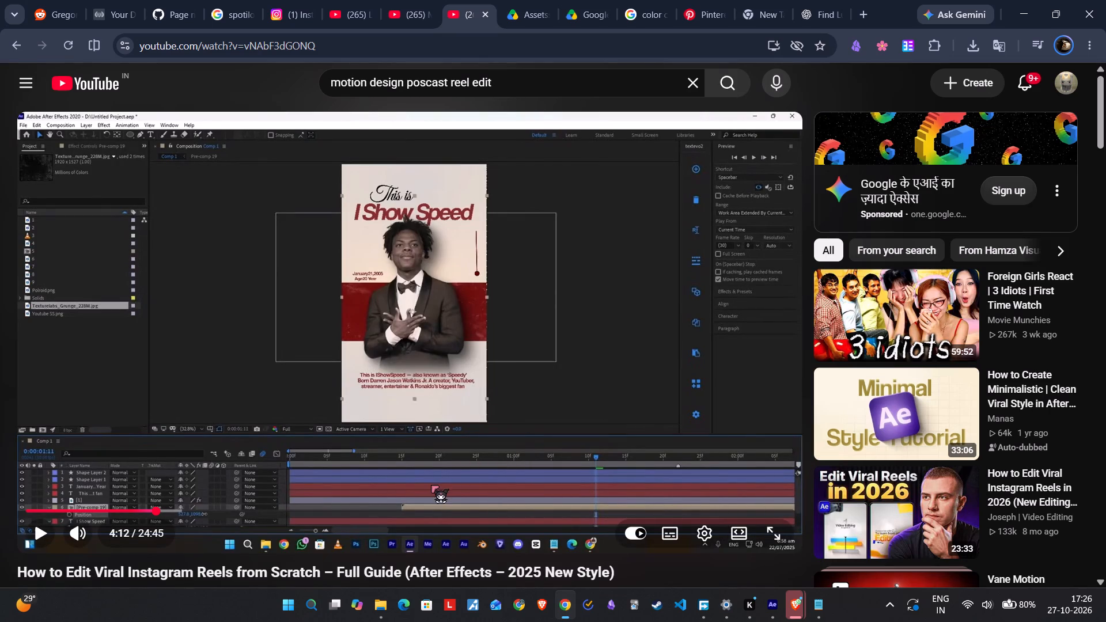
pyautogui.click(766, 602)
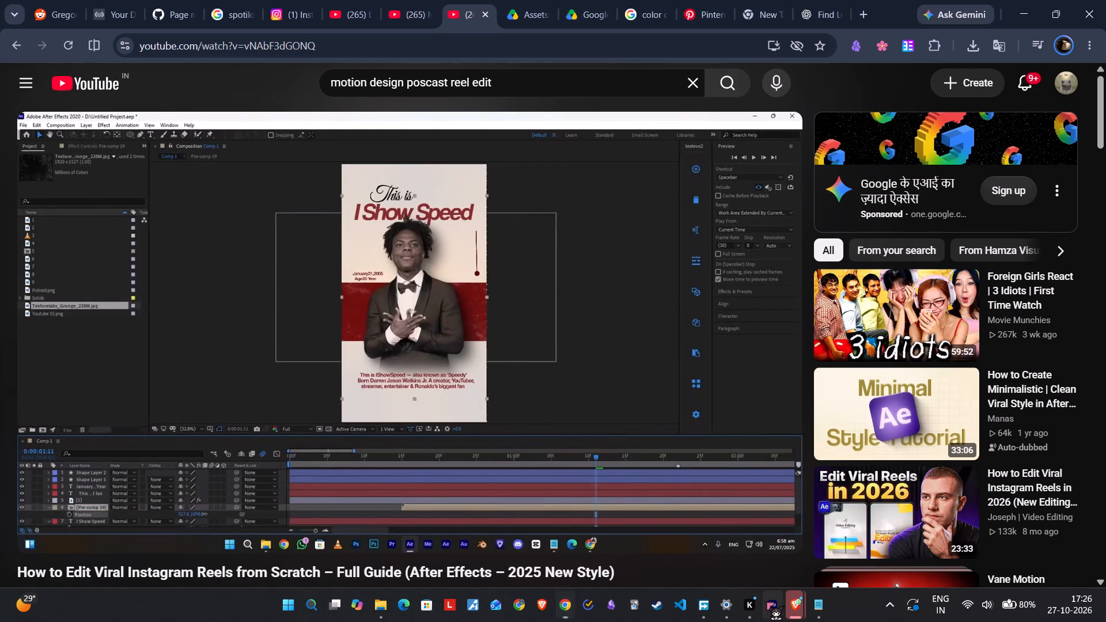
pyautogui.moveTo(600, 452); pyautogui.dragTo(747, 461)
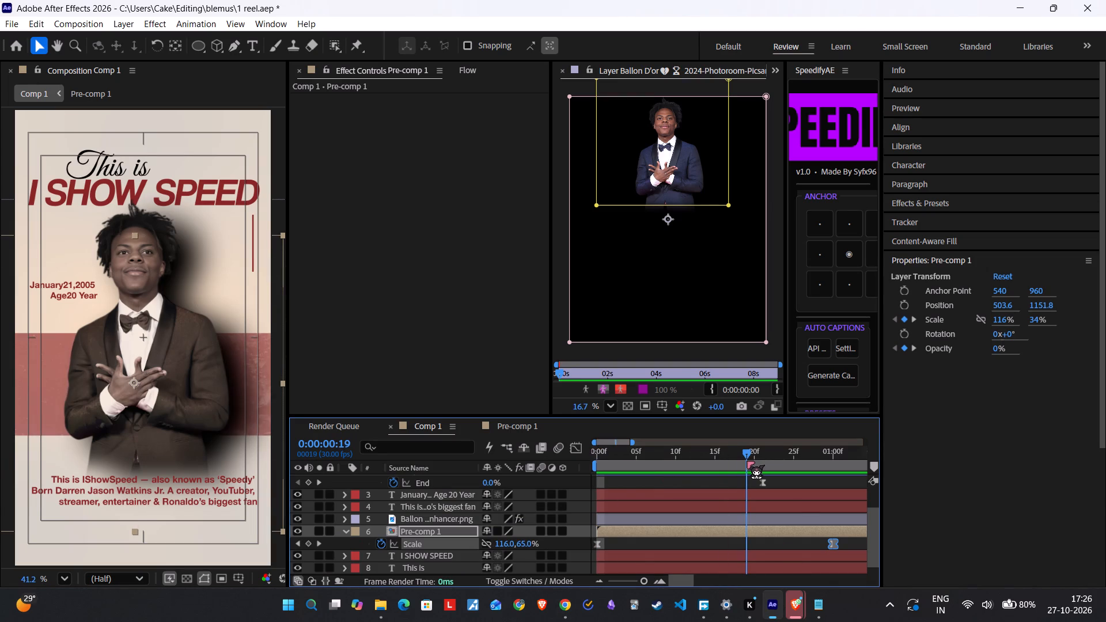
pyautogui.moveTo(747, 461); pyautogui.dragTo(719, 459)
pyautogui.moveTo(686, 535); pyautogui.dragTo(734, 536)
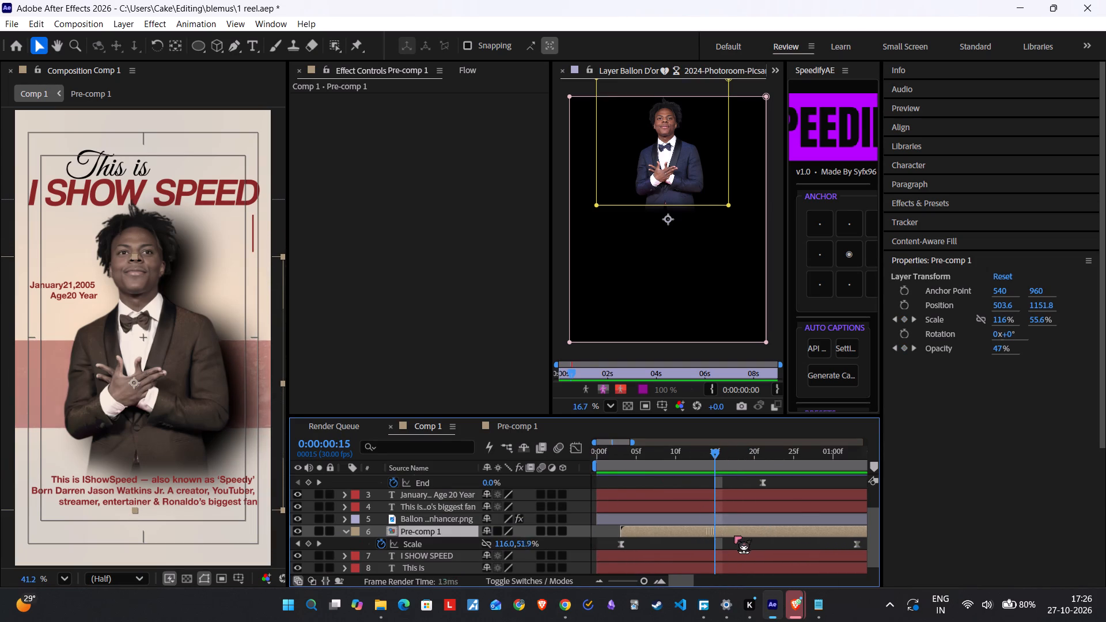
pyautogui.moveTo(734, 536); pyautogui.dragTo(805, 531)
pyautogui.moveTo(715, 455); pyautogui.dragTo(700, 454)
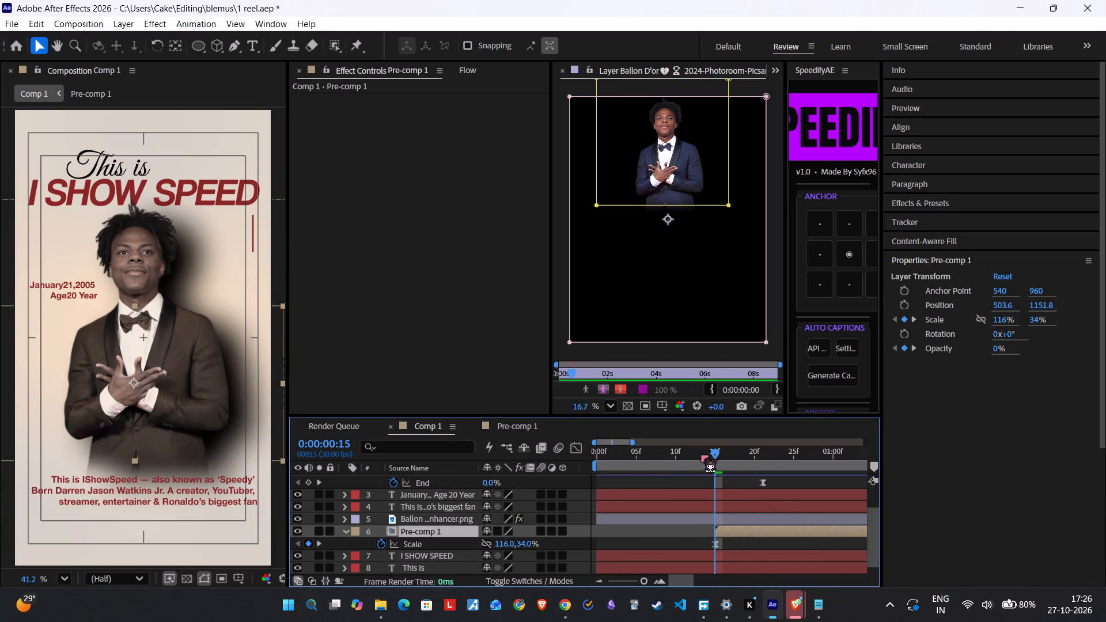
pyautogui.moveTo(700, 454); pyautogui.dragTo(445, 465)
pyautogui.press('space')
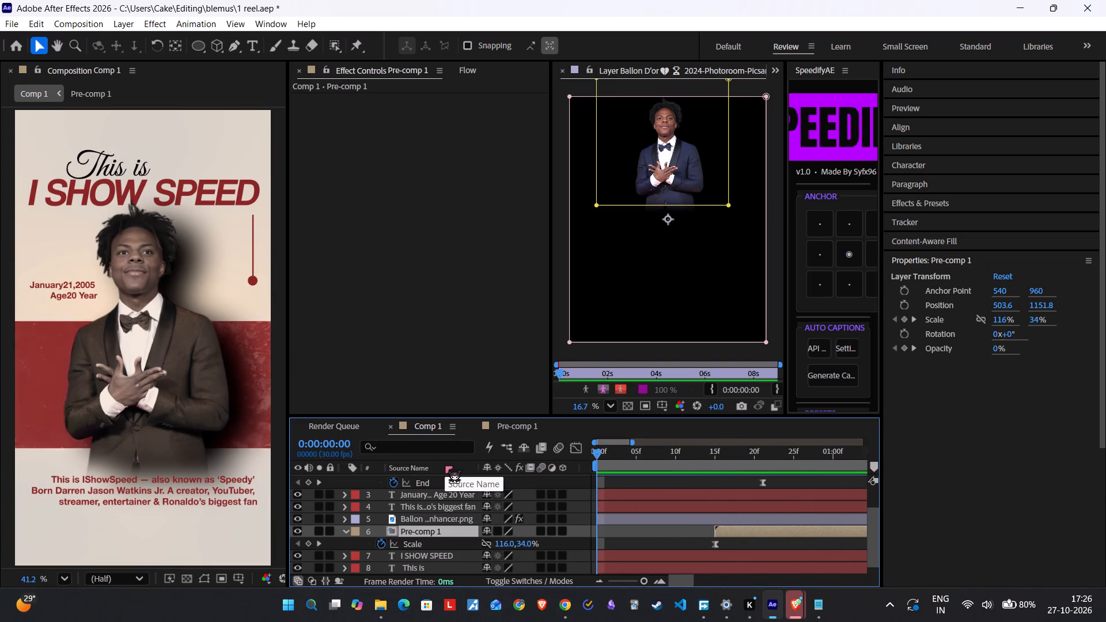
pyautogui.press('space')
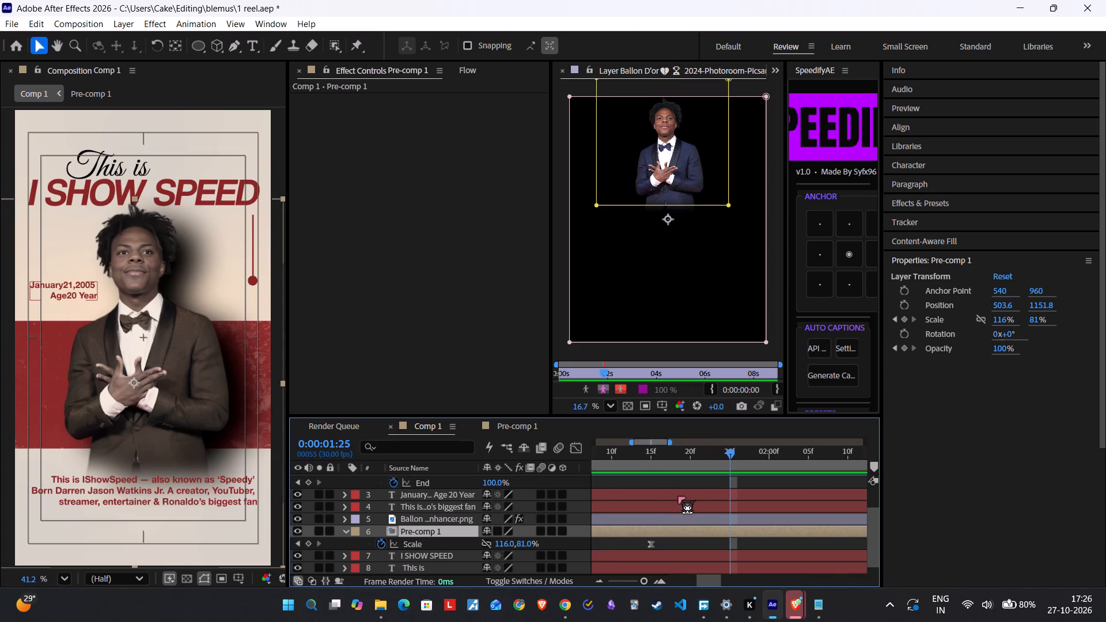
# Switch to Chrome and resume the tutorial from about 4:12 to examine the step after the pre-comp timing.
pyautogui.click(560, 600)
pyautogui.click(511, 395)
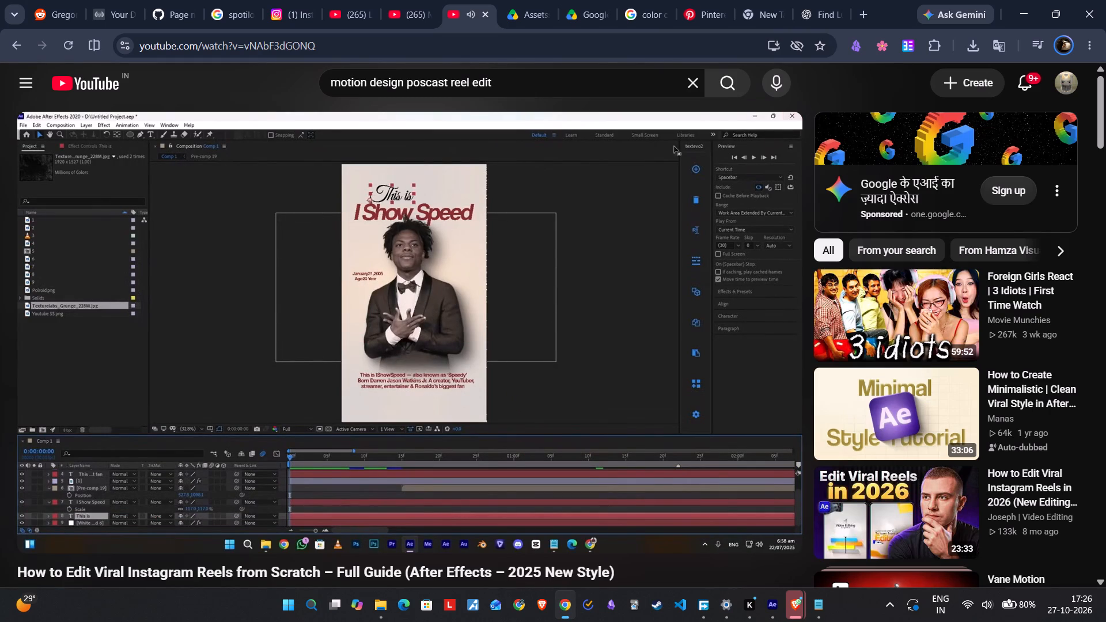
# Replay the tutorial around 4:17 to examine which text animation plugin it uses, and pause it there.
pyautogui.click(510, 396)
pyautogui.click(567, 423)
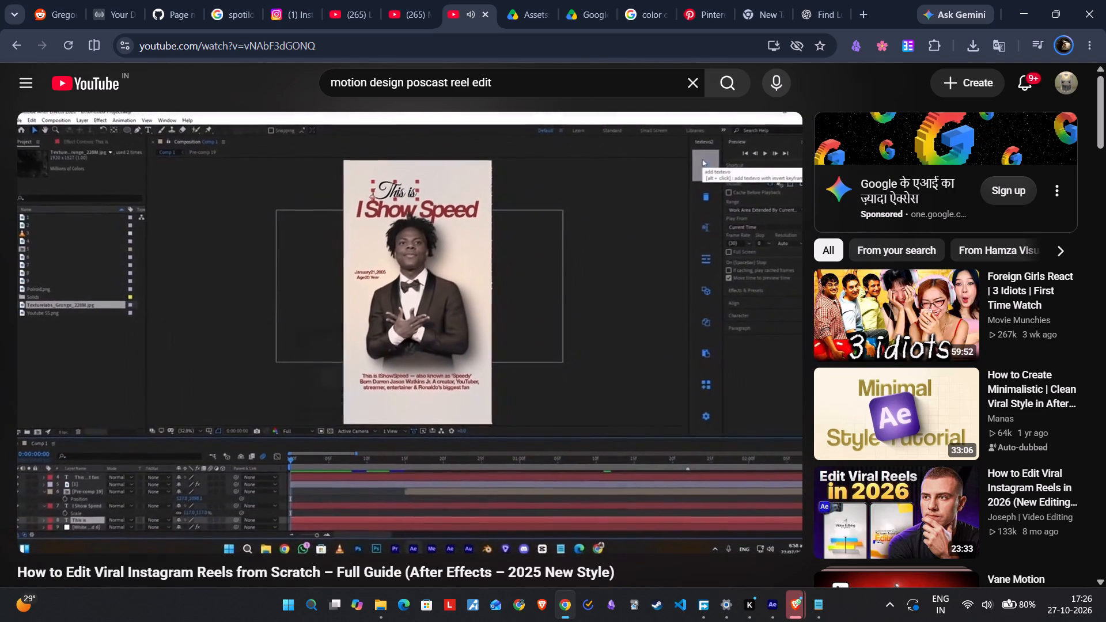
pyautogui.press('Left')
pyautogui.press('Left')
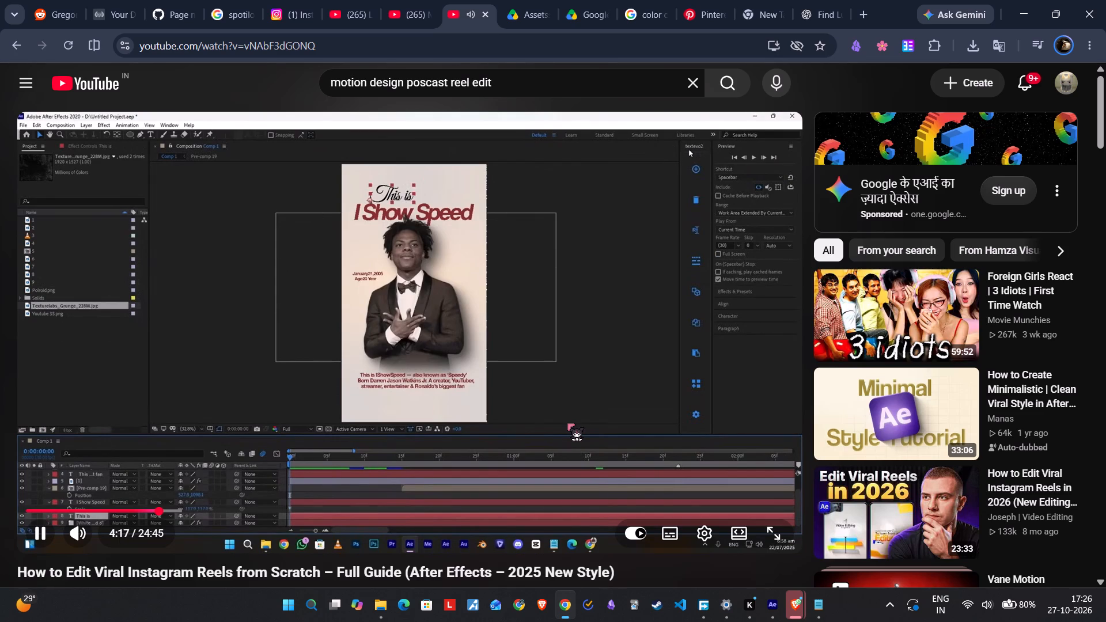
pyautogui.press('space')
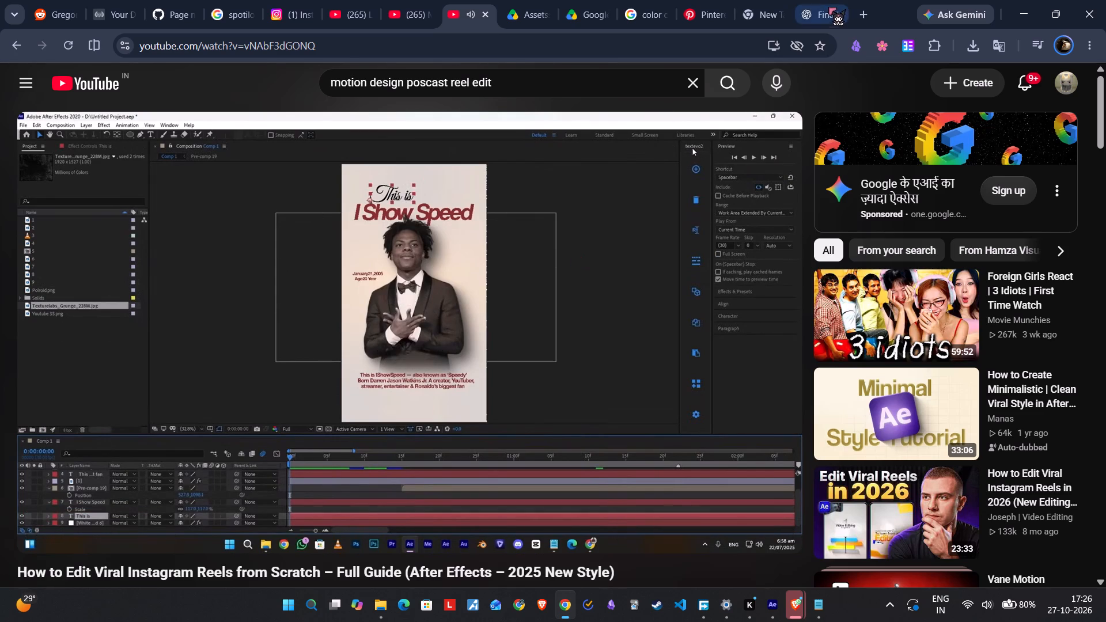
# Search the web in a new tab for "textevo 2 after effects".
pyautogui.click(865, 4)
pyautogui.write('text')
pyautogui.press('space')
pyautogui.press('BackSpace')
pyautogui.press('e')
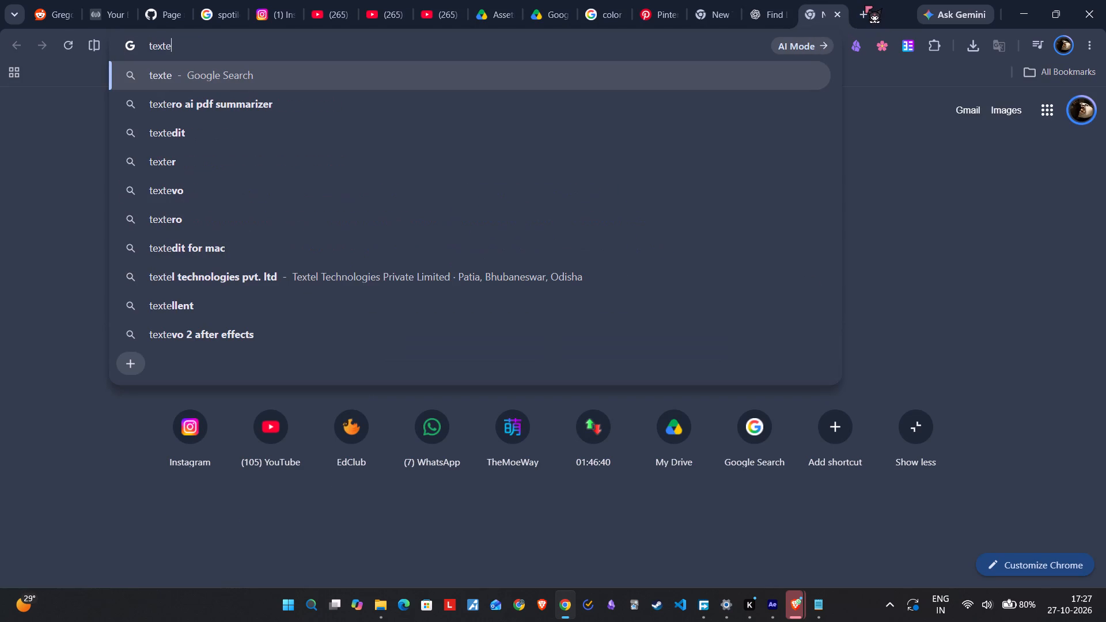
pyautogui.write('vo w')
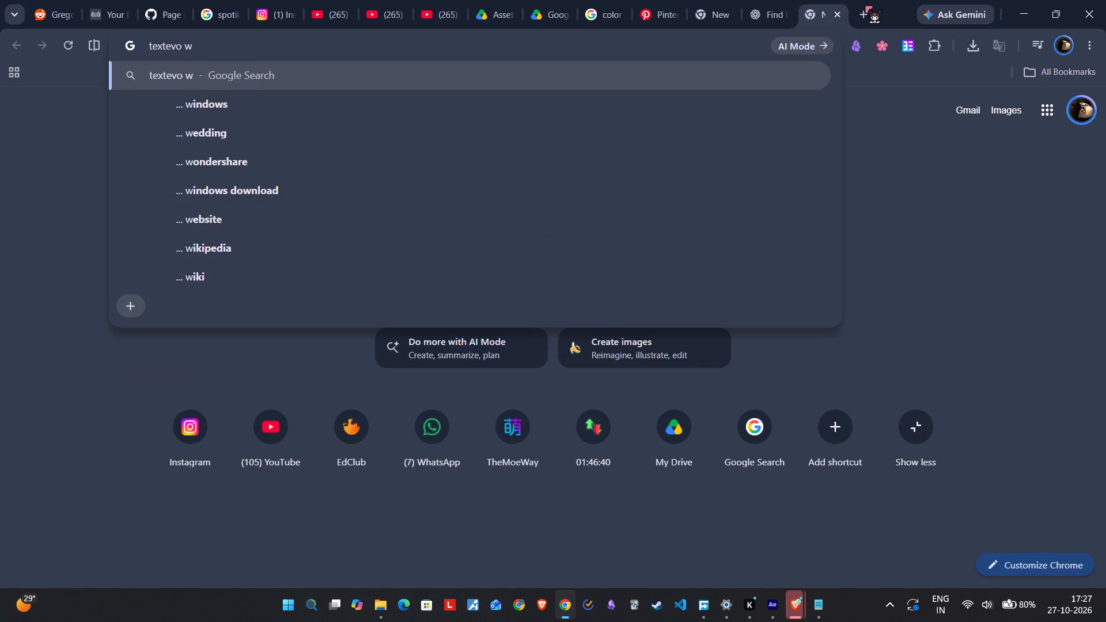
pyautogui.press('BackSpace')
pyautogui.press('2')
pyautogui.press('Return')
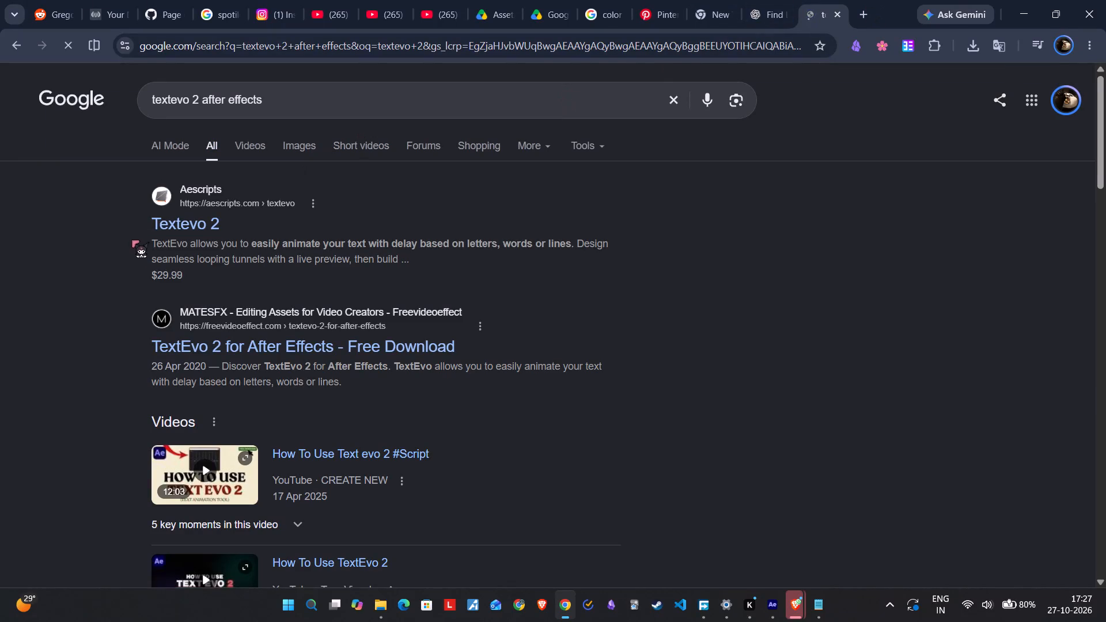
# Examine the Textevo 2 product page on aescripts, then return to the search results.
pyautogui.click(154, 227)
pyautogui.scroll(-4, 525, 267)
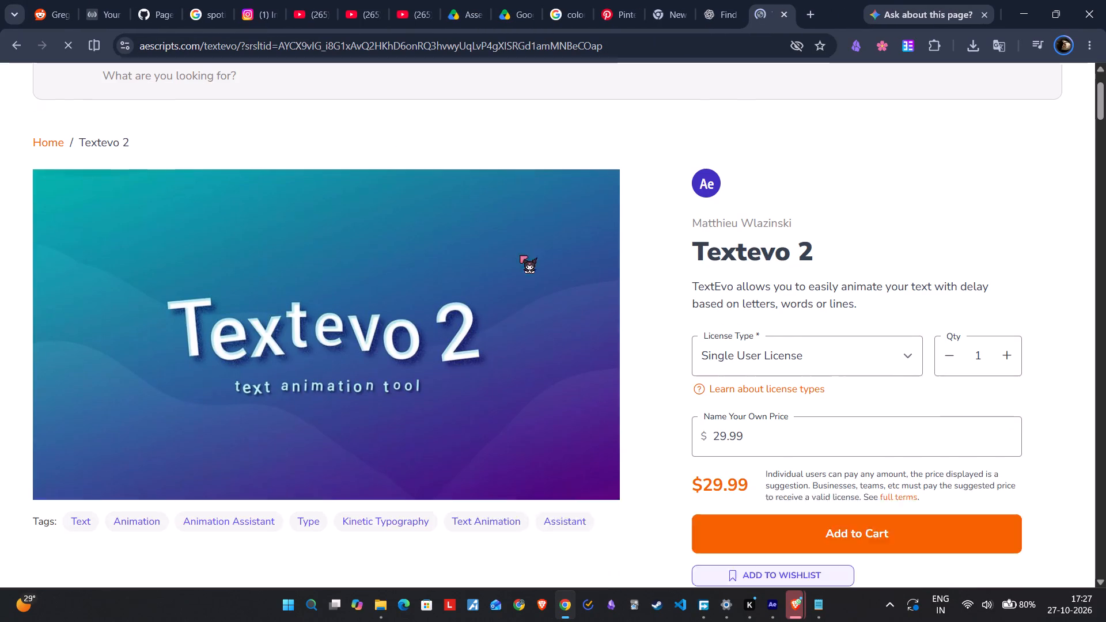
pyautogui.scroll(6, 525, 248)
pyautogui.scroll(-4, 434, 229)
pyautogui.scroll(5, 380, 202)
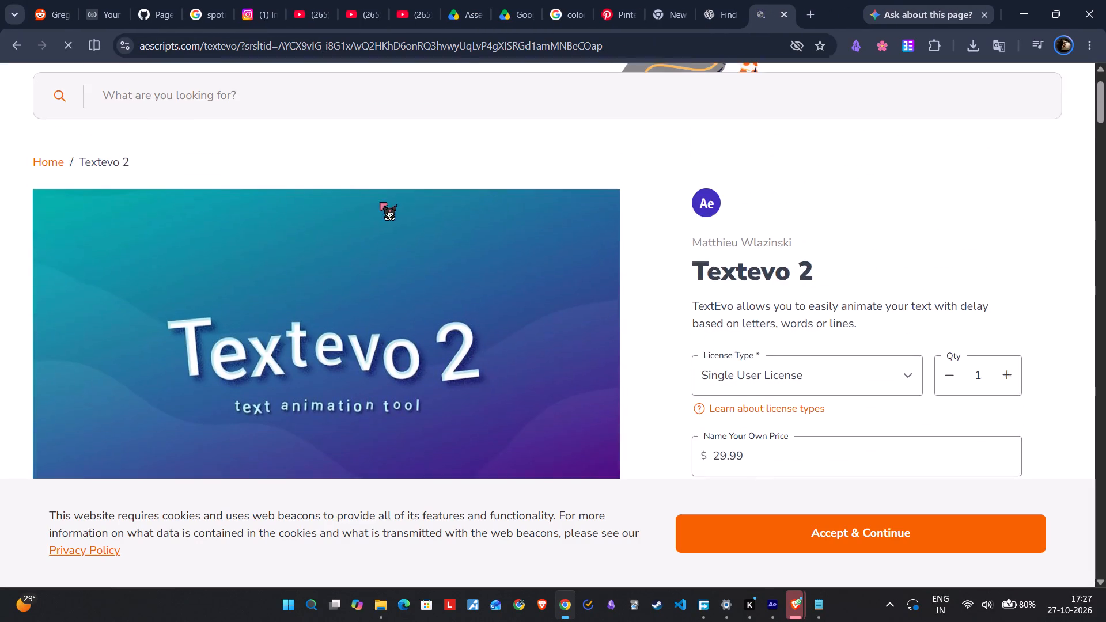
pyautogui.click(22, 46)
# Check the freevideoeffect.com page for TextEvo 2, then look through the remaining search results.
pyautogui.click(236, 347)
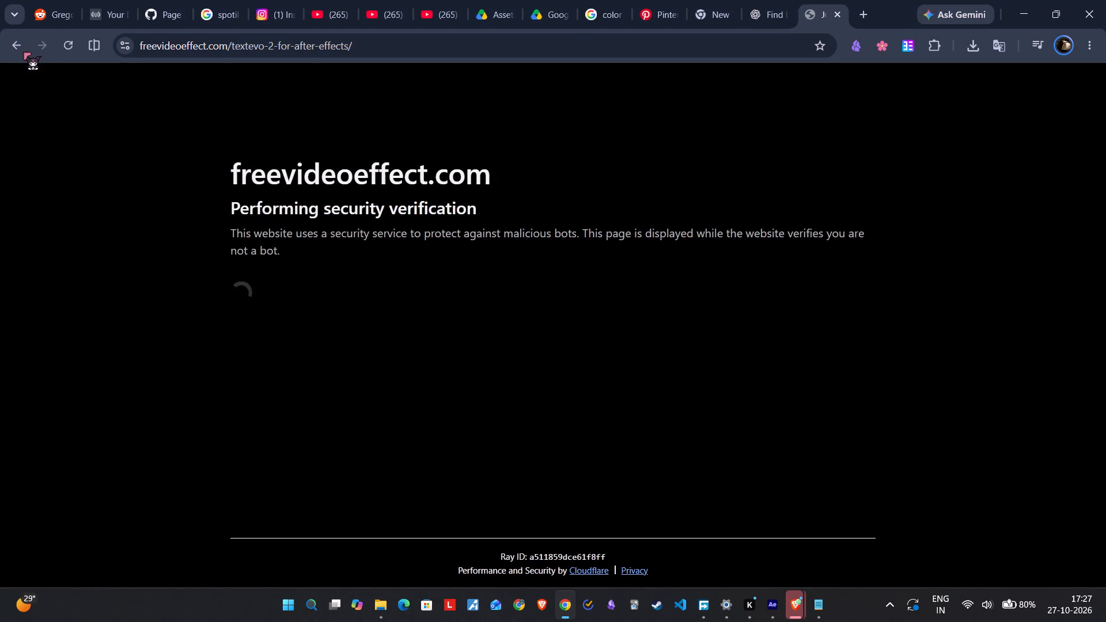
pyautogui.click(20, 49)
pyautogui.scroll(-10, 278, 229)
pyautogui.scroll(1, 268, 223)
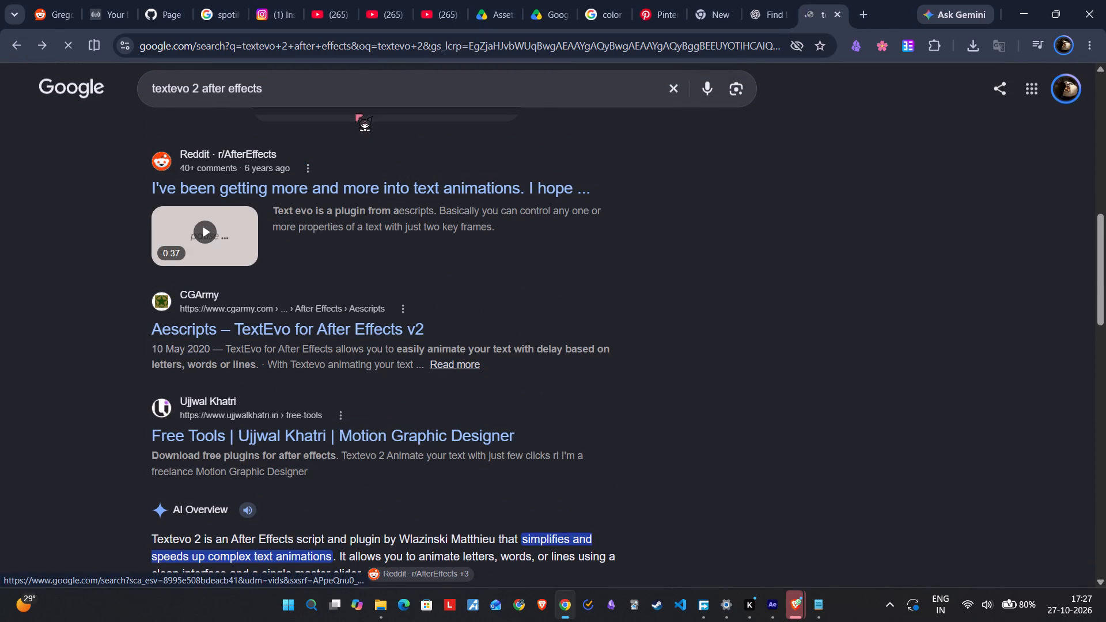
# Refine the search to "textevo 2 after effects plugin" and look through the results.
pyautogui.click(363, 96)
pyautogui.press('space')
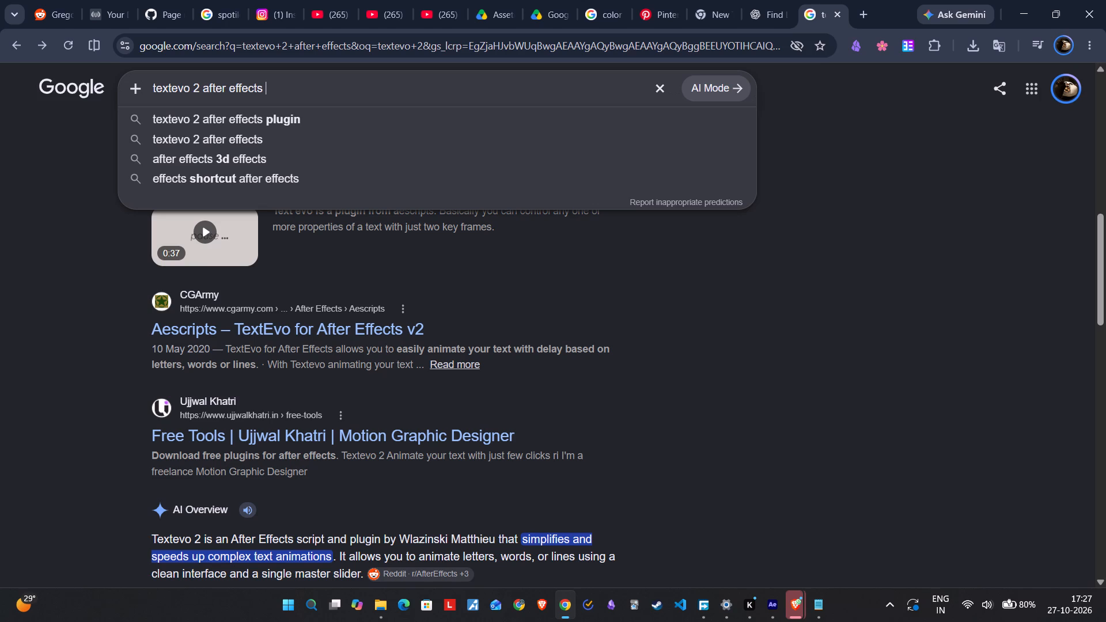
pyautogui.write('plugin')
pyautogui.press('Return')
pyautogui.scroll(-7, 330, 157)
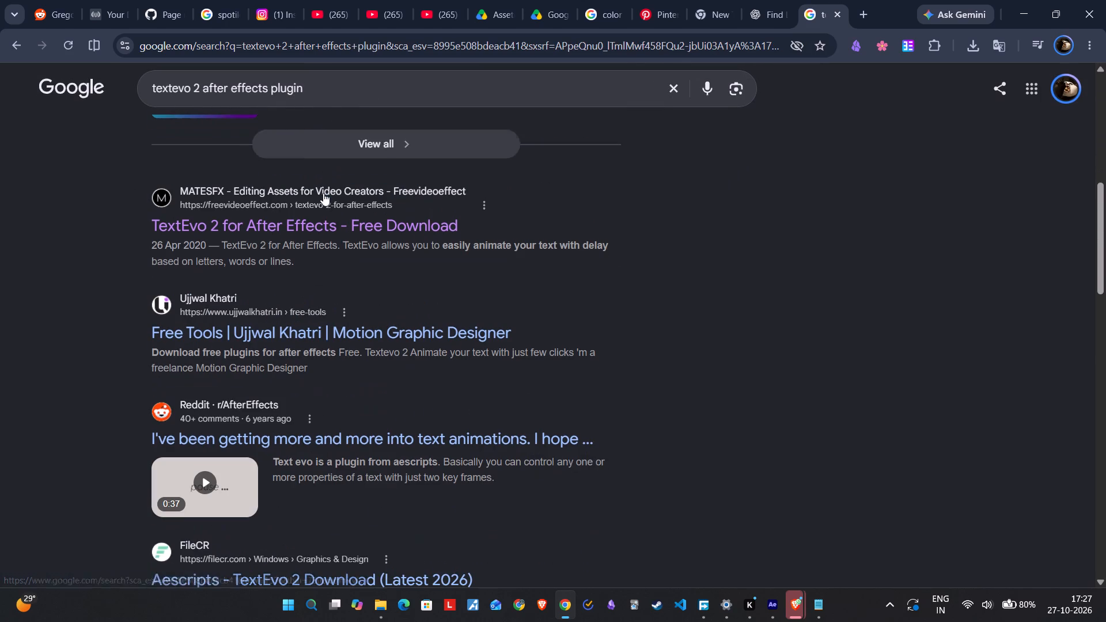
# Open the r/AfterEffects Reddit post about text animations made with "text evo" and examine its video and comments.
pyautogui.click(329, 428)
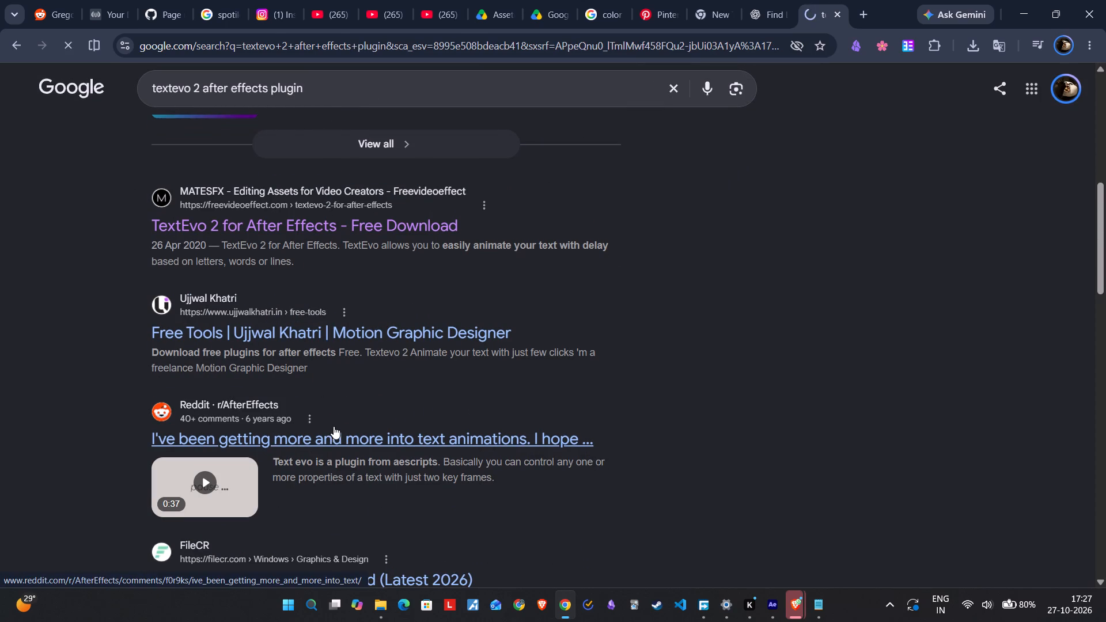
pyautogui.scroll(-1, 498, 399)
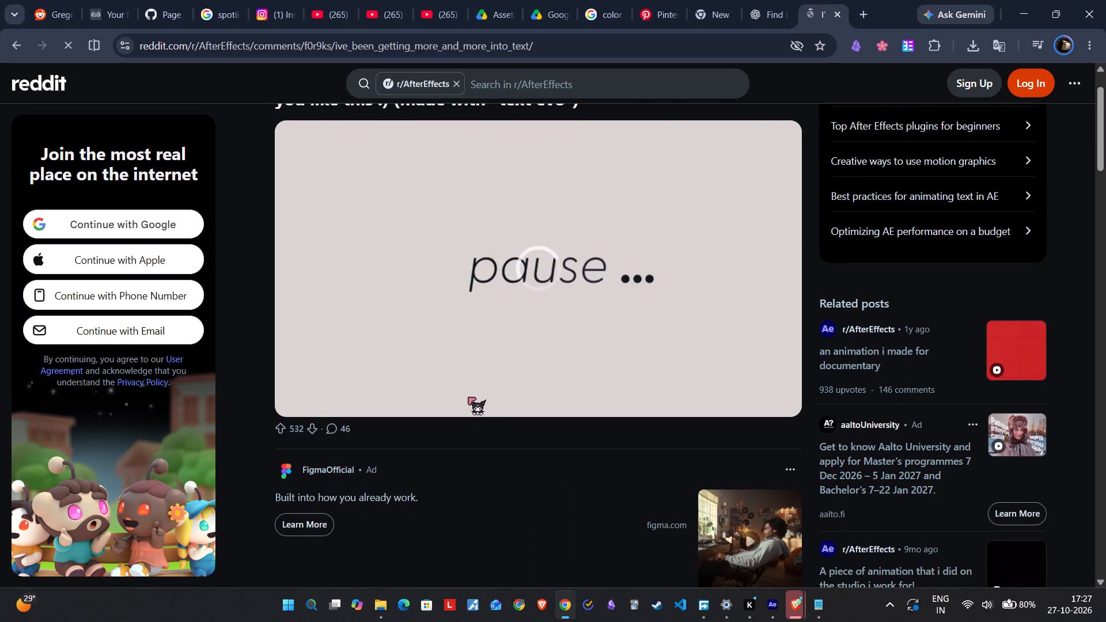
pyautogui.scroll(1, 427, 439)
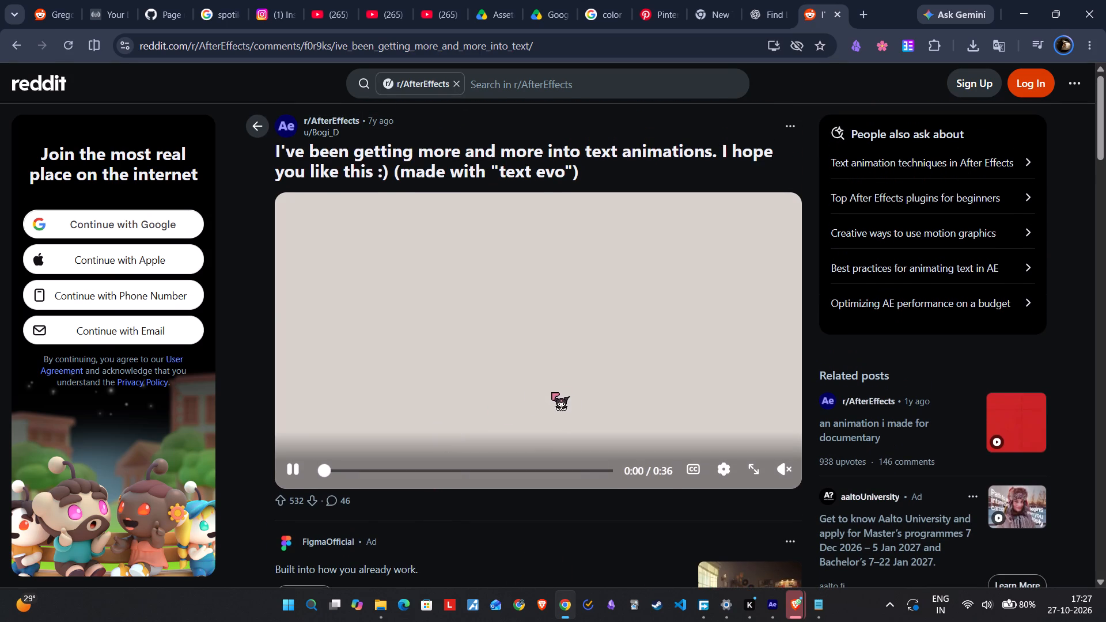
pyautogui.click(502, 395)
pyautogui.scroll(-4, 502, 390)
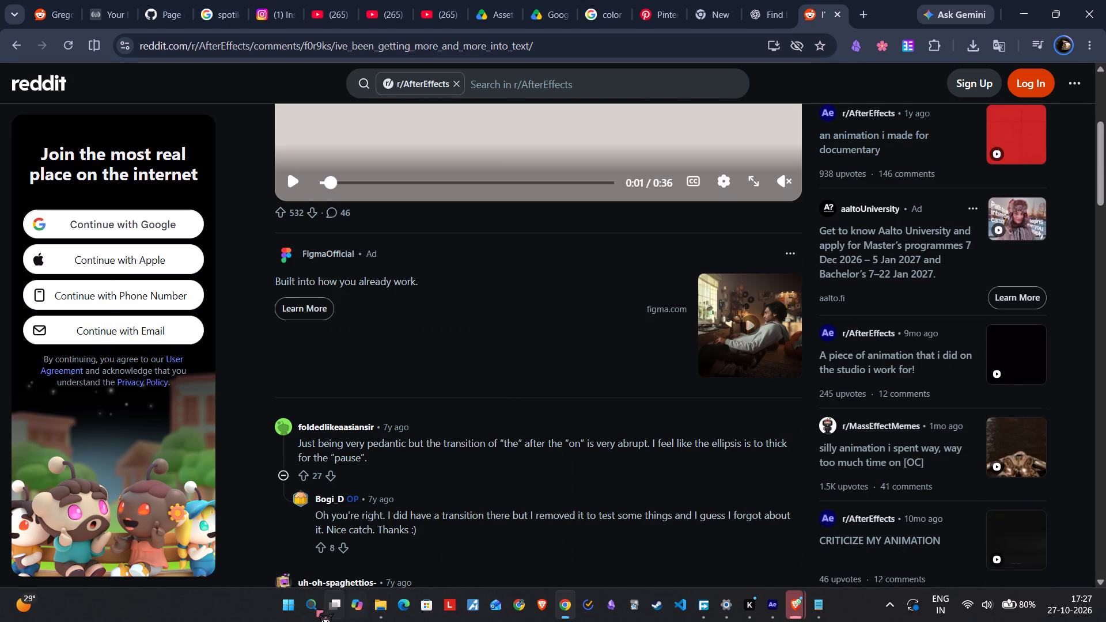
# Search the computer for the Discord app and launch it.
pyautogui.click(313, 609)
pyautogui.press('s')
pyautogui.press('BackSpace')
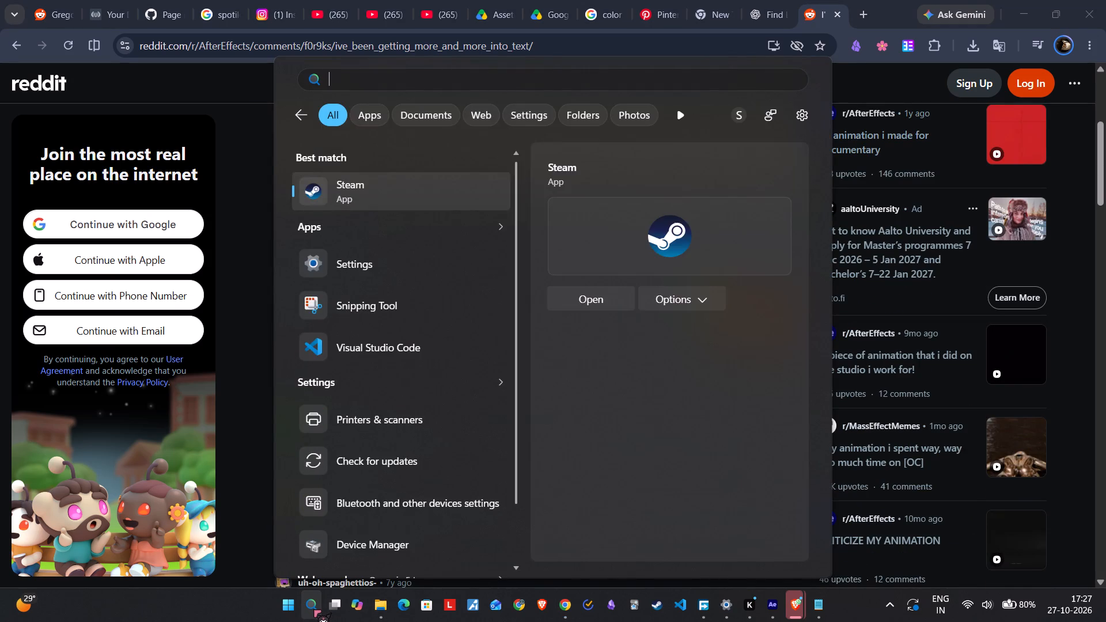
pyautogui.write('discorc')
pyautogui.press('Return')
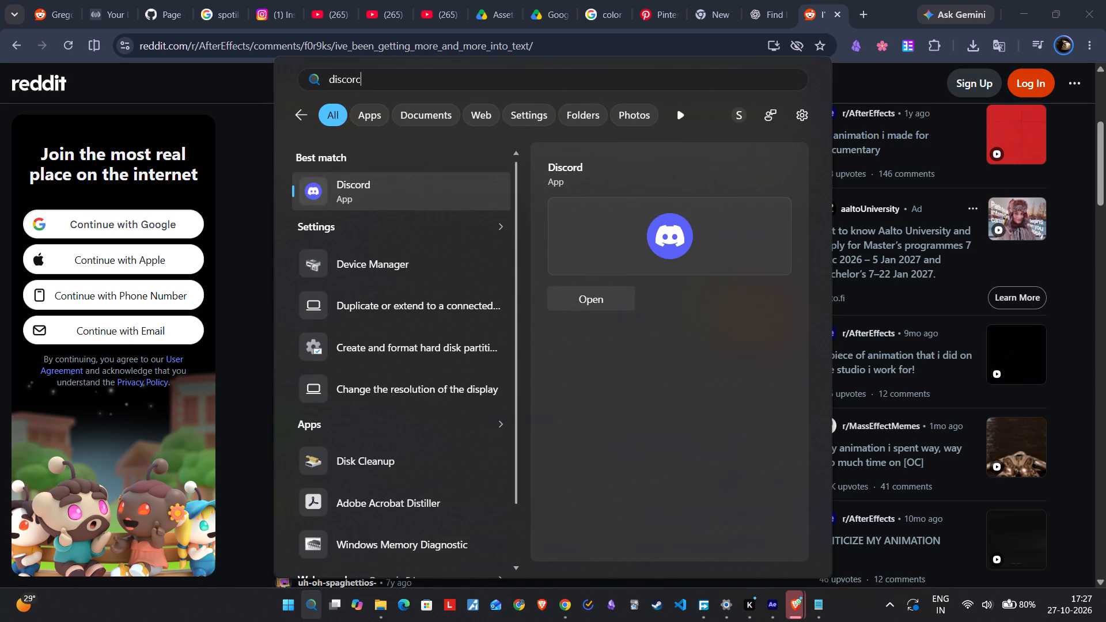
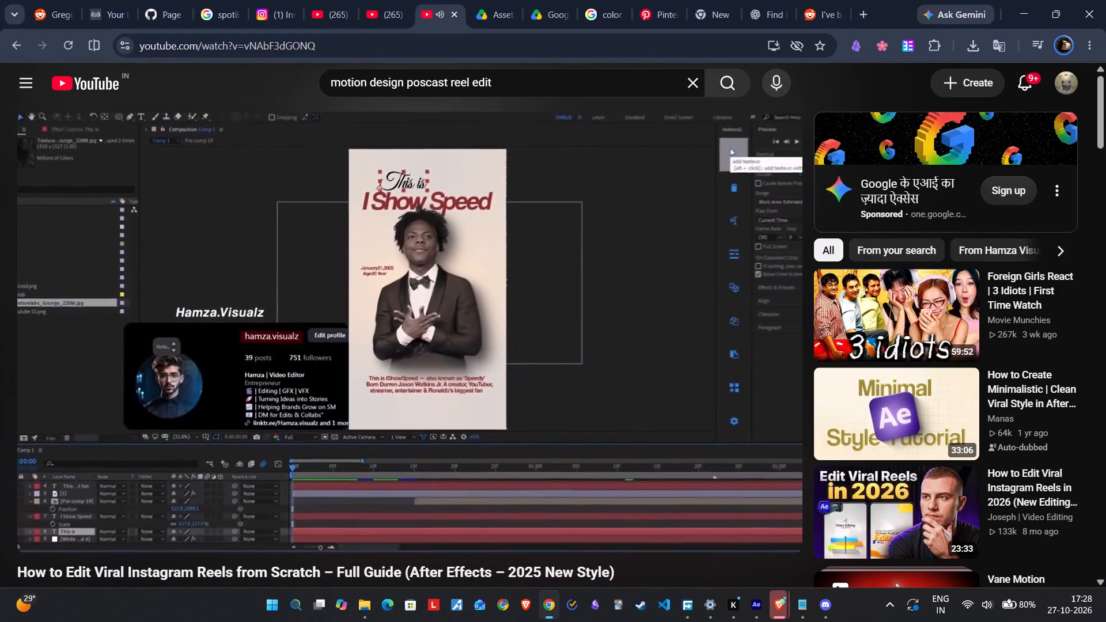
# Pause the After Effects reel tutorial and look through its description links and comments for the text plugin, then return to the video.
pyautogui.click(508, 325)
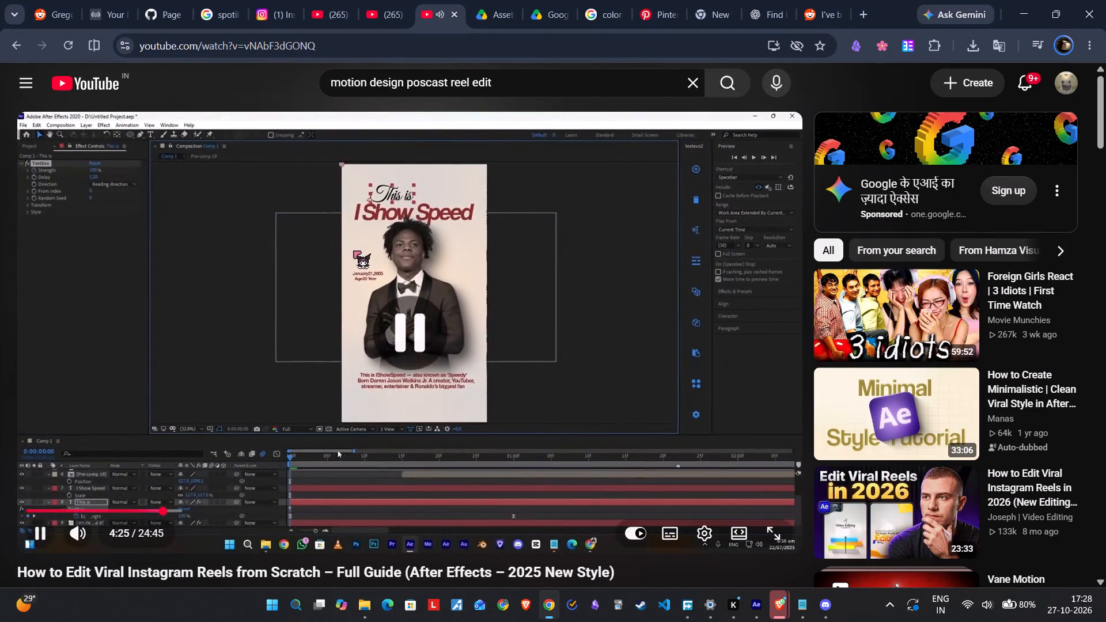
pyautogui.scroll(-6, 347, 245)
pyautogui.scroll(-3, 157, 408)
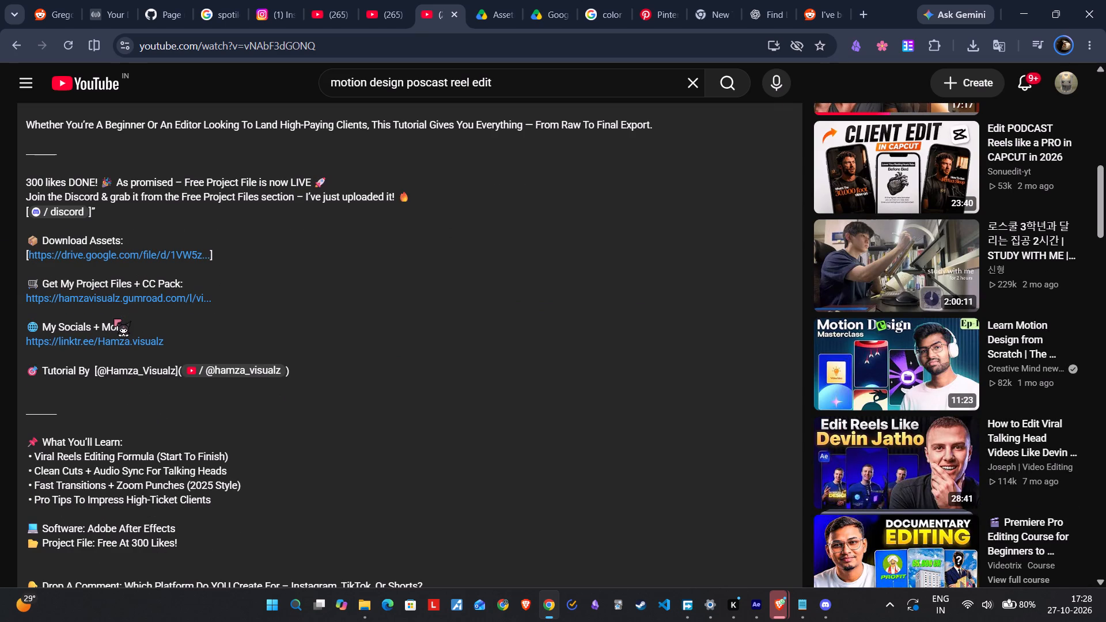
pyautogui.scroll(-3, 113, 321)
pyautogui.scroll(1, 112, 322)
pyautogui.scroll(-3, 119, 300)
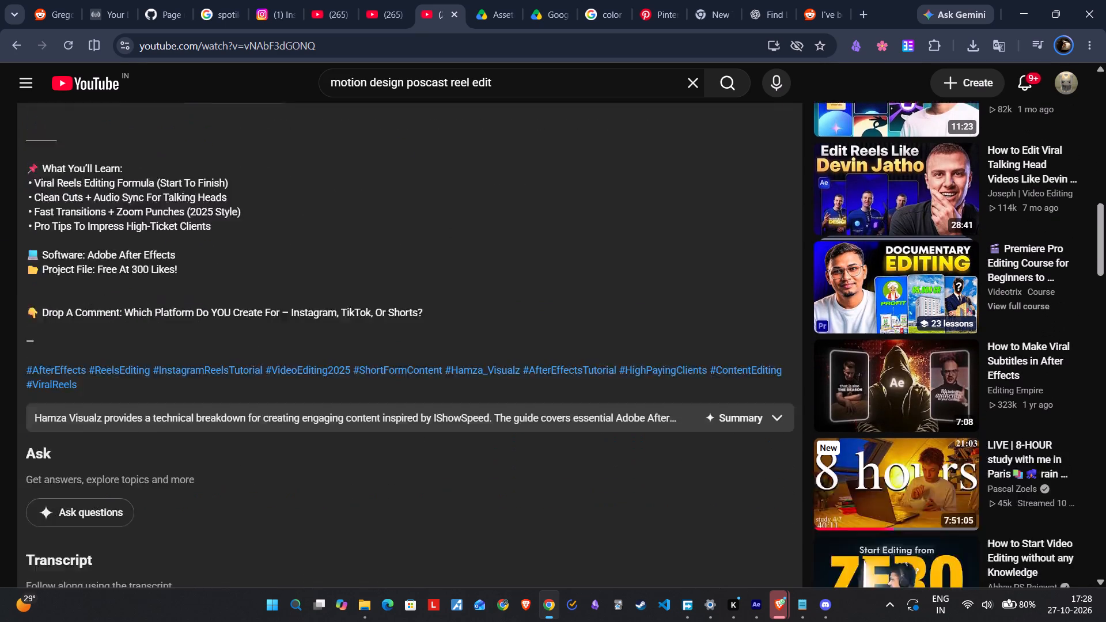
pyautogui.scroll(-2, 119, 301)
pyautogui.scroll(5, 116, 302)
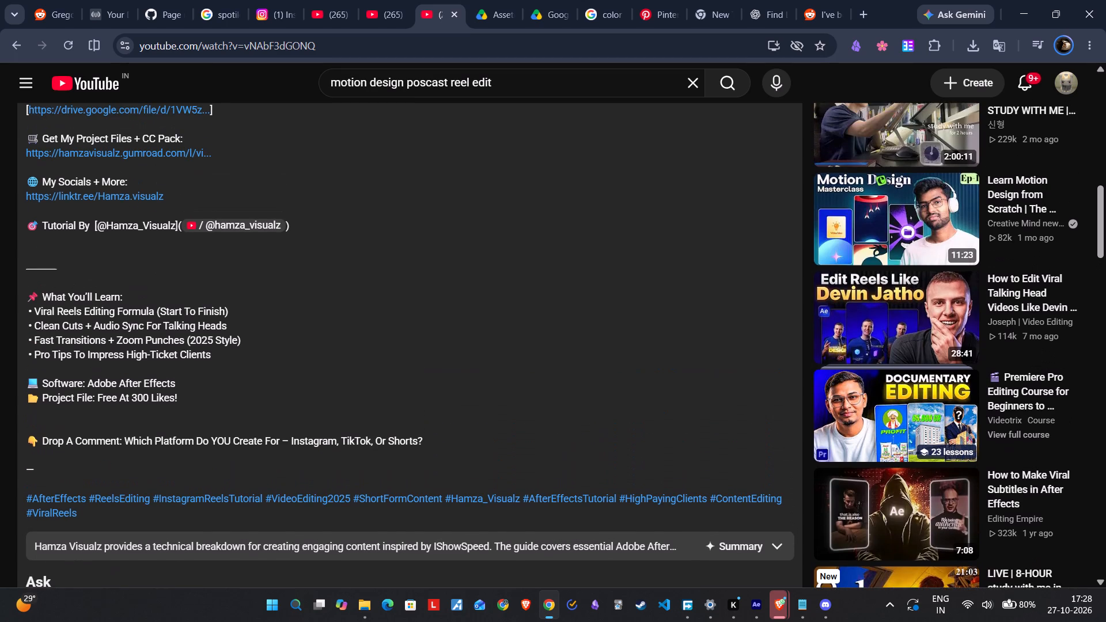
pyautogui.scroll(-3, 123, 248)
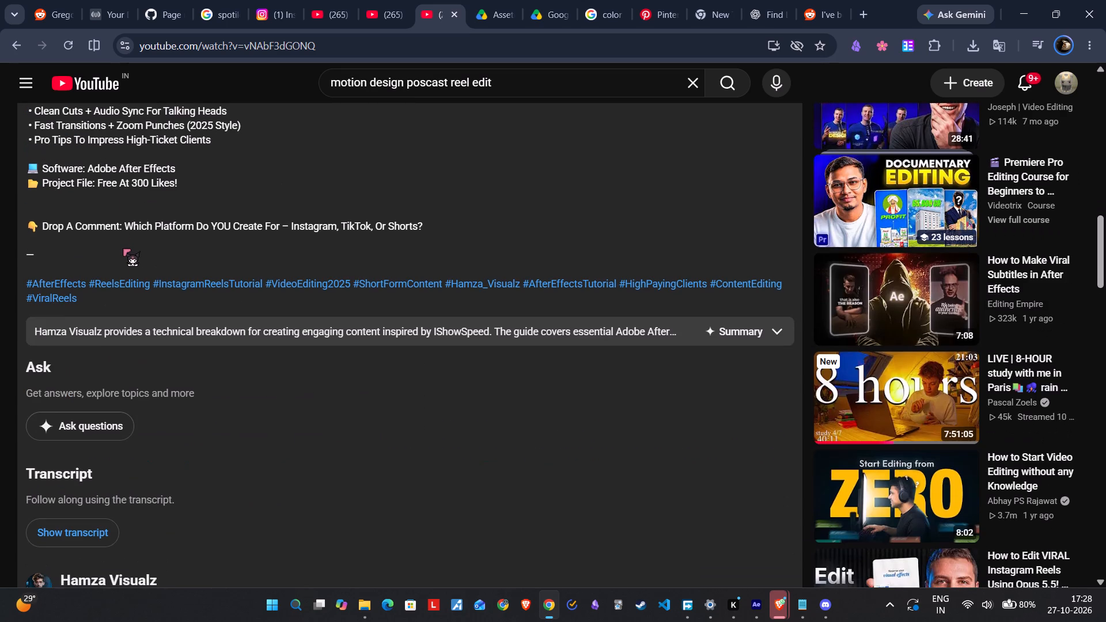
pyautogui.scroll(-8, 123, 248)
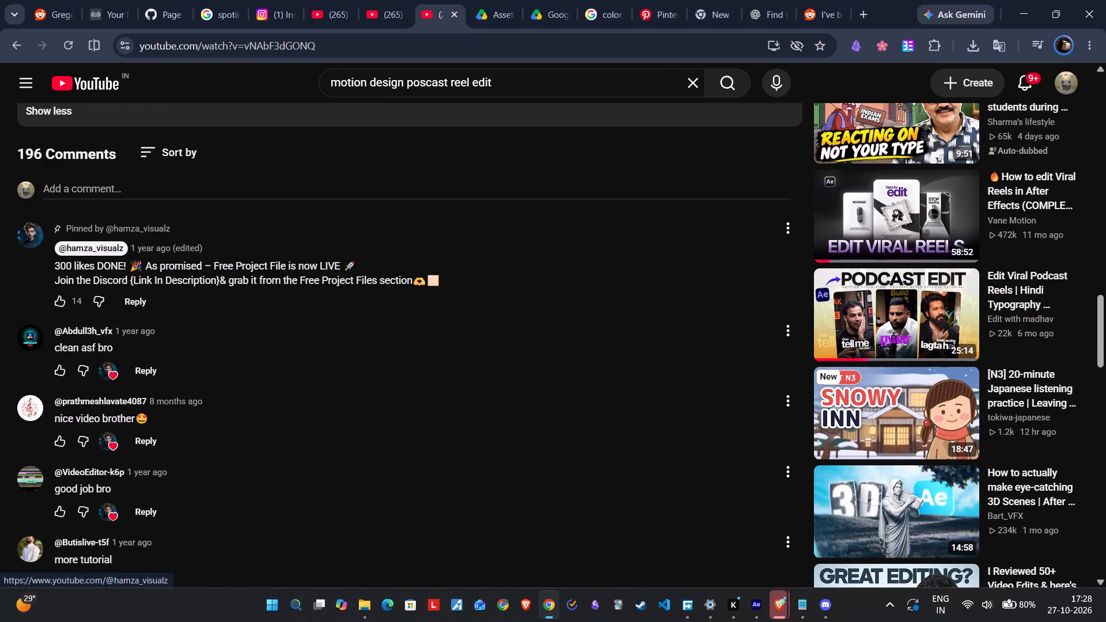
pyautogui.scroll(-4, 153, 318)
pyautogui.scroll(8, 153, 318)
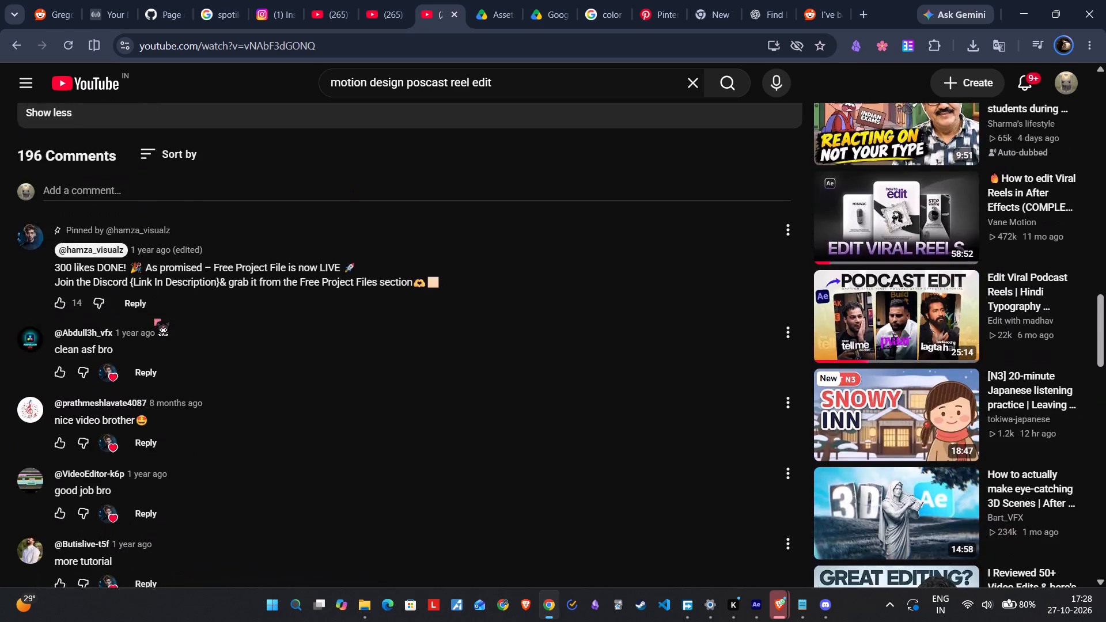
pyautogui.scroll(12, 153, 318)
pyautogui.scroll(6, 400, 326)
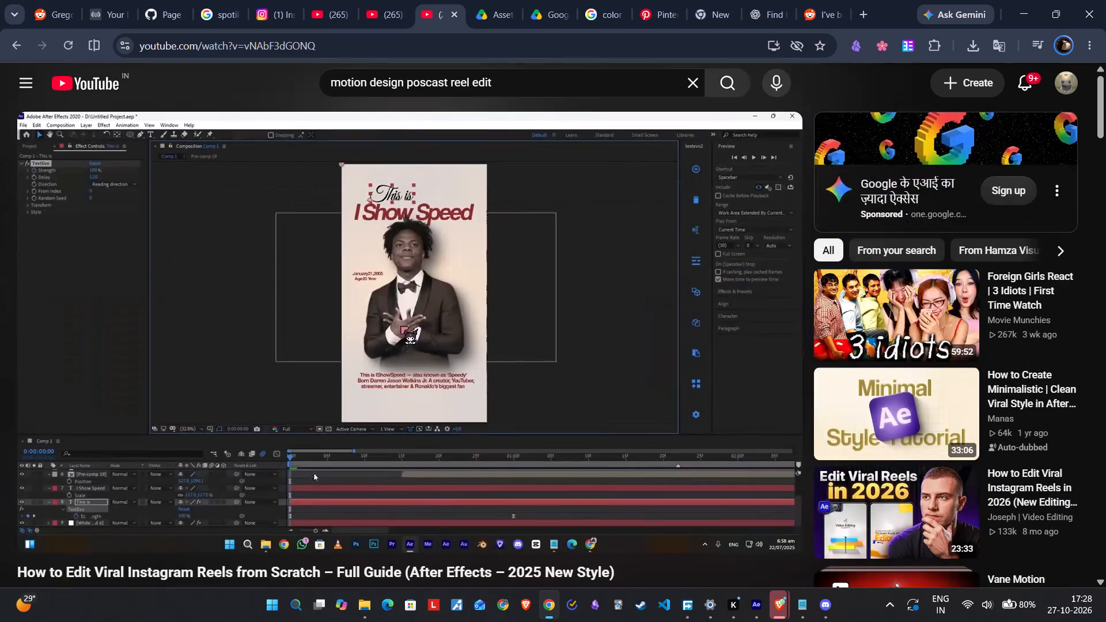
pyautogui.click(400, 326)
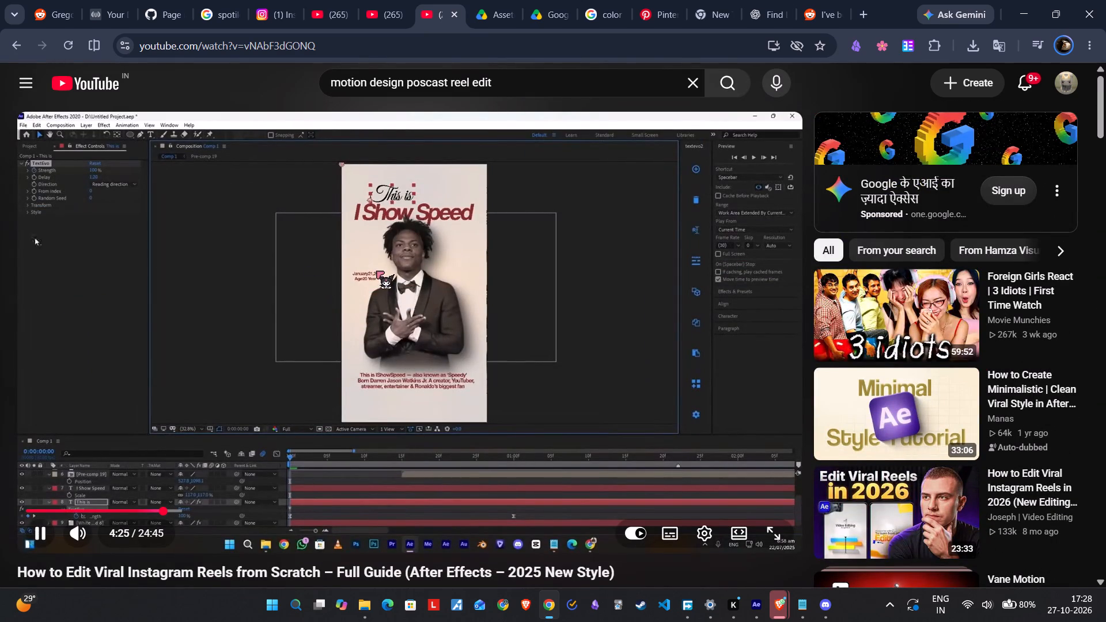
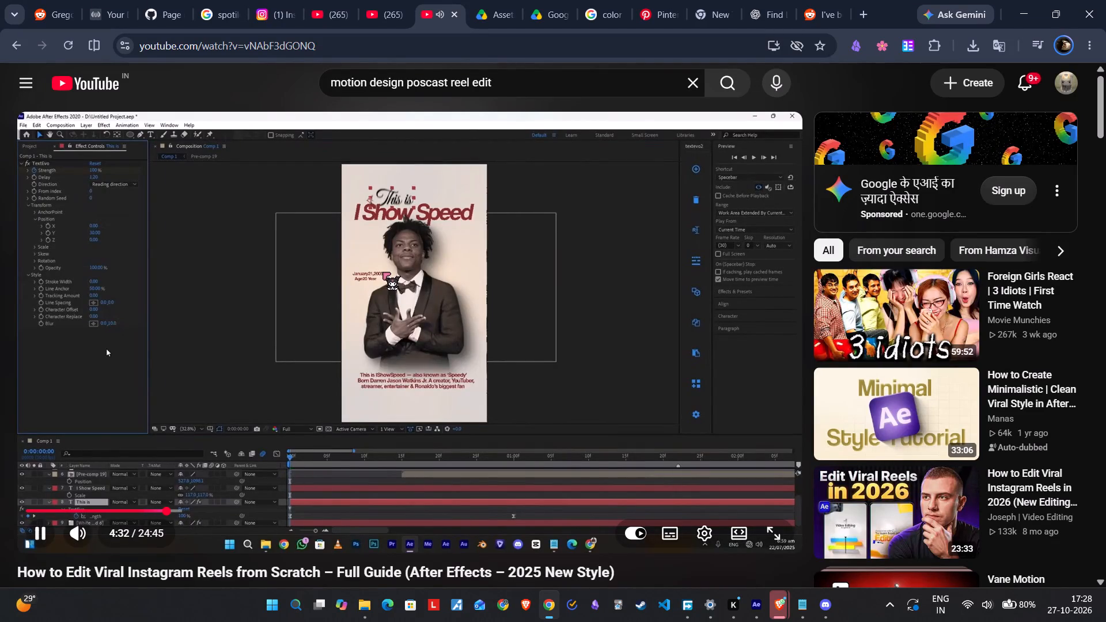
# Pause the tutorial, examine the description and links on its creator's YouTube channel, then return to the video.
pyautogui.click(422, 275)
pyautogui.scroll(-3, 376, 272)
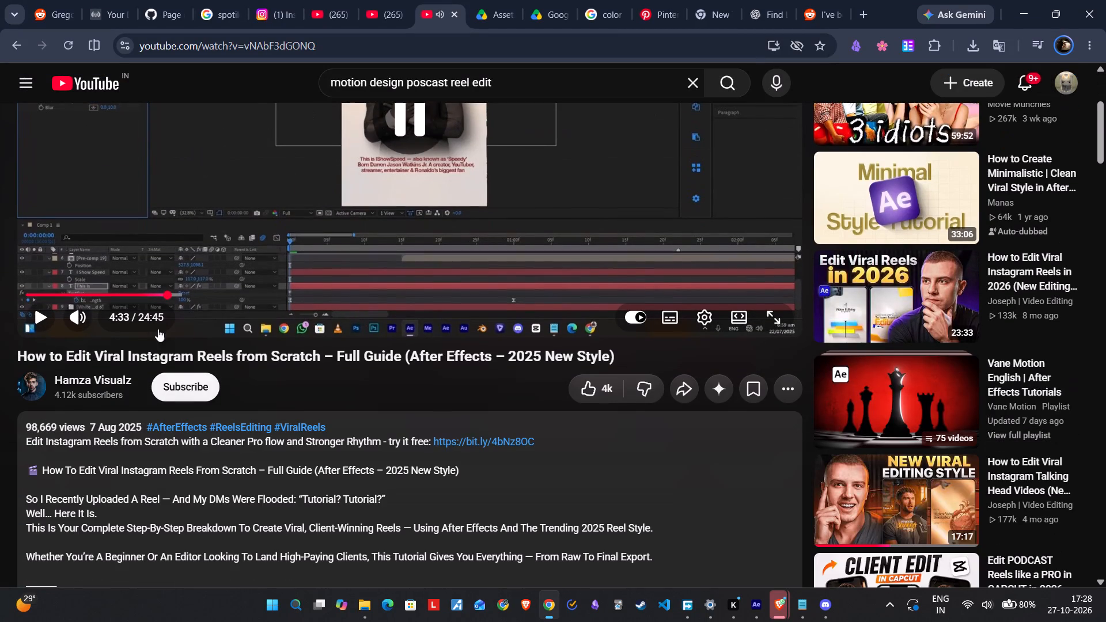
pyautogui.click(50, 383)
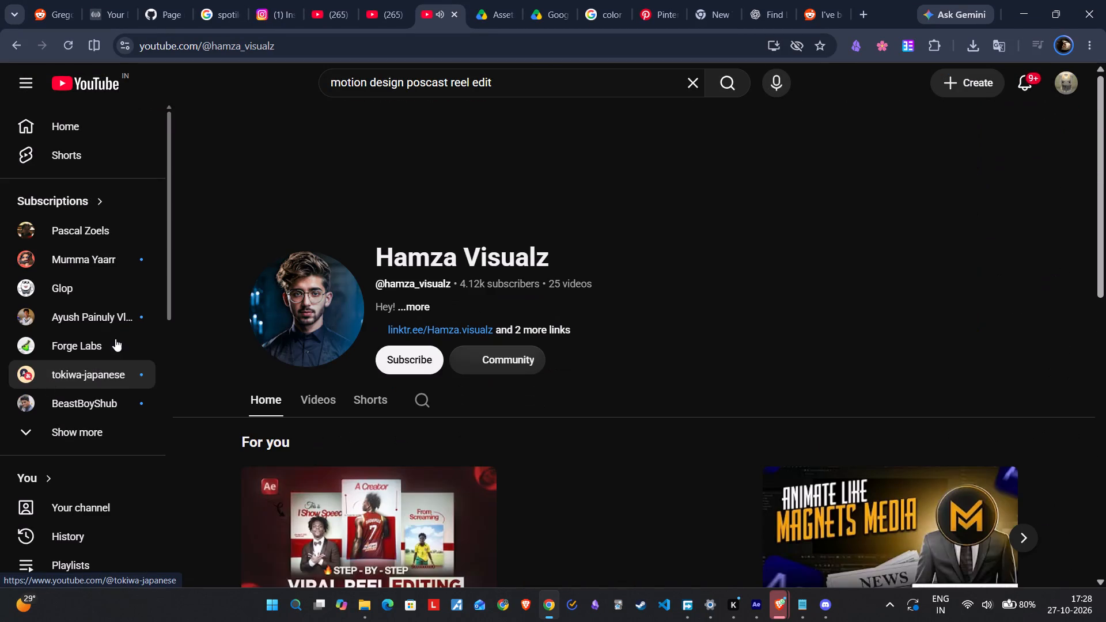
pyautogui.click(561, 325)
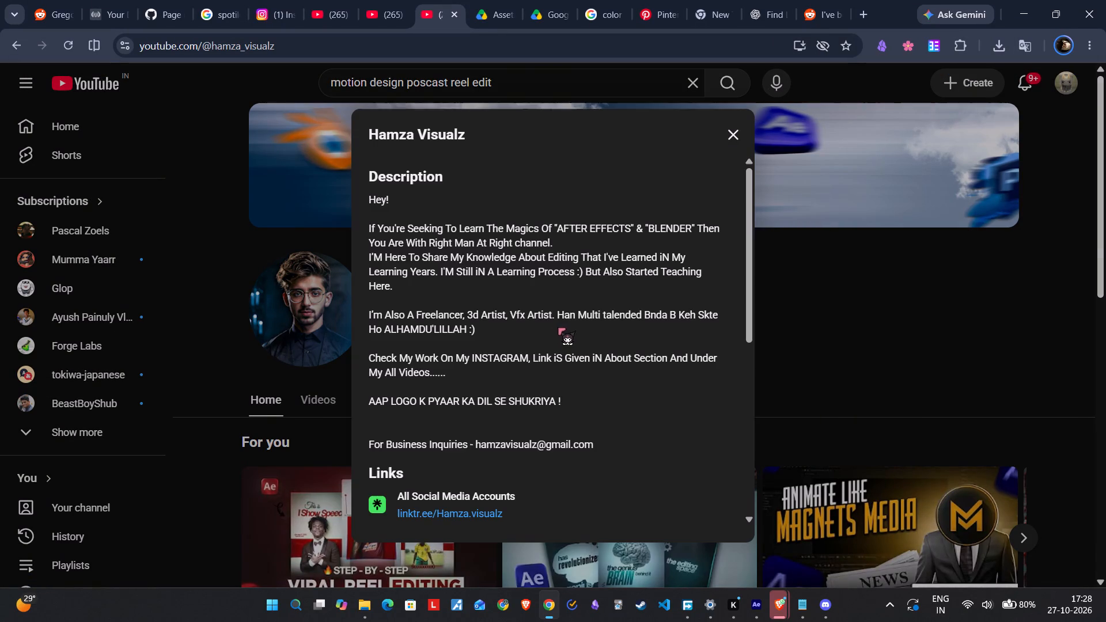
pyautogui.scroll(-10, 501, 336)
pyautogui.scroll(1, 472, 304)
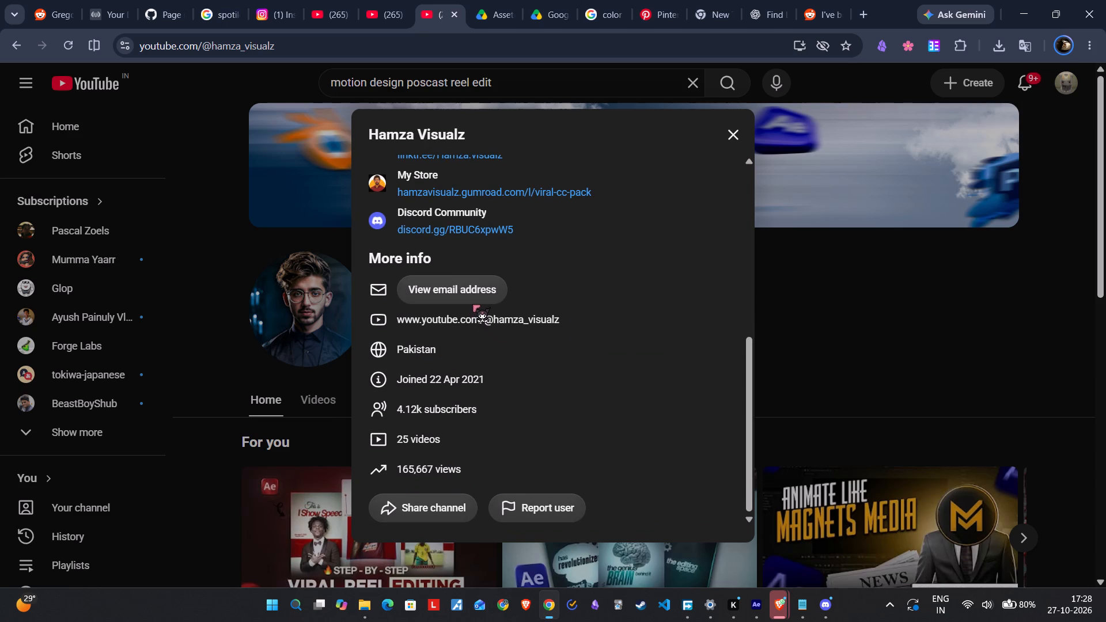
pyautogui.scroll(1, 472, 304)
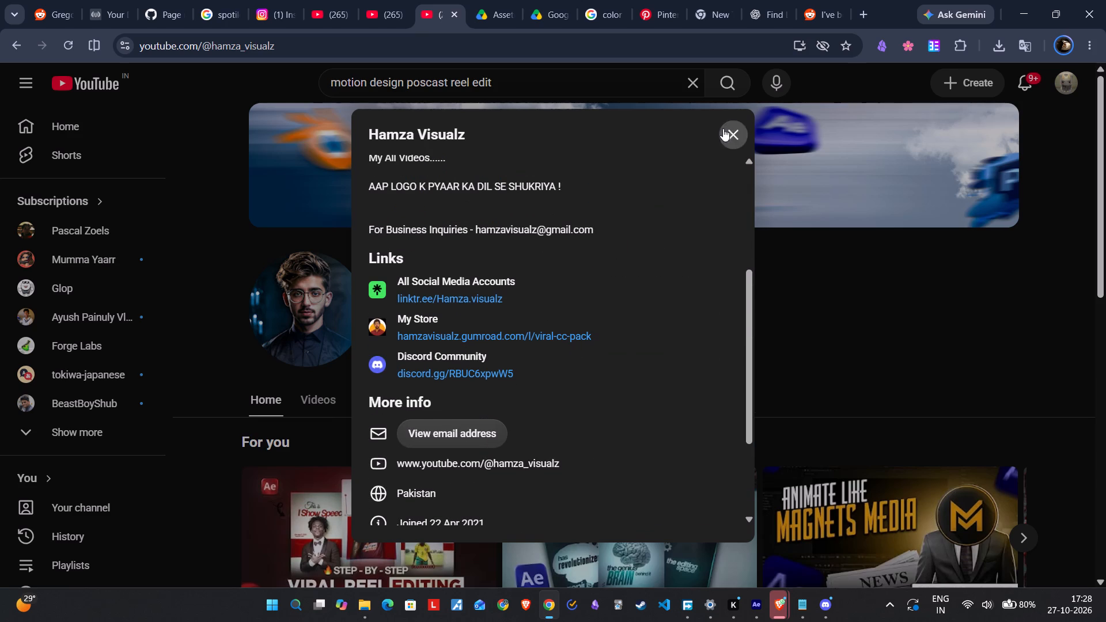
pyautogui.click(723, 128)
pyautogui.click(21, 51)
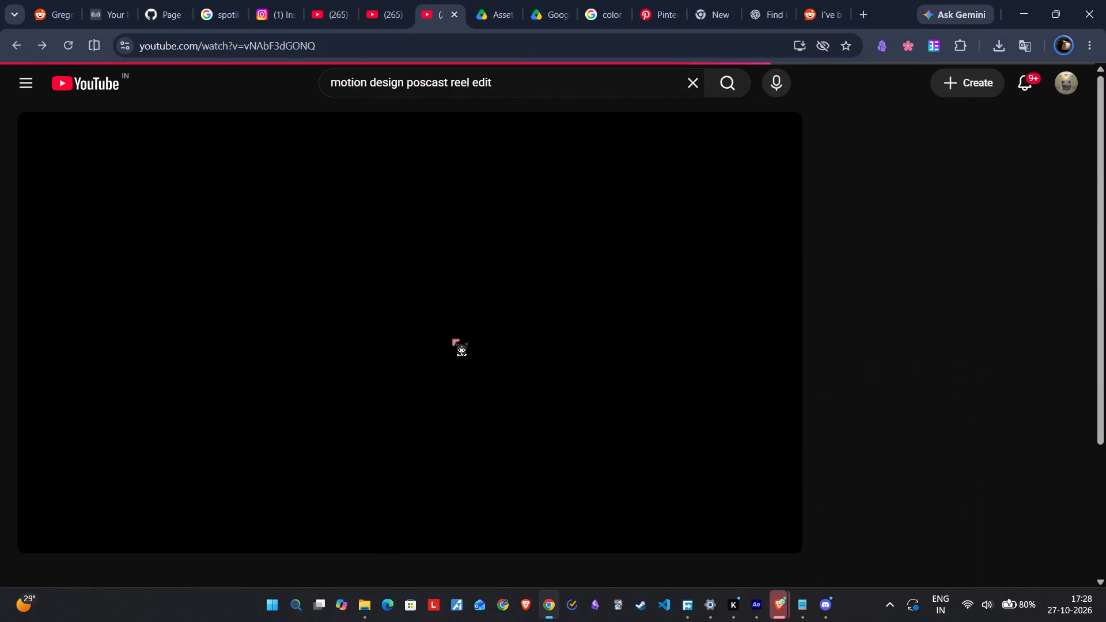
# Expand the tutorial video's description, look through its download and project file links, then pause playback.
pyautogui.press('Left')
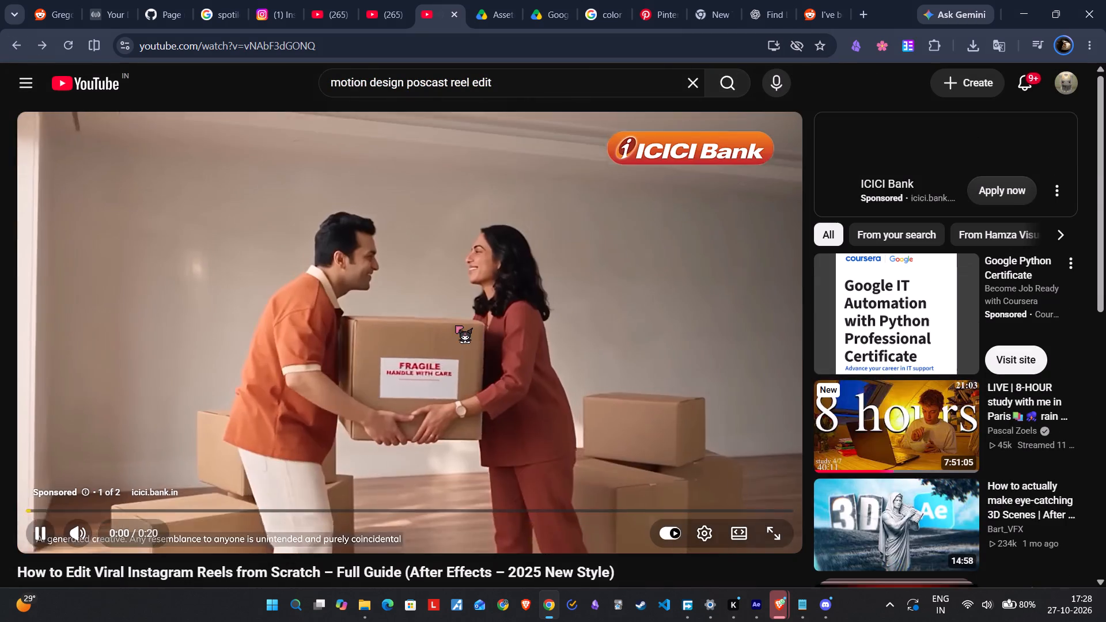
pyautogui.scroll(-5, 34, 252)
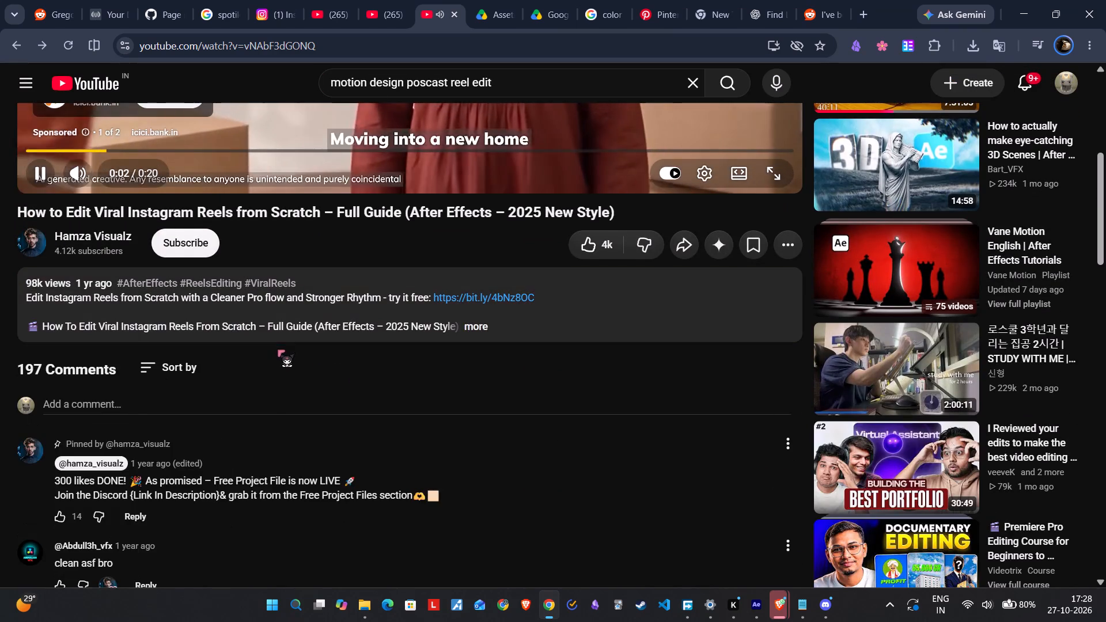
pyautogui.scroll(3, 277, 349)
pyautogui.click(486, 552)
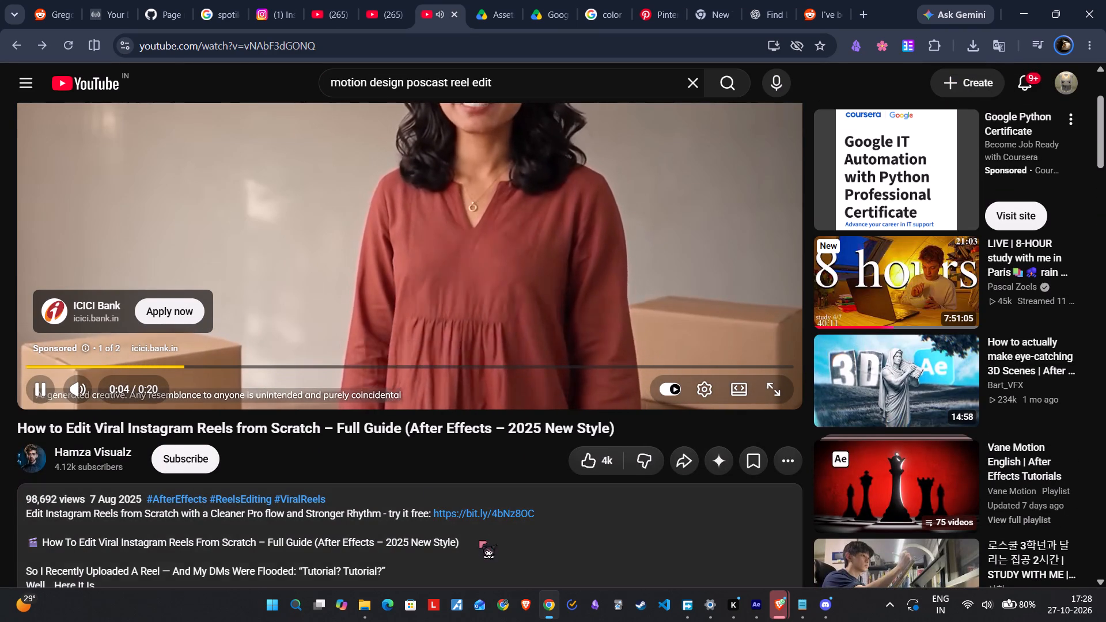
pyautogui.scroll(-3, 402, 482)
pyautogui.scroll(-2, 352, 494)
pyautogui.scroll(2, 321, 489)
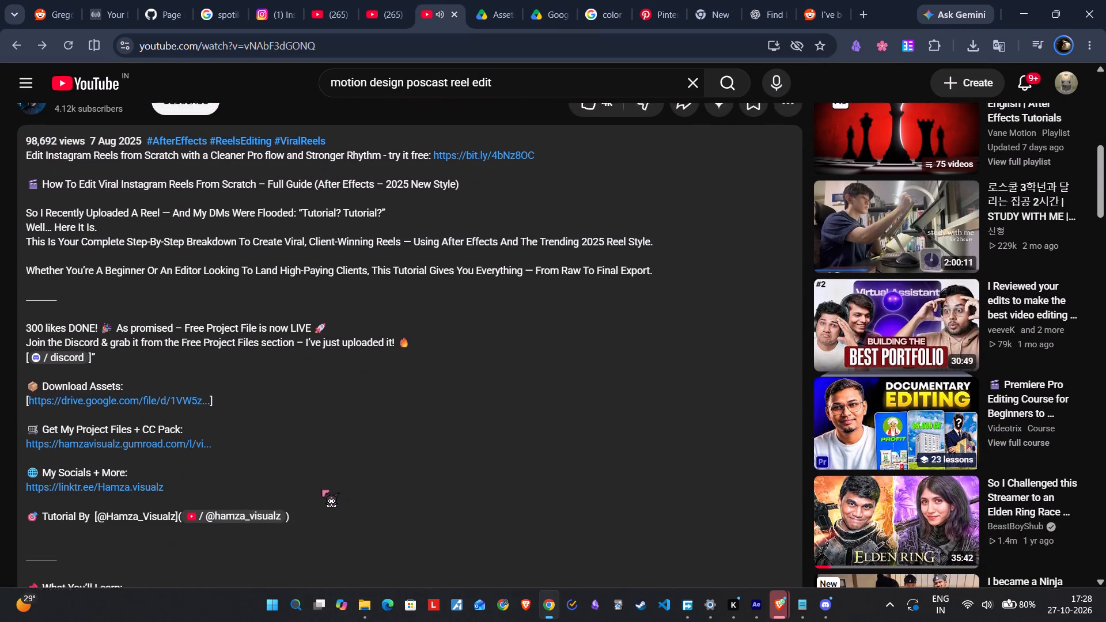
pyautogui.scroll(5, 321, 489)
pyautogui.click(405, 377)
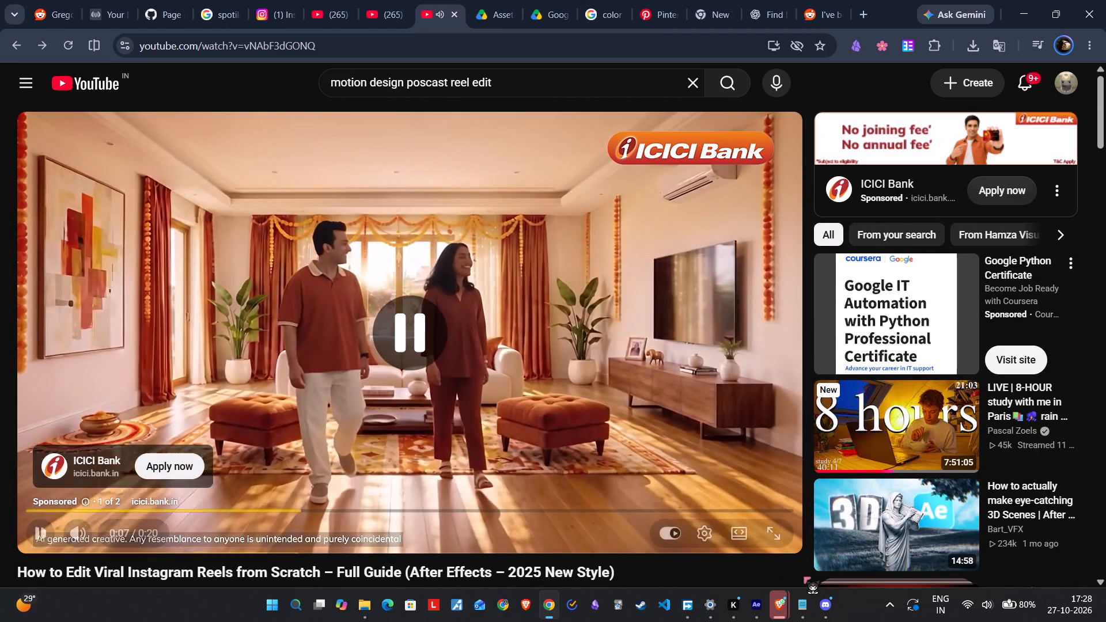
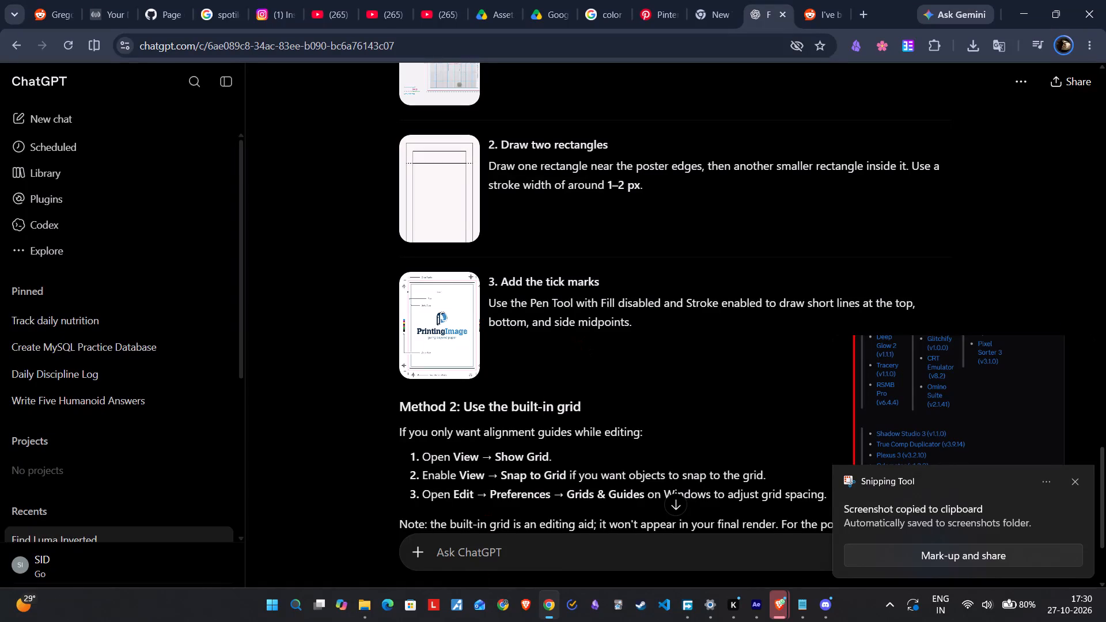
# Attach an image from the computer's Screenshots folder to a new message in the open ChatGPT conversation.
pyautogui.click(475, 545)
pyautogui.click(424, 558)
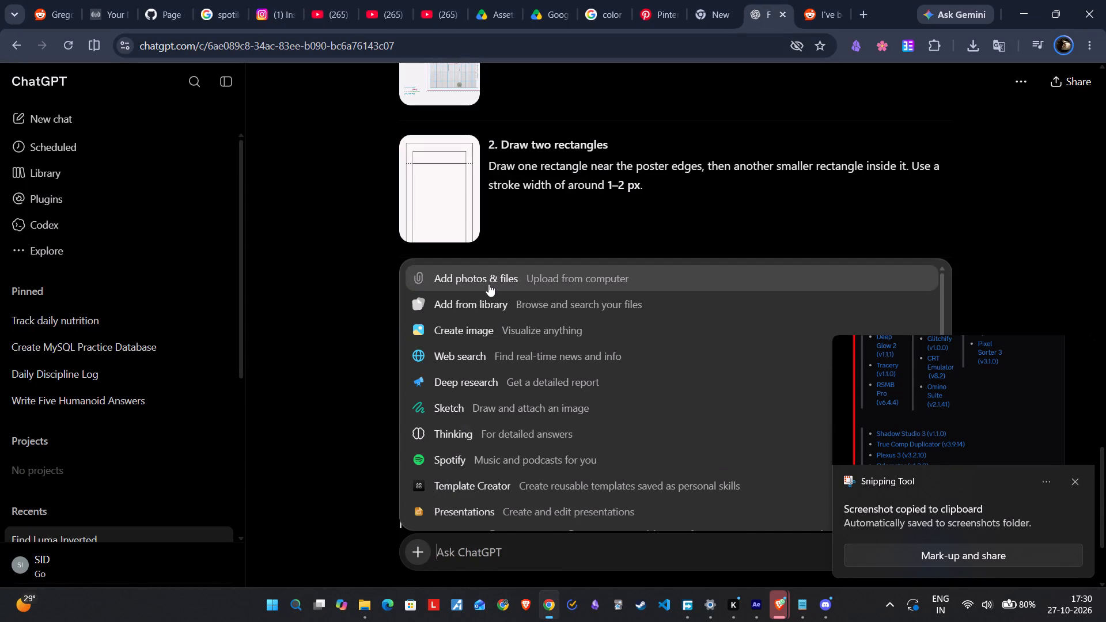